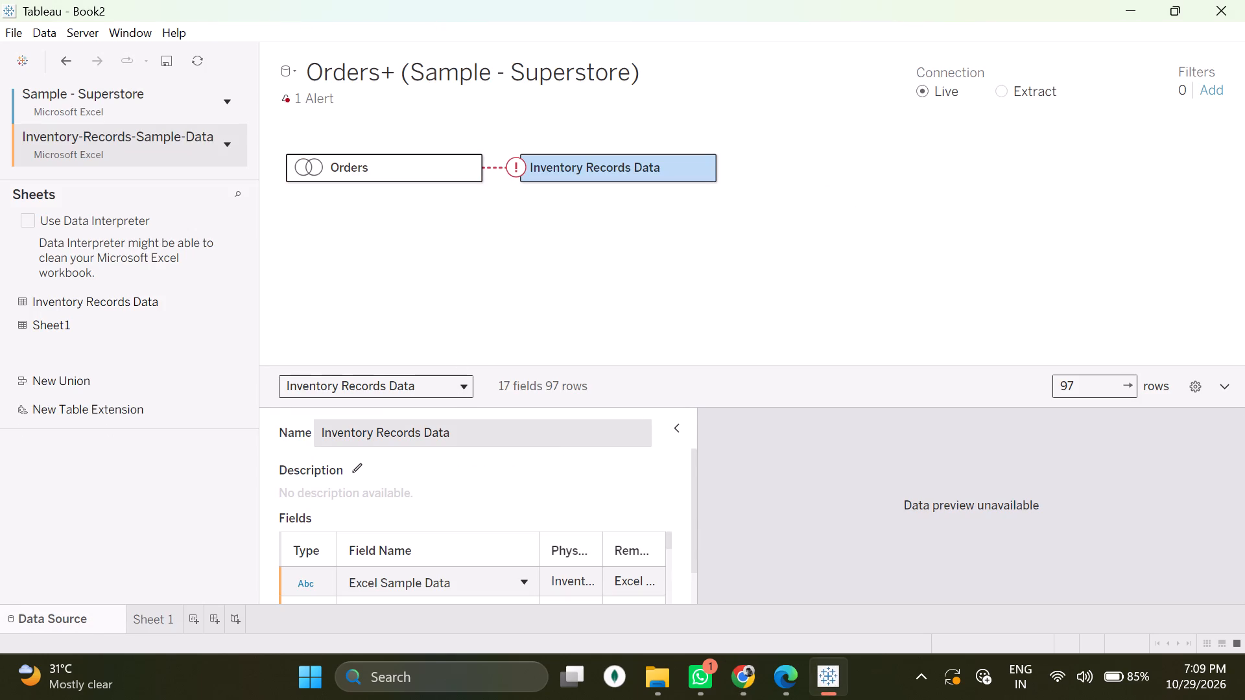
pyautogui.scroll(-9, 495, 425)
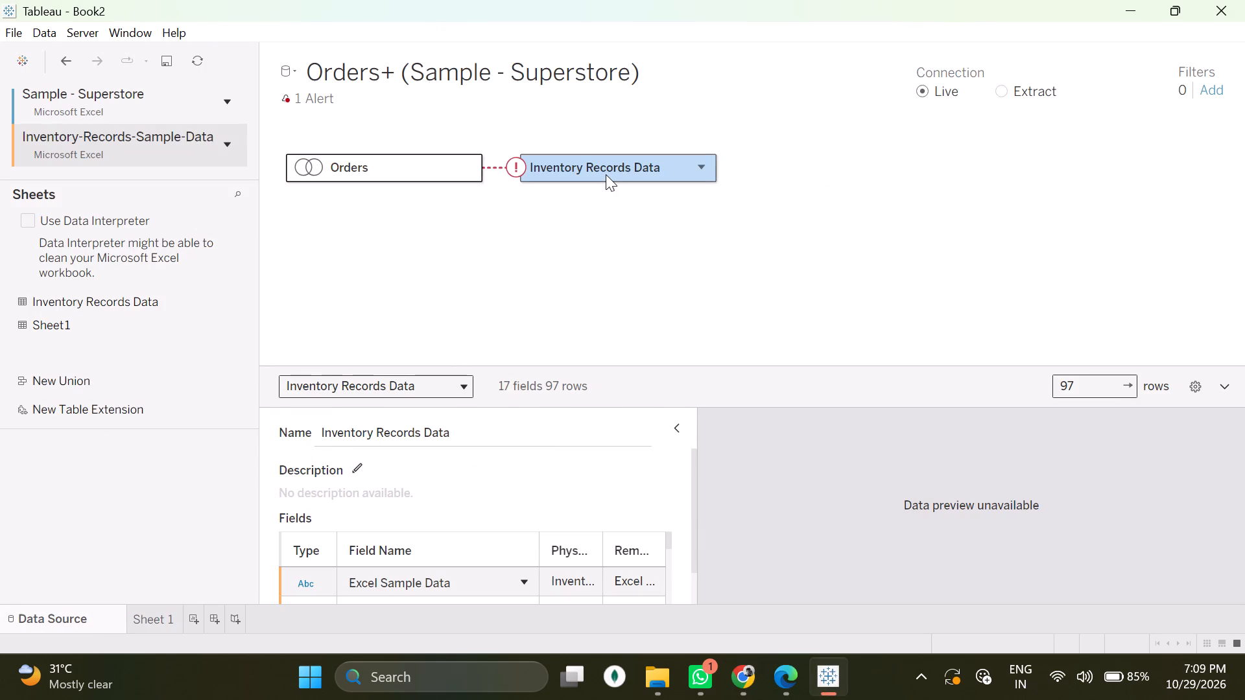
pyautogui.rightClick(606, 174)
pyautogui.rightClick(606, 174)
pyautogui.click(598, 169)
pyautogui.click(598, 169)
pyautogui.click(633, 169)
pyautogui.rightClick(659, 152)
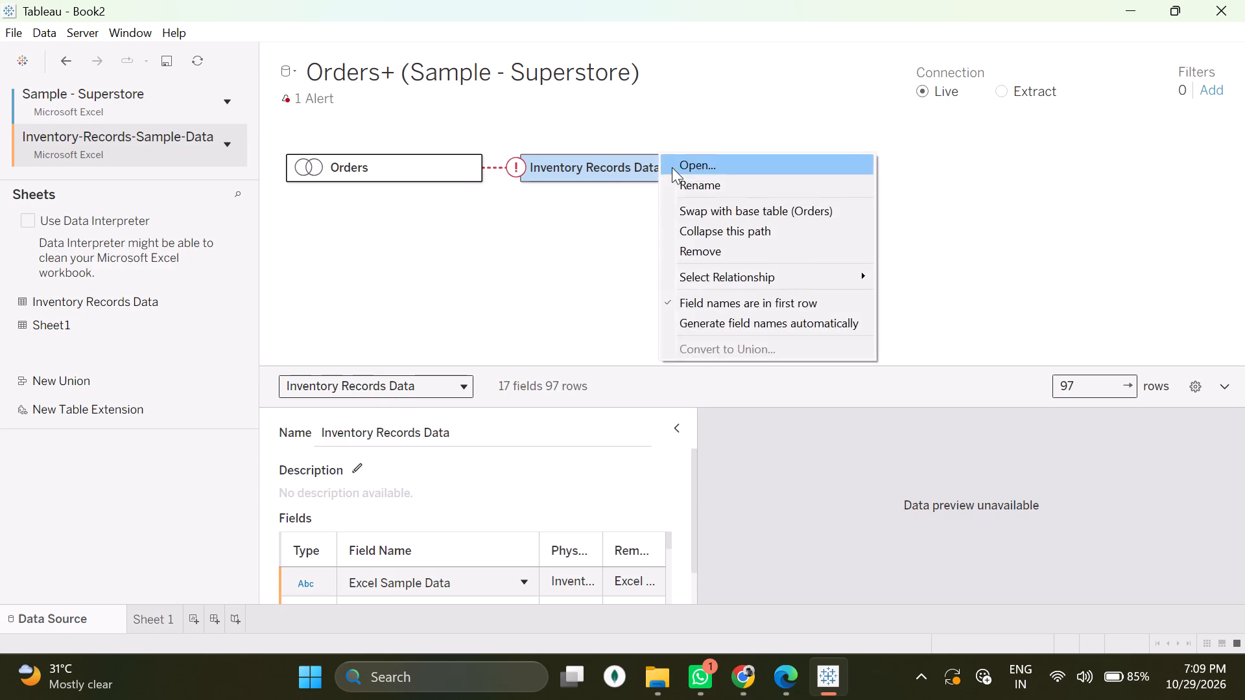
pyautogui.rightClick(672, 167)
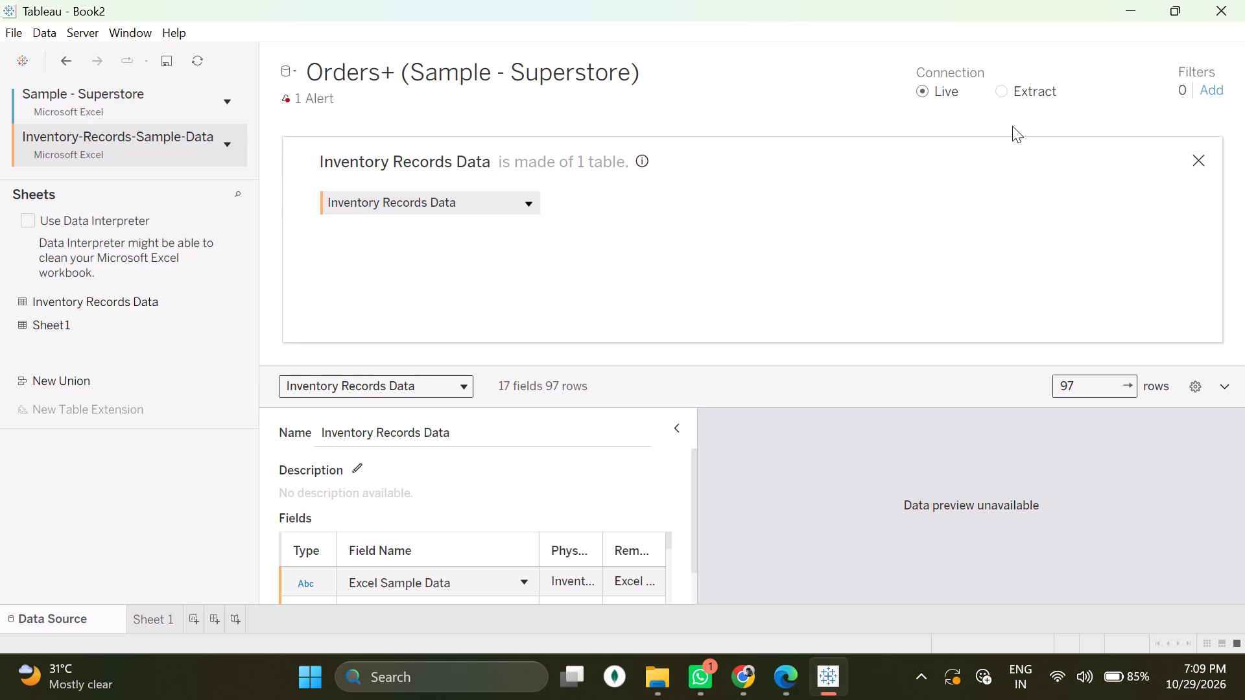
pyautogui.click(1202, 153)
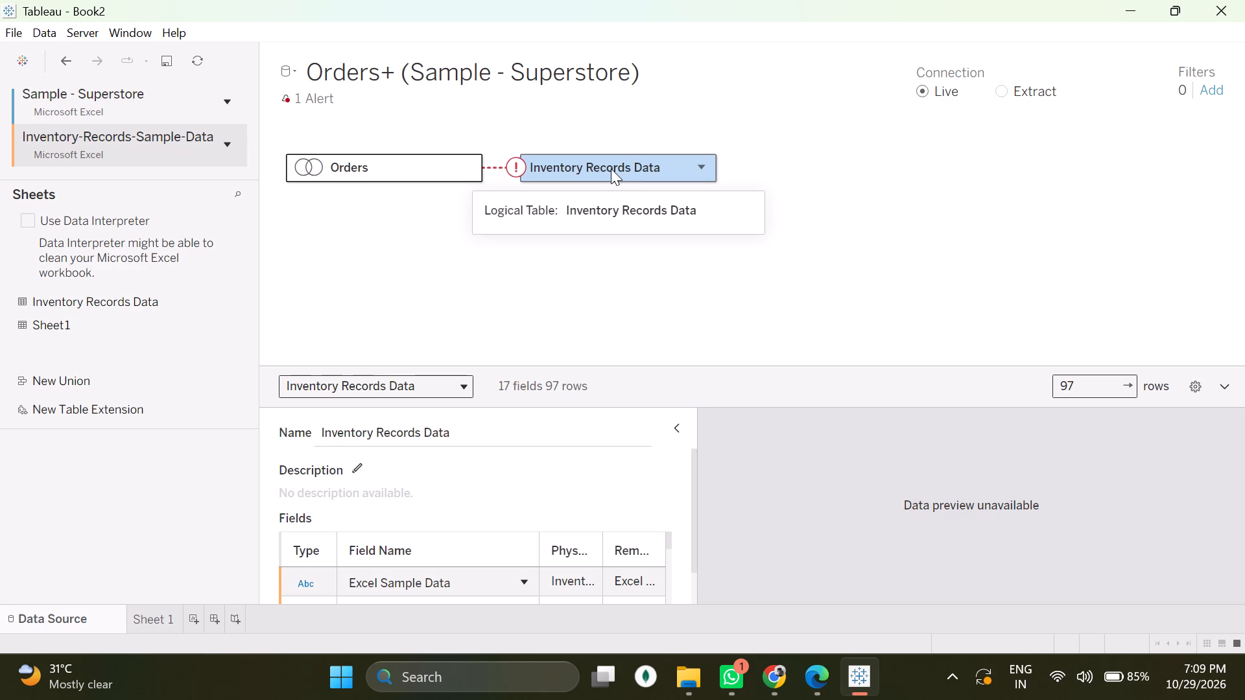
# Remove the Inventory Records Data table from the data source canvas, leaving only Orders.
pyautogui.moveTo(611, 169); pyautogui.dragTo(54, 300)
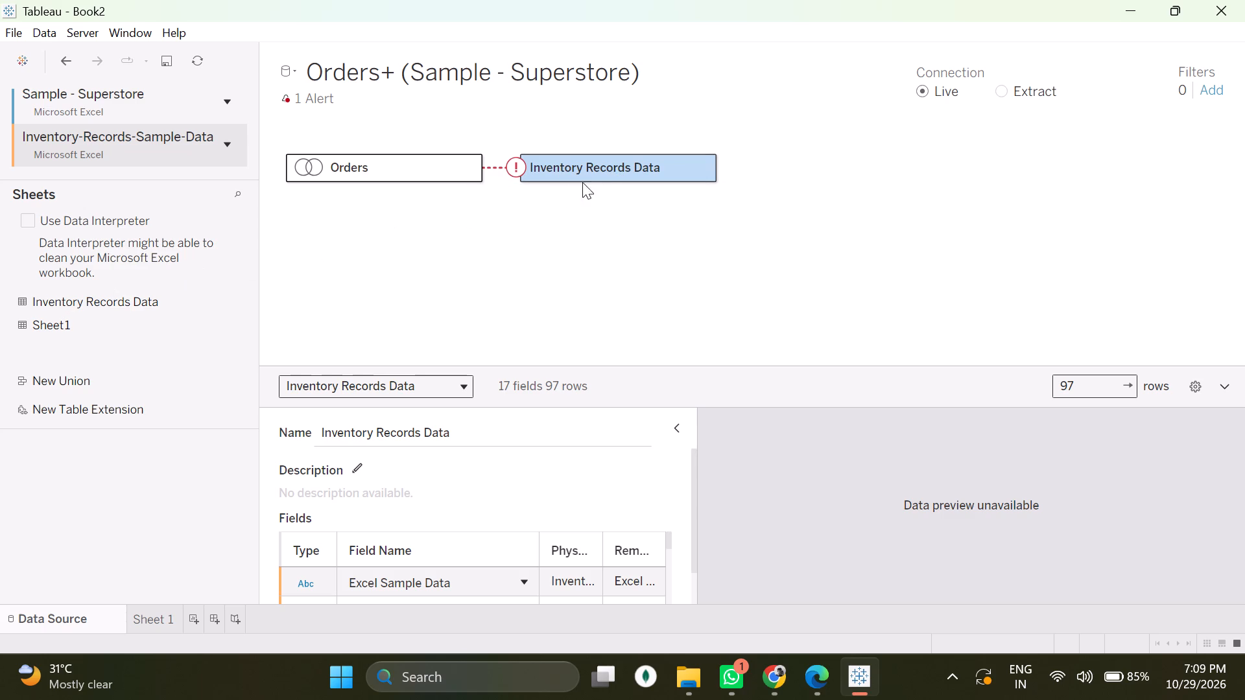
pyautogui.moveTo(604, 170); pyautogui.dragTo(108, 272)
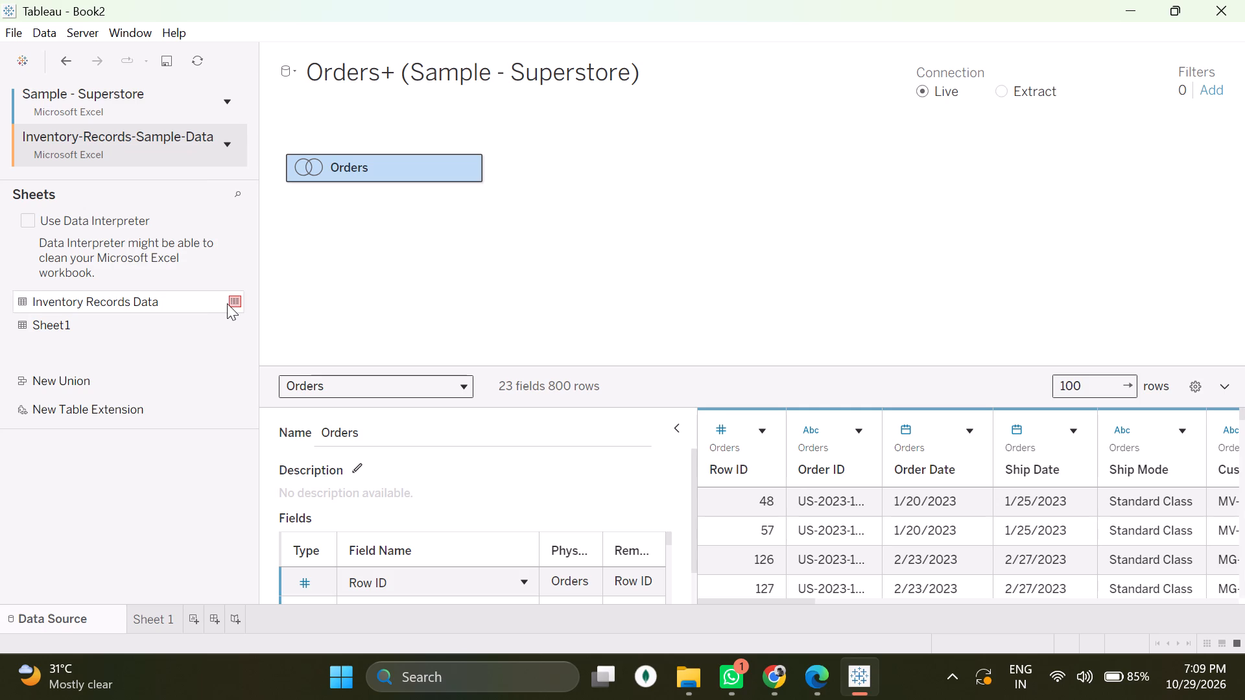
# View the rows of the Inventory Records Data sheet and close the data preview.
pyautogui.click(227, 303)
pyautogui.click(233, 305)
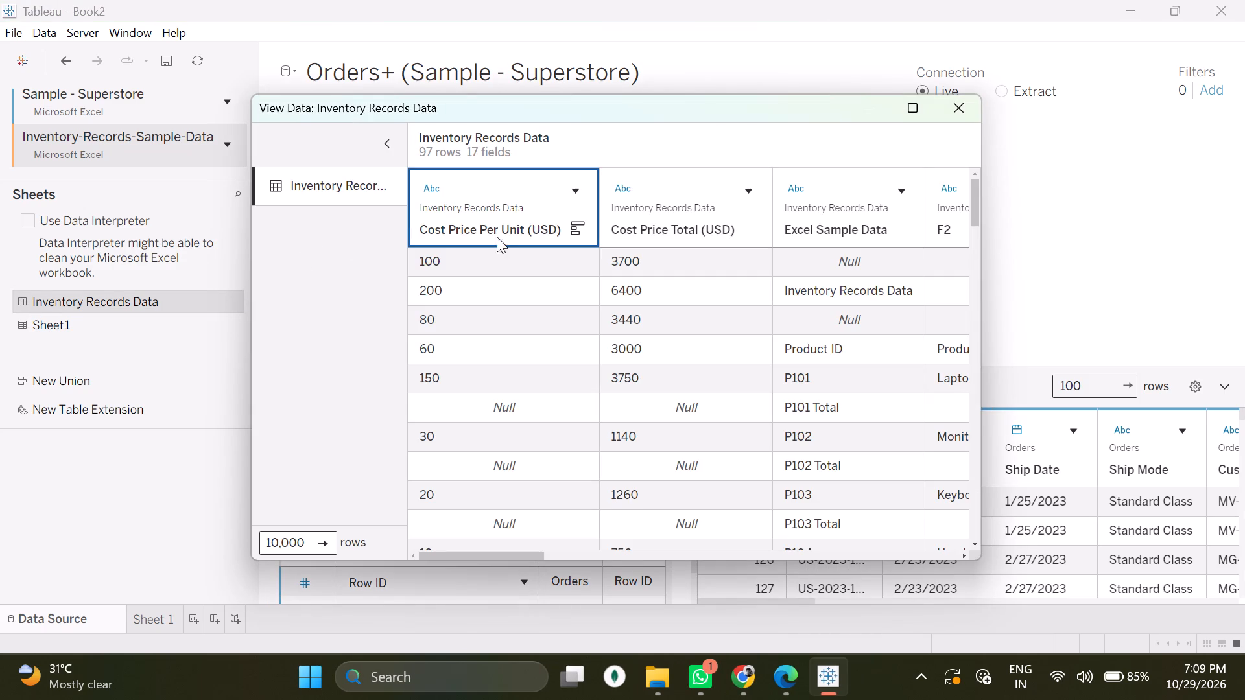
pyautogui.click(938, 107)
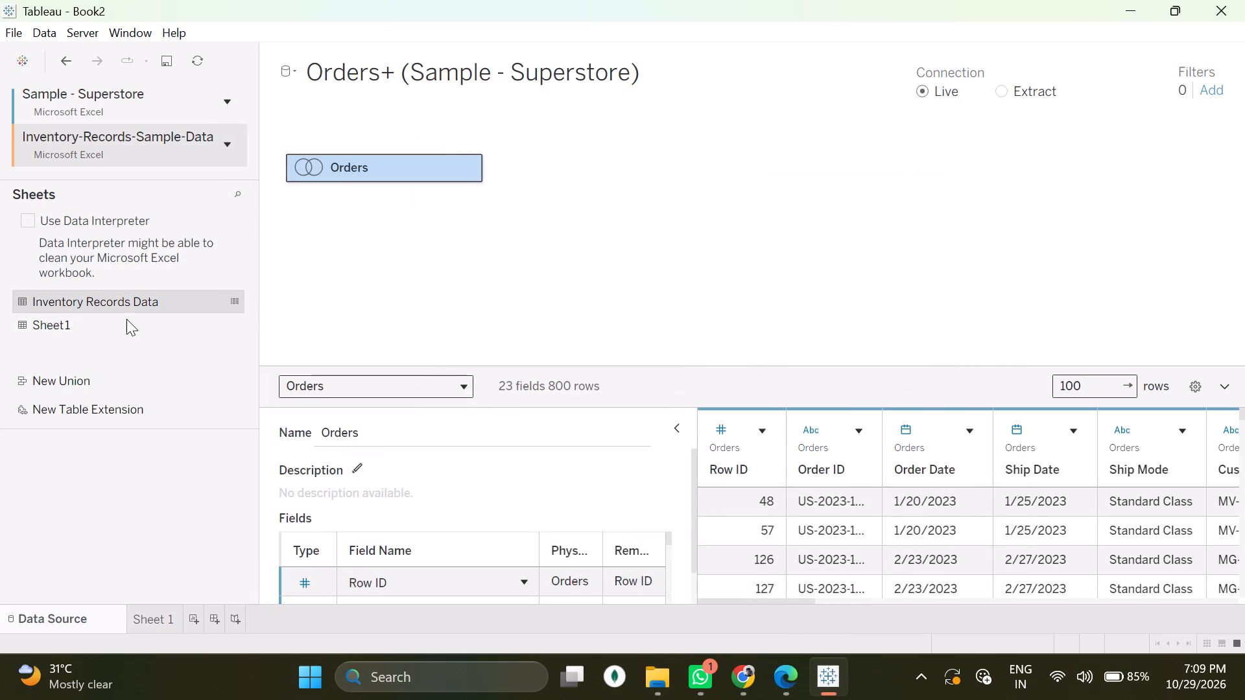
# Remove the Inventory-Records-Sample-Data connection from the Orders+ (Sample - Superstore) data source.
pyautogui.rightClick(110, 303)
pyautogui.click(228, 140)
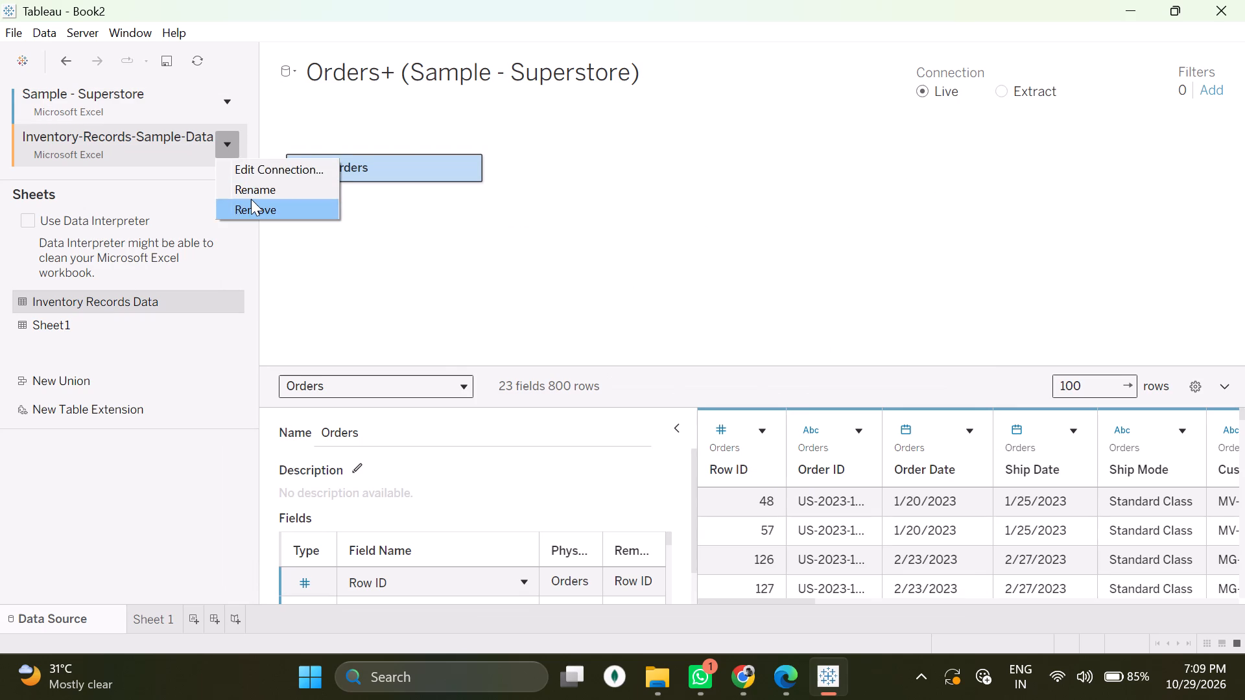
pyautogui.click(251, 199)
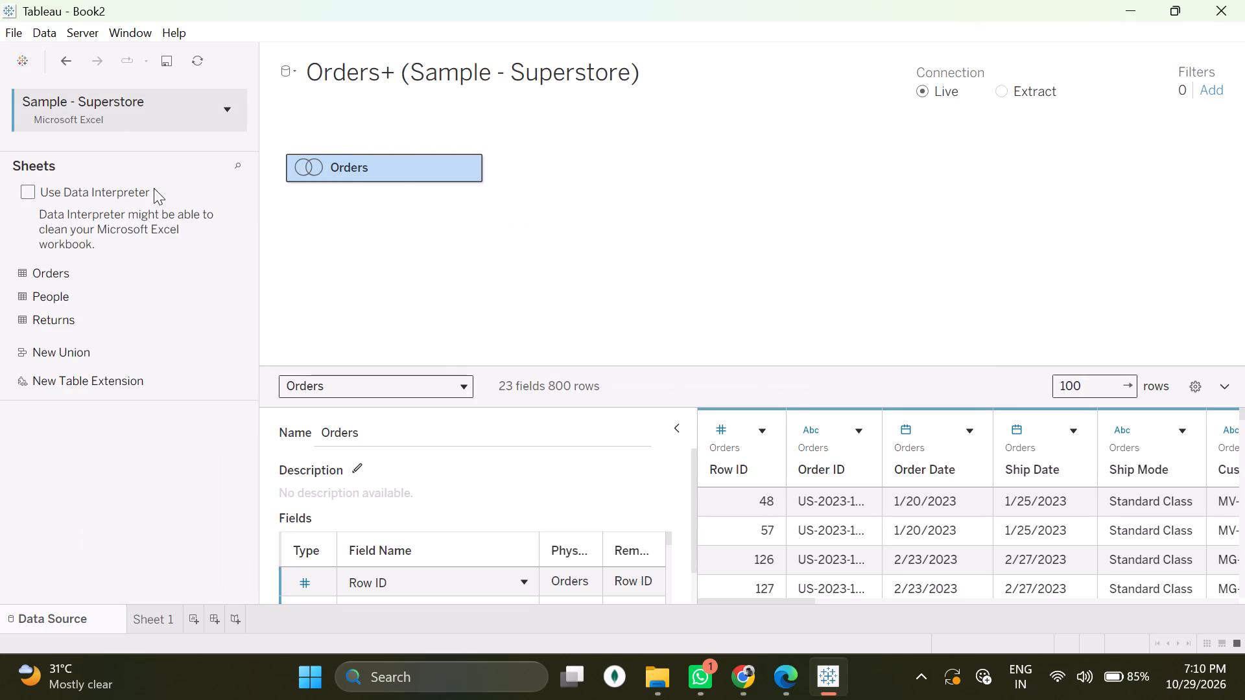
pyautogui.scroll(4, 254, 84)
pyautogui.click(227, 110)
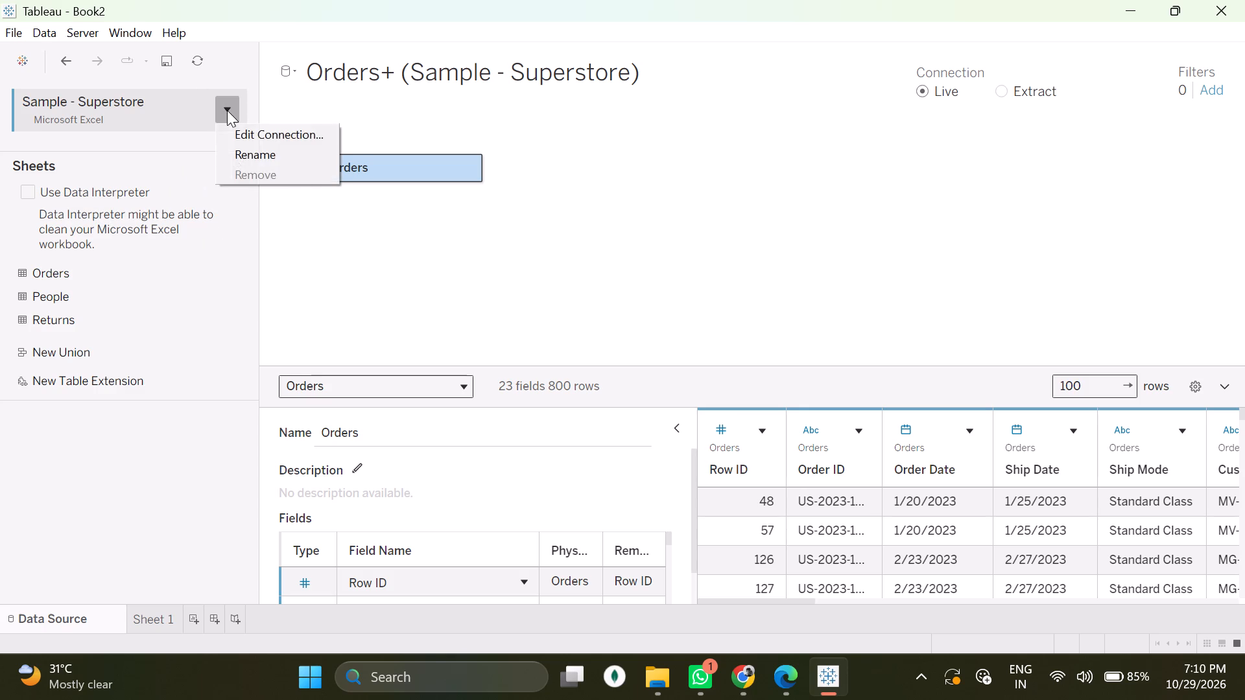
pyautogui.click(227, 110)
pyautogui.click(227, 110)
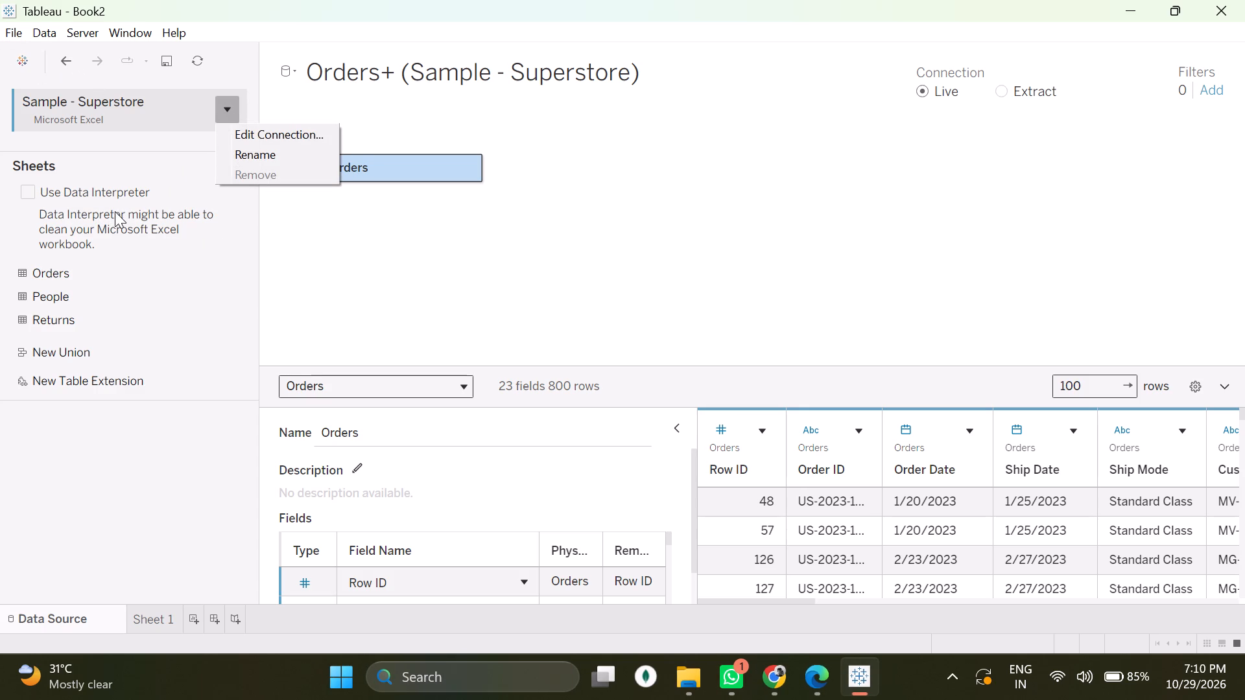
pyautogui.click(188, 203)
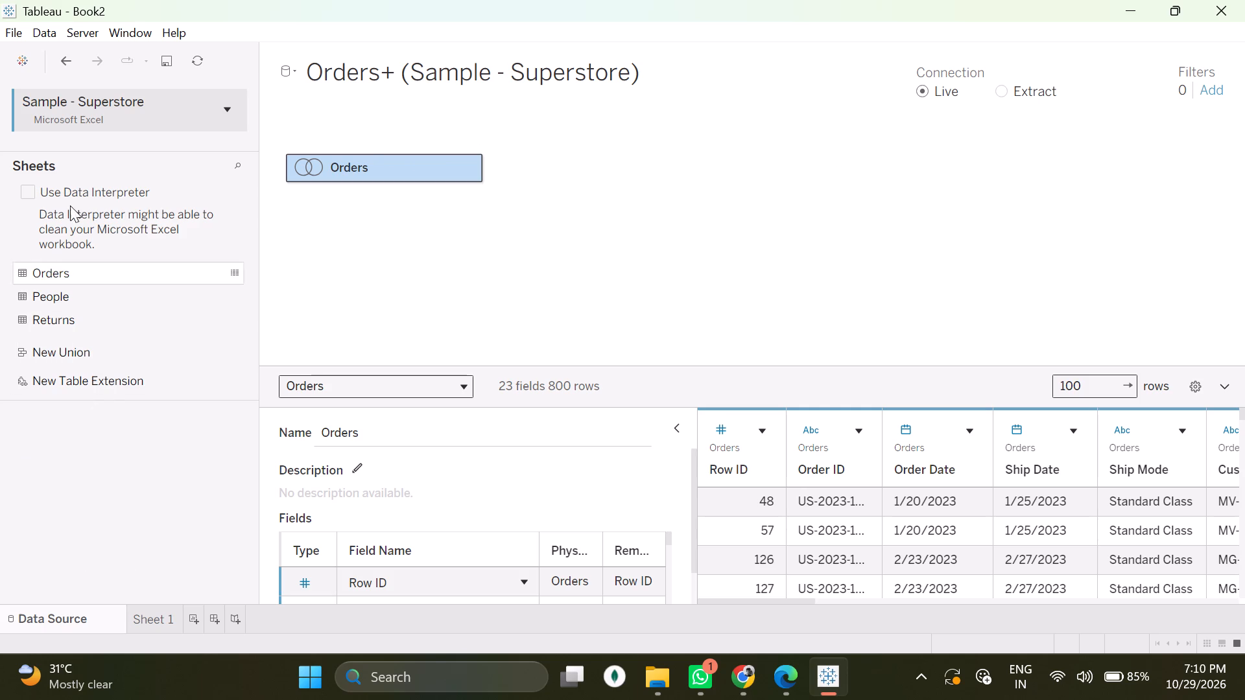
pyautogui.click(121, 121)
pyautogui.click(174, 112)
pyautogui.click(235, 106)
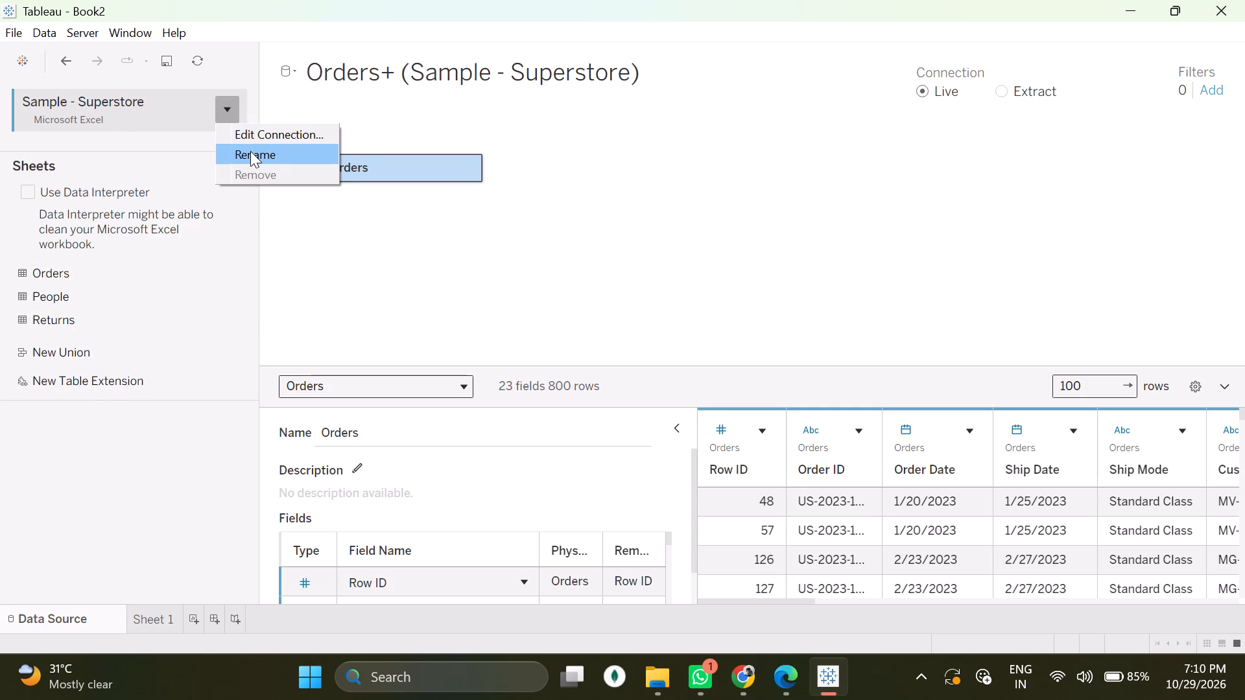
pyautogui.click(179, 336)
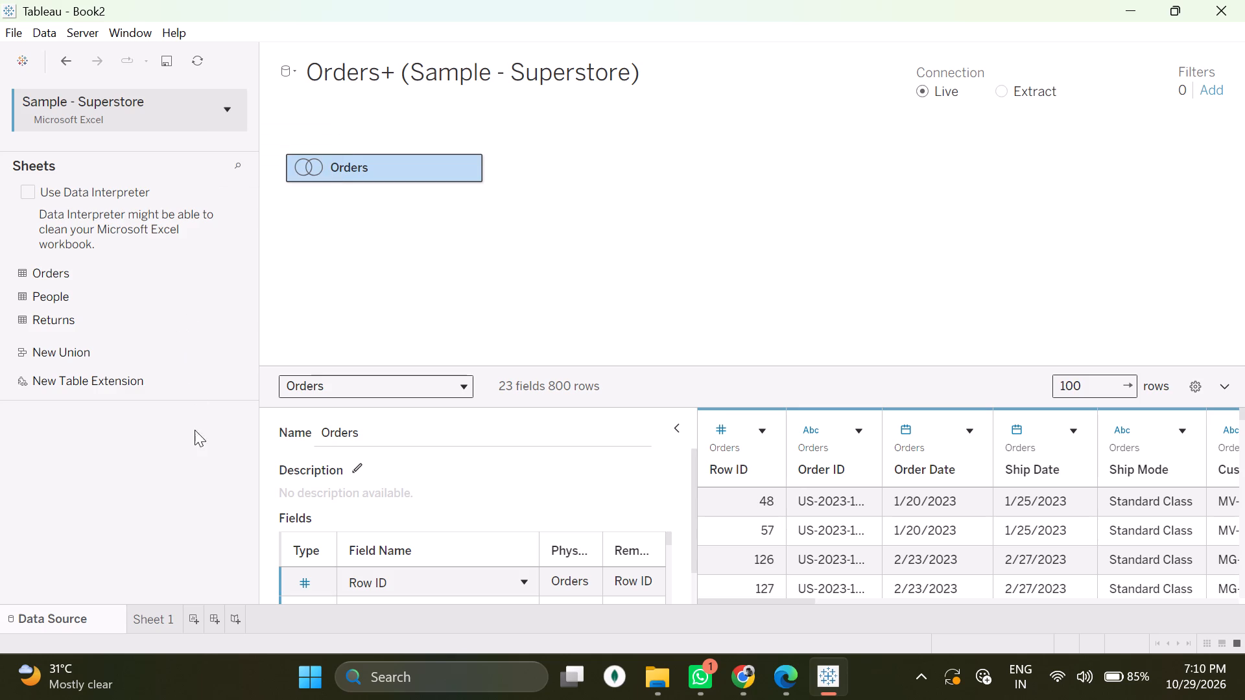
# Go to Sheet 1, look through its data fields, and check whether Edit Blend Relationships is available.
pyautogui.click(136, 627)
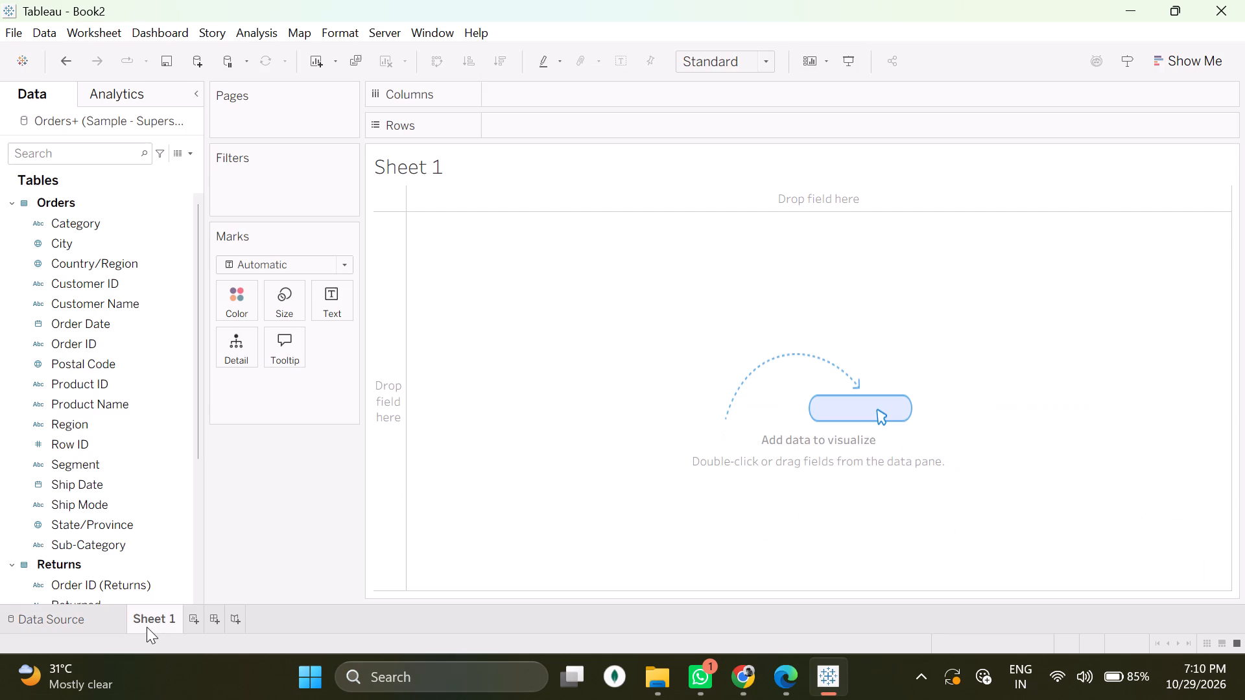
pyautogui.scroll(-4, 104, 355)
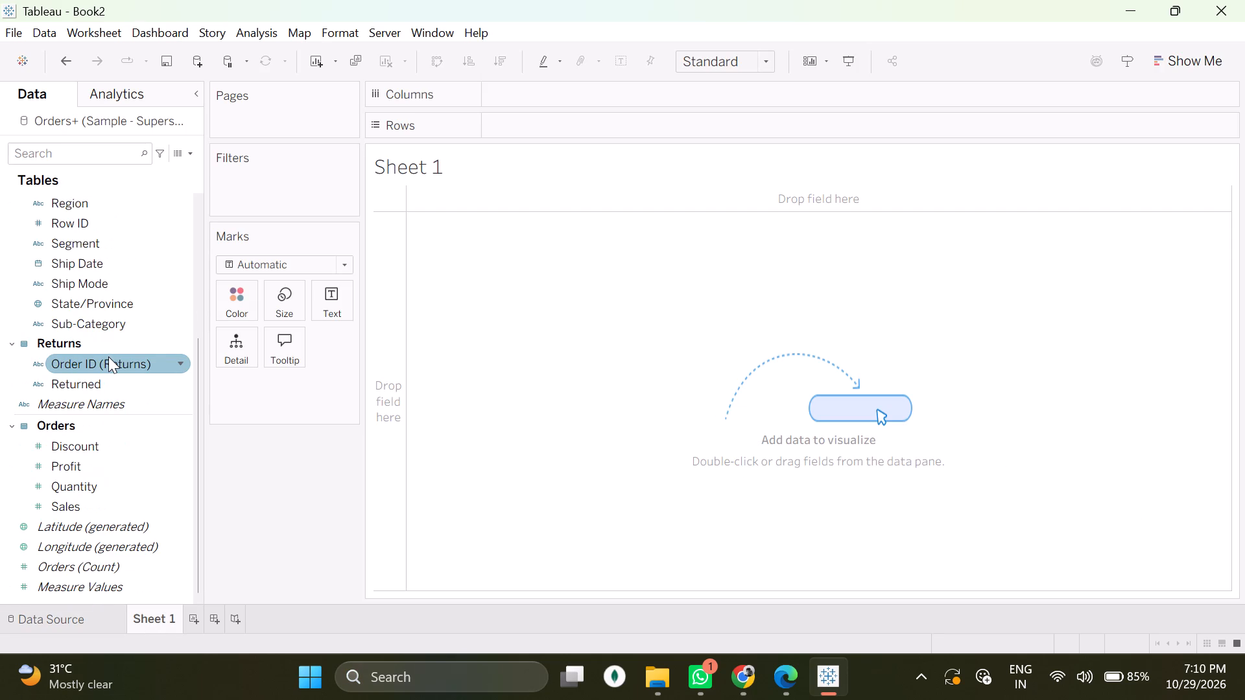
pyautogui.scroll(-5, 108, 356)
pyautogui.scroll(5, 108, 356)
pyautogui.click(43, 15)
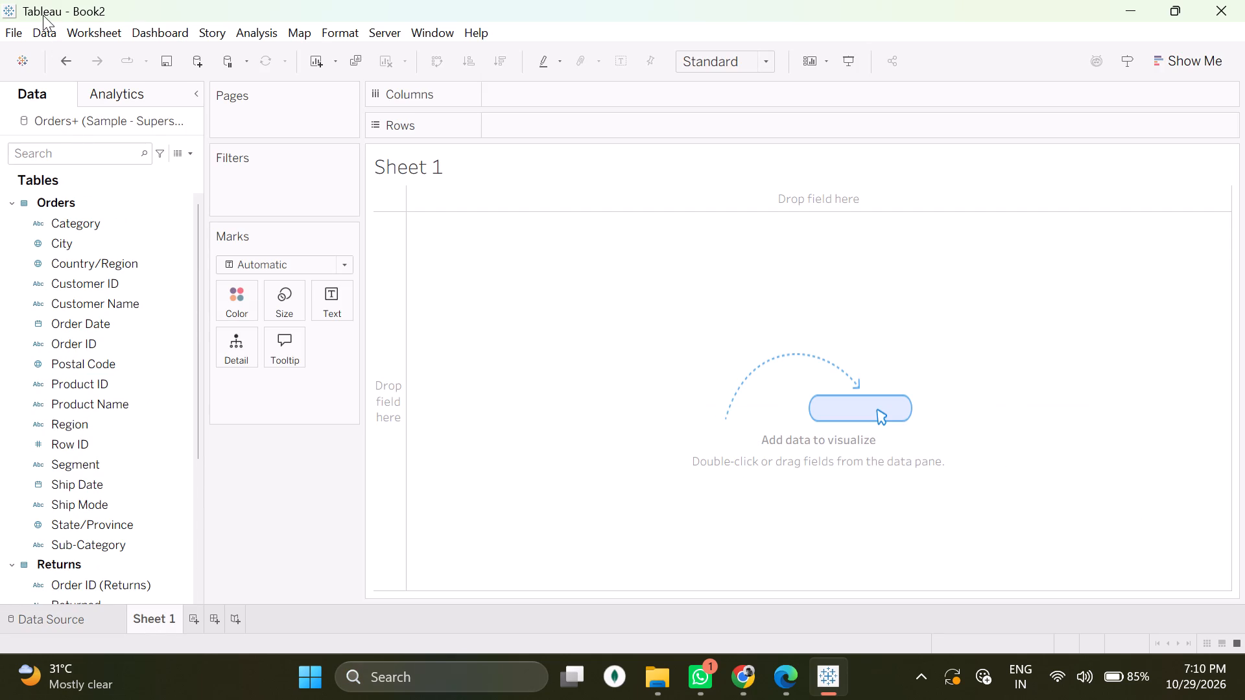
pyautogui.click(45, 30)
pyautogui.tripleClick(89, 126)
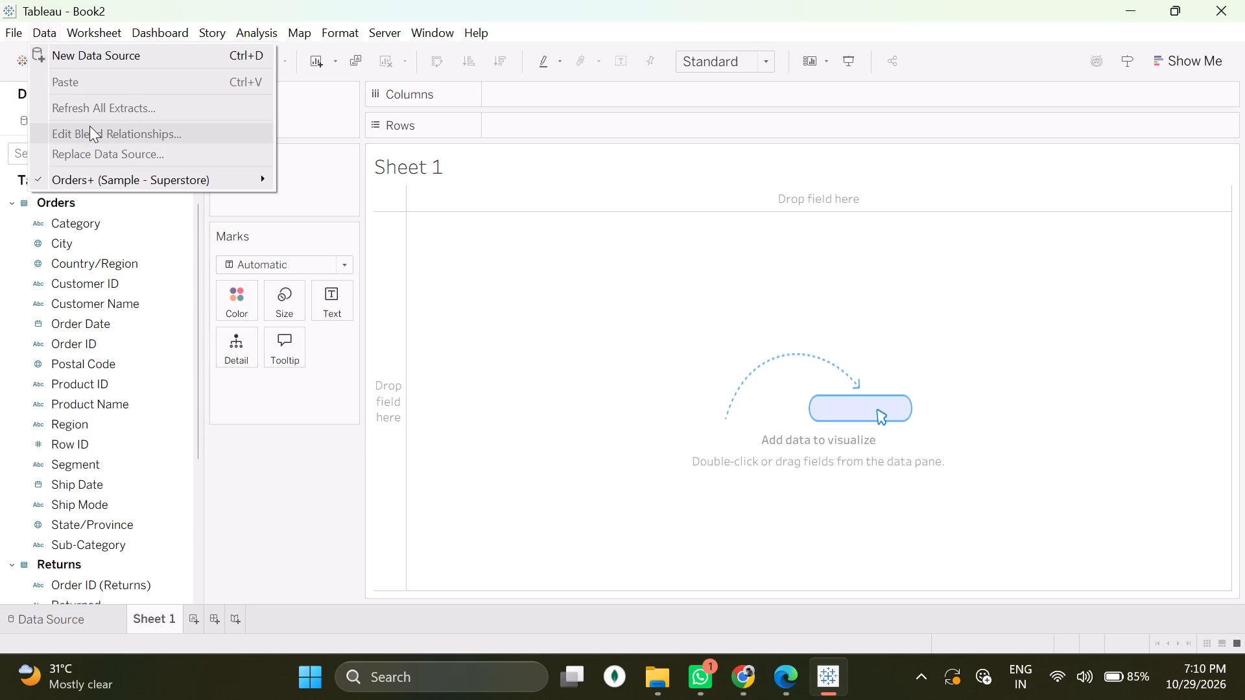
pyautogui.click(338, 169)
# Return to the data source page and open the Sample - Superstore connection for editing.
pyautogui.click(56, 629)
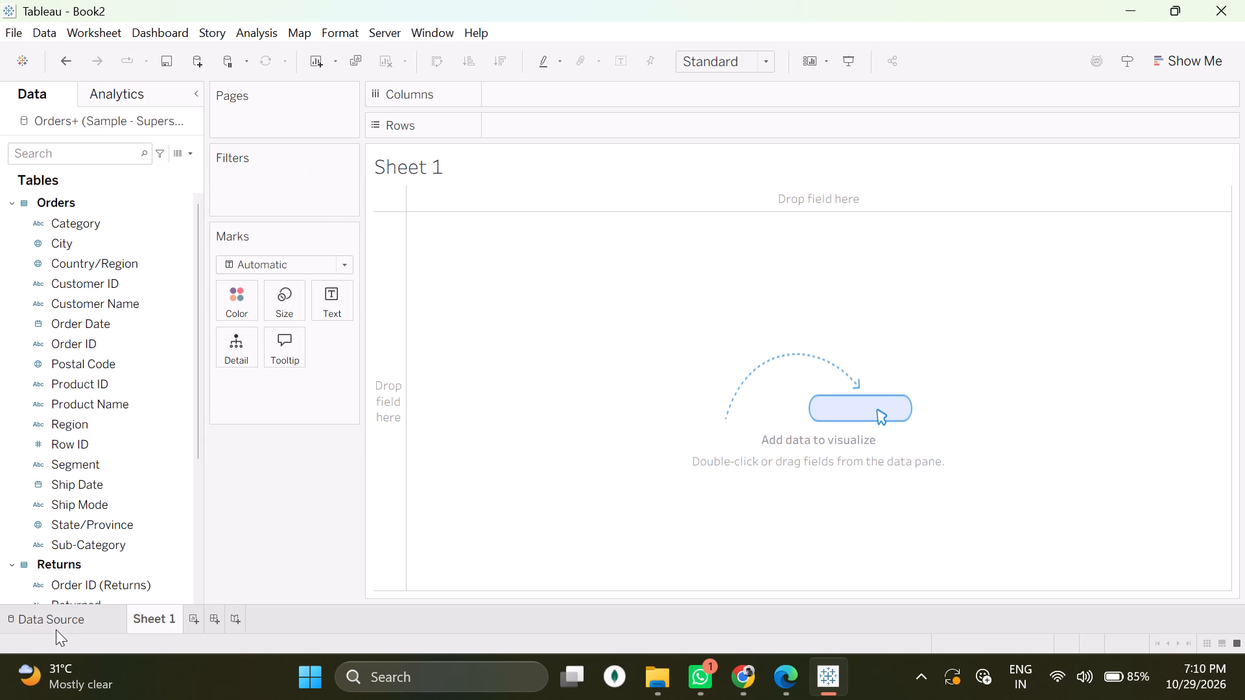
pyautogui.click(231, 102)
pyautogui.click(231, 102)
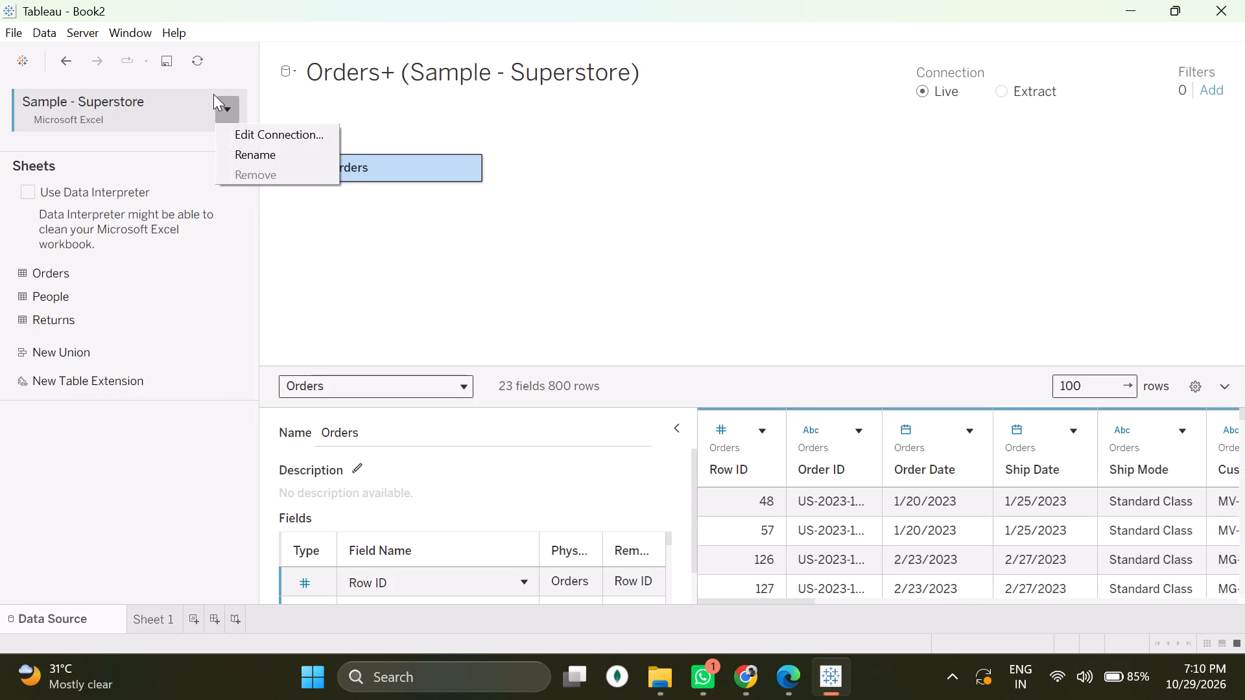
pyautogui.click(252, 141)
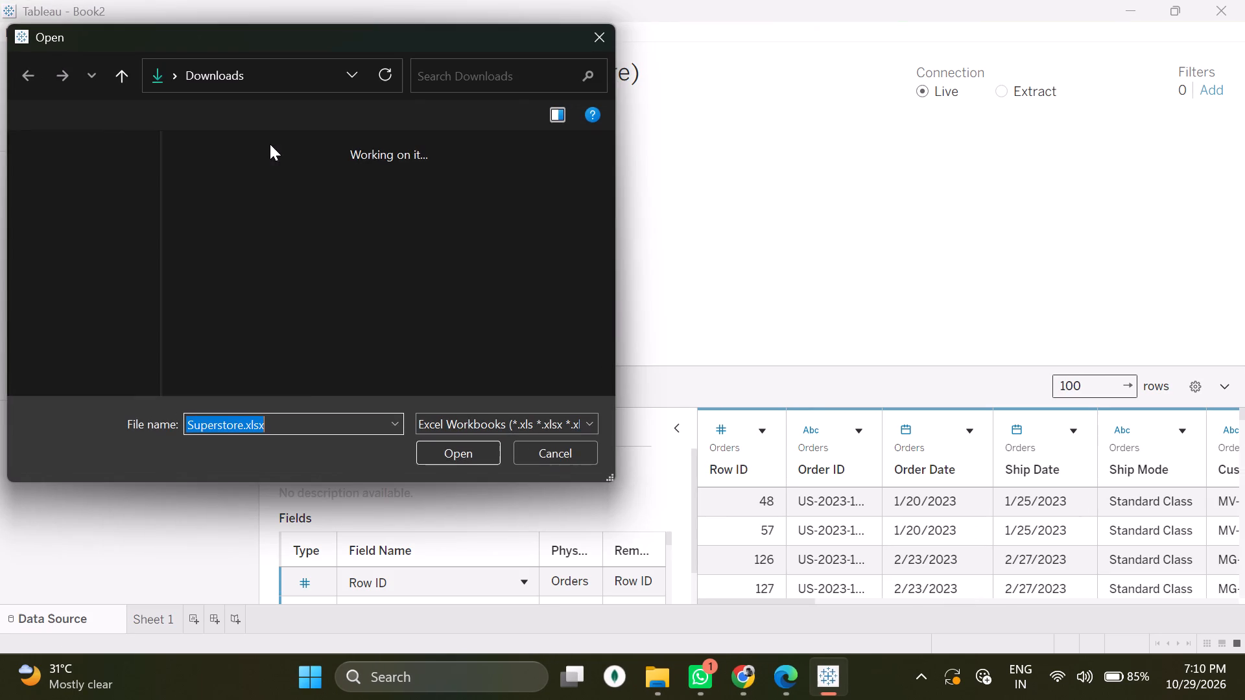
# Reconnect the data source to the Sample - Superstore.xlsx workbook in the Downloads folder and dismiss the message notification.
pyautogui.click(320, 193)
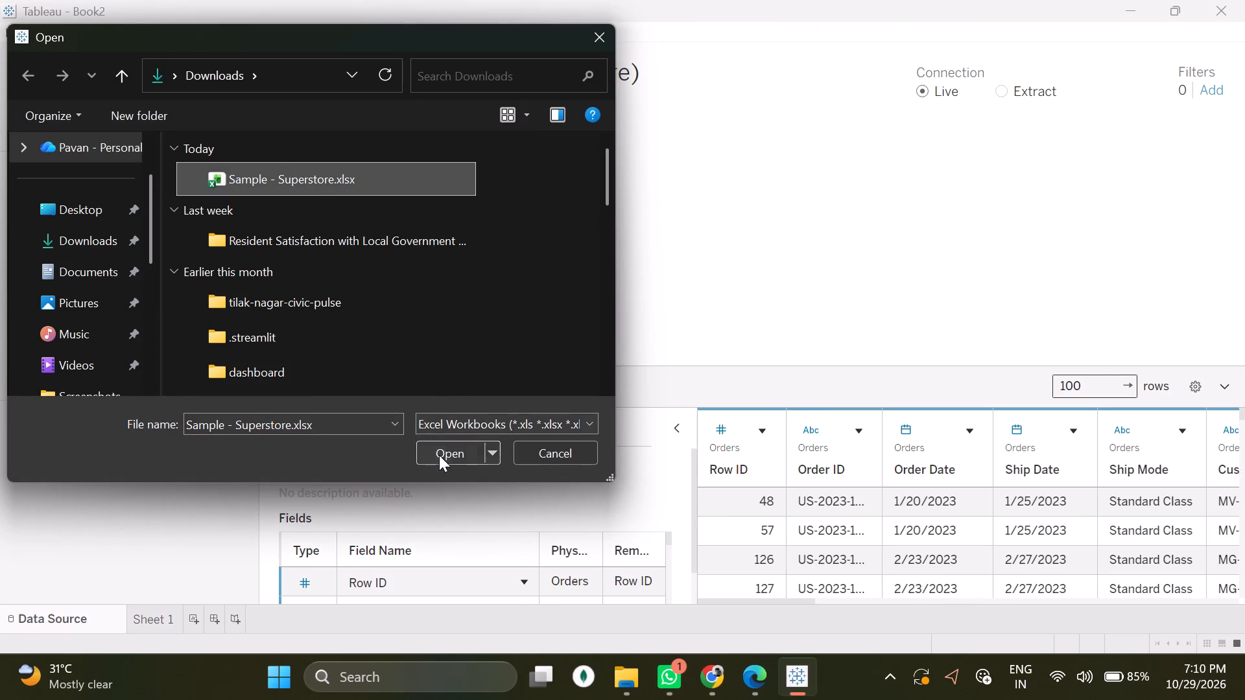
pyautogui.click(439, 455)
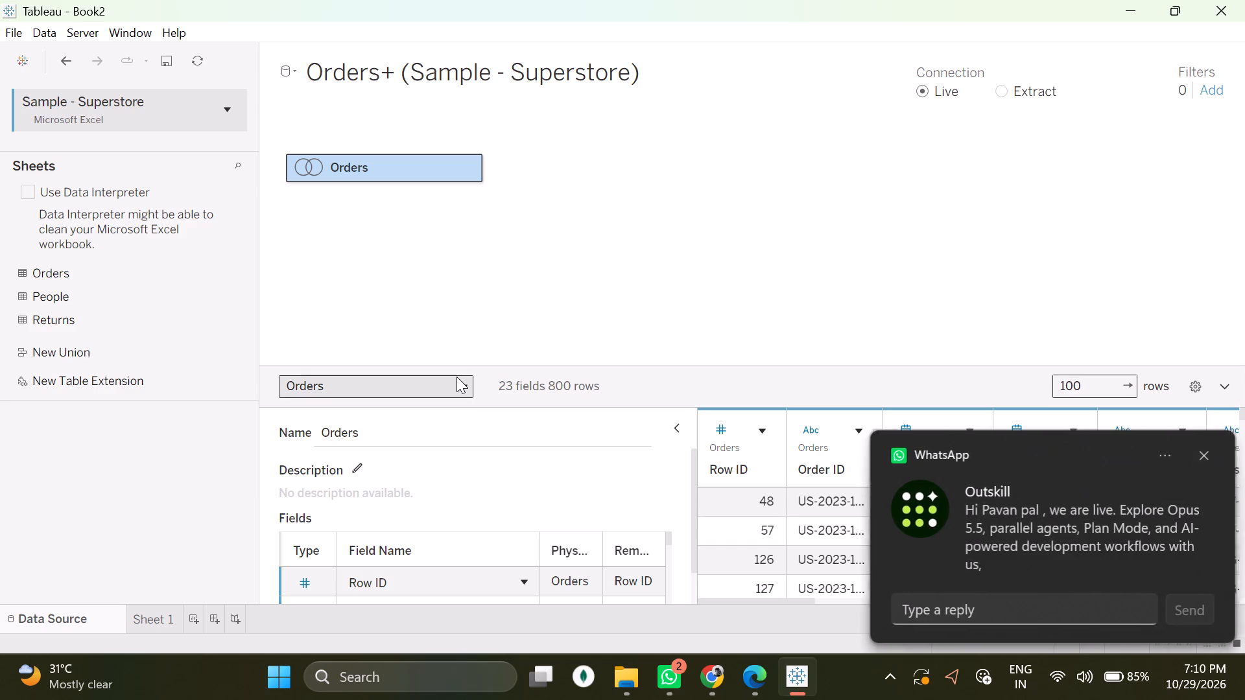
pyautogui.click(1200, 450)
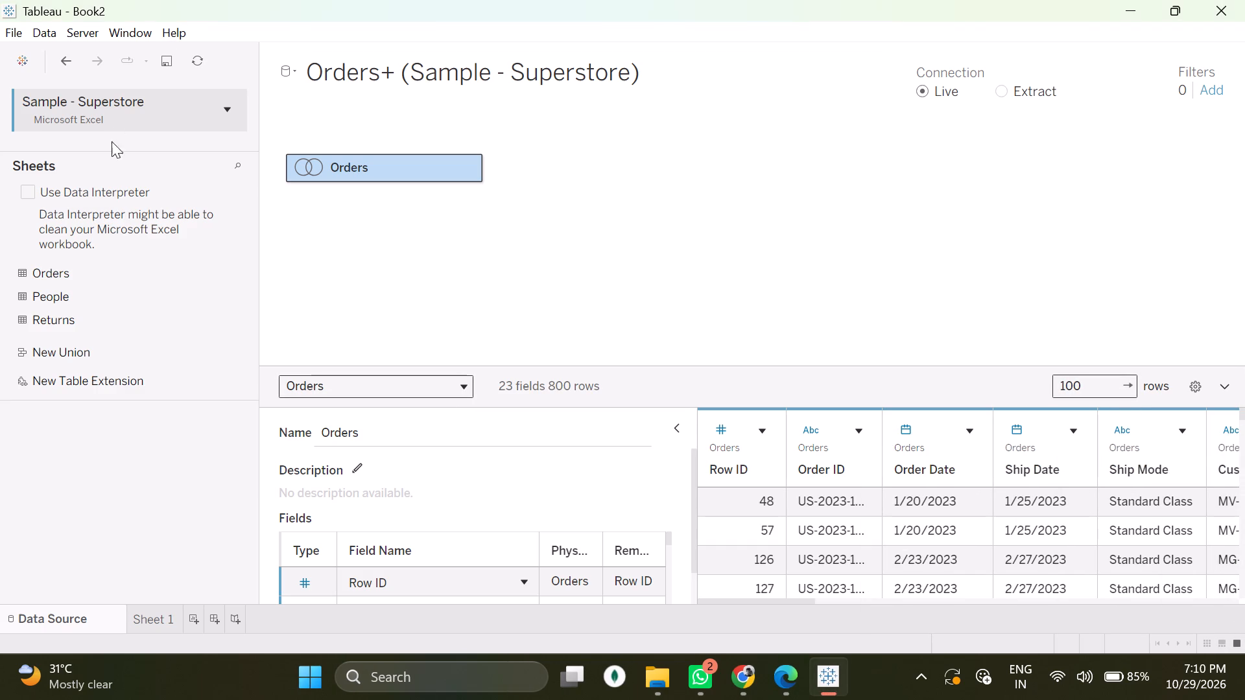
# Turn on Data Interpreter to clean the sheets of the Sample - Superstore workbook.
pyautogui.click(32, 180)
pyautogui.click(25, 190)
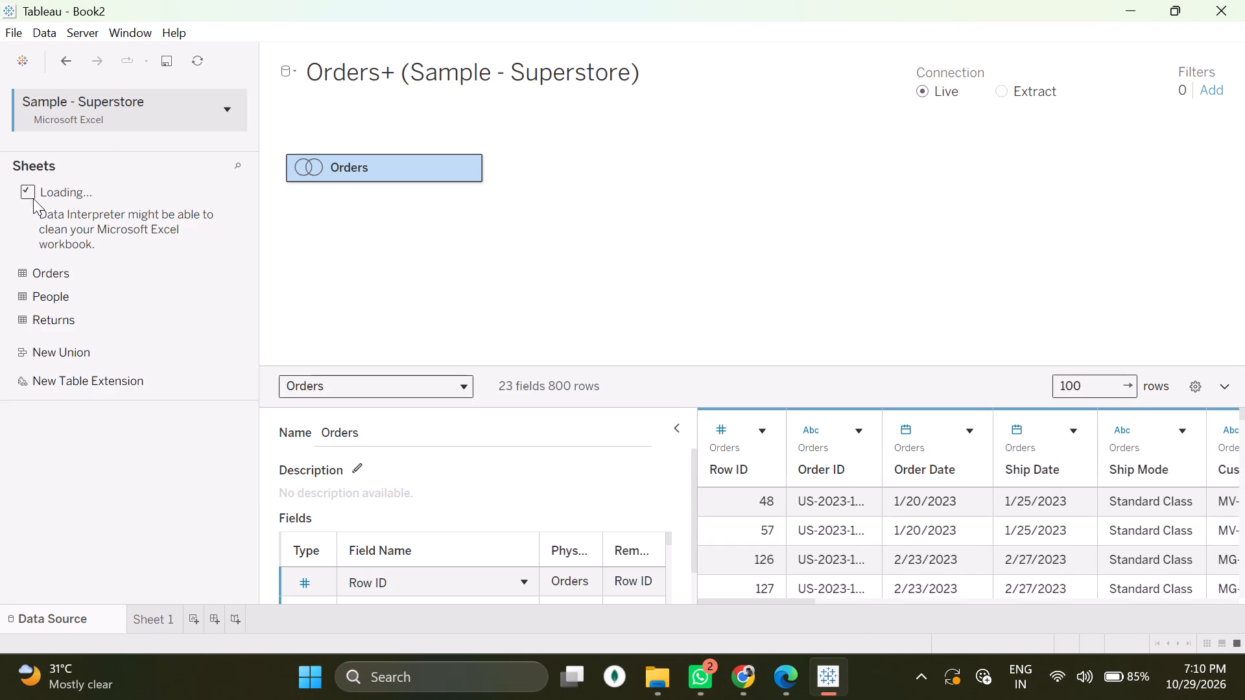
pyautogui.click(32, 196)
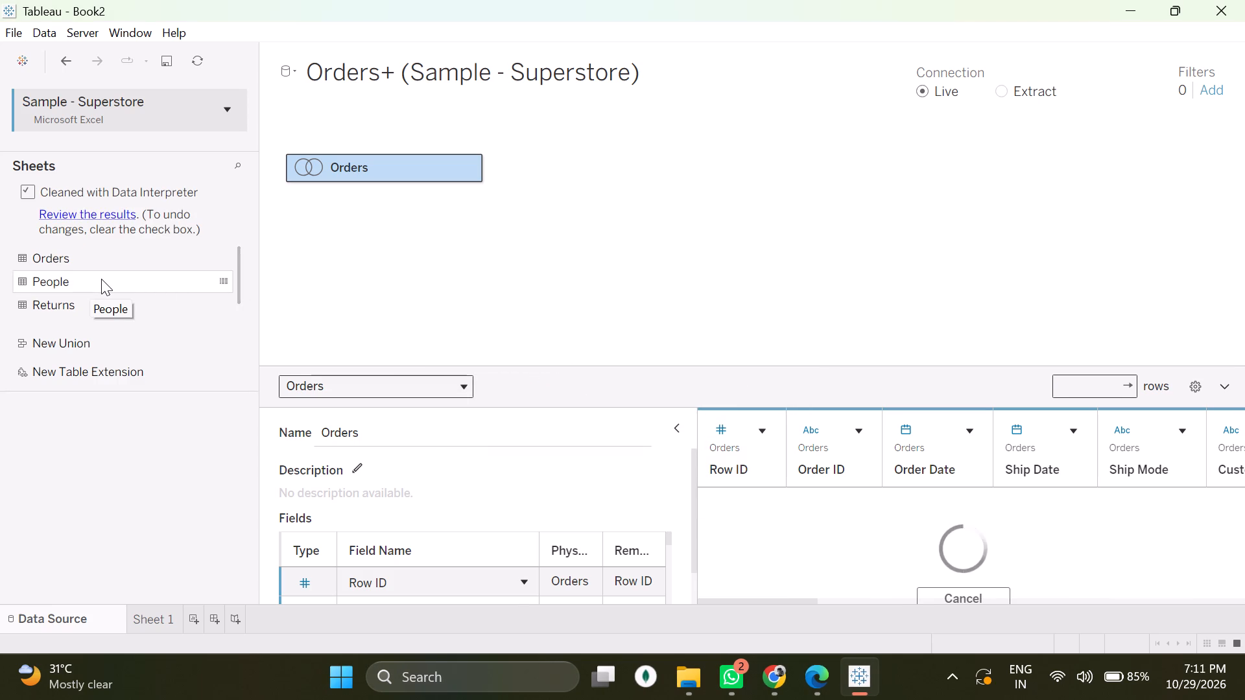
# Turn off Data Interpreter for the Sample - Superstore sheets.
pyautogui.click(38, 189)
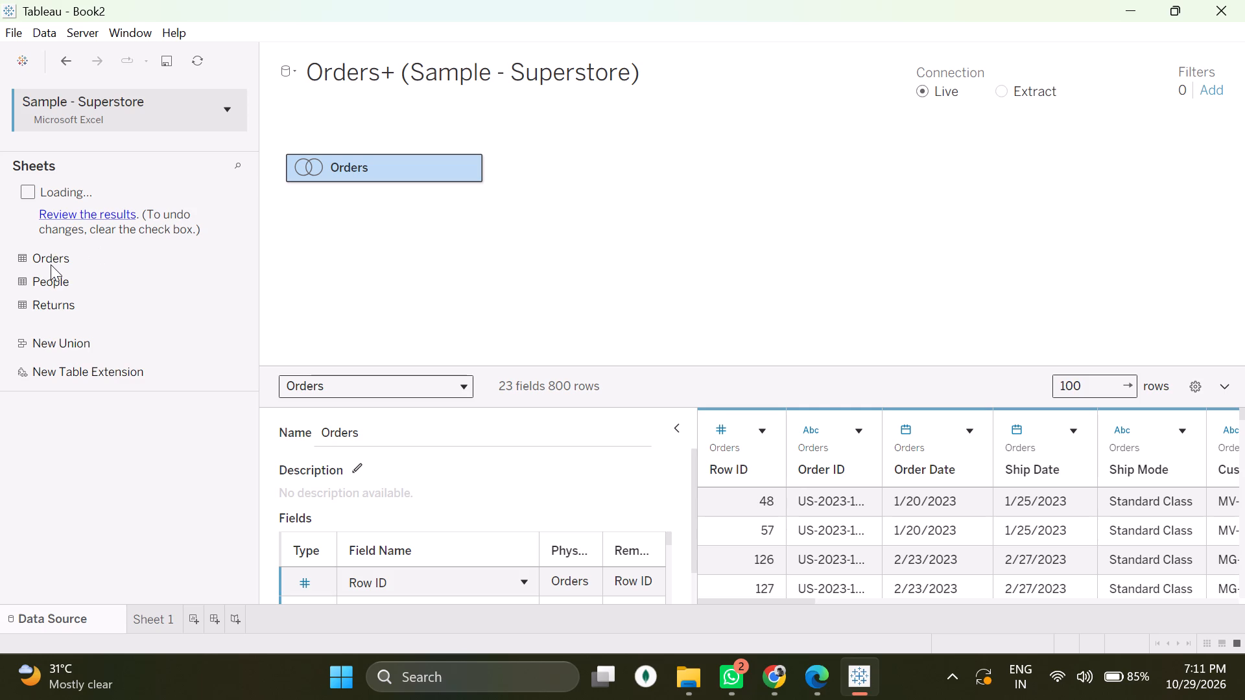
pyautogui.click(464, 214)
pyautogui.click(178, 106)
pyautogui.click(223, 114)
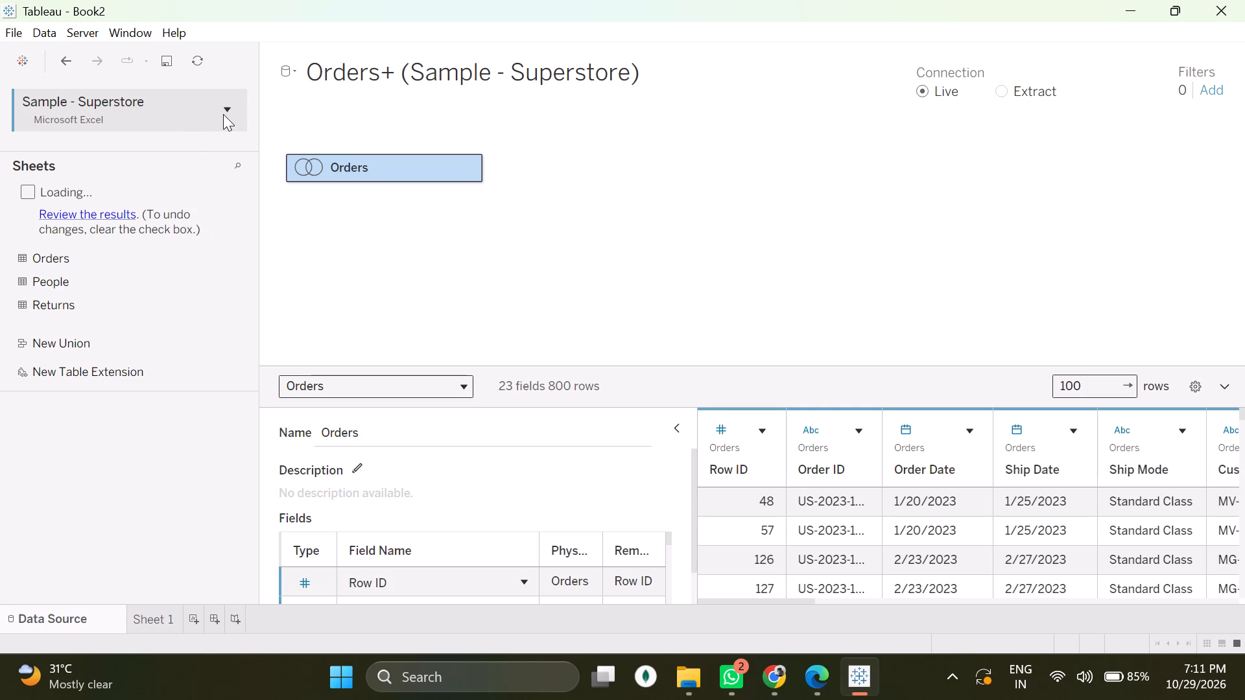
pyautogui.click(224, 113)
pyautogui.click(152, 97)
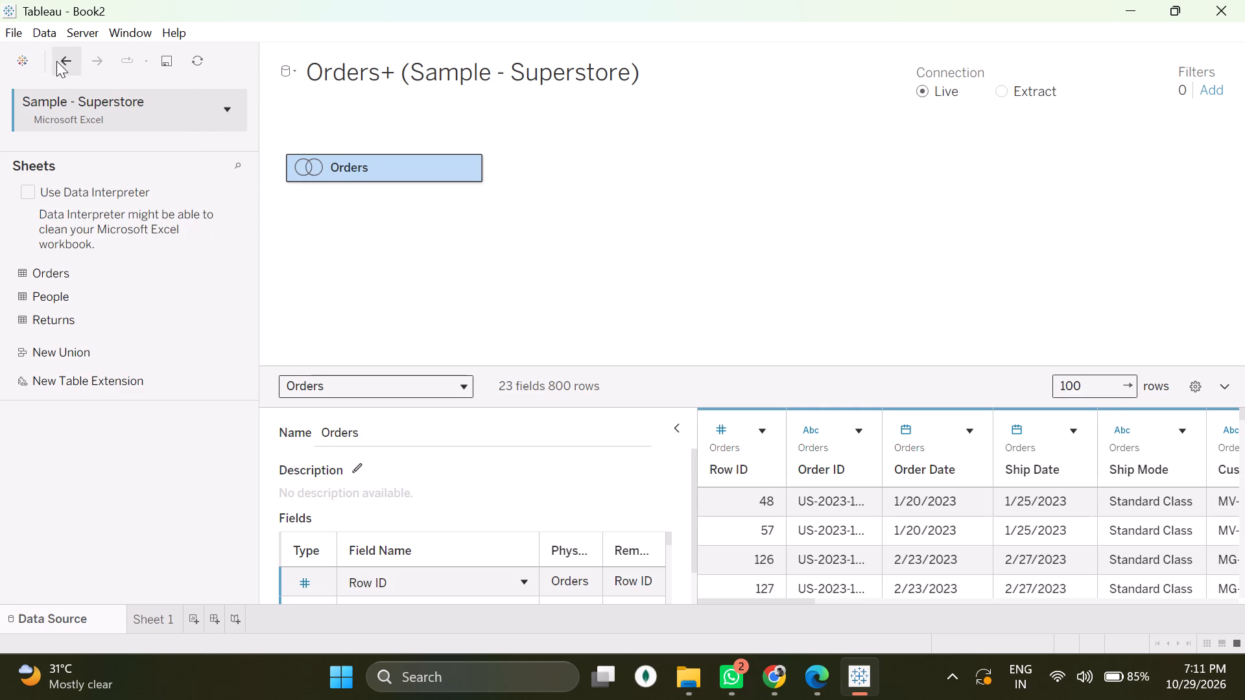
# Go to the start page and open the recent workbook Book1.
pyautogui.click(8, 60)
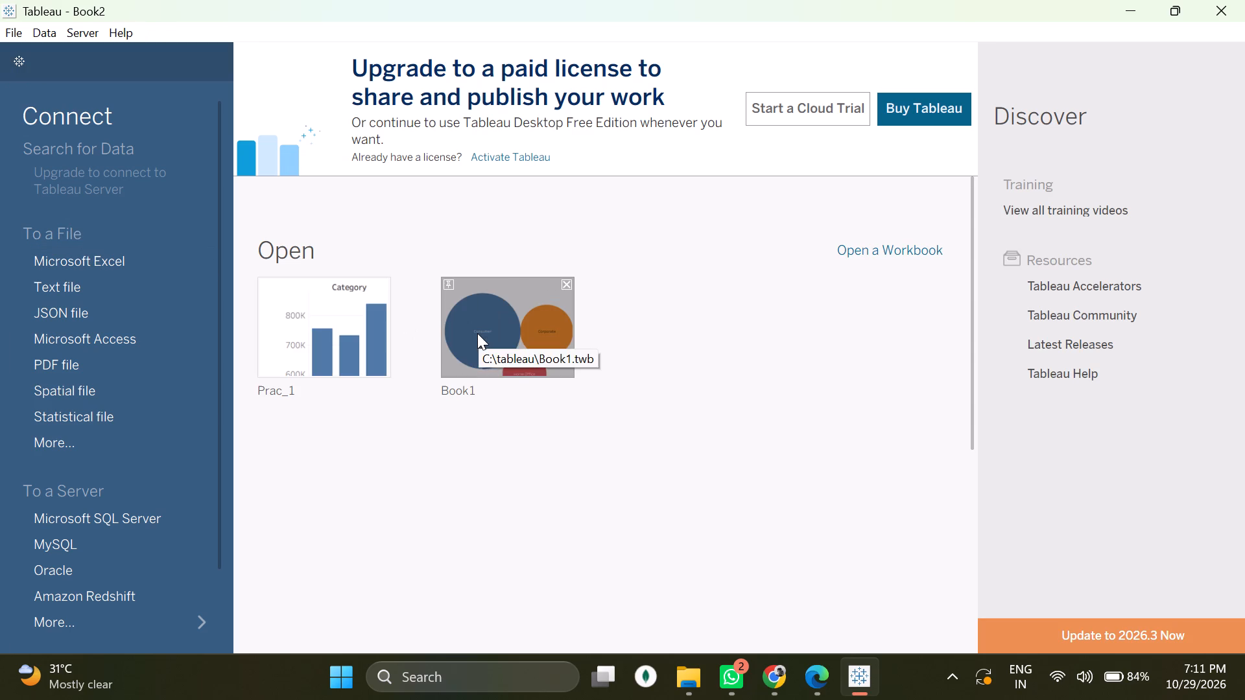
pyautogui.click(501, 338)
pyautogui.doubleClick(501, 338)
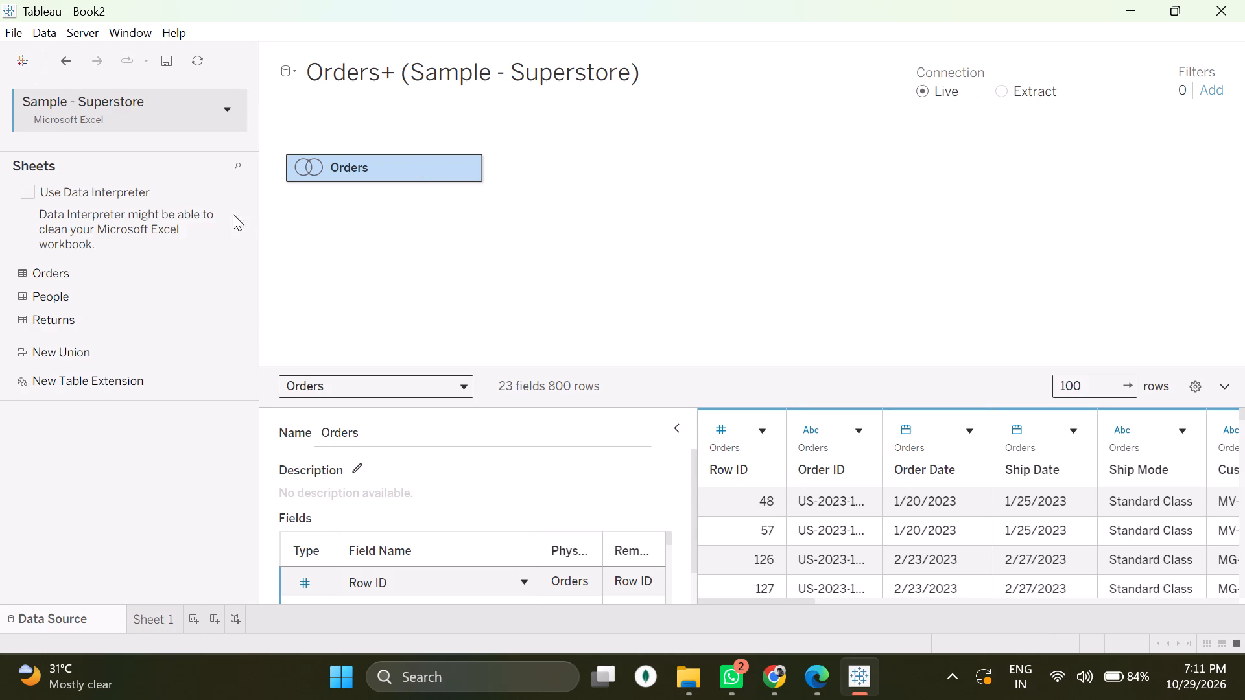
pyautogui.scroll(-4, 226, 211)
# Undo the earlier data source changes repeatedly, back to only the Sample - Superstore connection with its Orders table.
pyautogui.click(56, 62)
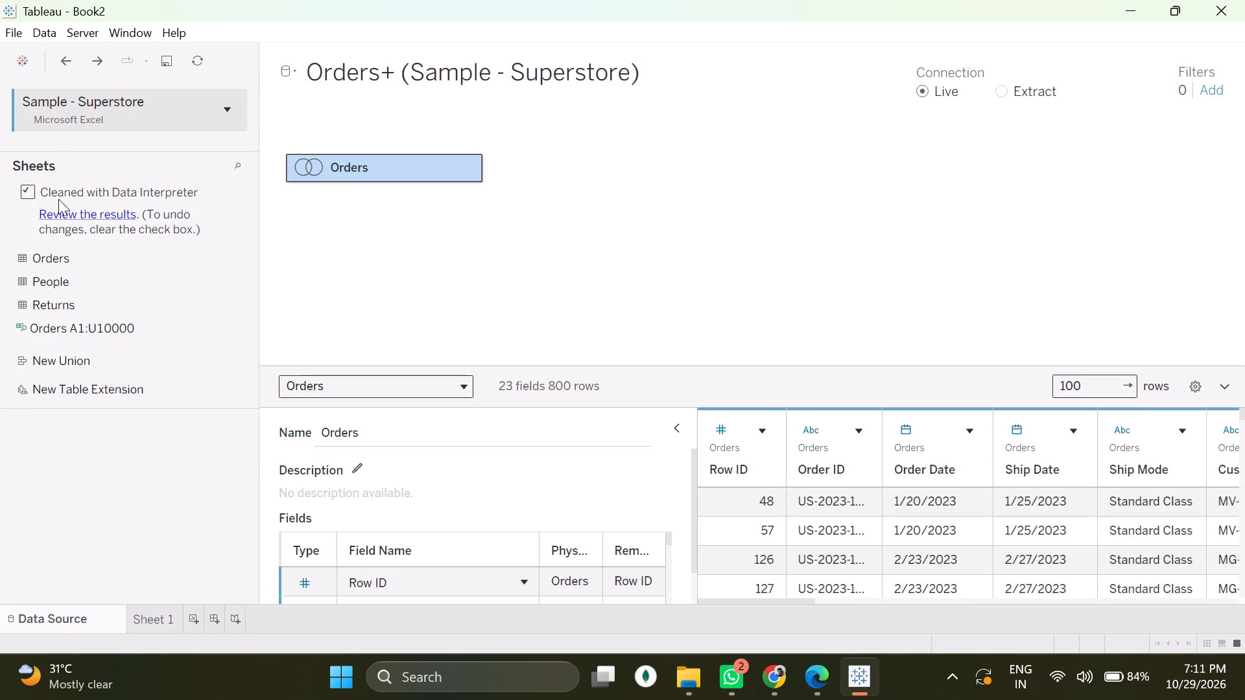
pyautogui.doubleClick(71, 64)
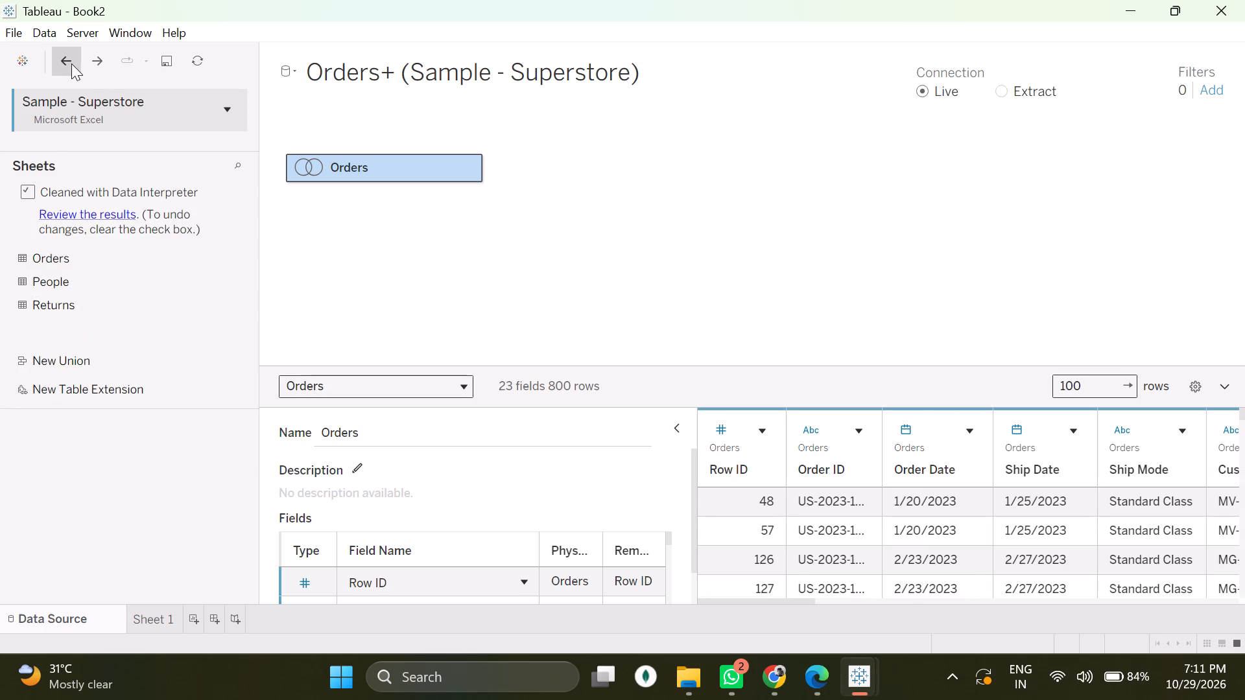
pyautogui.doubleClick(71, 64)
pyautogui.click(71, 64)
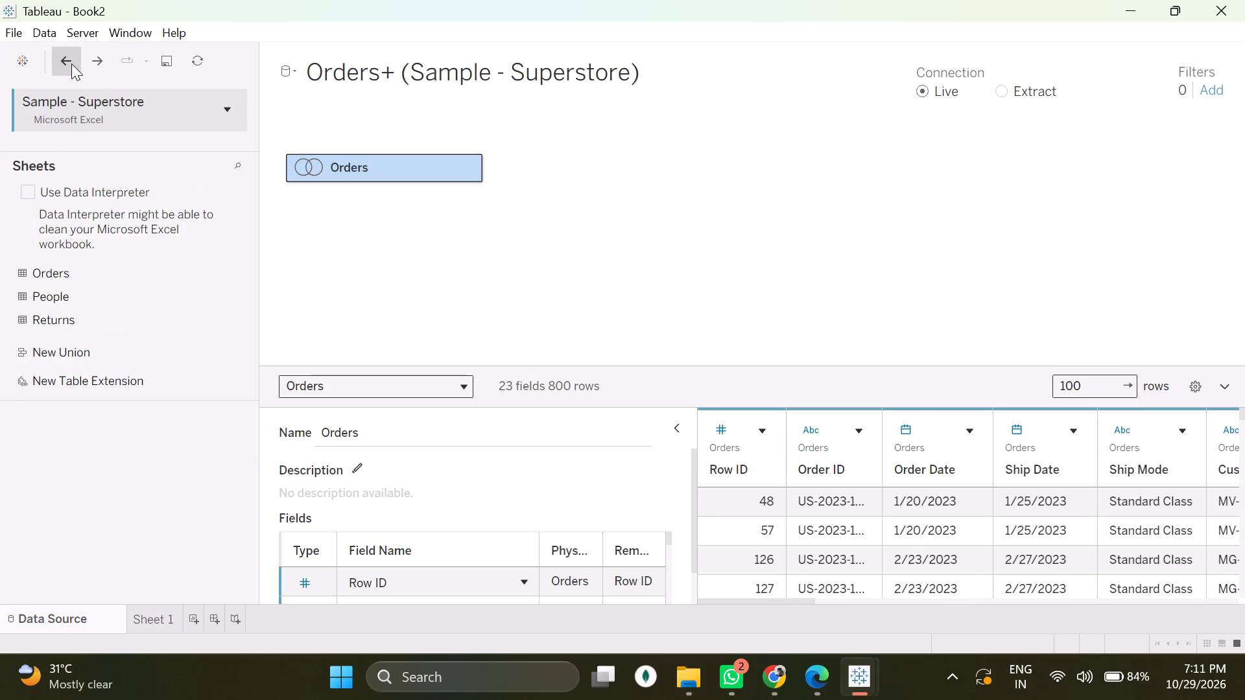
pyautogui.tripleClick(71, 64)
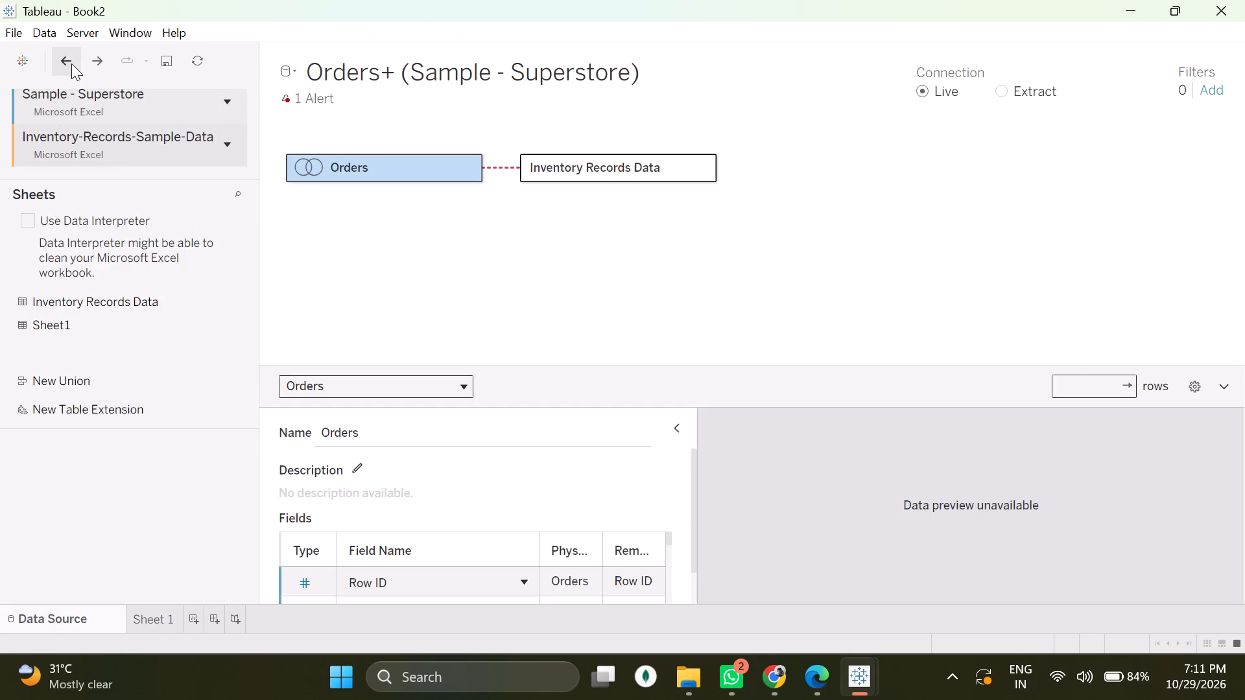
pyautogui.click(71, 64)
pyautogui.tripleClick(71, 64)
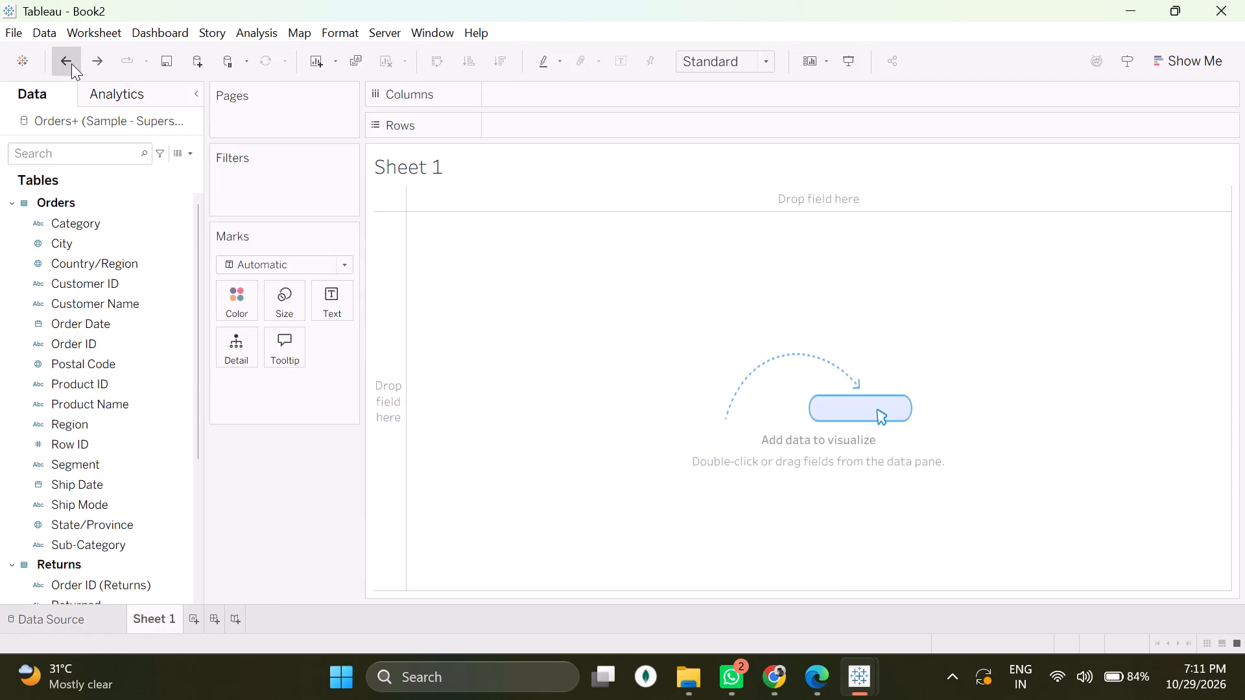
pyautogui.click(71, 64)
pyautogui.click(71, 64)
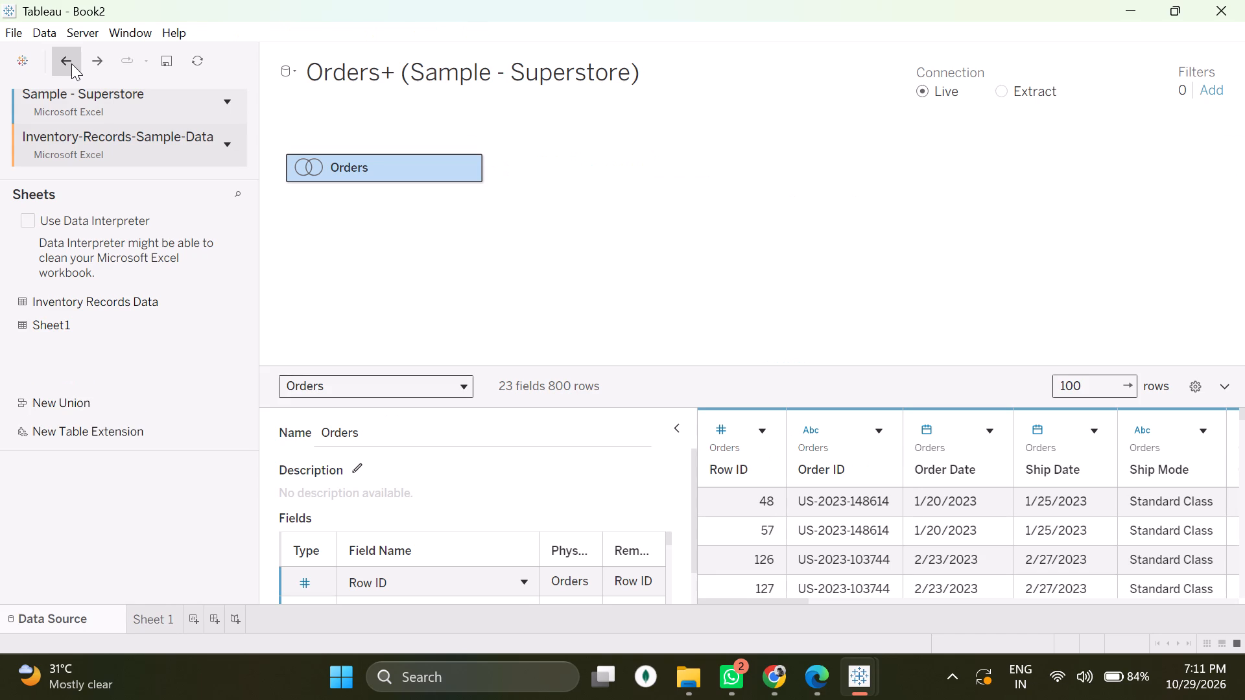
pyautogui.click(71, 64)
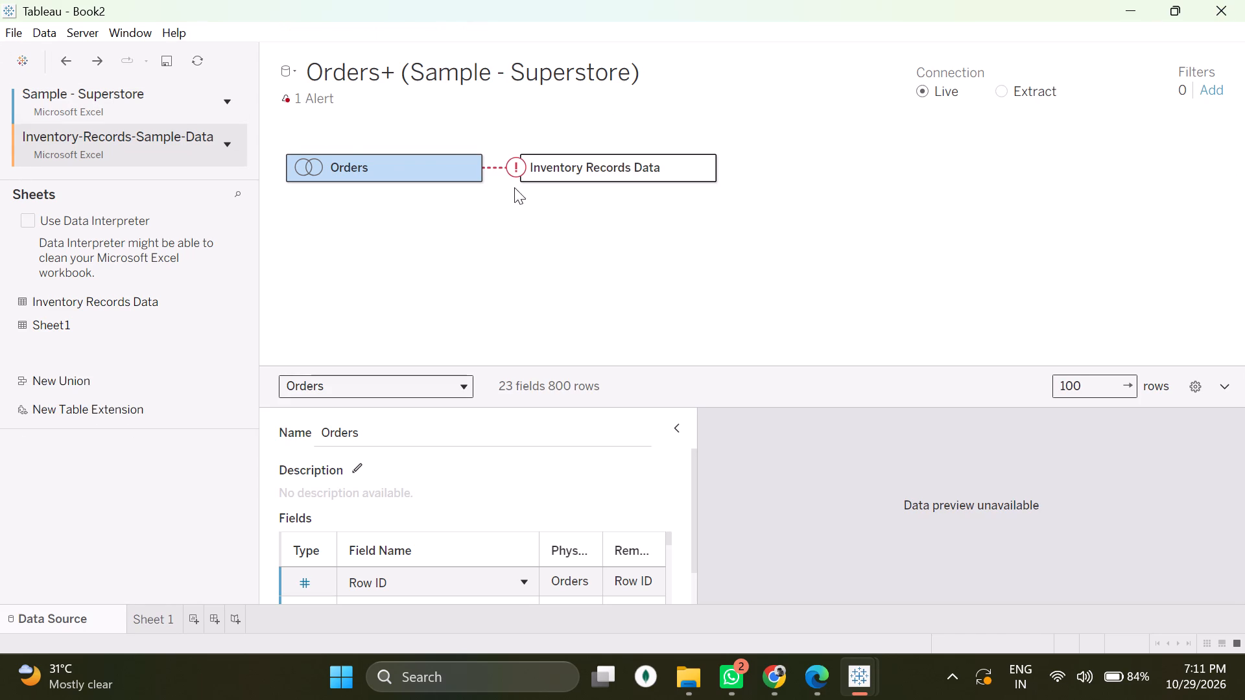
pyautogui.click(71, 52)
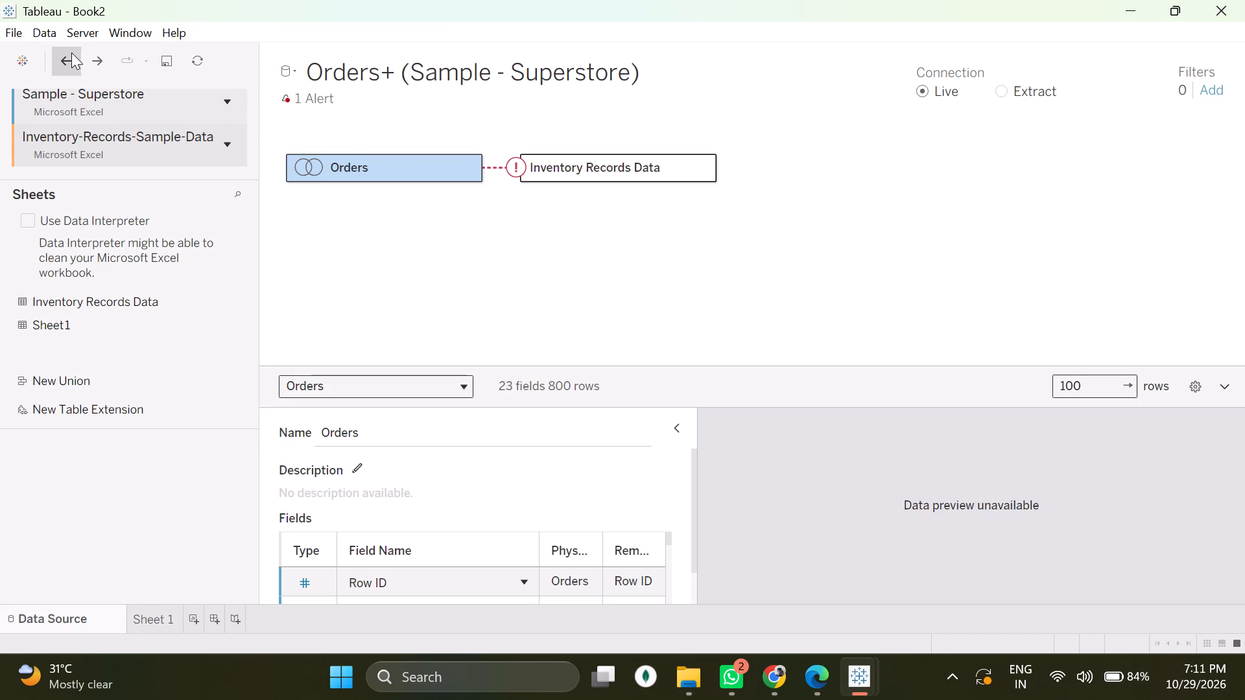
pyautogui.tripleClick(71, 52)
pyautogui.click(71, 52)
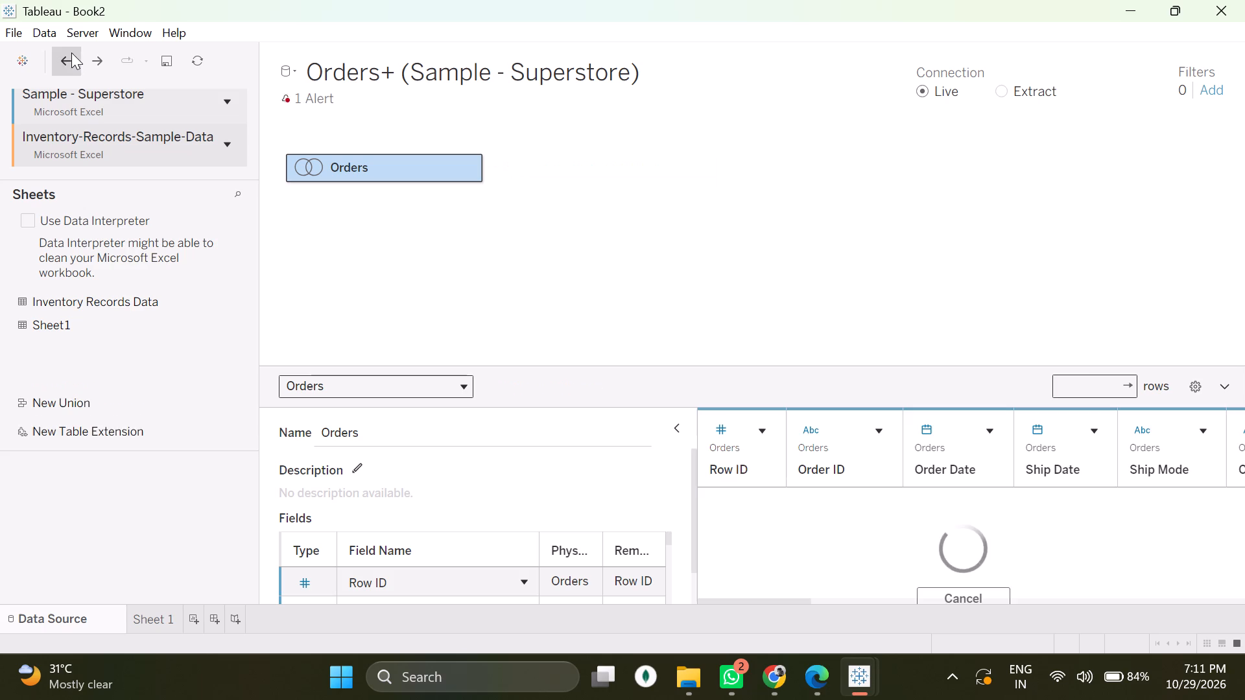
pyautogui.scroll(6, 54, 213)
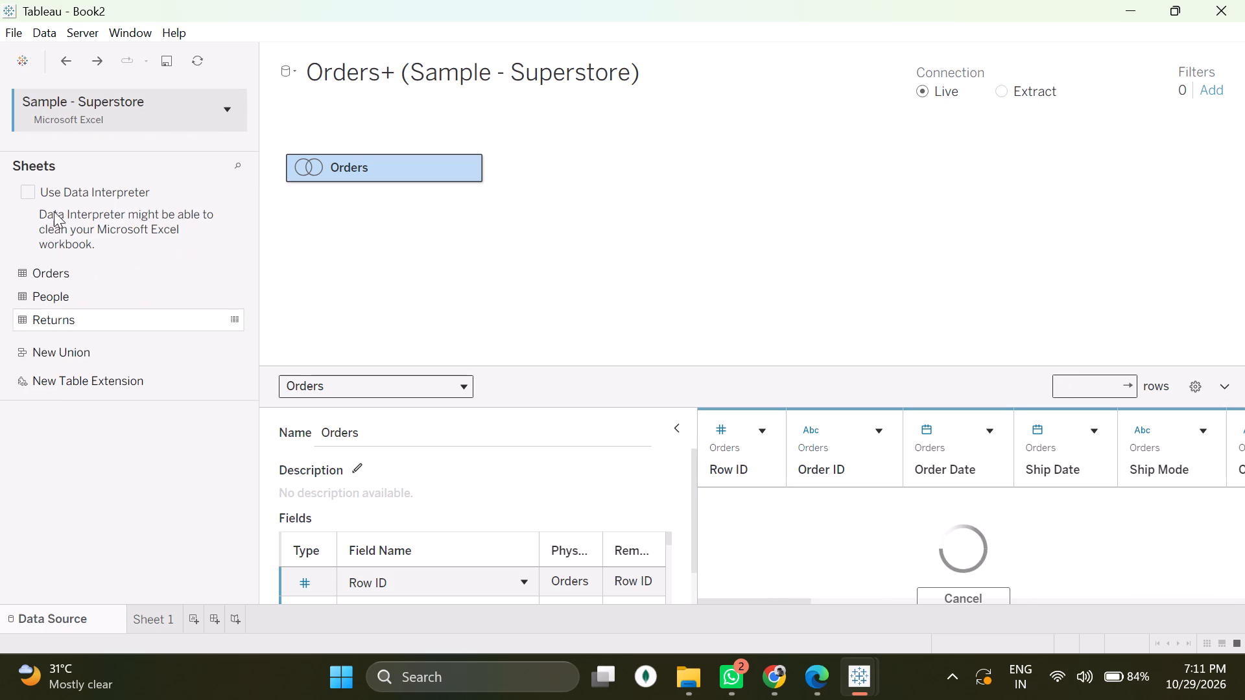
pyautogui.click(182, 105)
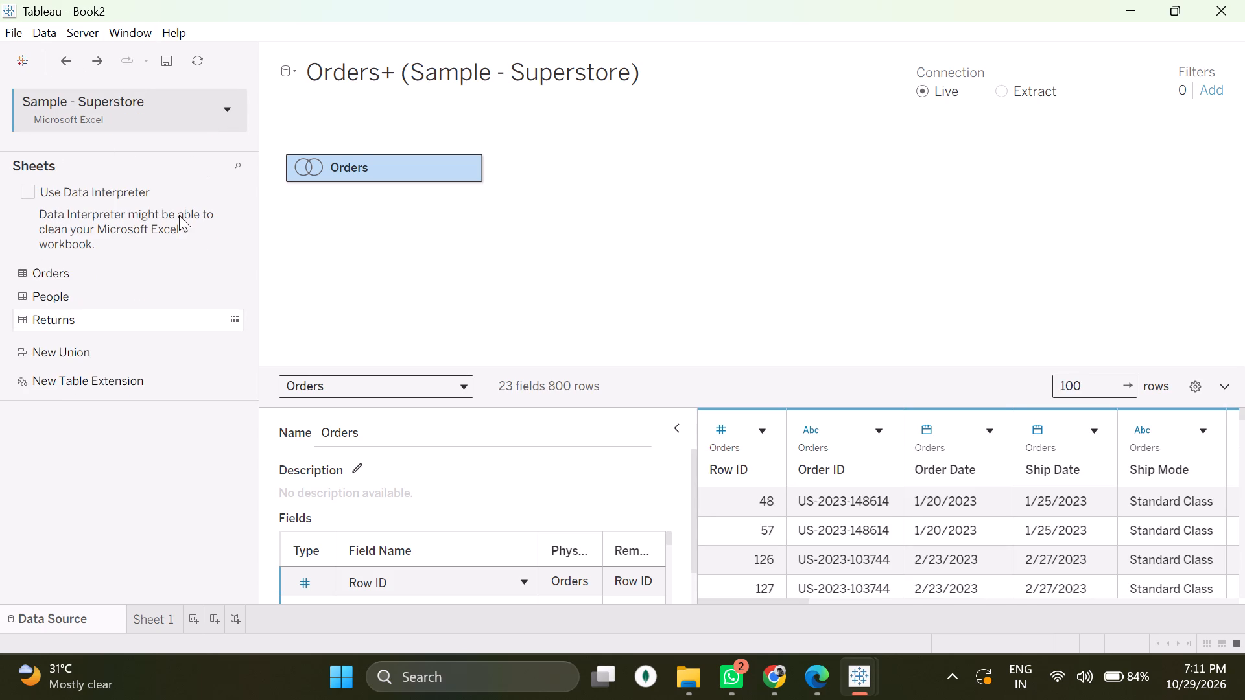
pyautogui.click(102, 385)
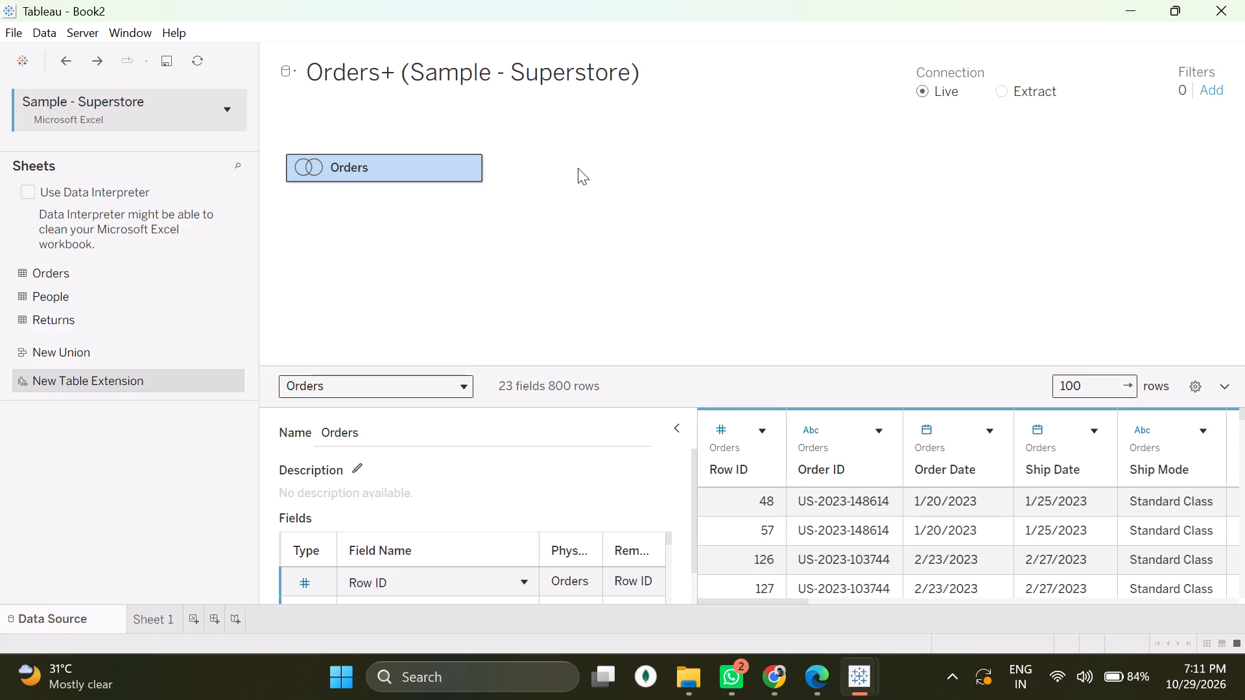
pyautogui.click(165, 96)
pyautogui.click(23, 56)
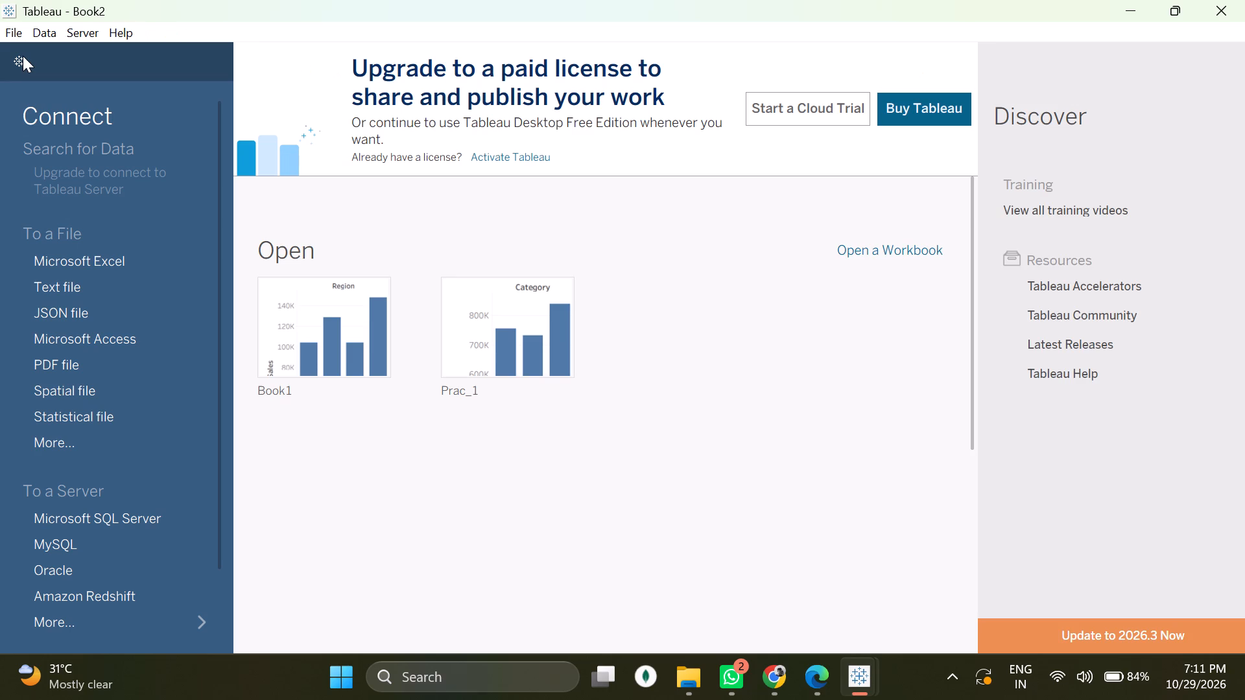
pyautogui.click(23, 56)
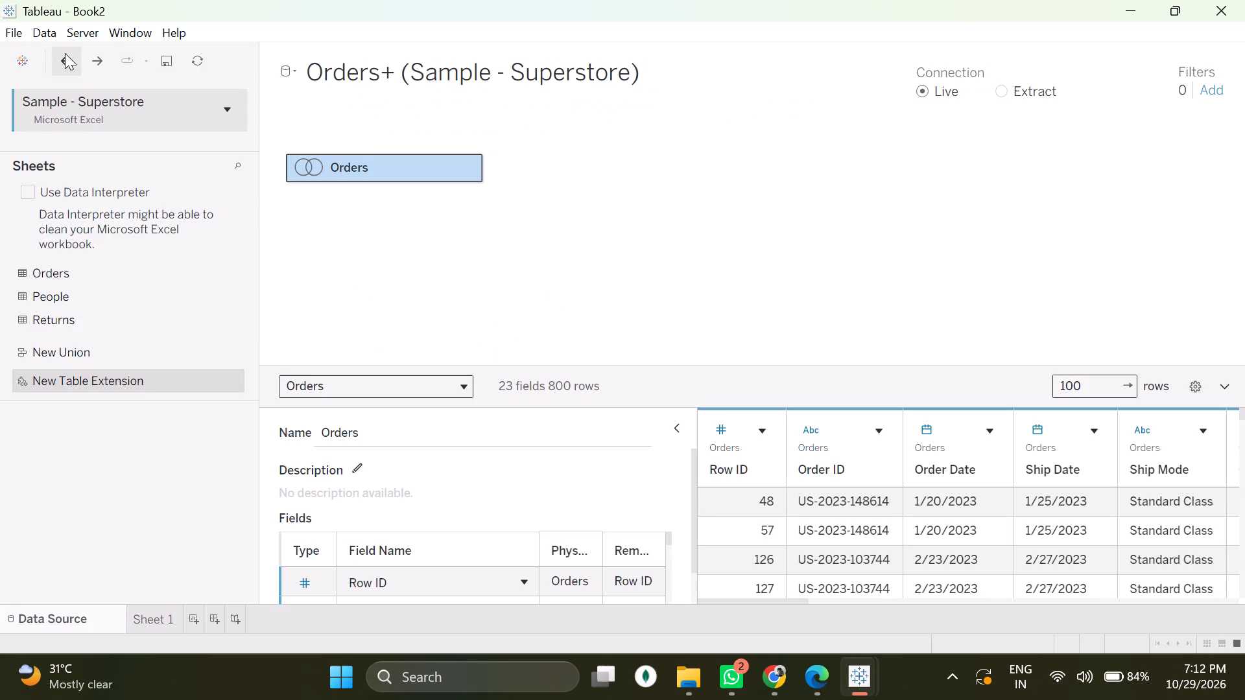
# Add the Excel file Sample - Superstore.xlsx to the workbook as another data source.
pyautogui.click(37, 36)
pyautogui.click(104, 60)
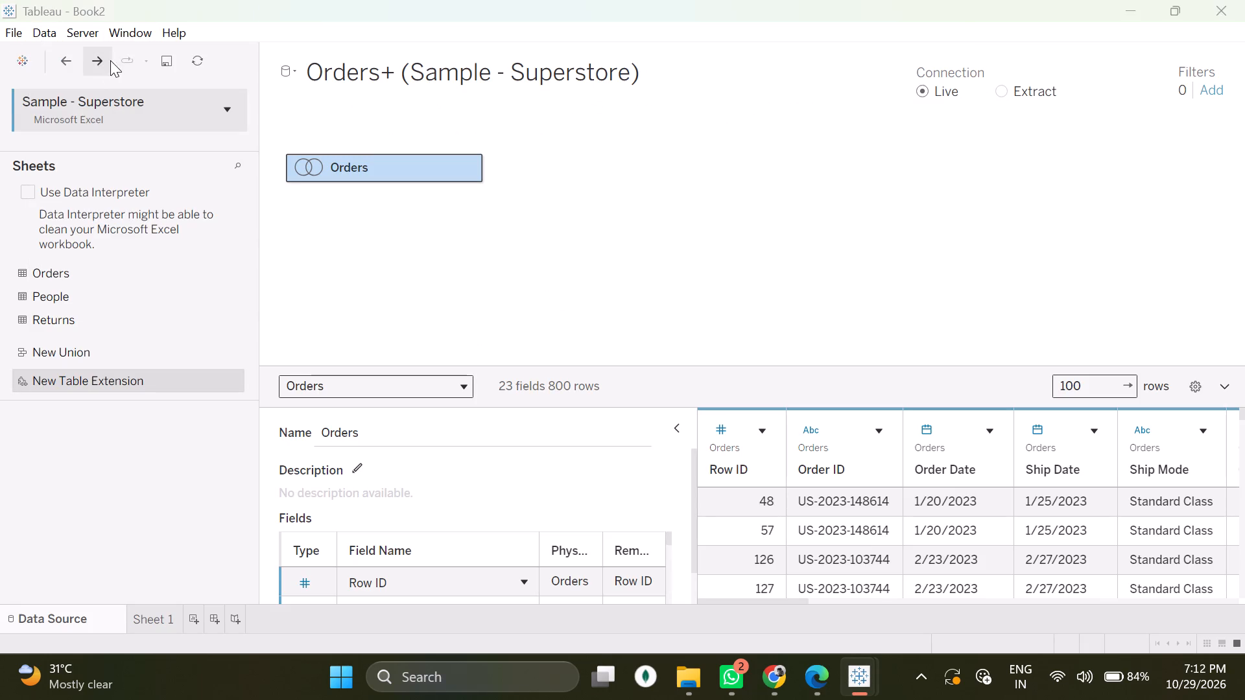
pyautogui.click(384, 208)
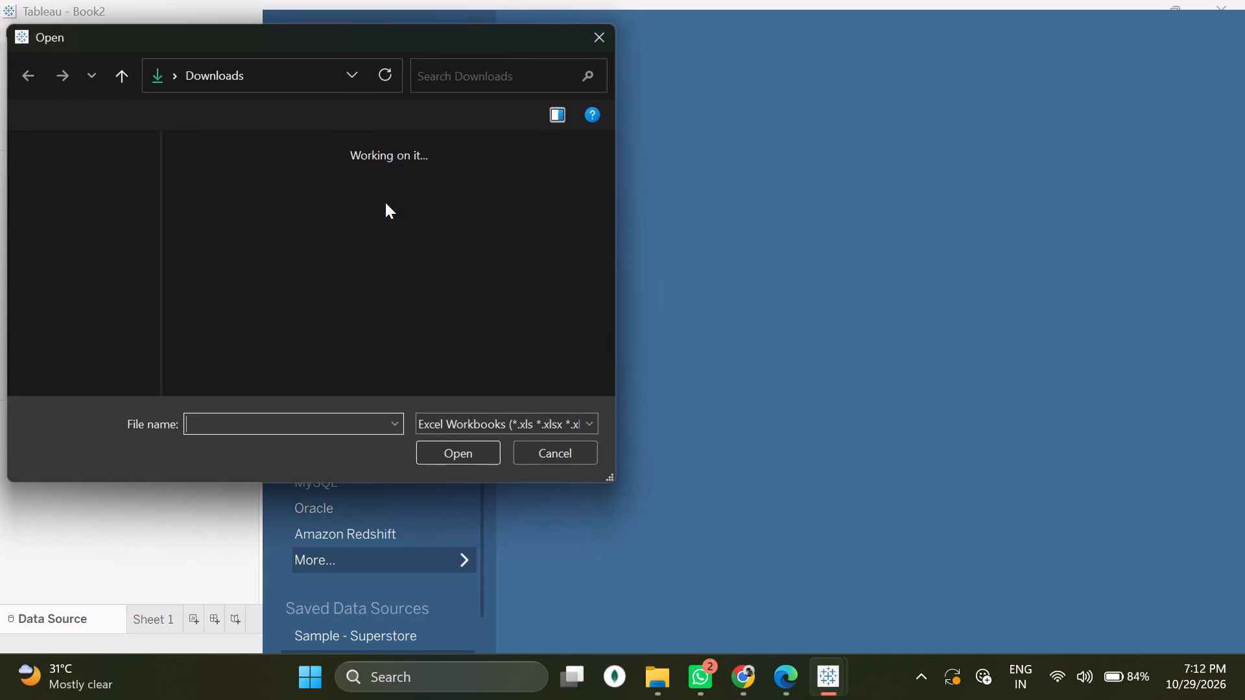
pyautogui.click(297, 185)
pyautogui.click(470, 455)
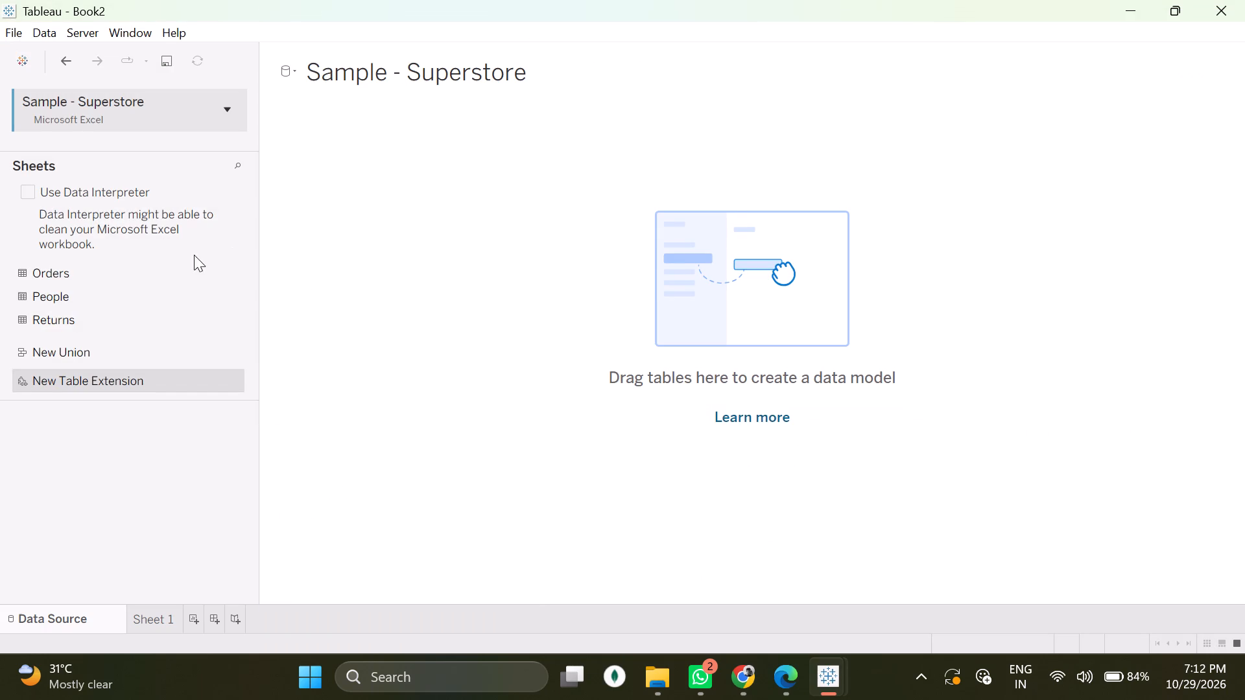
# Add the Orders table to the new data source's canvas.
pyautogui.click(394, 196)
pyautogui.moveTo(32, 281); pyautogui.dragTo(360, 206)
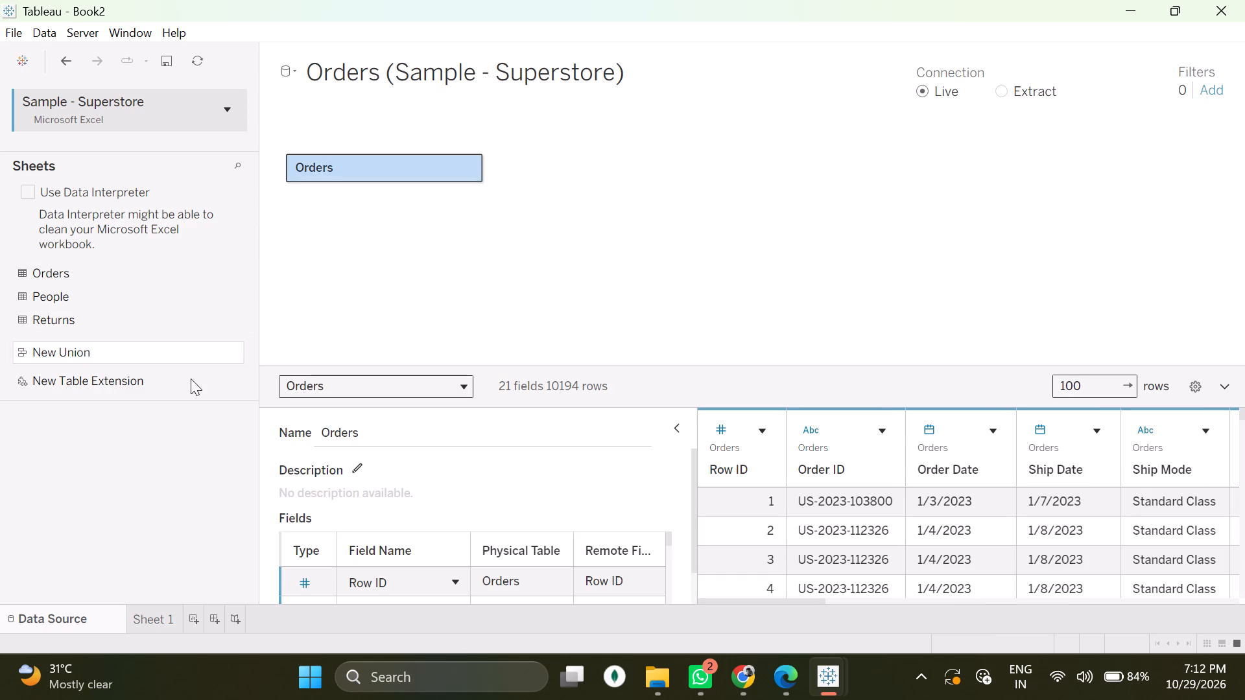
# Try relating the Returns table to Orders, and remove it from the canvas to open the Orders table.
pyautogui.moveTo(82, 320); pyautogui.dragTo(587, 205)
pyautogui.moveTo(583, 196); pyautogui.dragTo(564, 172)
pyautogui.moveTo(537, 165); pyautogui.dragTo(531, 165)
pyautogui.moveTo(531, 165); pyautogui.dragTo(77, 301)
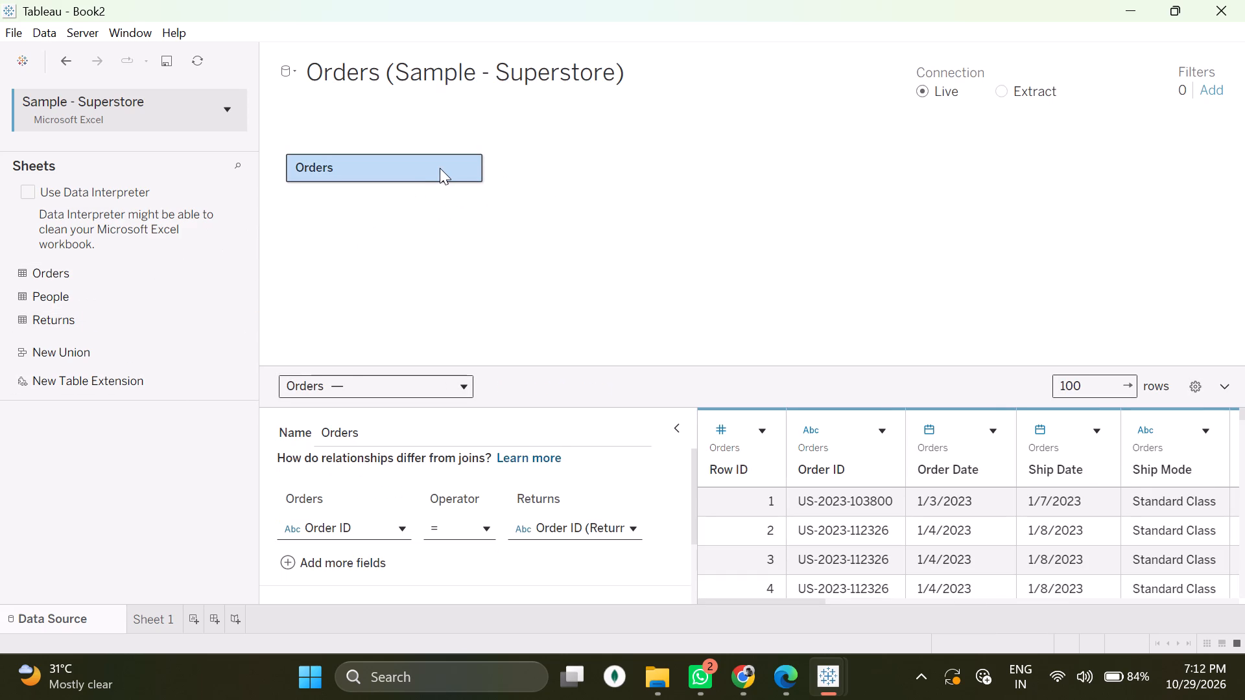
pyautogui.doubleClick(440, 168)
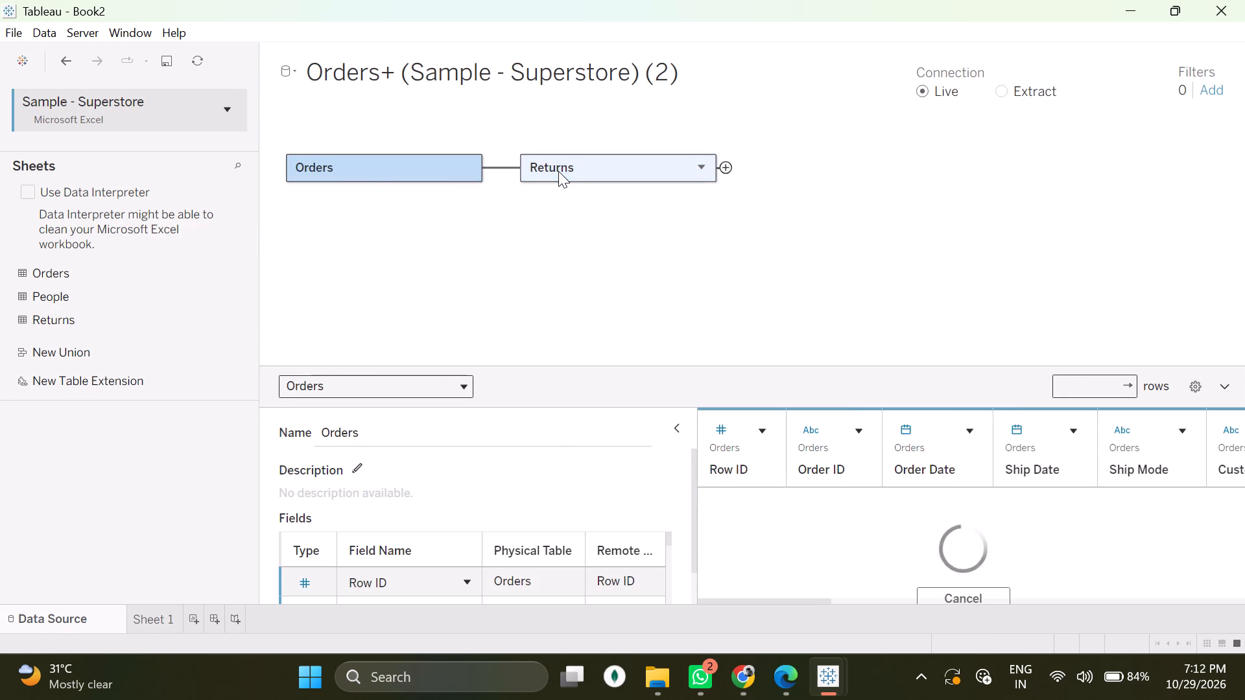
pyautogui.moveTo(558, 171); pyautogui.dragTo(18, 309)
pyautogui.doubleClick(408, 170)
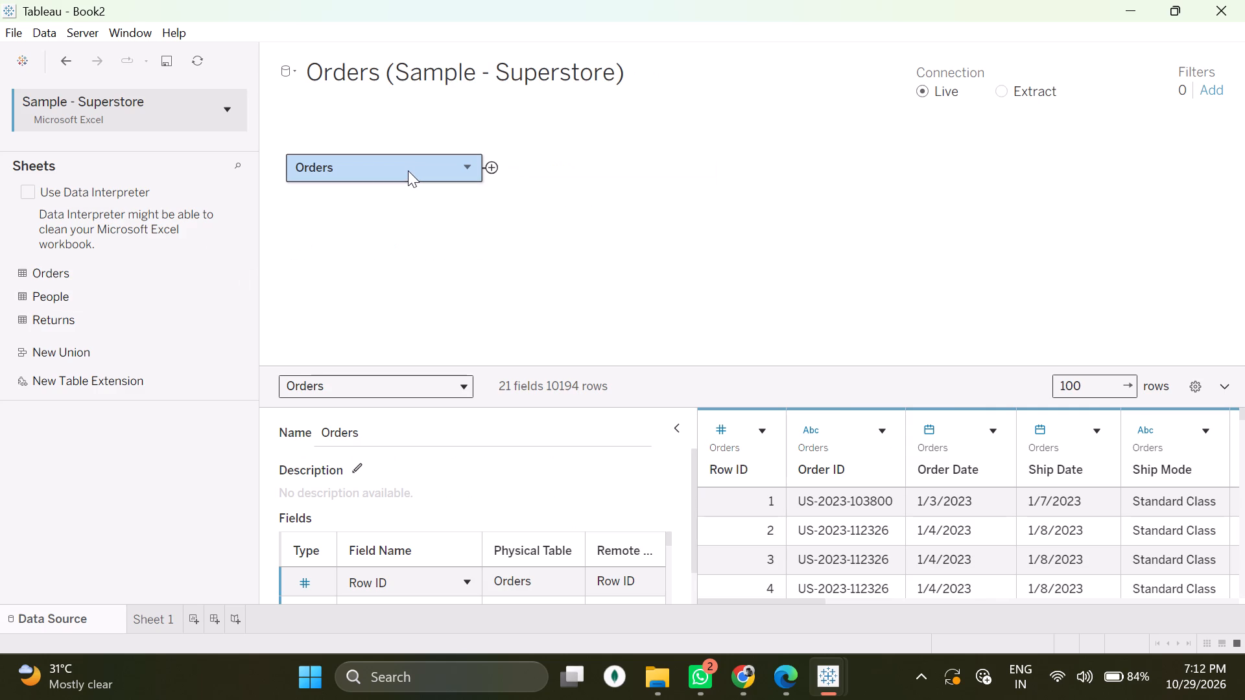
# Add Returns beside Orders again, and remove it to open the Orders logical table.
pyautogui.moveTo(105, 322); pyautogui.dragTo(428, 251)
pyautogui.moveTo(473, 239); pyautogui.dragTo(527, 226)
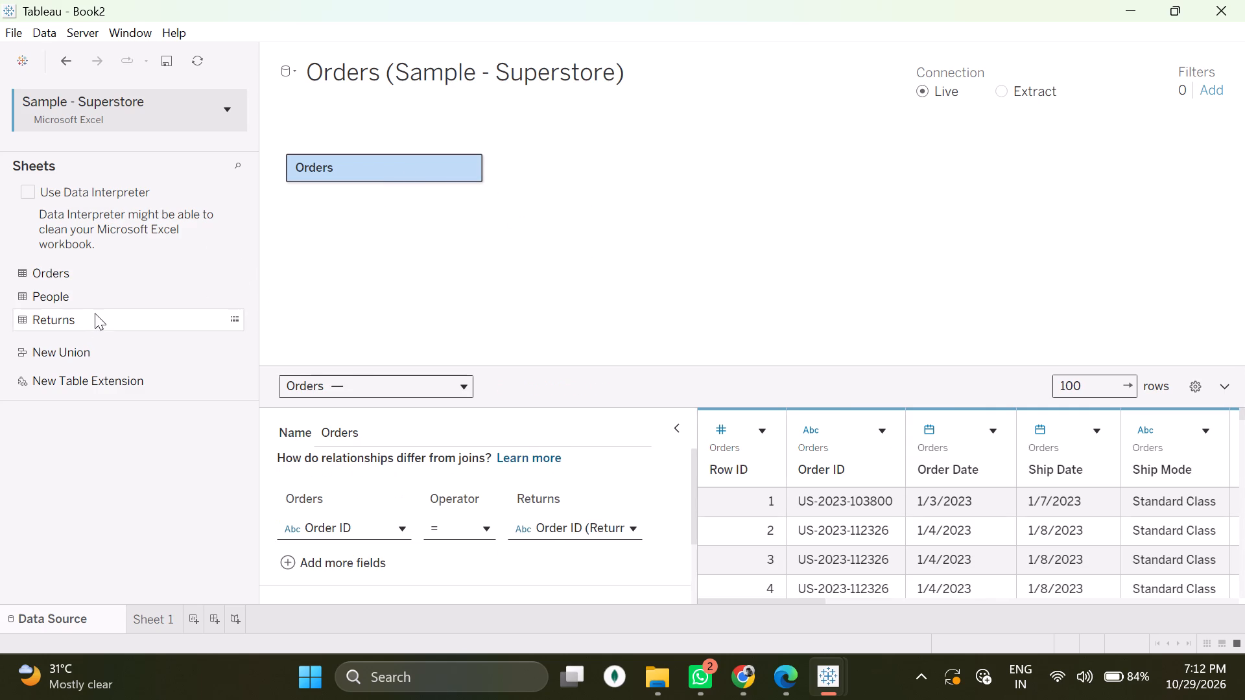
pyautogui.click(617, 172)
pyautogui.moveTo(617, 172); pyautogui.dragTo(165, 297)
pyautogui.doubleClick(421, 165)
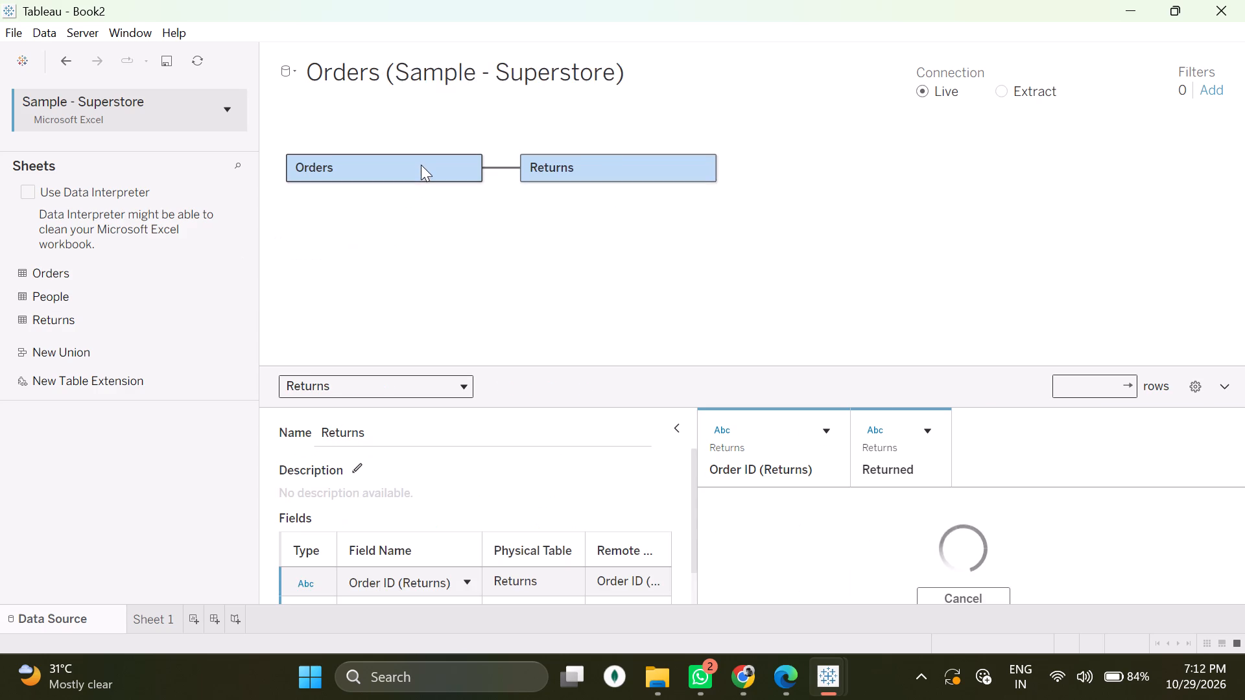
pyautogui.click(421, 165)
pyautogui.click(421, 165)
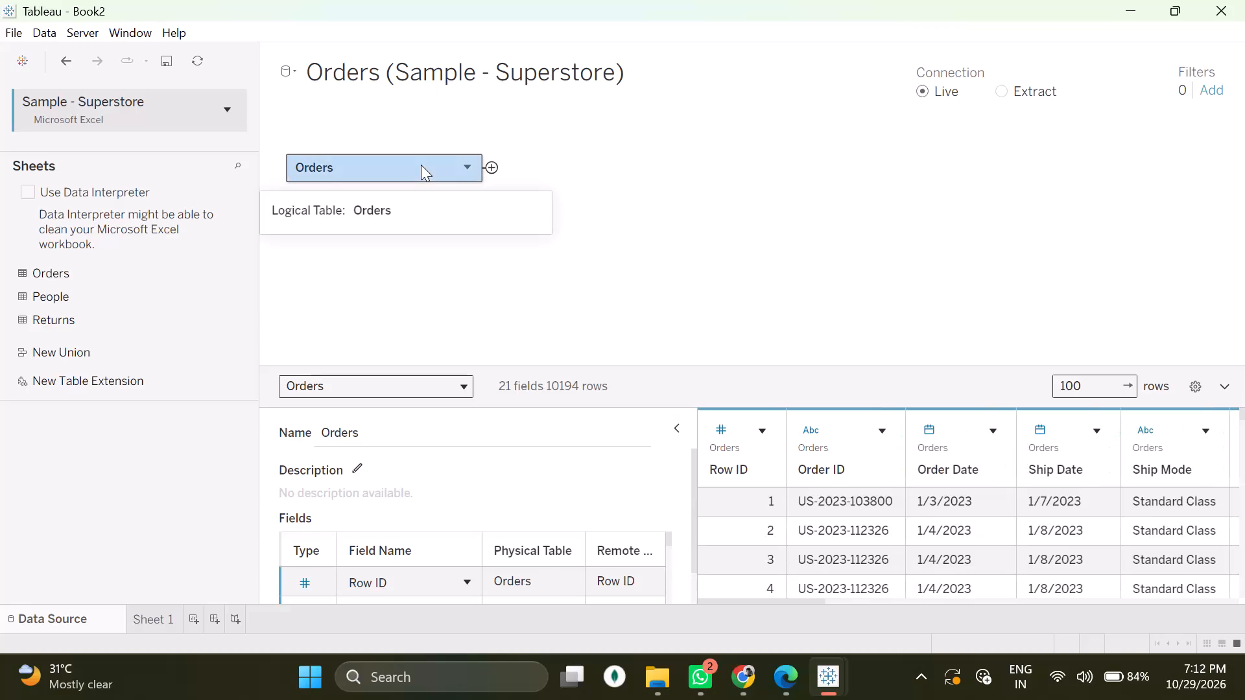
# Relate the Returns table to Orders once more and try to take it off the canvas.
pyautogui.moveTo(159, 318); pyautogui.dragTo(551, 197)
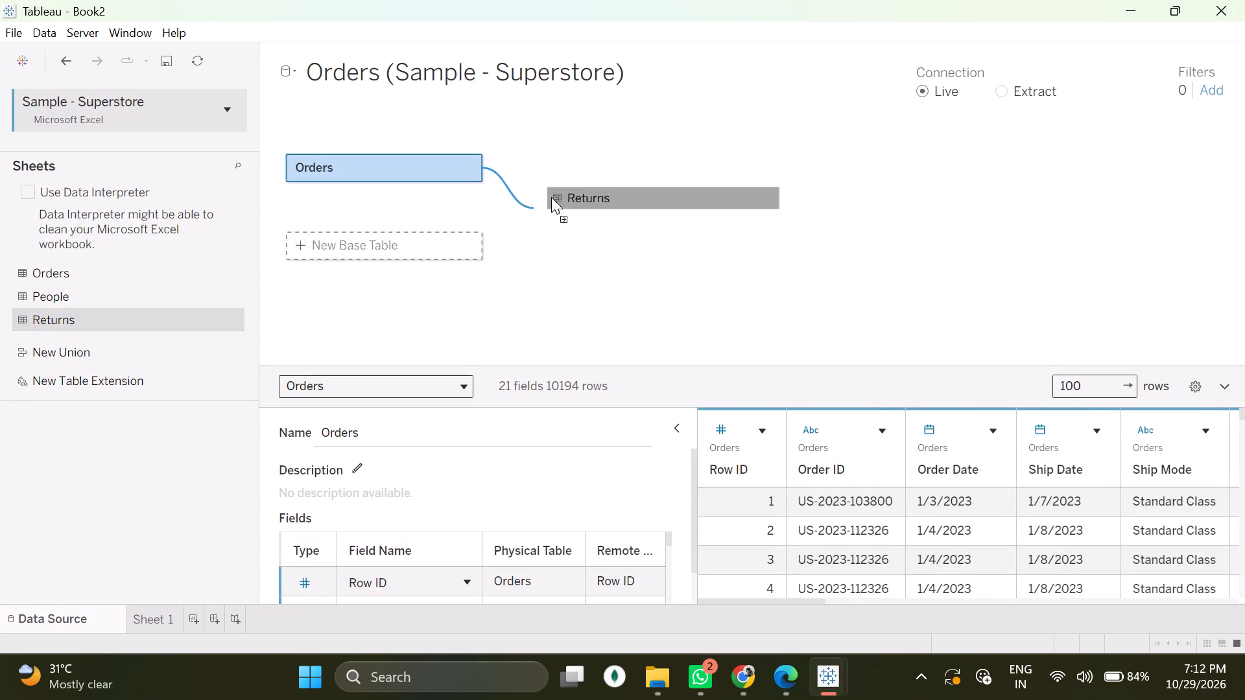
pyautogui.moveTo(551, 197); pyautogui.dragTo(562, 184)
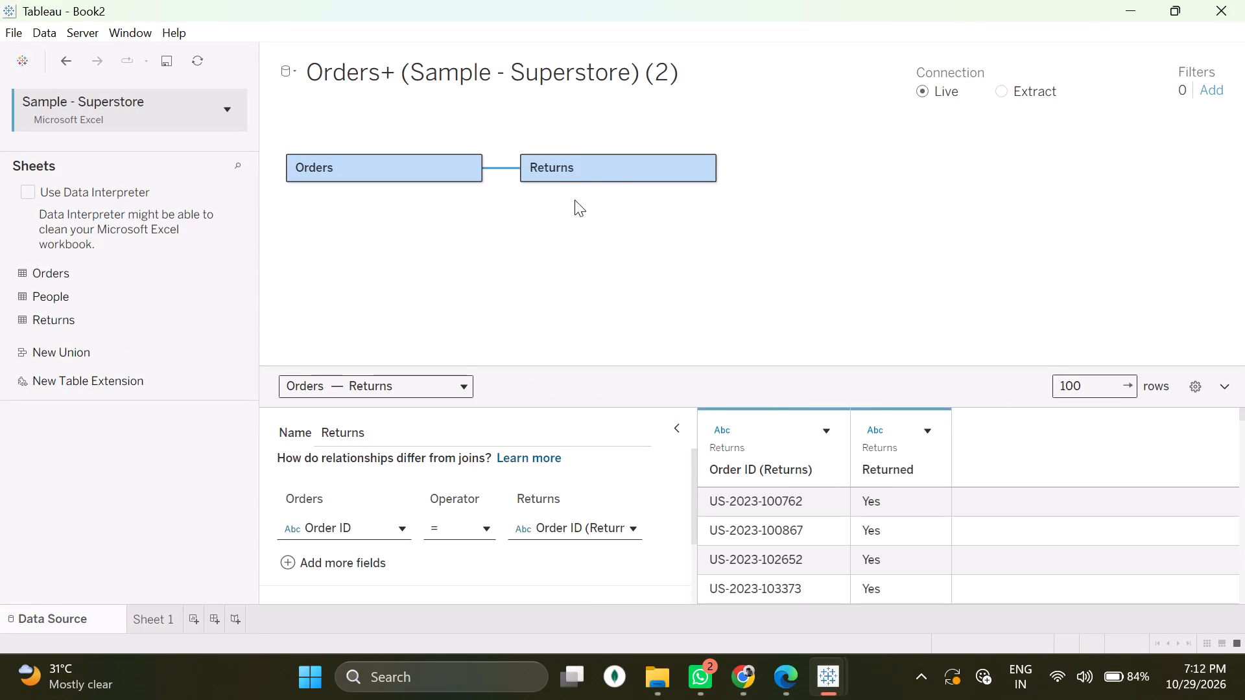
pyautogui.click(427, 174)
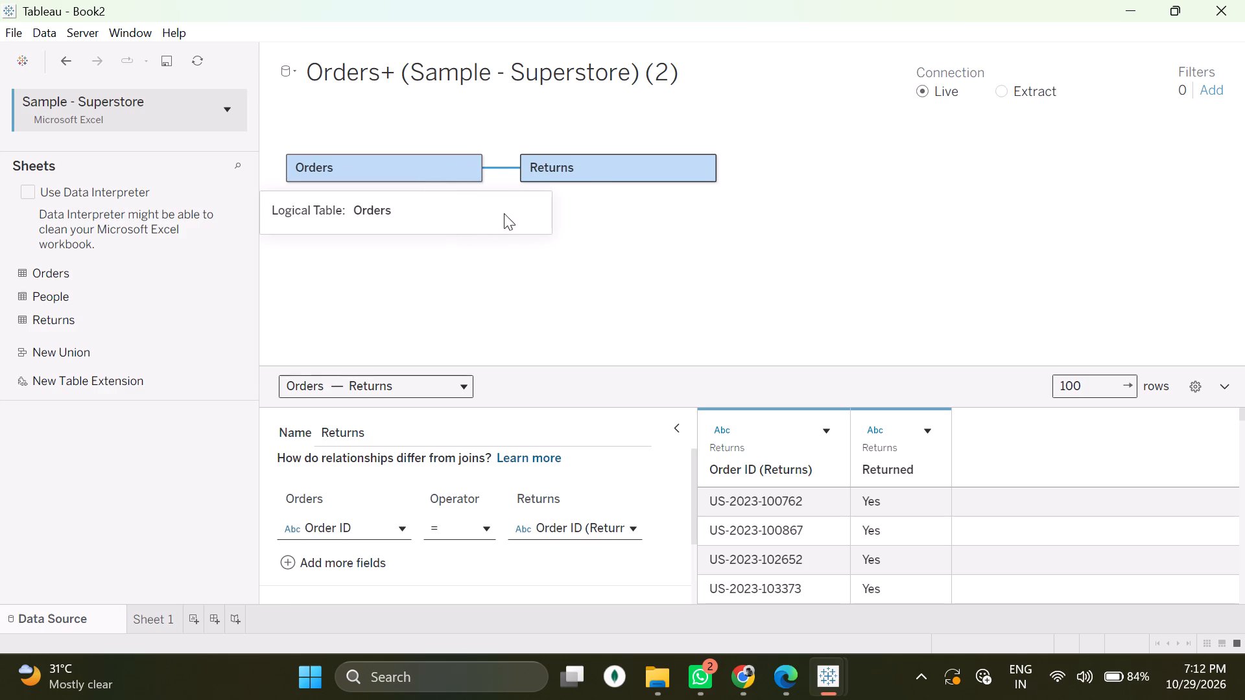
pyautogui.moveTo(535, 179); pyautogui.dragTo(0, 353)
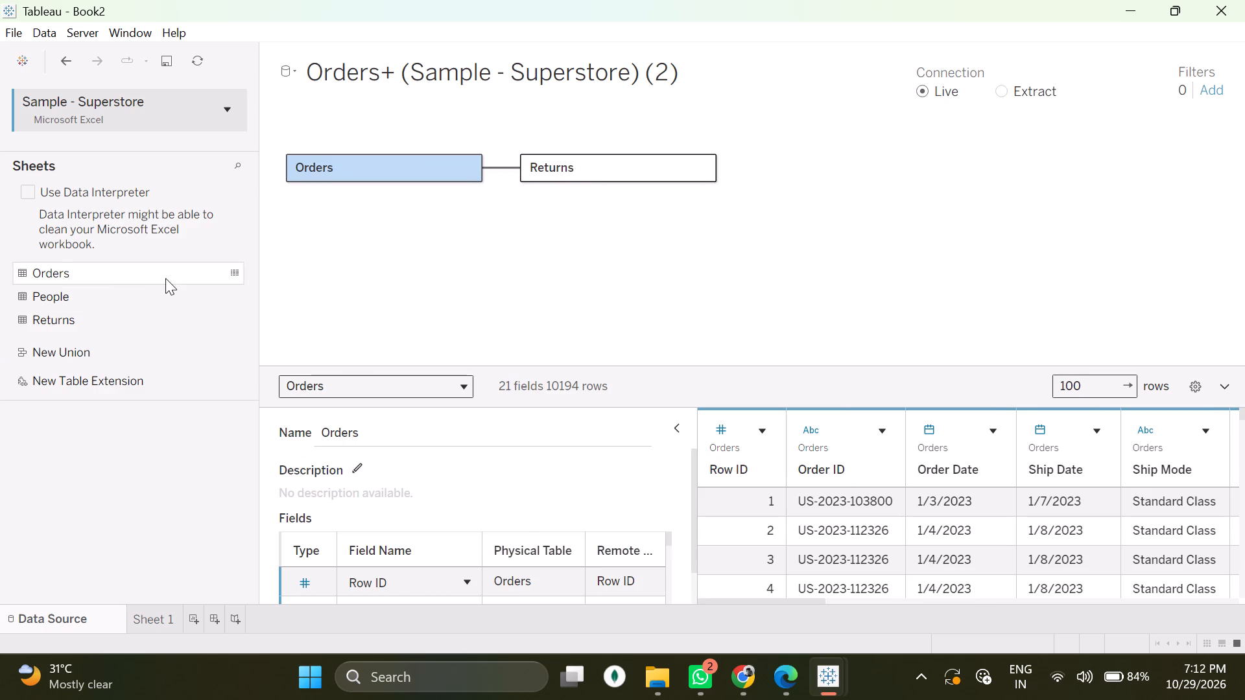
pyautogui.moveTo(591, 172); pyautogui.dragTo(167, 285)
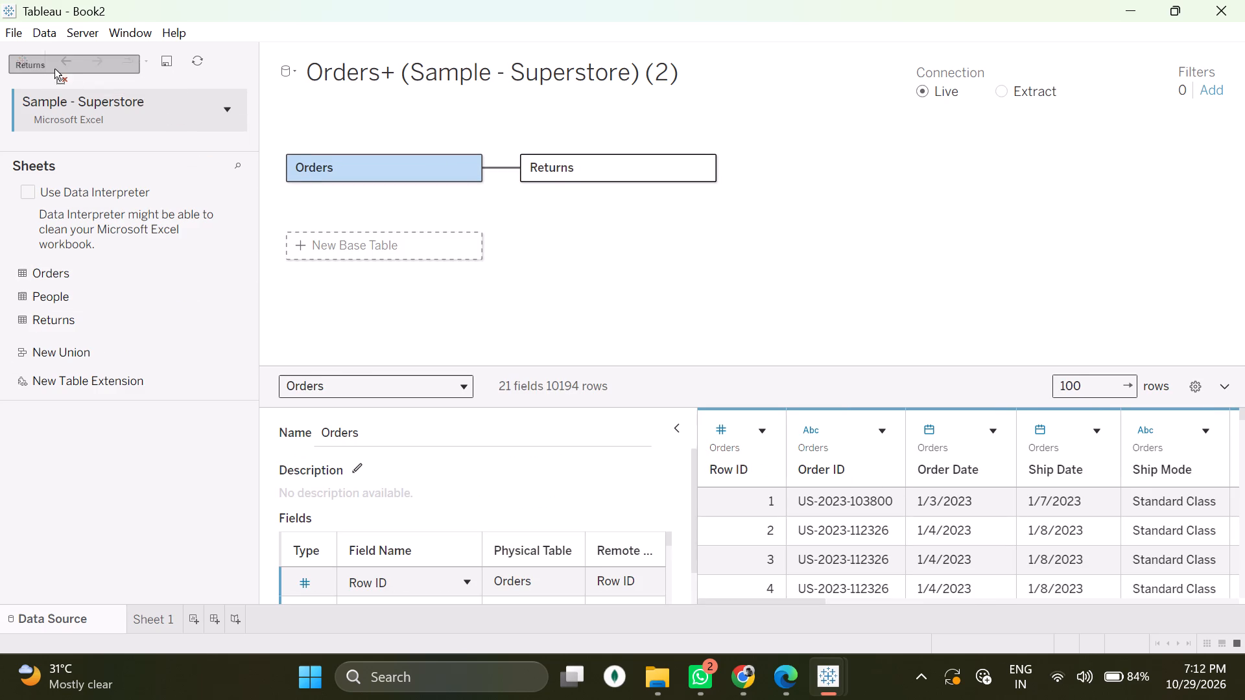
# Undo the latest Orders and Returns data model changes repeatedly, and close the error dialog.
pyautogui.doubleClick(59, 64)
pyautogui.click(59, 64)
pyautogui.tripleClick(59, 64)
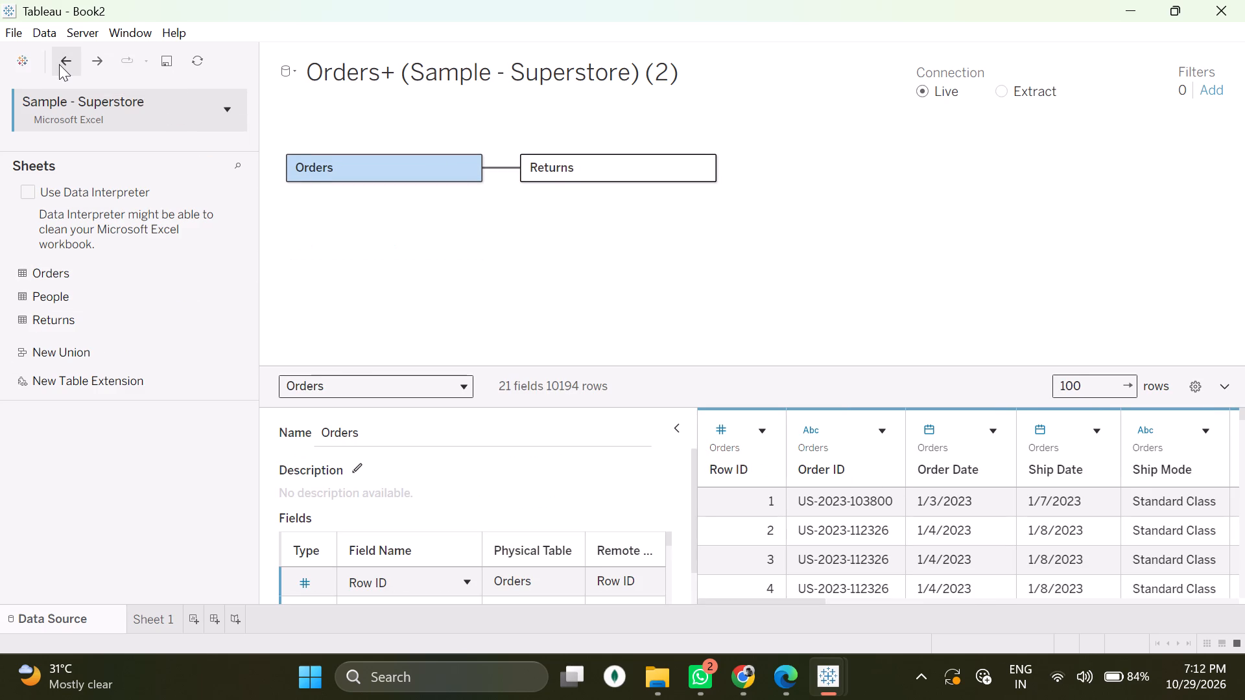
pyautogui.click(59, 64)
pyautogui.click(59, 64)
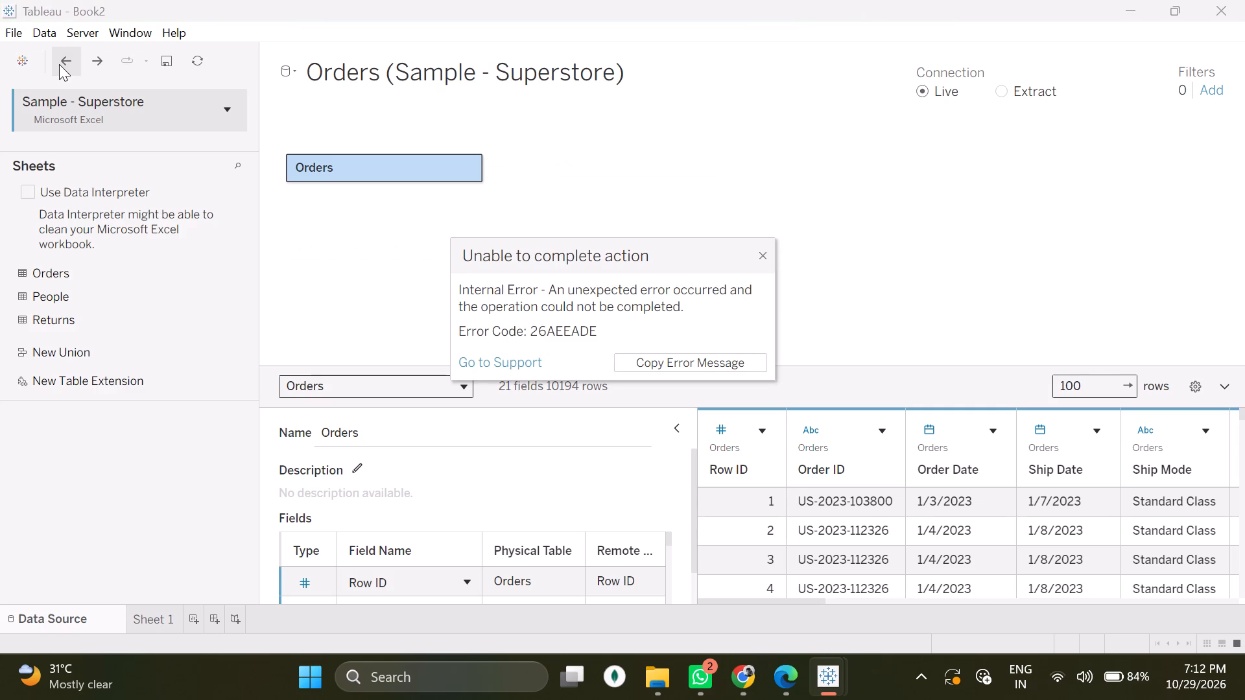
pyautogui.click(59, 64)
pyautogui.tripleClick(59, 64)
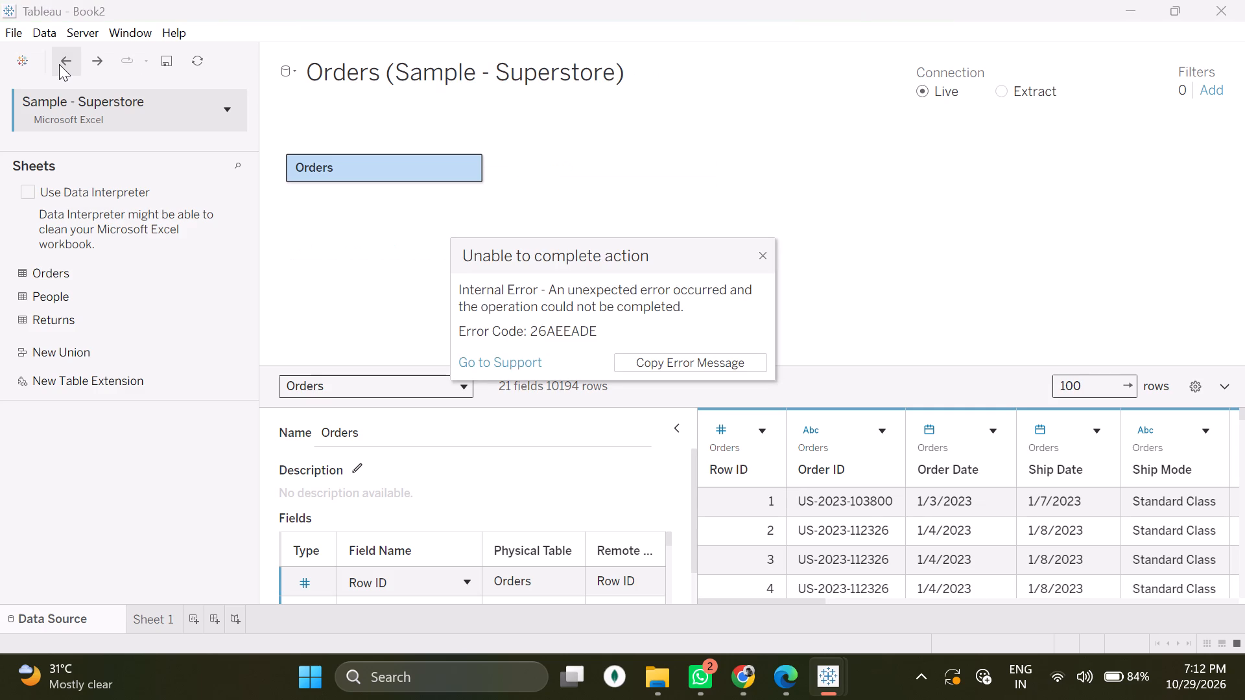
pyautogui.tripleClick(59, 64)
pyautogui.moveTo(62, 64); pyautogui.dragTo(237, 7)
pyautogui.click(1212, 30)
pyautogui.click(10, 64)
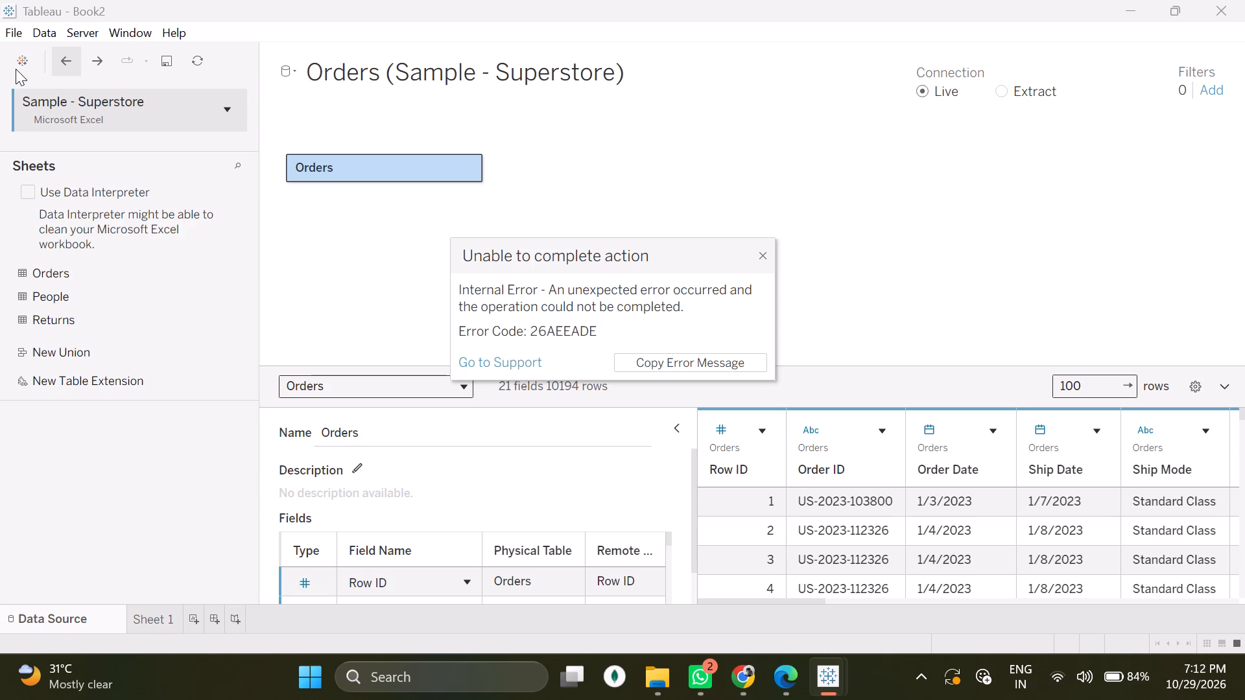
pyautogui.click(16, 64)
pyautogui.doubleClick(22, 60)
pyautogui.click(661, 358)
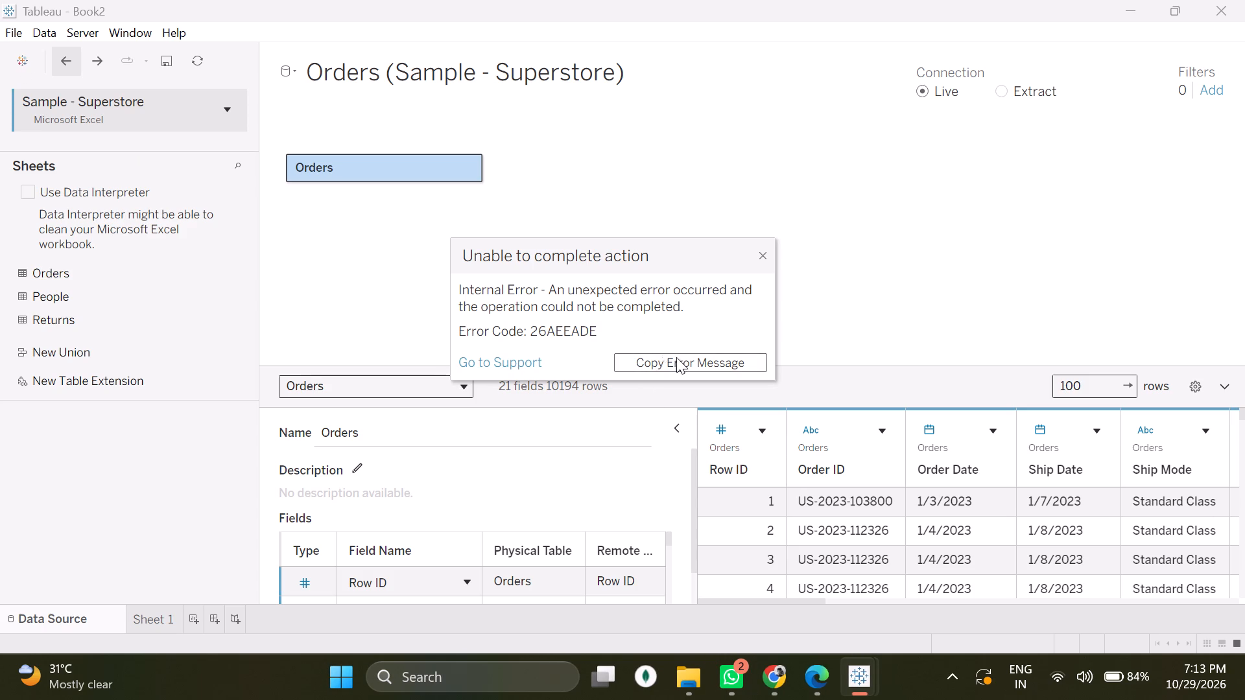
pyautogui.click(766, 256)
# Go to the start page and remove Book1 from the recent workbooks.
pyautogui.click(22, 64)
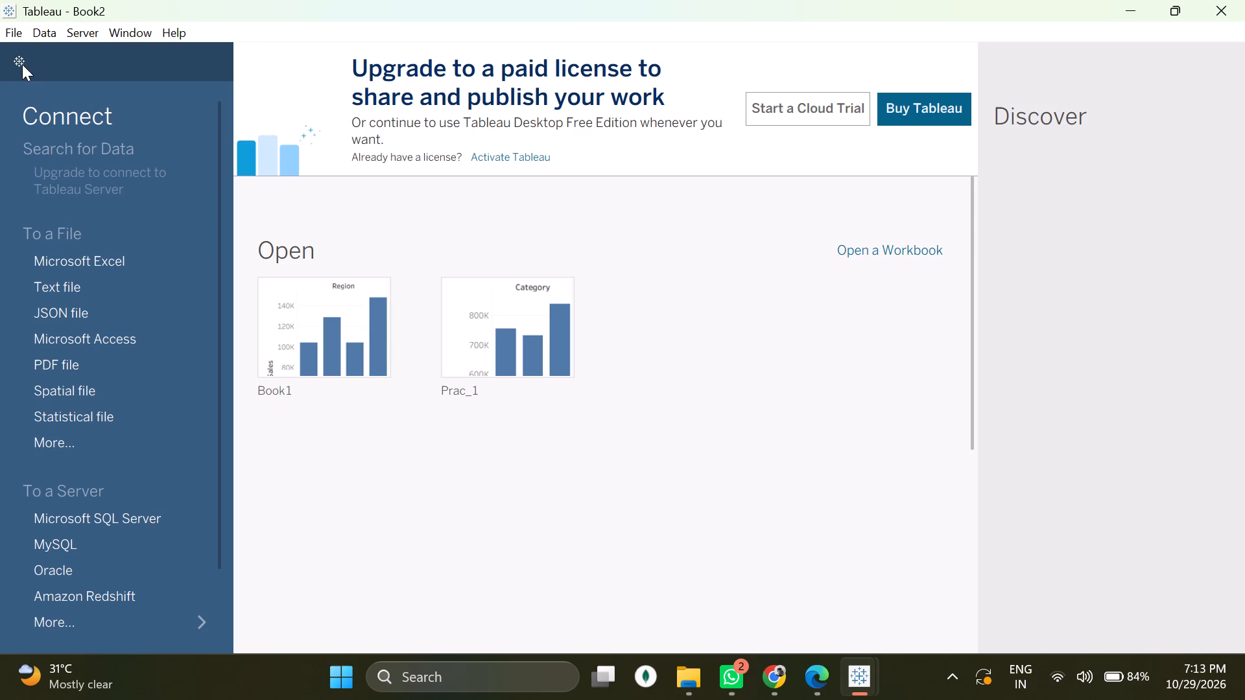
pyautogui.click(385, 285)
pyautogui.click(598, 347)
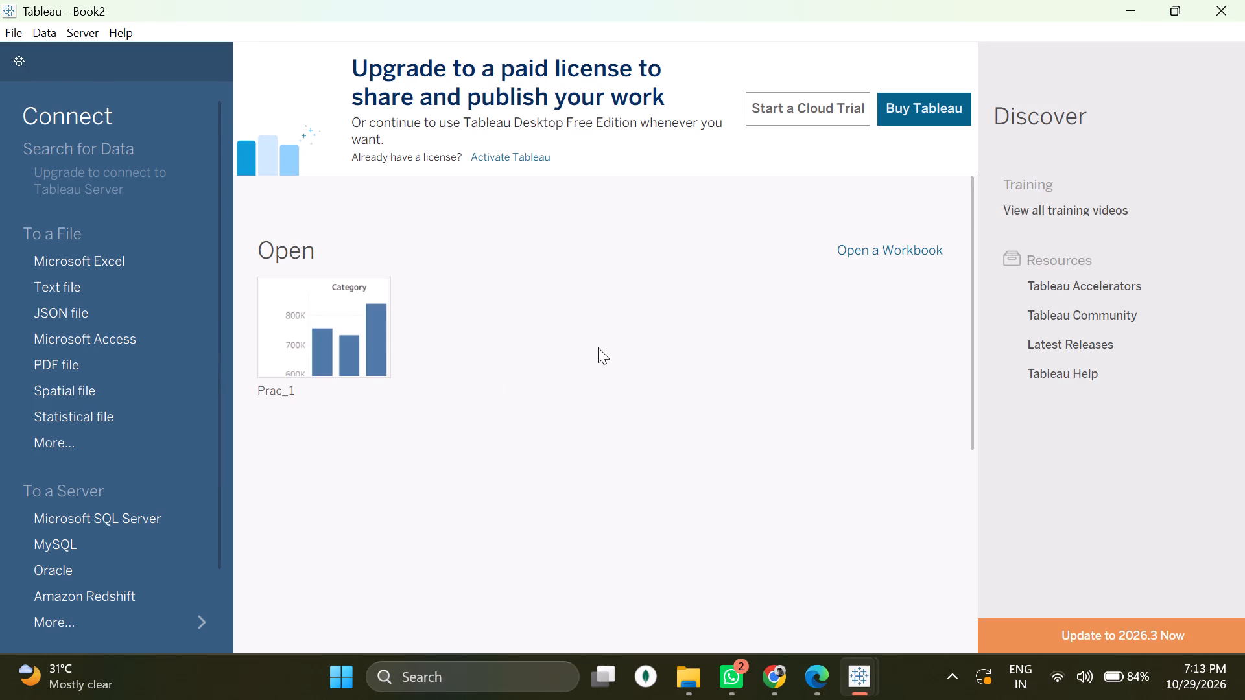
# Create a new workbook and maximize its window.
pyautogui.click(9, 36)
pyautogui.click(38, 64)
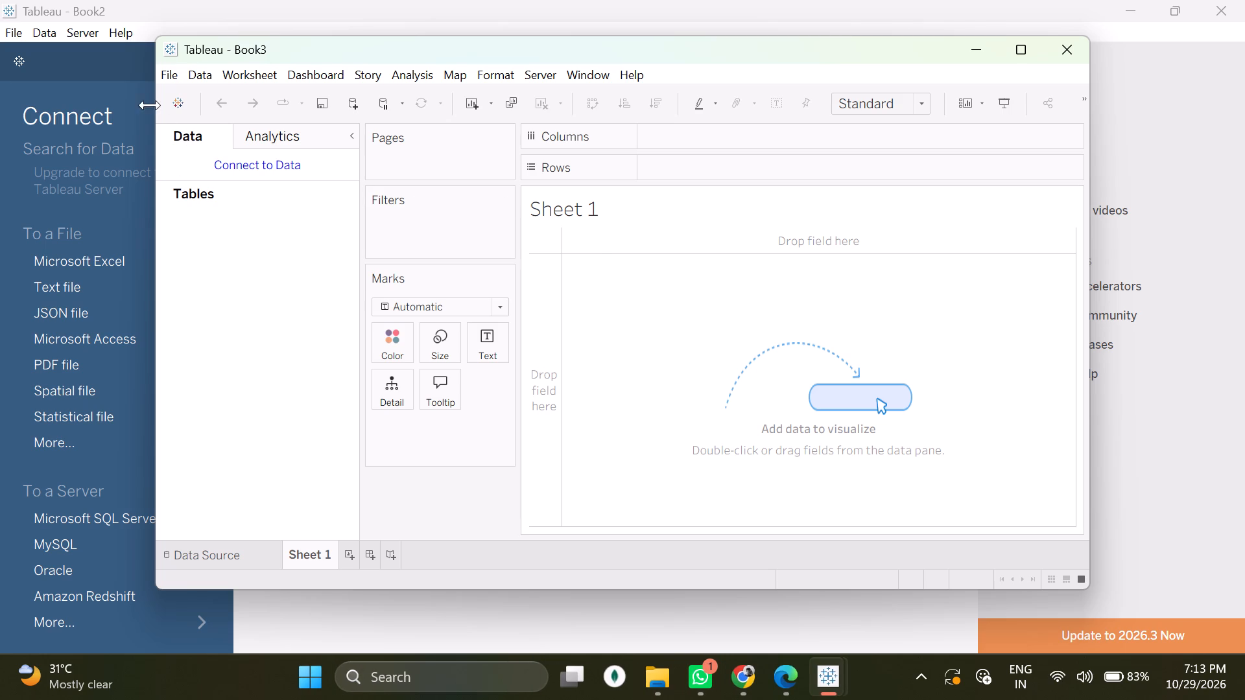
pyautogui.click(1015, 75)
pyautogui.click(1018, 58)
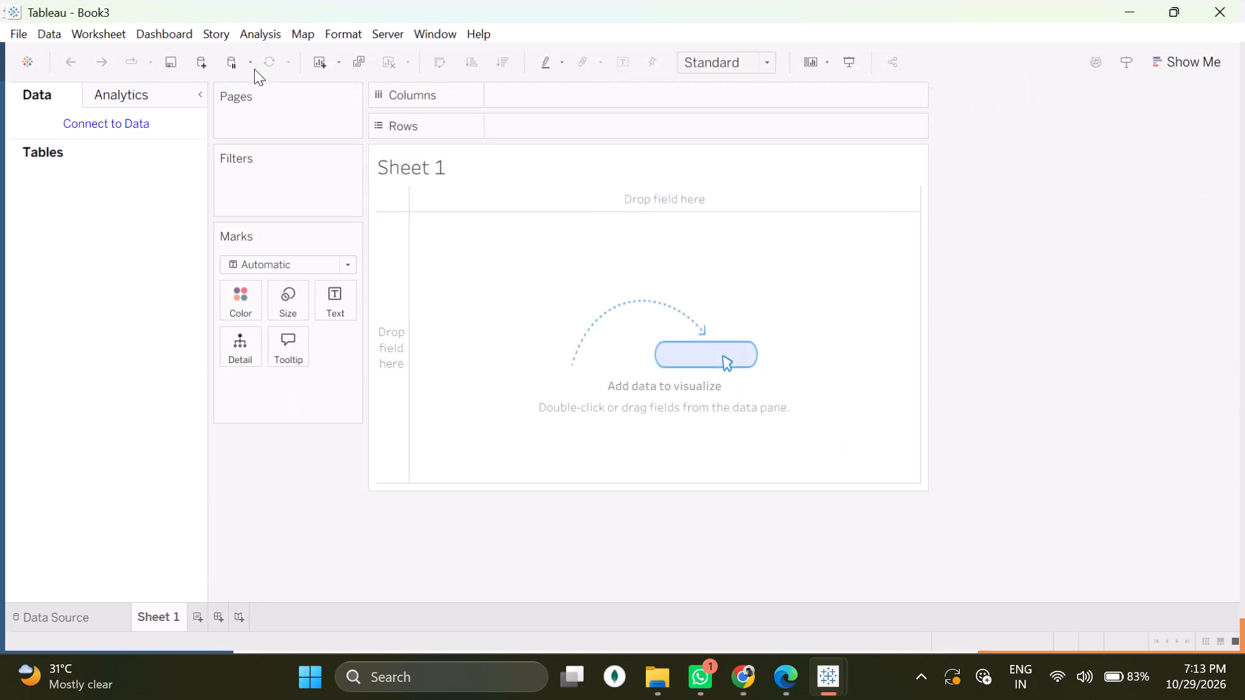
# Connect the new workbook to the Excel file Sample - Superstore.xlsx from Downloads.
pyautogui.click(43, 613)
pyautogui.click(119, 260)
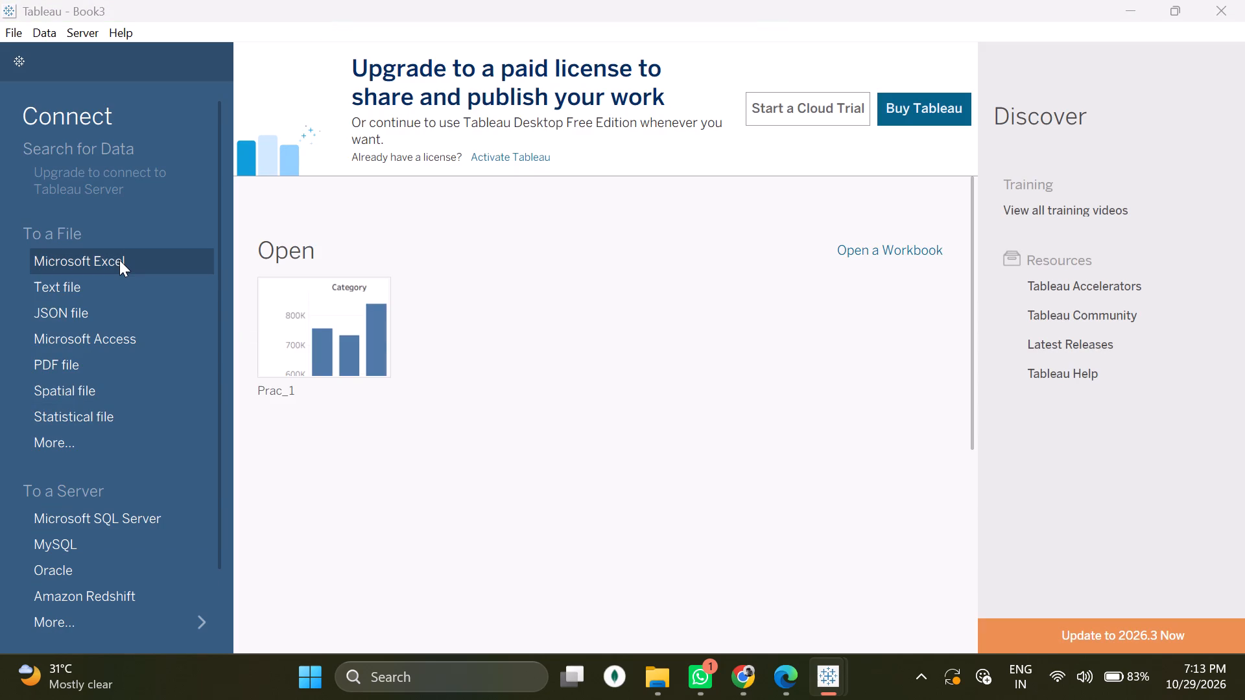
pyautogui.click(280, 180)
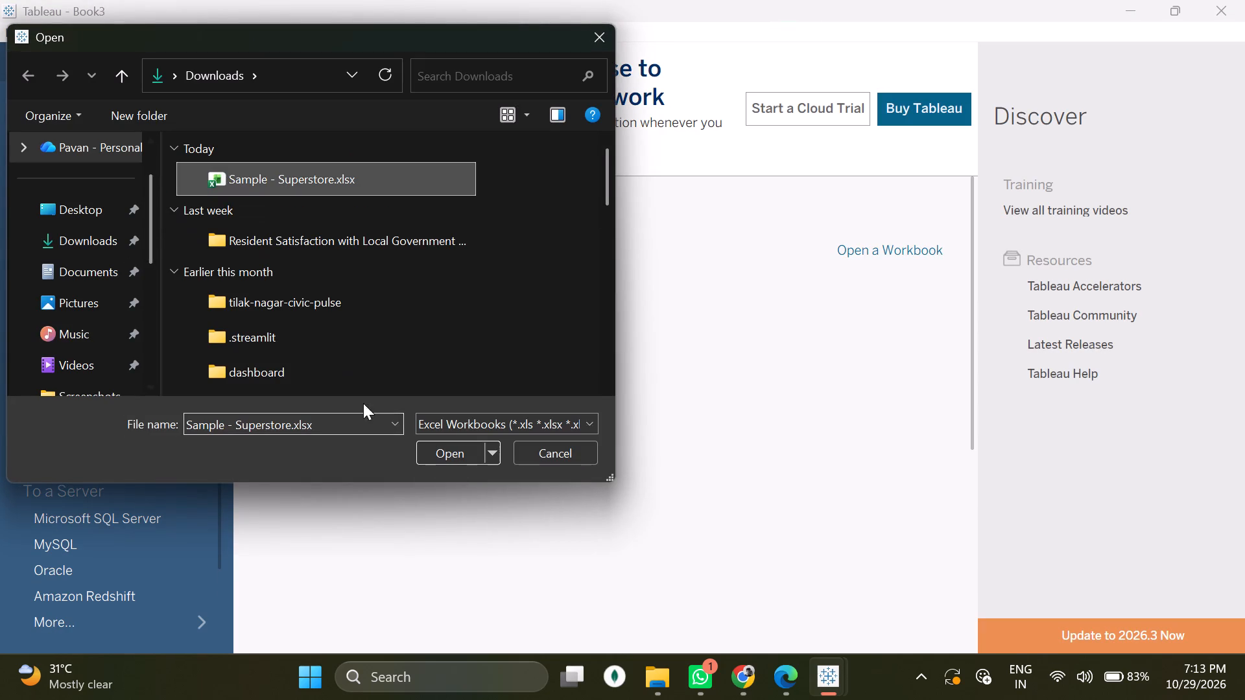
pyautogui.click(429, 461)
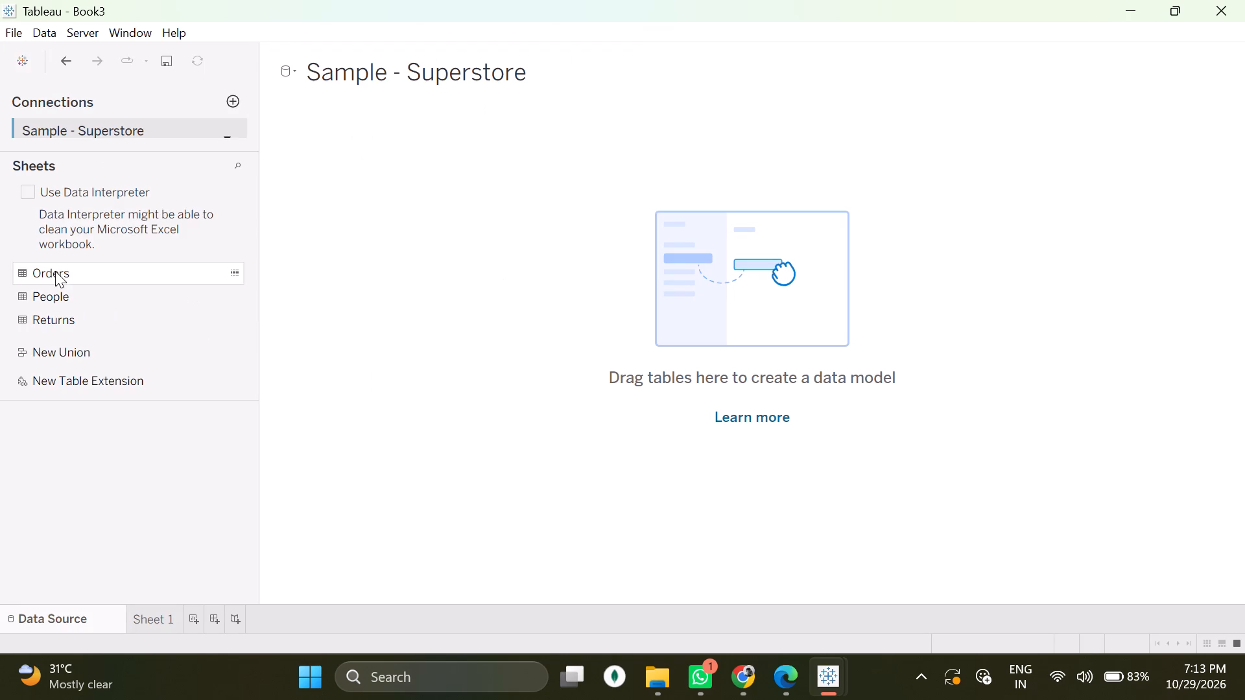
# Add the Orders table to the empty data model canvas.
pyautogui.moveTo(55, 271); pyautogui.dragTo(334, 159)
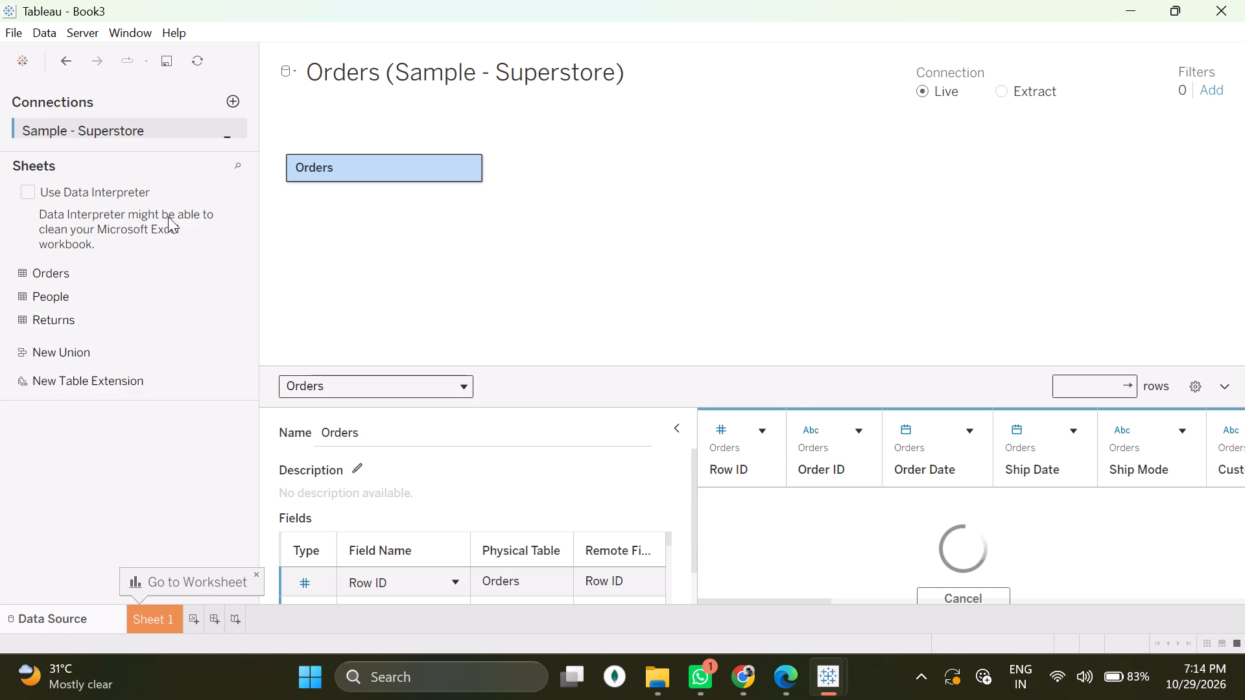
# Open the Orders logical table to show the physical tables it is made of.
pyautogui.click(454, 169)
pyautogui.click(457, 167)
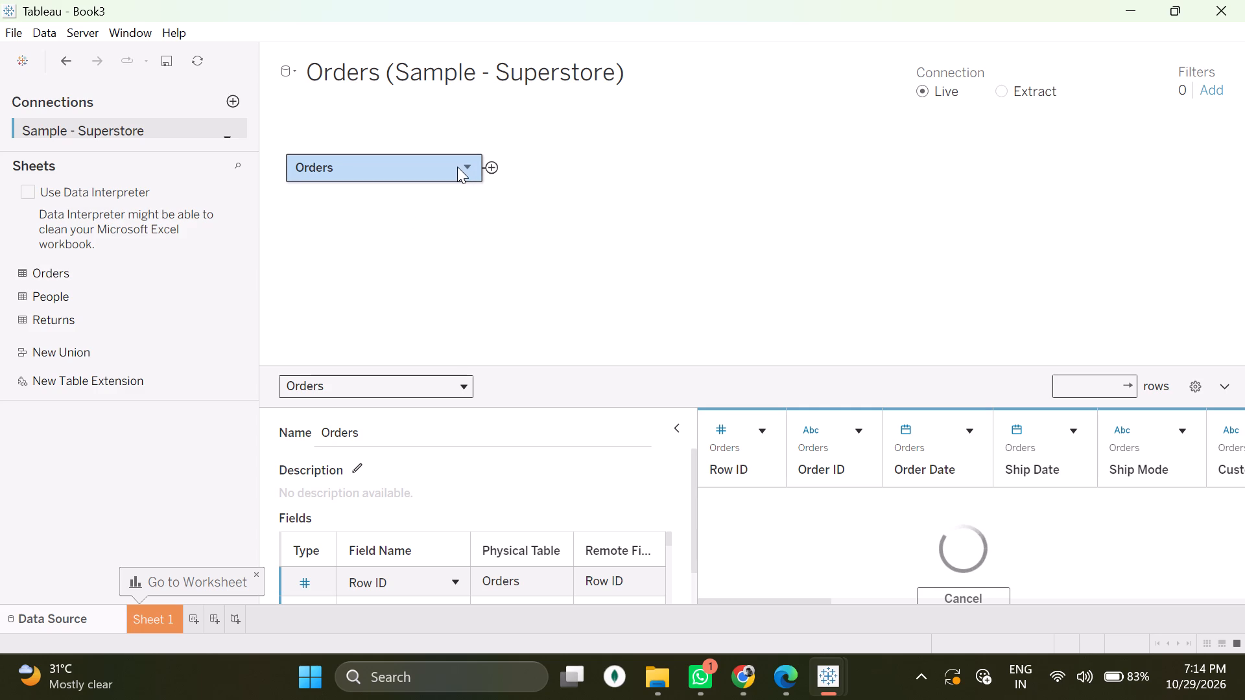
pyautogui.click(414, 170)
pyautogui.click(405, 210)
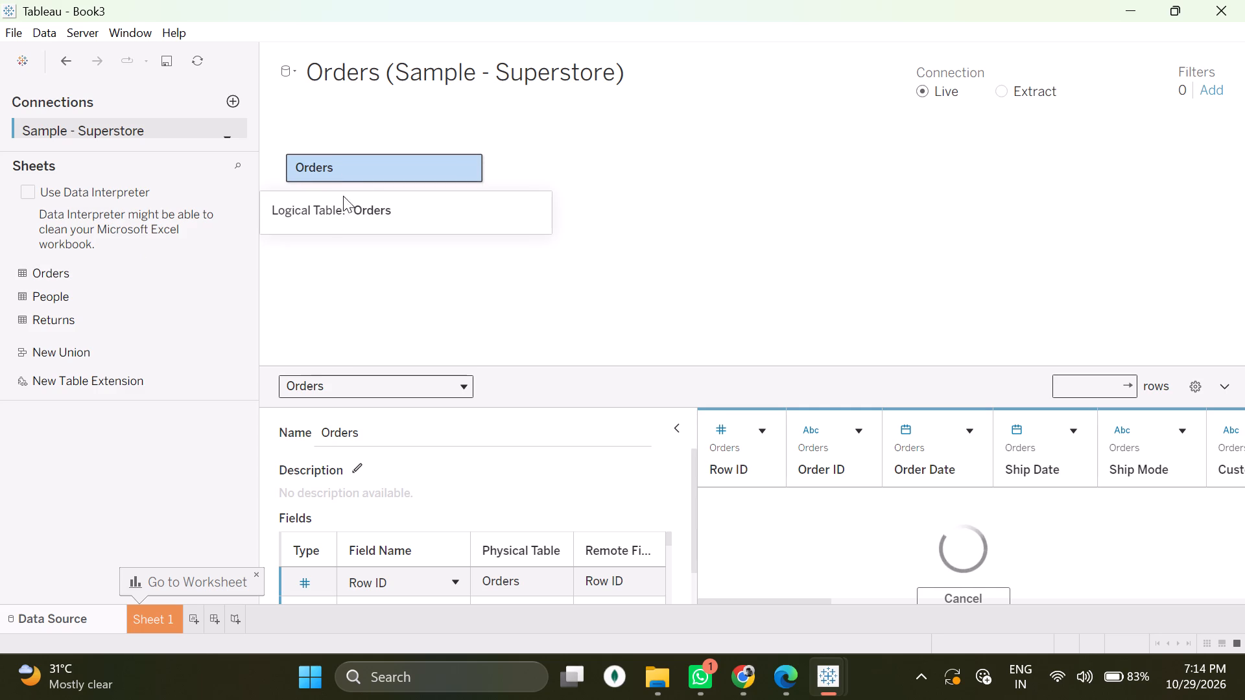
pyautogui.click(368, 180)
pyautogui.doubleClick(373, 167)
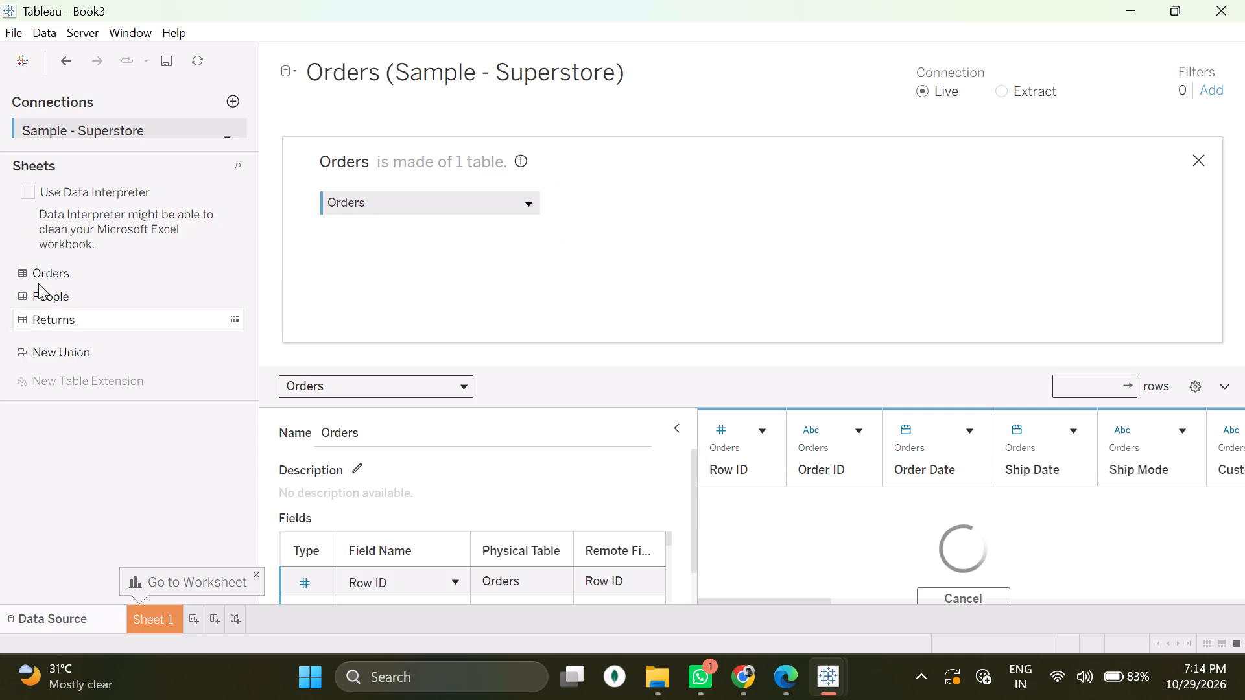
pyautogui.click(442, 254)
pyautogui.click(425, 210)
# Close the view of the Orders logical table's physical tables.
pyautogui.click(392, 272)
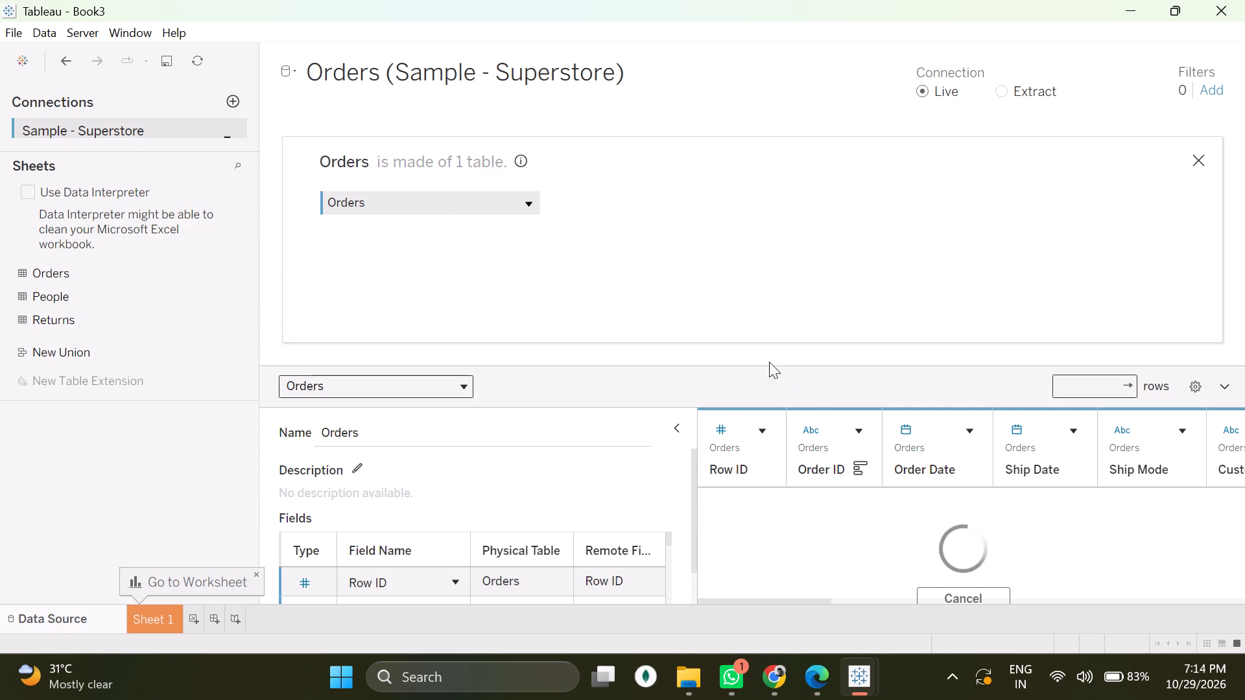
pyautogui.click(1194, 159)
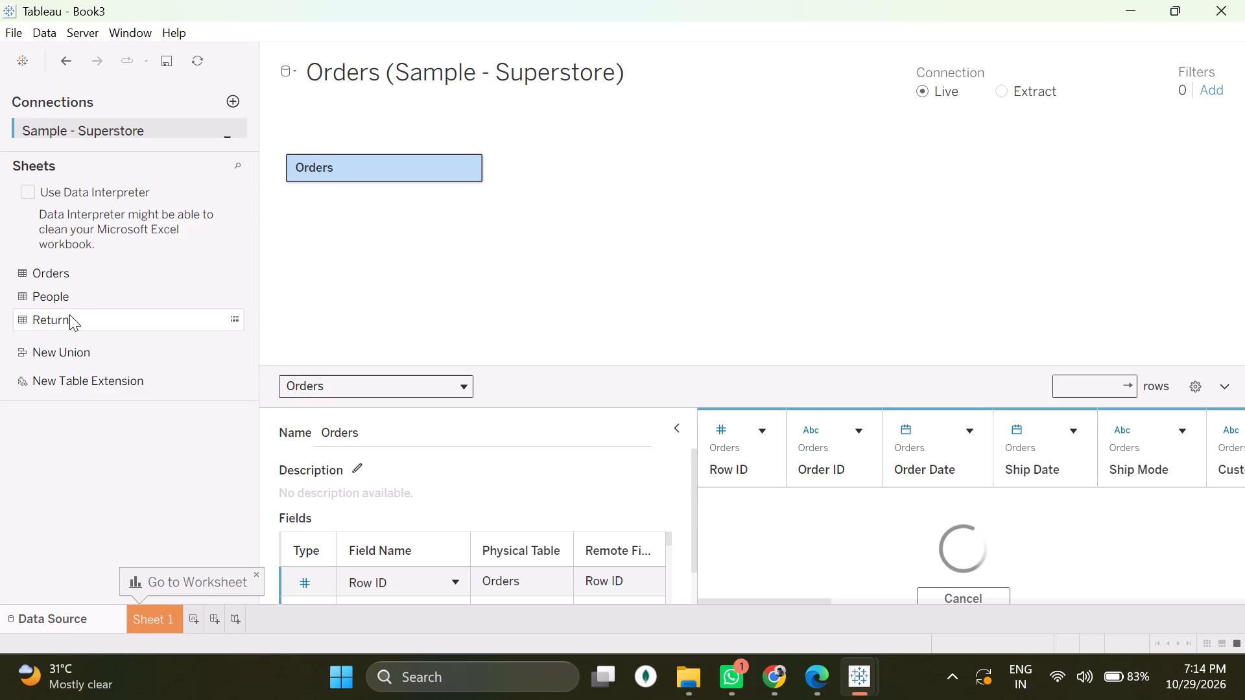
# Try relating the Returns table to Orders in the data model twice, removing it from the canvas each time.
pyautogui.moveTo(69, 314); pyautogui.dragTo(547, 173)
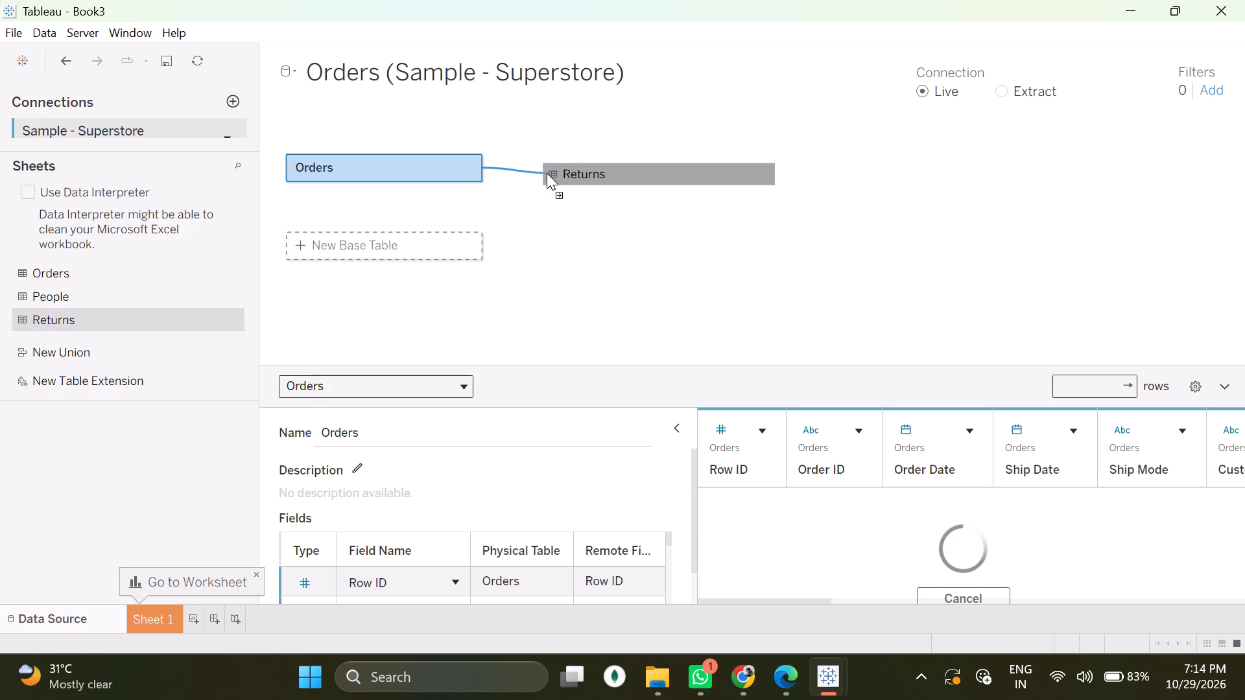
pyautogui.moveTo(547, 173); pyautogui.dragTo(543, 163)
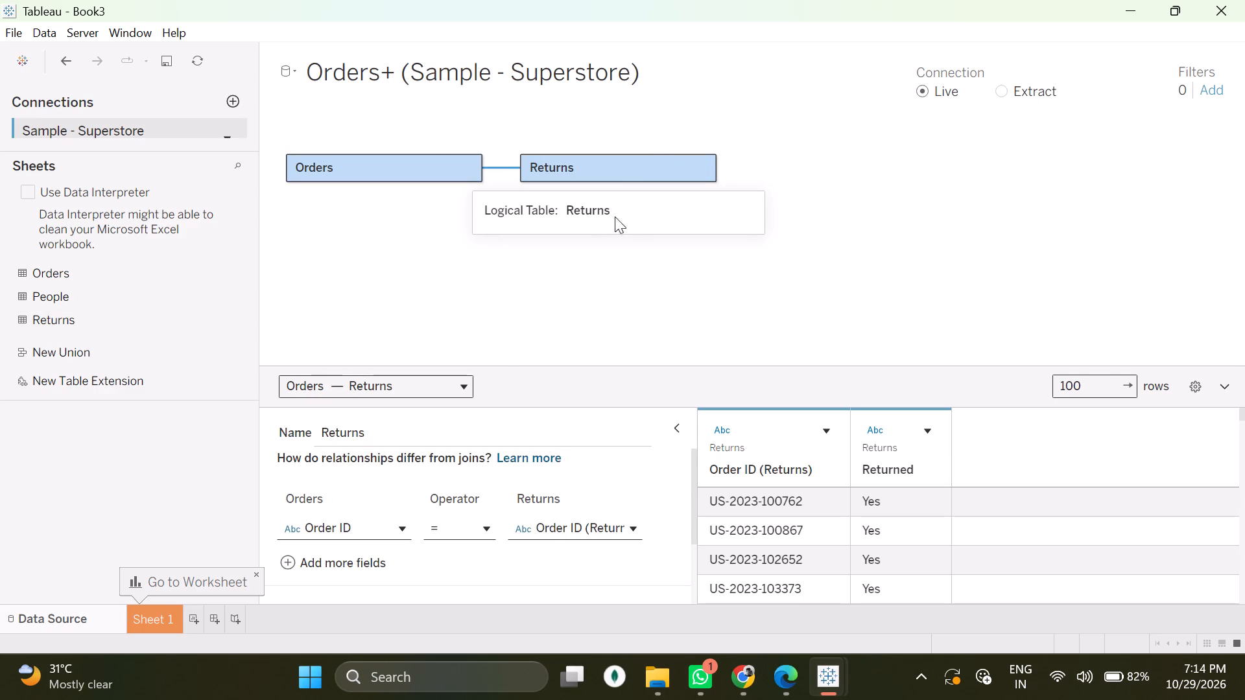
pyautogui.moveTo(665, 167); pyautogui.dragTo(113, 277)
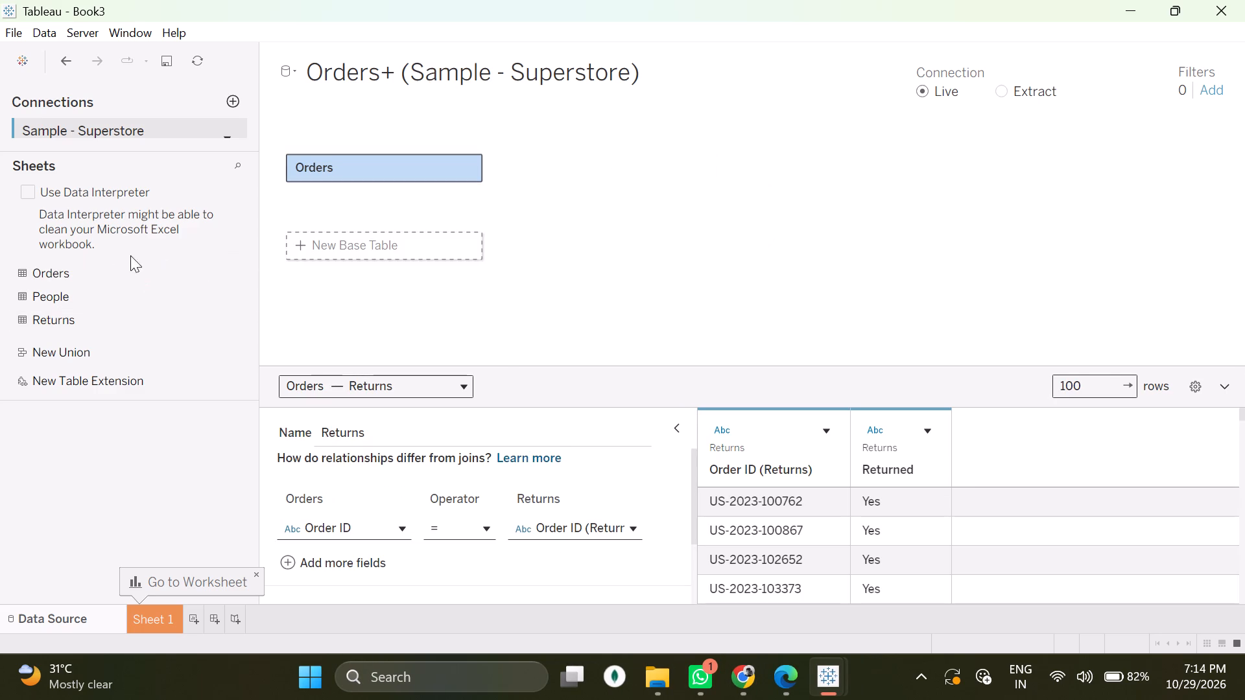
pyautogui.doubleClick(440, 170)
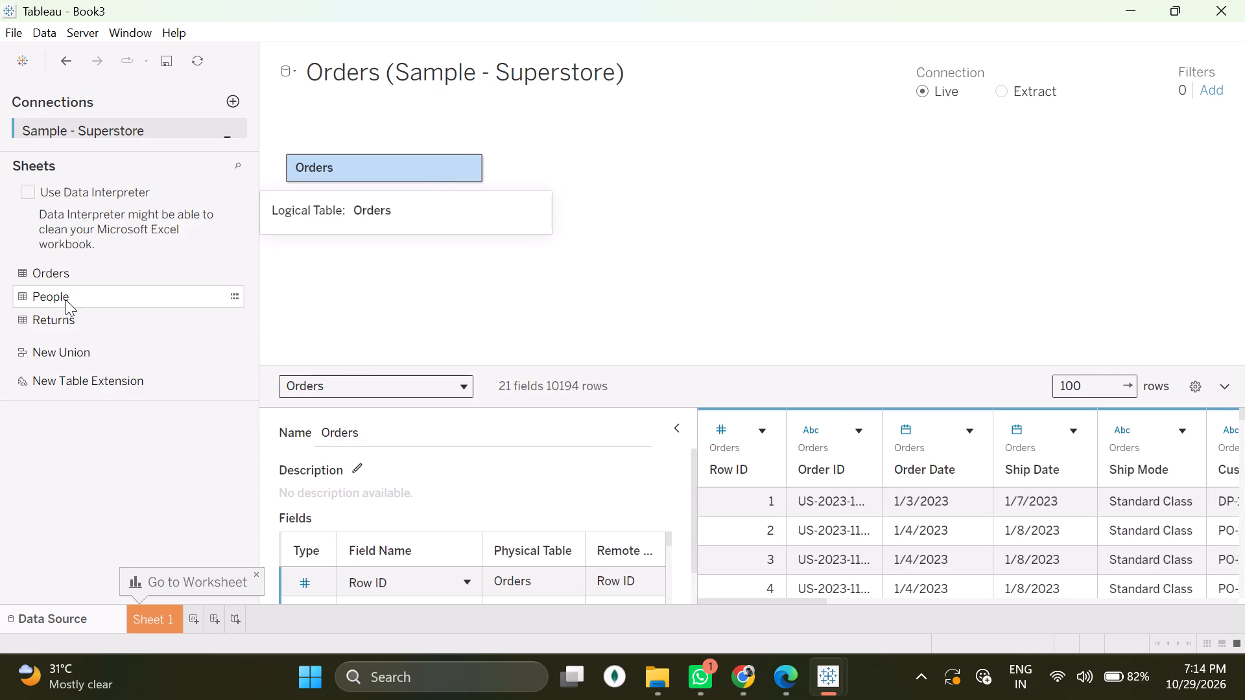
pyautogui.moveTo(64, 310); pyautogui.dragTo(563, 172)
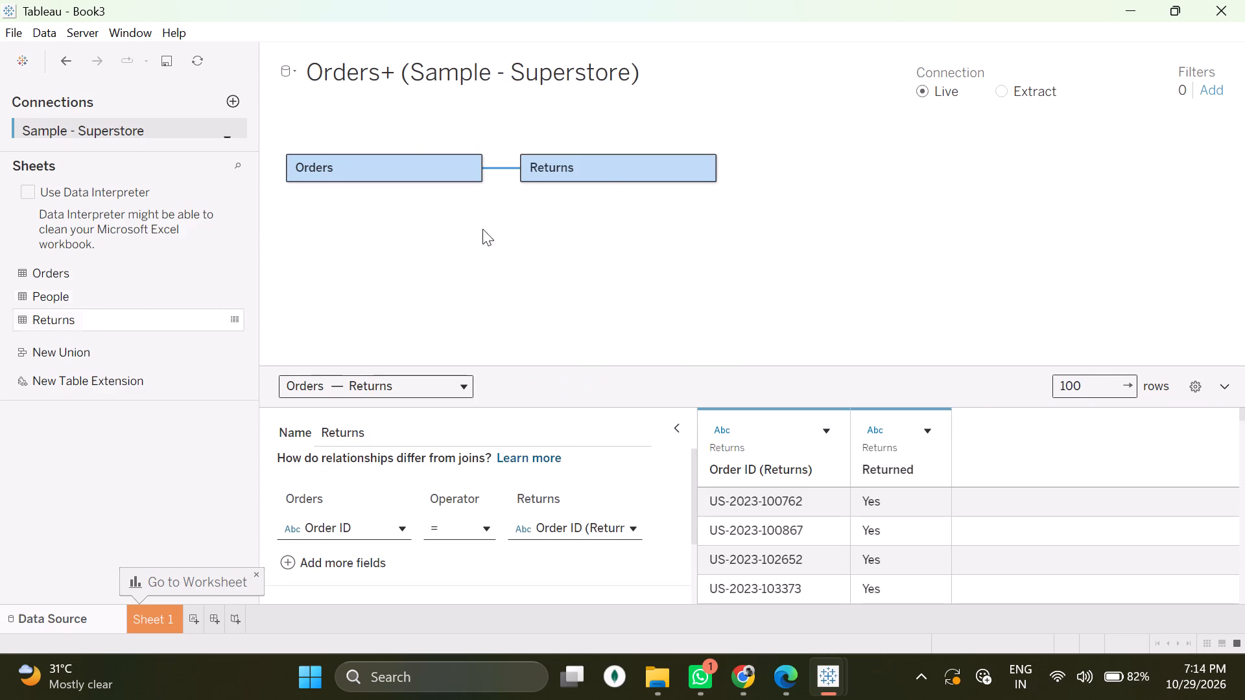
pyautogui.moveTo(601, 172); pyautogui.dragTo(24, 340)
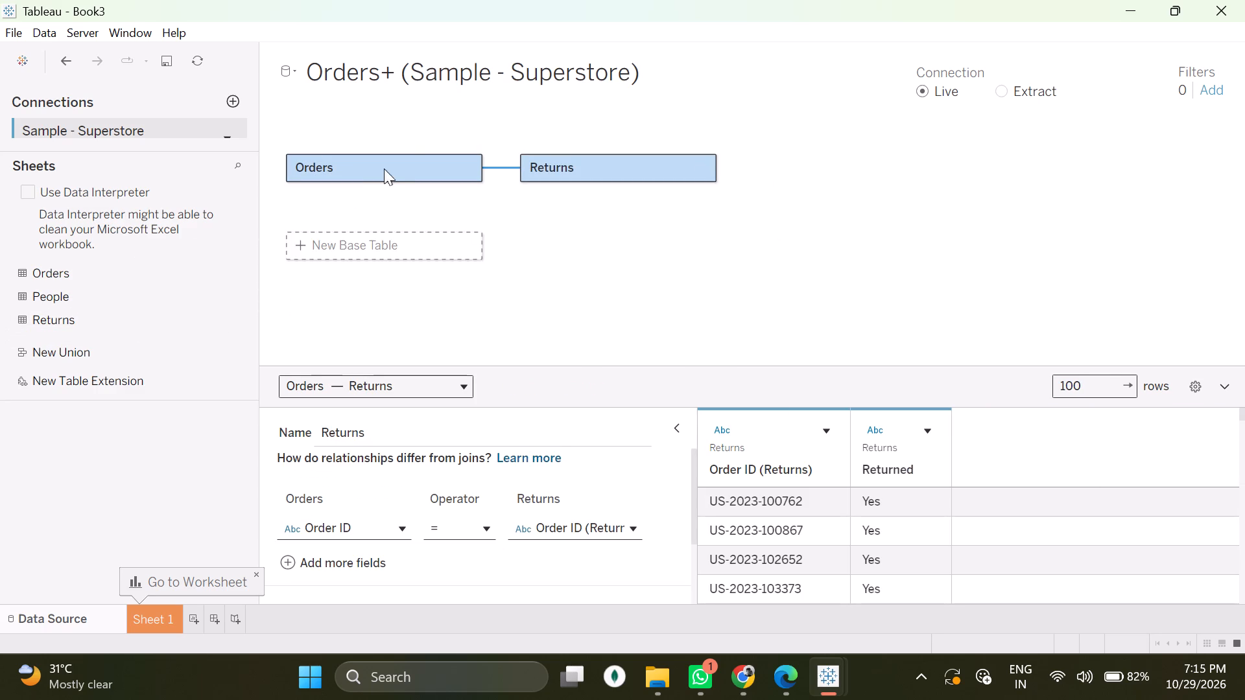
# Open the Orders logical table to check its physical tables, and return to the data model.
pyautogui.doubleClick(391, 169)
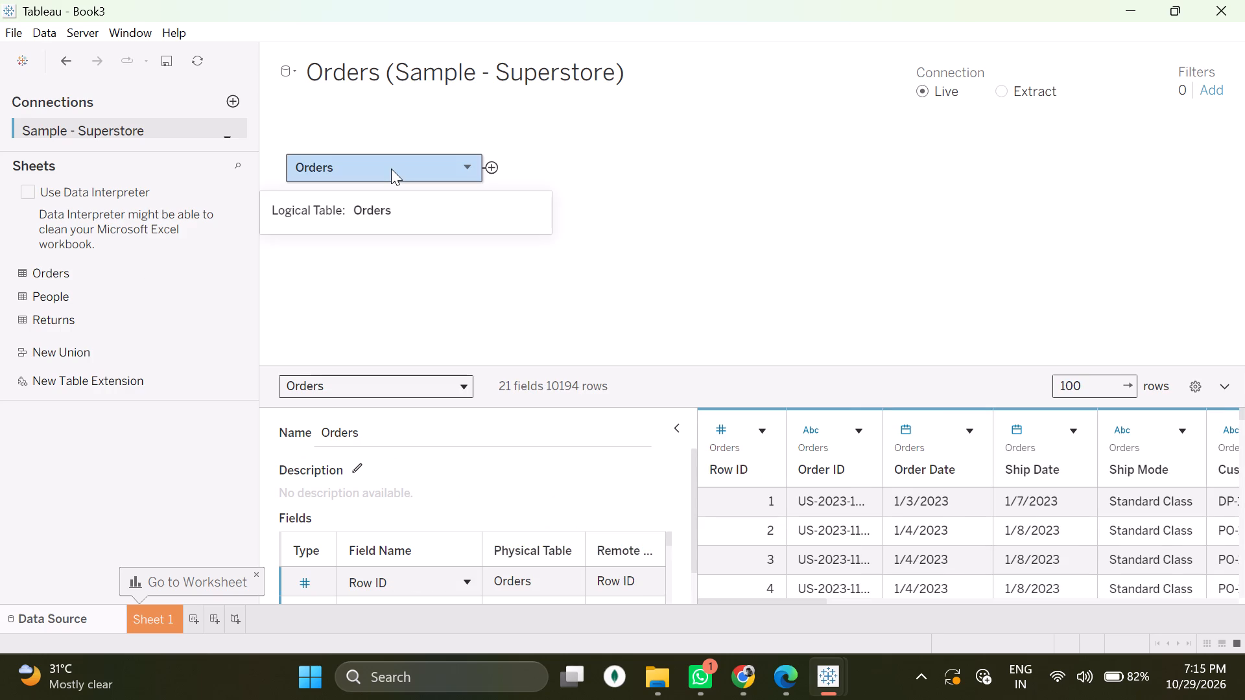
pyautogui.click(457, 217)
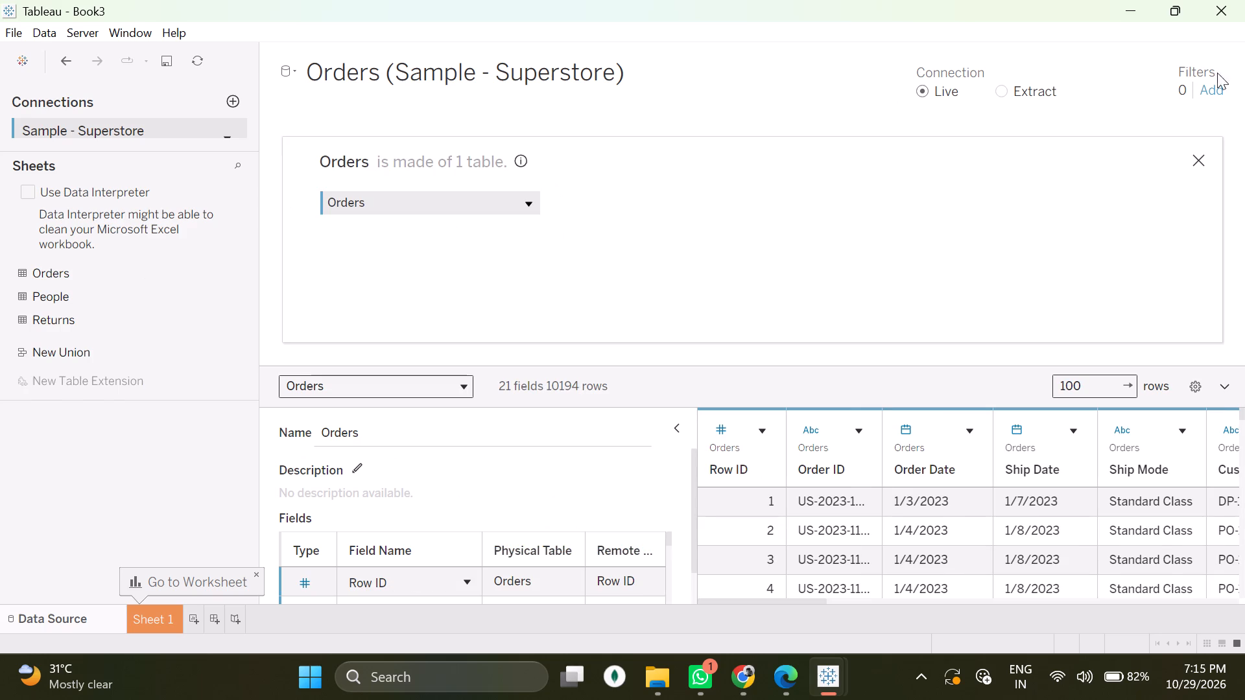
pyautogui.click(1201, 150)
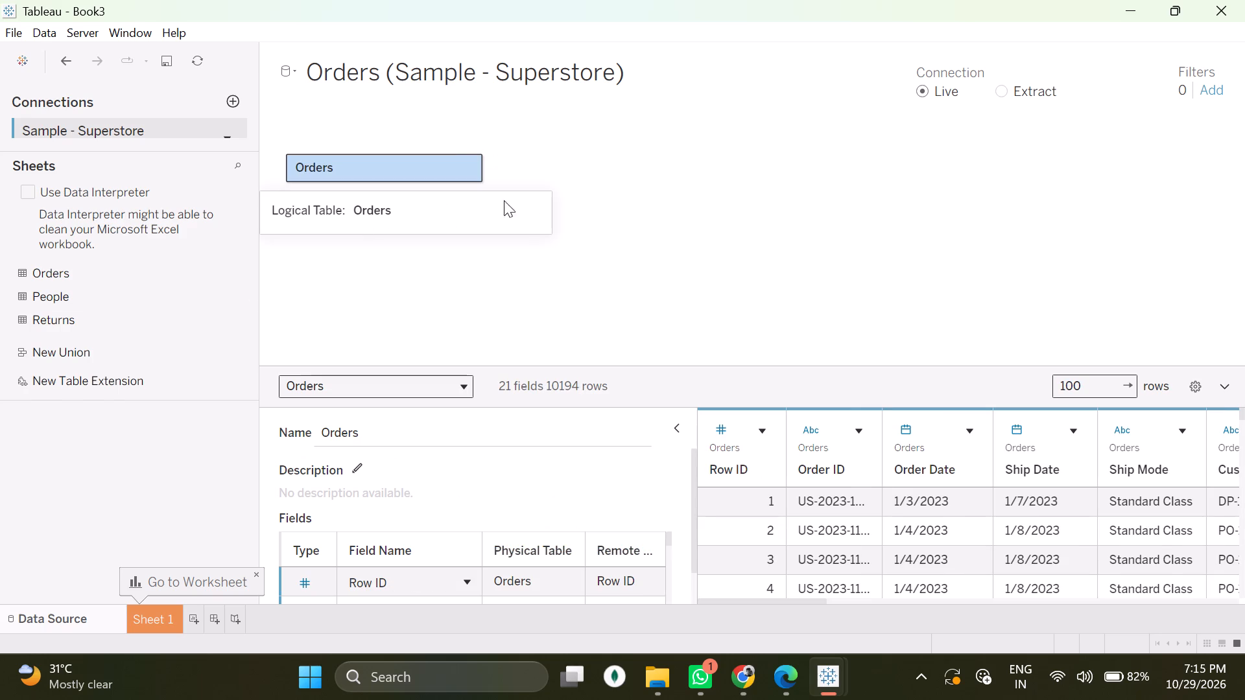
pyautogui.click(710, 165)
pyautogui.click(353, 161)
pyautogui.moveTo(356, 162); pyautogui.dragTo(357, 168)
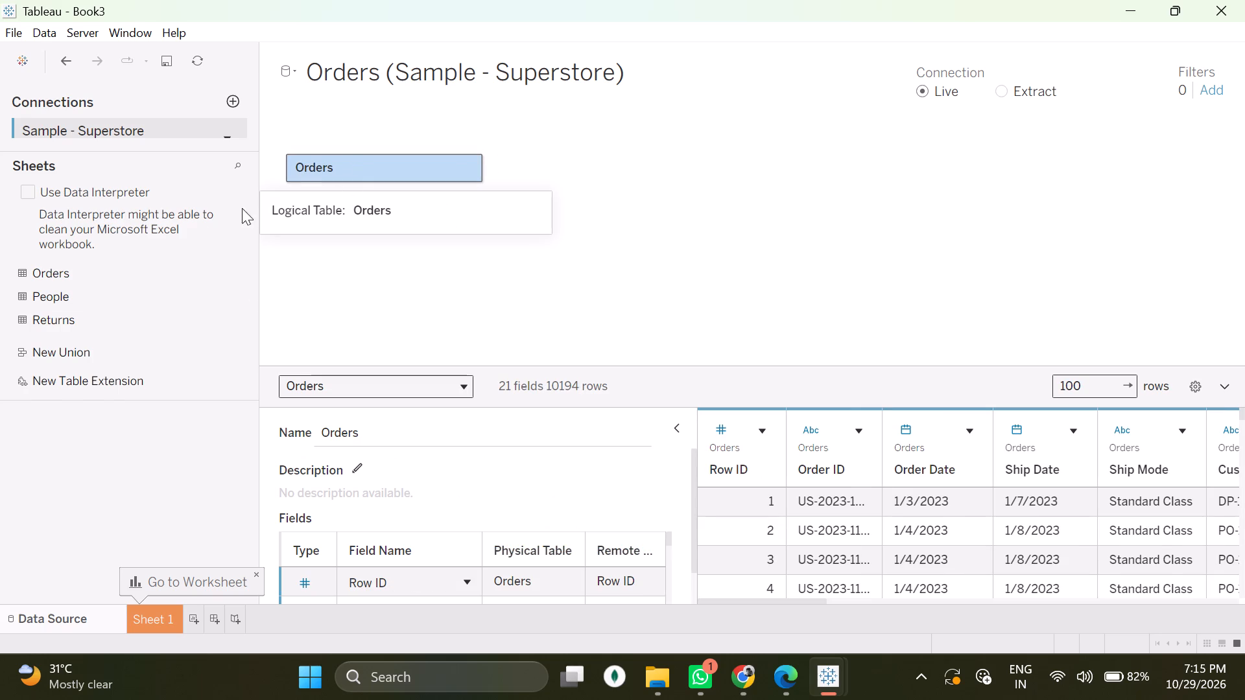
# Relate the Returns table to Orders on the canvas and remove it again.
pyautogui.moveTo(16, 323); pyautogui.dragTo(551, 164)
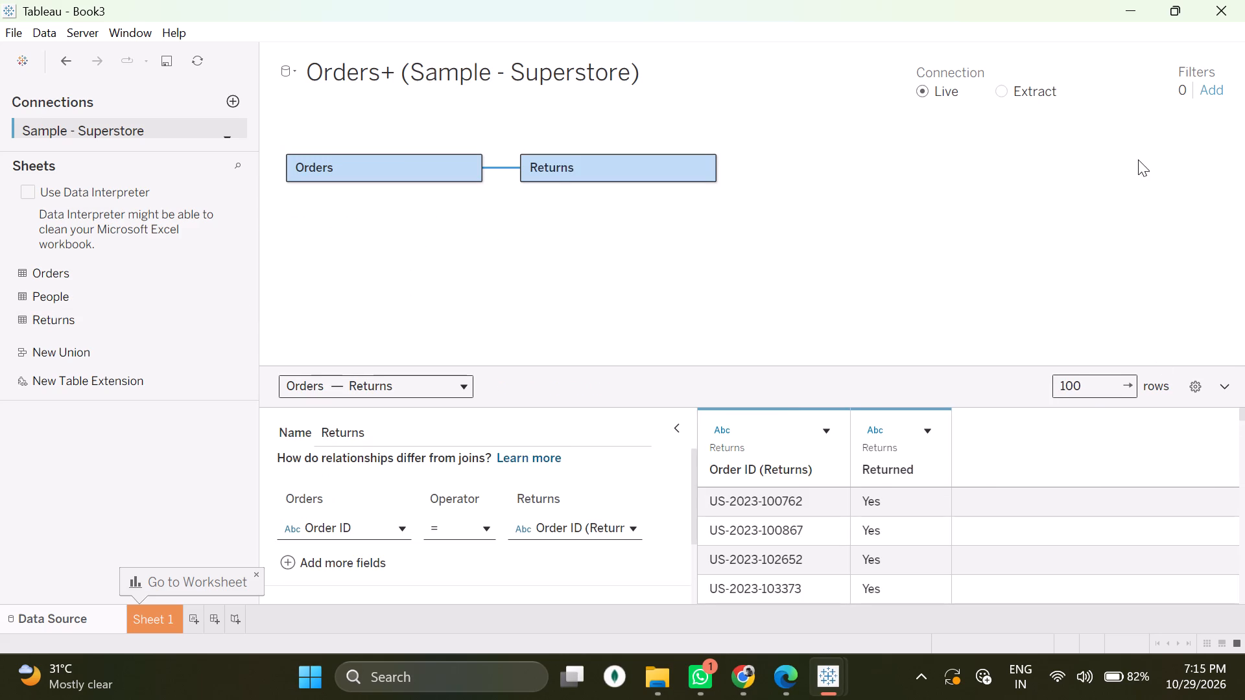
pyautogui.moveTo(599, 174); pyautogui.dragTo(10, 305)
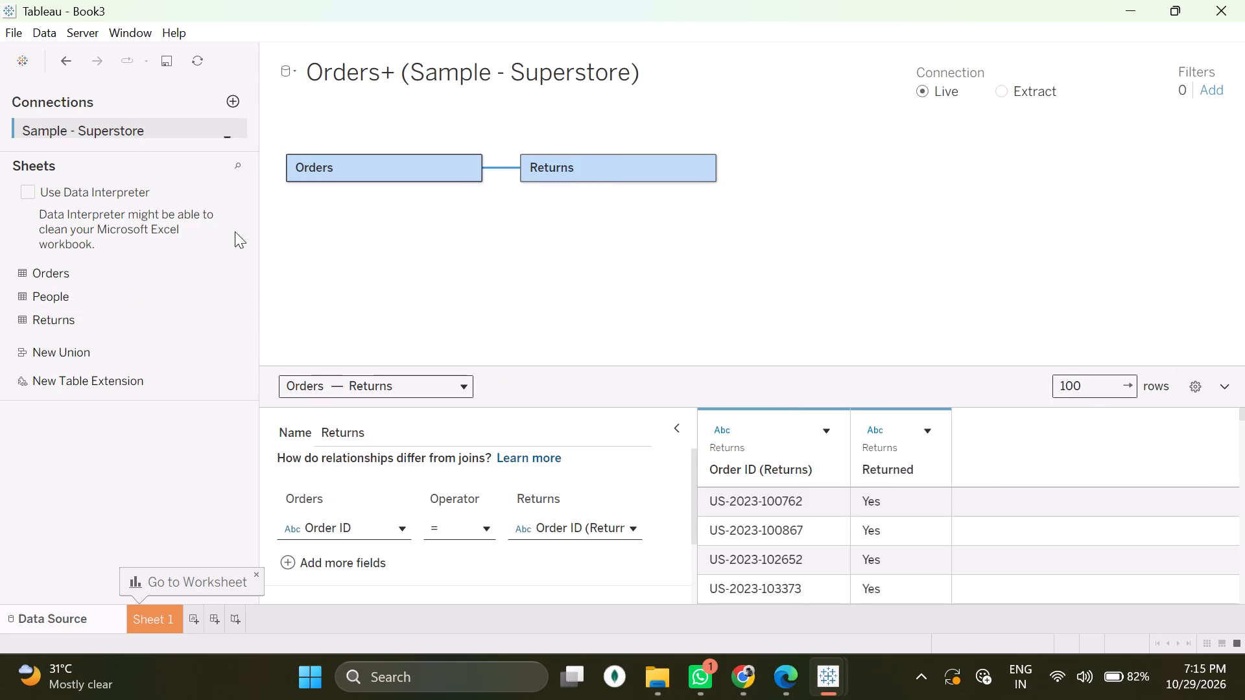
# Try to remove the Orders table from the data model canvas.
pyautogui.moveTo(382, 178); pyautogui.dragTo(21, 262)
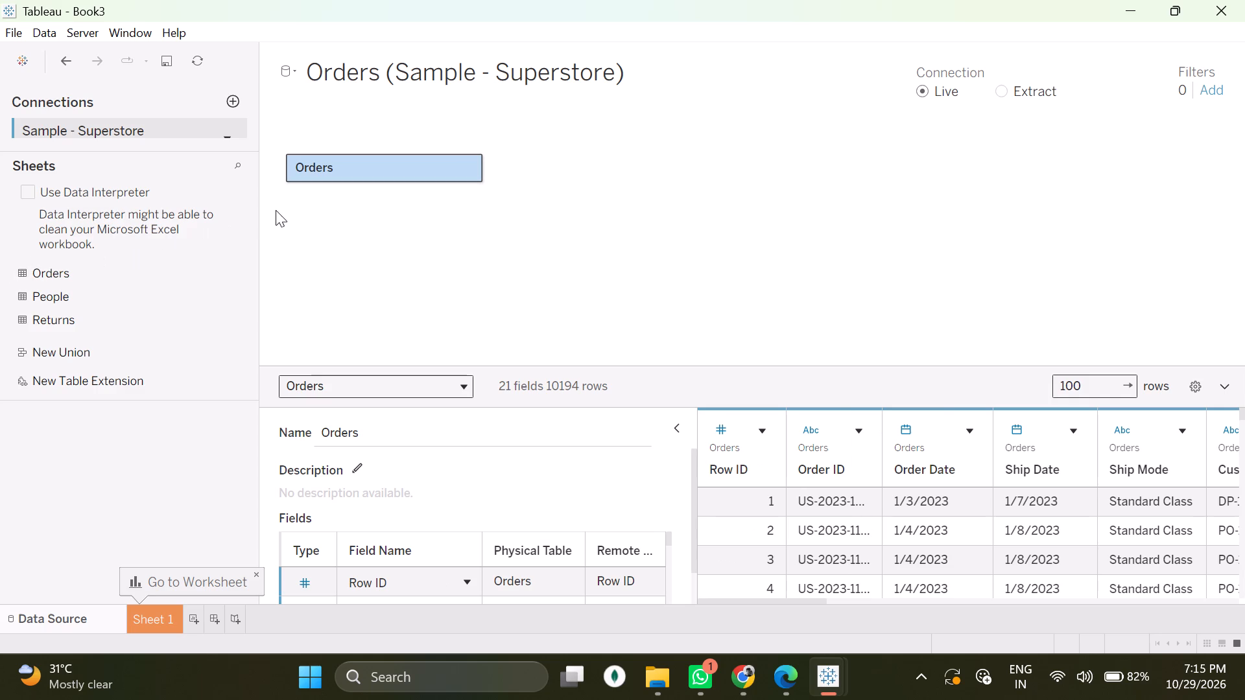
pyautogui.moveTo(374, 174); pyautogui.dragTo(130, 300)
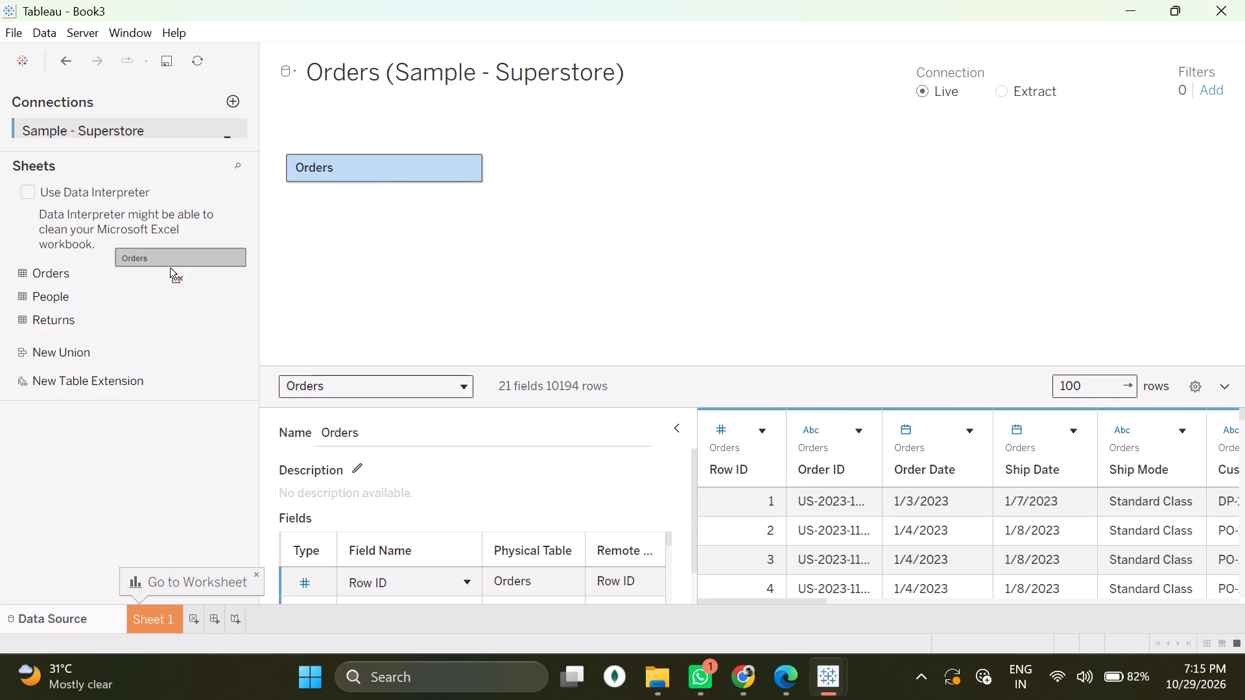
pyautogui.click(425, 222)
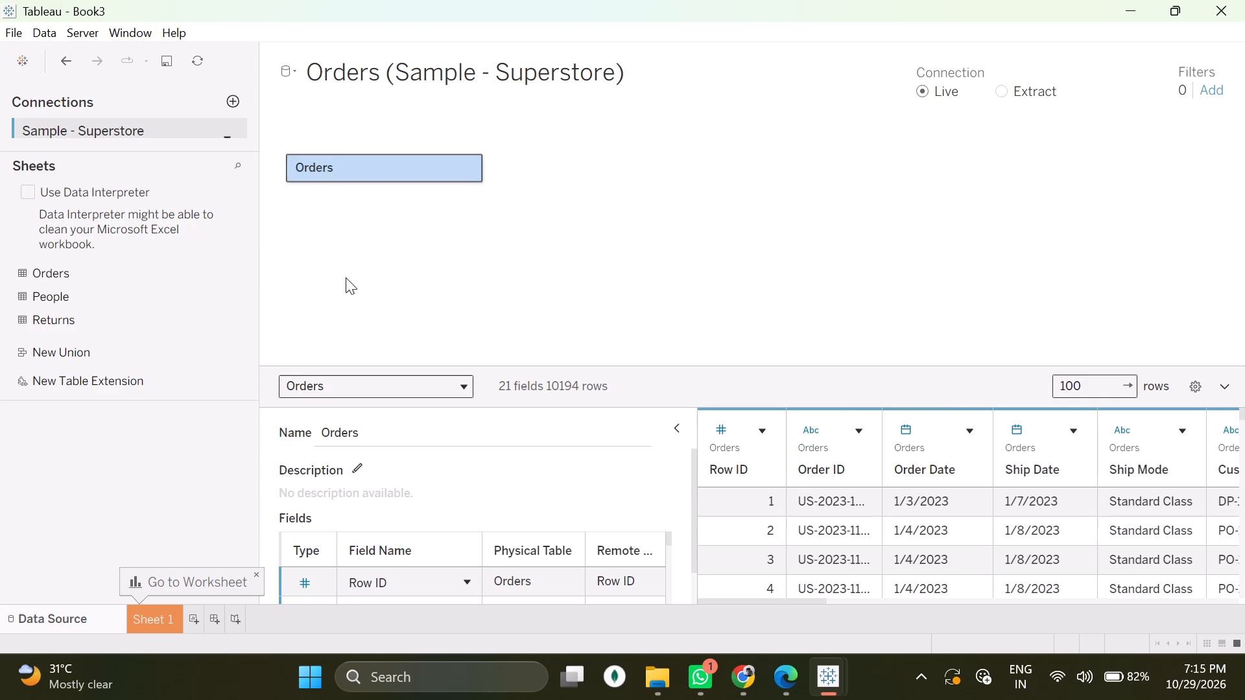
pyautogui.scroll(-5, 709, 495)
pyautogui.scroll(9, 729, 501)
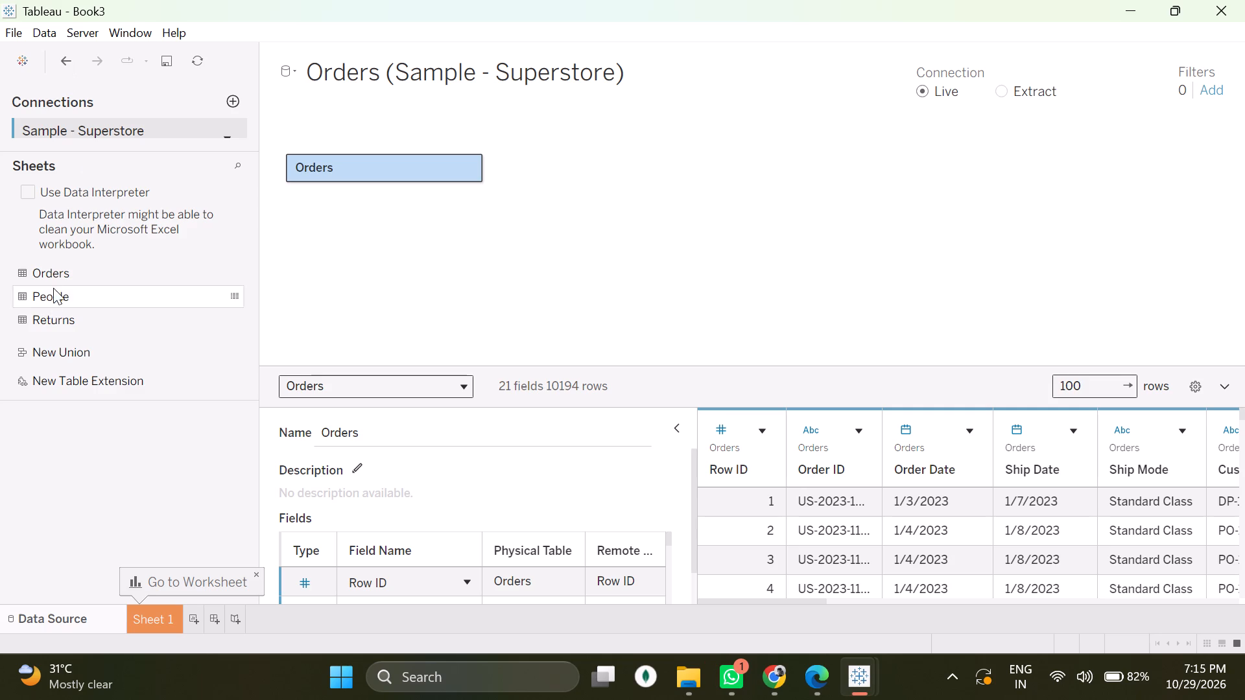
# View the physical tables of the Orders logical table again and close that view.
pyautogui.doubleClick(350, 165)
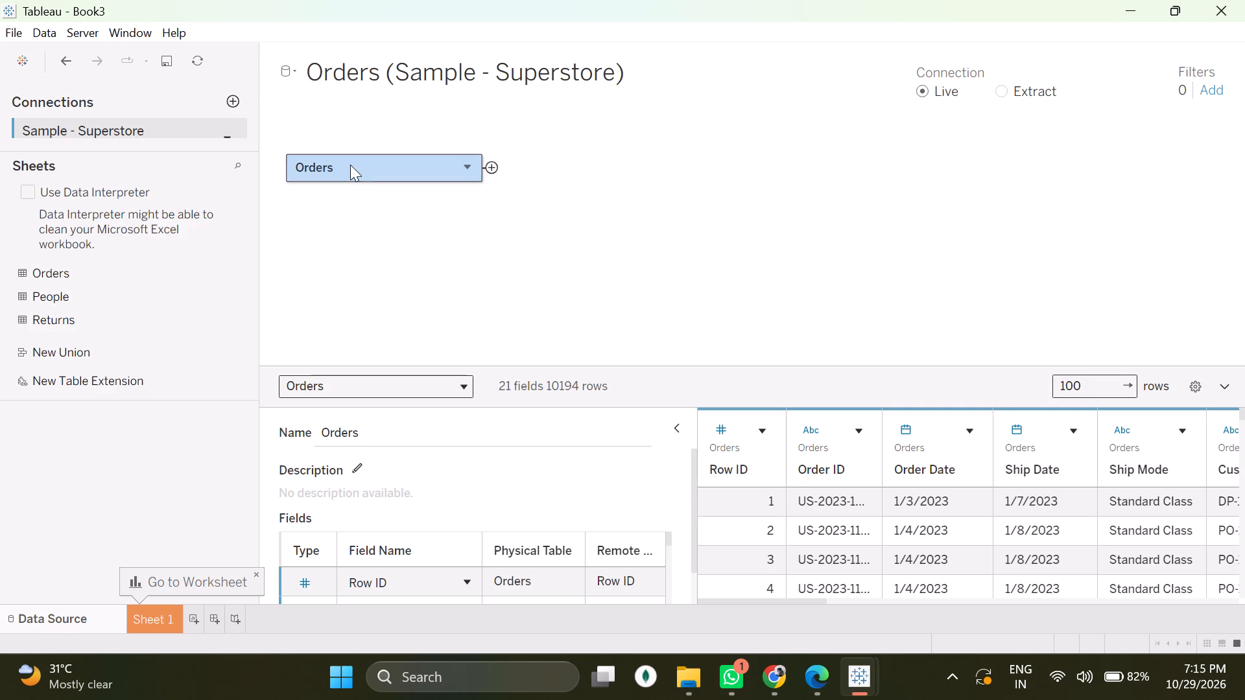
pyautogui.click(383, 171)
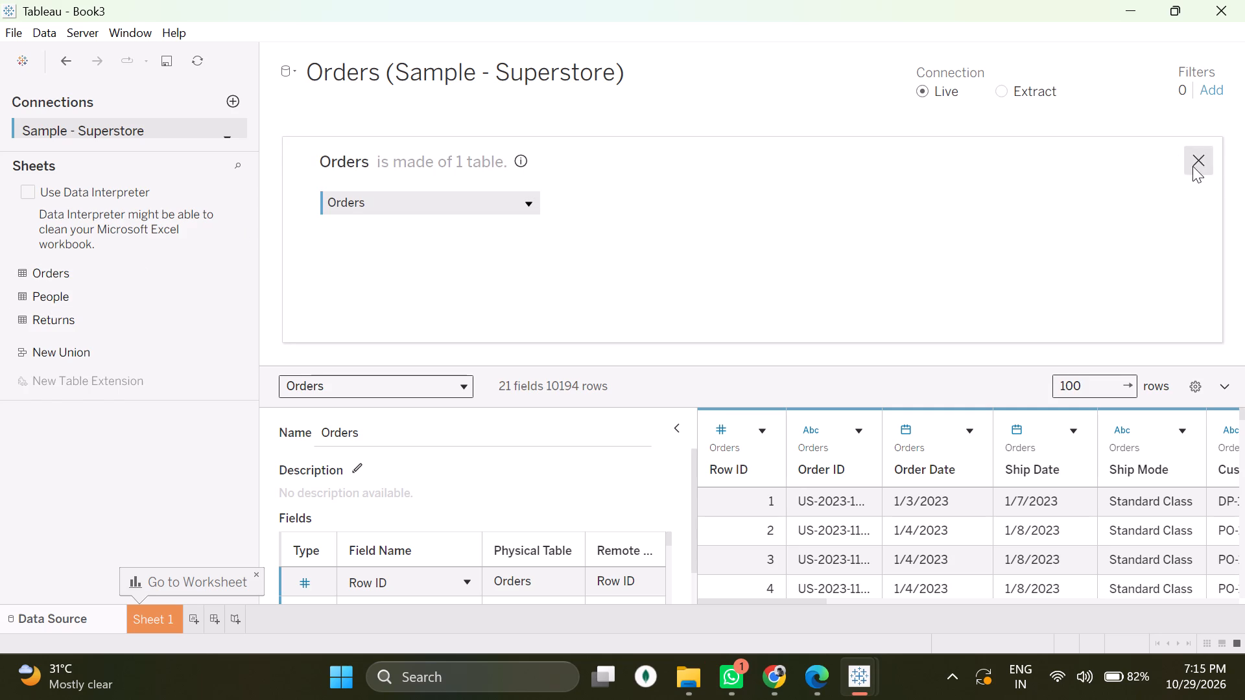
pyautogui.click(1192, 166)
pyautogui.click(373, 152)
pyautogui.click(370, 172)
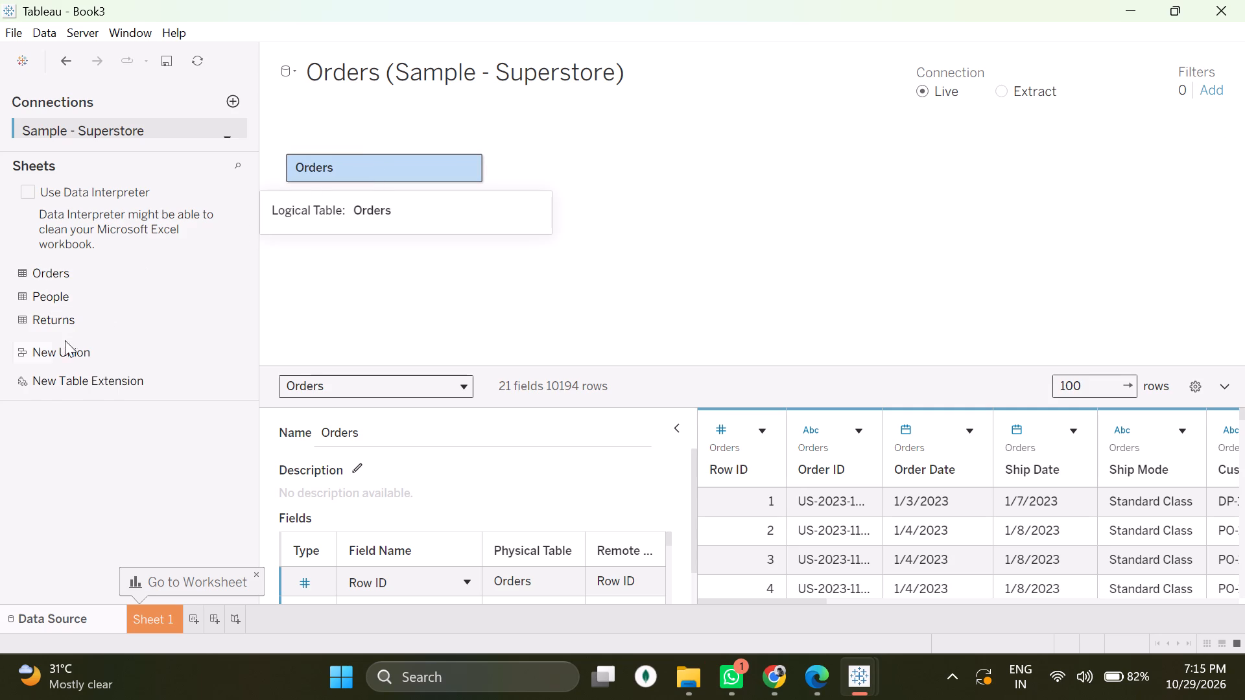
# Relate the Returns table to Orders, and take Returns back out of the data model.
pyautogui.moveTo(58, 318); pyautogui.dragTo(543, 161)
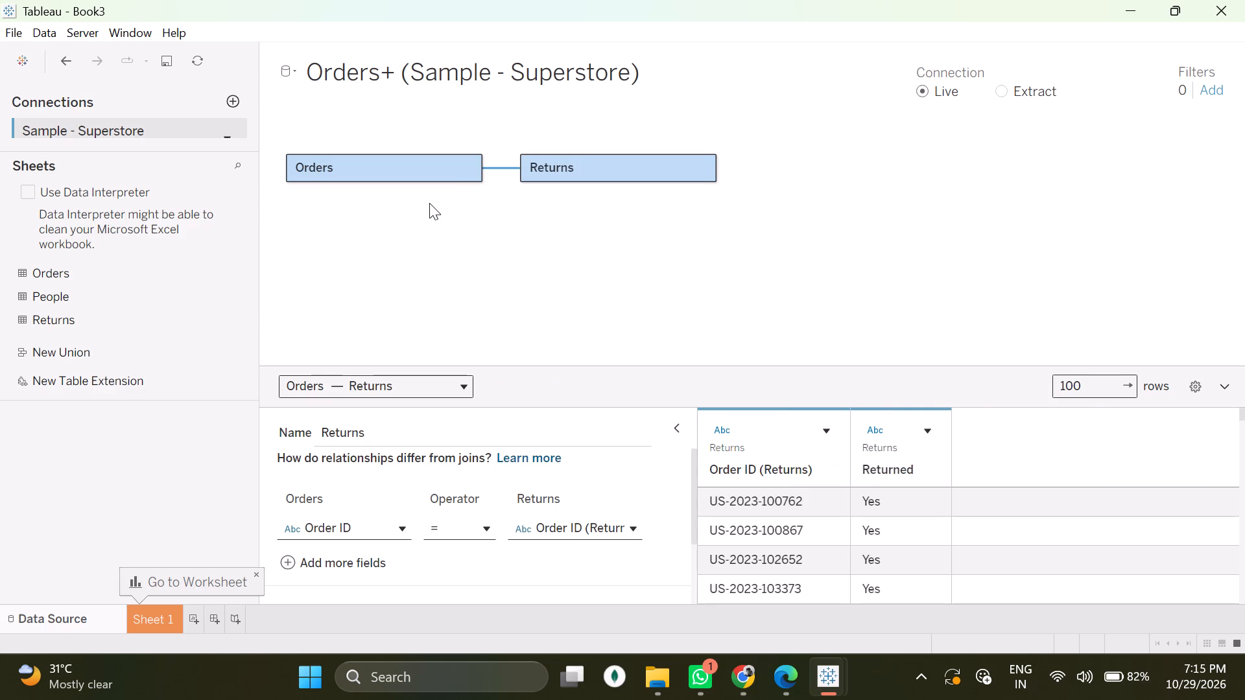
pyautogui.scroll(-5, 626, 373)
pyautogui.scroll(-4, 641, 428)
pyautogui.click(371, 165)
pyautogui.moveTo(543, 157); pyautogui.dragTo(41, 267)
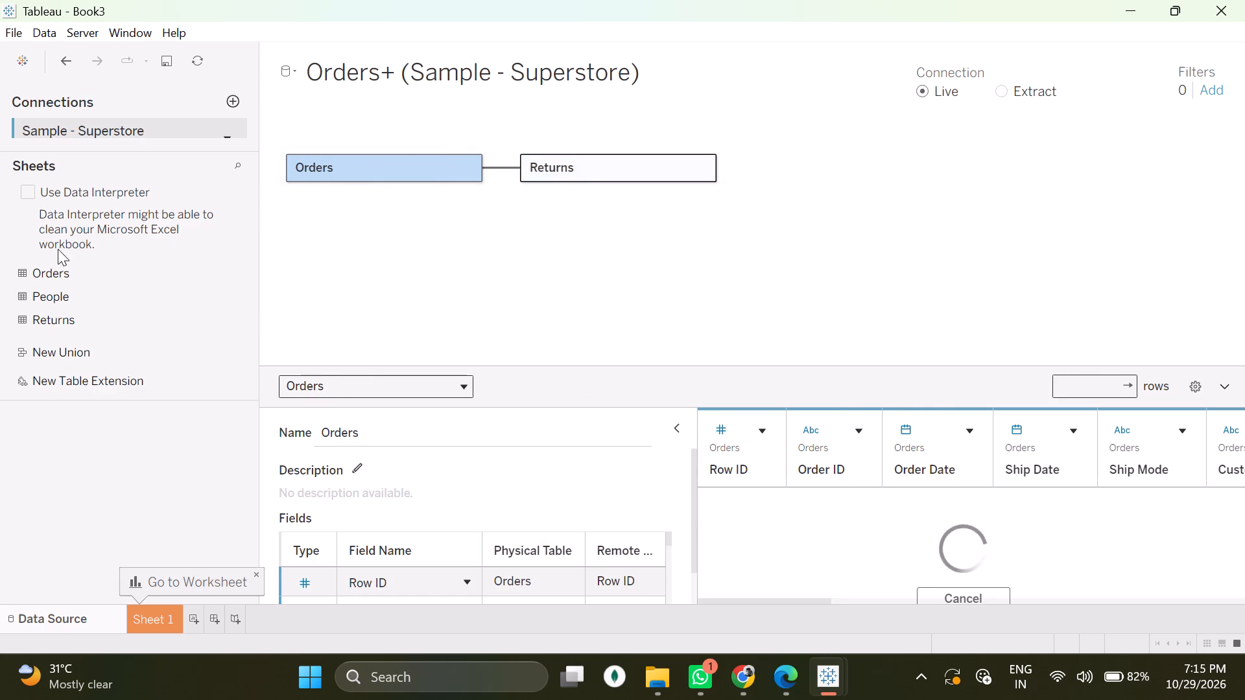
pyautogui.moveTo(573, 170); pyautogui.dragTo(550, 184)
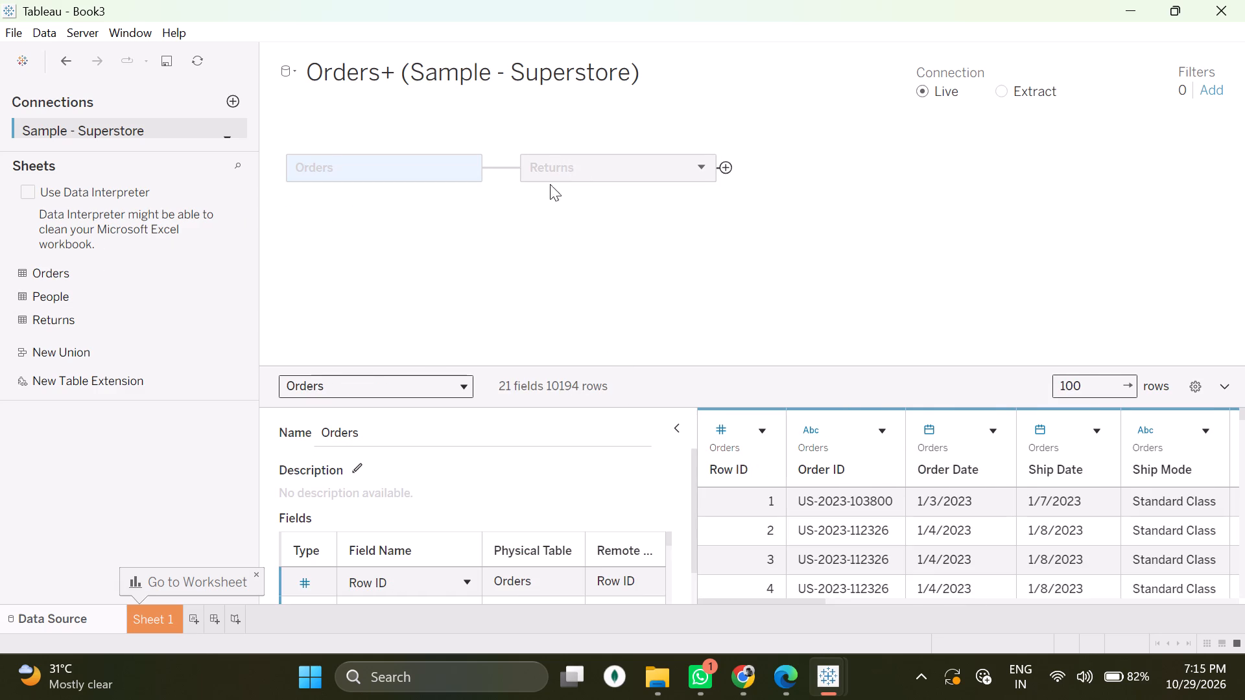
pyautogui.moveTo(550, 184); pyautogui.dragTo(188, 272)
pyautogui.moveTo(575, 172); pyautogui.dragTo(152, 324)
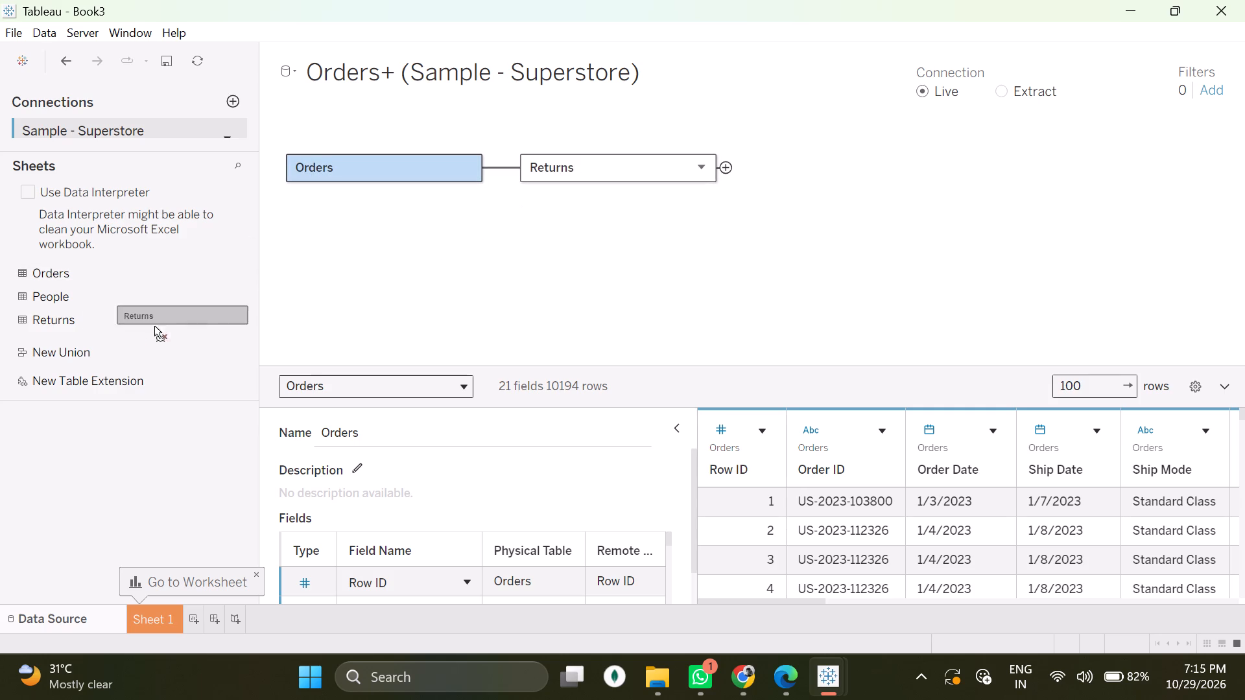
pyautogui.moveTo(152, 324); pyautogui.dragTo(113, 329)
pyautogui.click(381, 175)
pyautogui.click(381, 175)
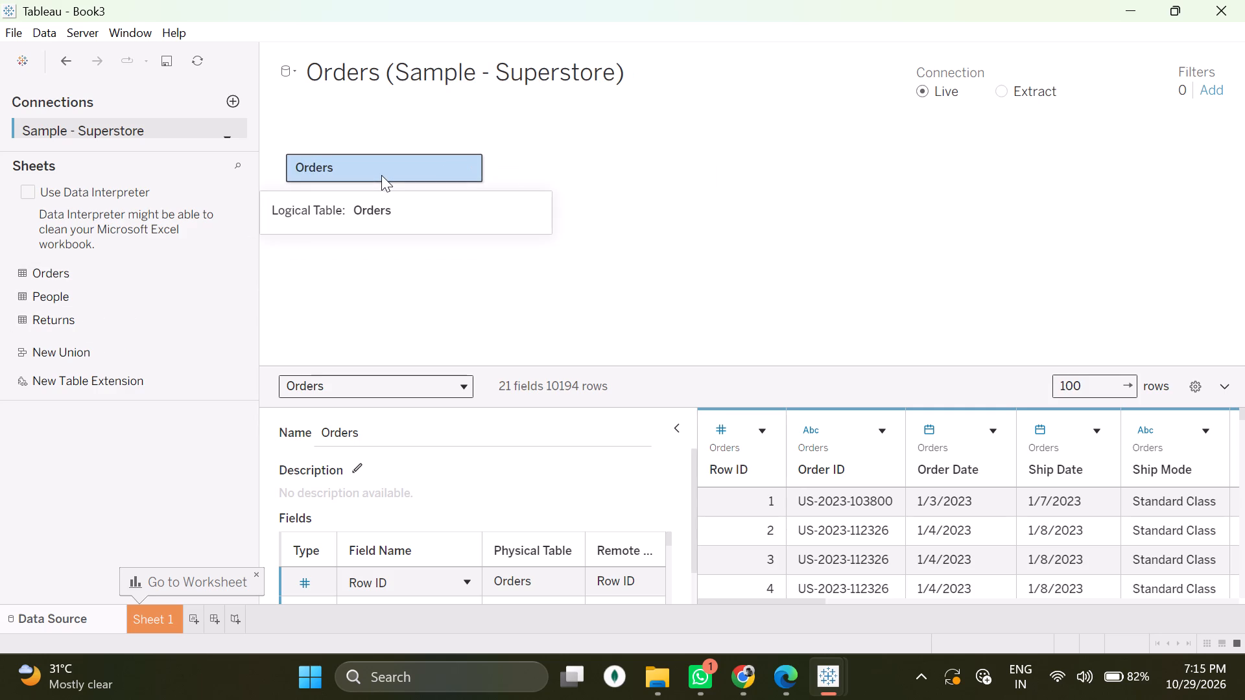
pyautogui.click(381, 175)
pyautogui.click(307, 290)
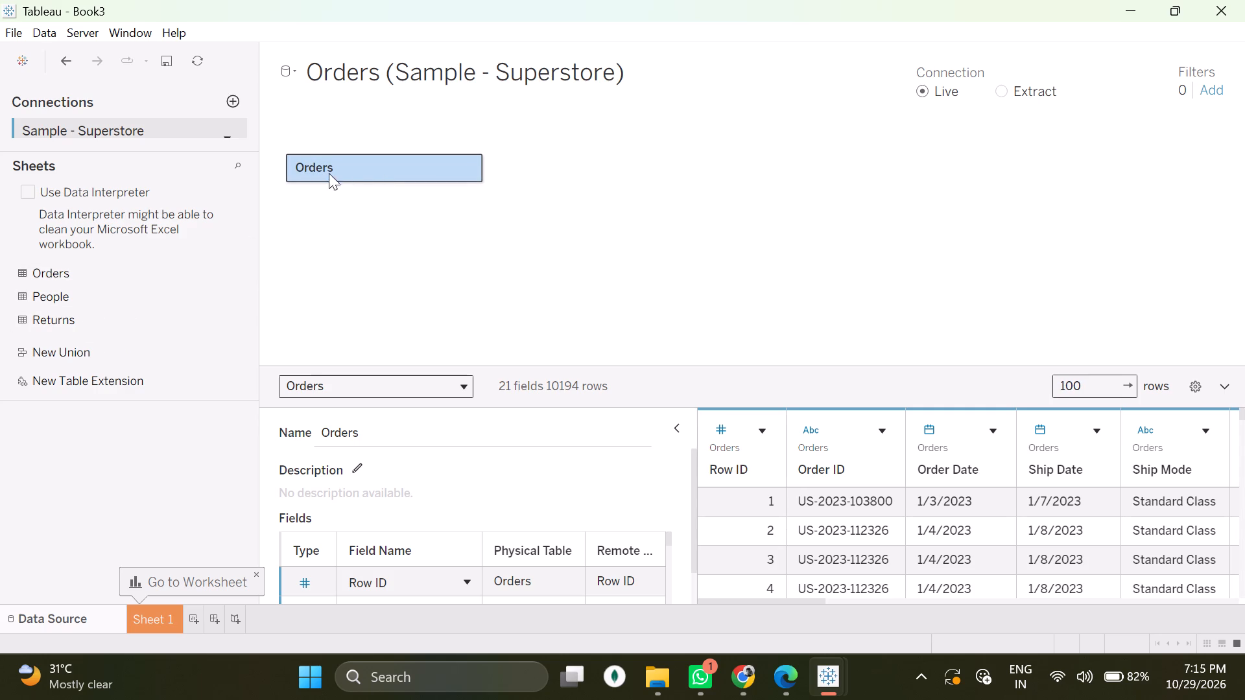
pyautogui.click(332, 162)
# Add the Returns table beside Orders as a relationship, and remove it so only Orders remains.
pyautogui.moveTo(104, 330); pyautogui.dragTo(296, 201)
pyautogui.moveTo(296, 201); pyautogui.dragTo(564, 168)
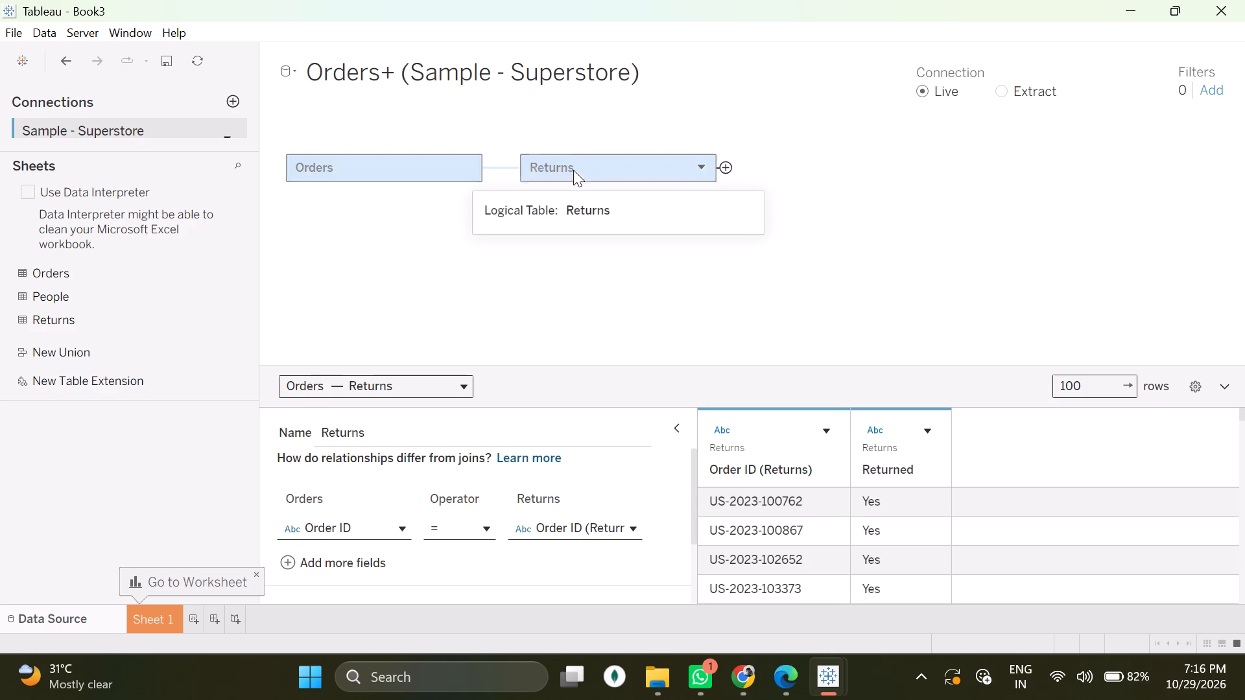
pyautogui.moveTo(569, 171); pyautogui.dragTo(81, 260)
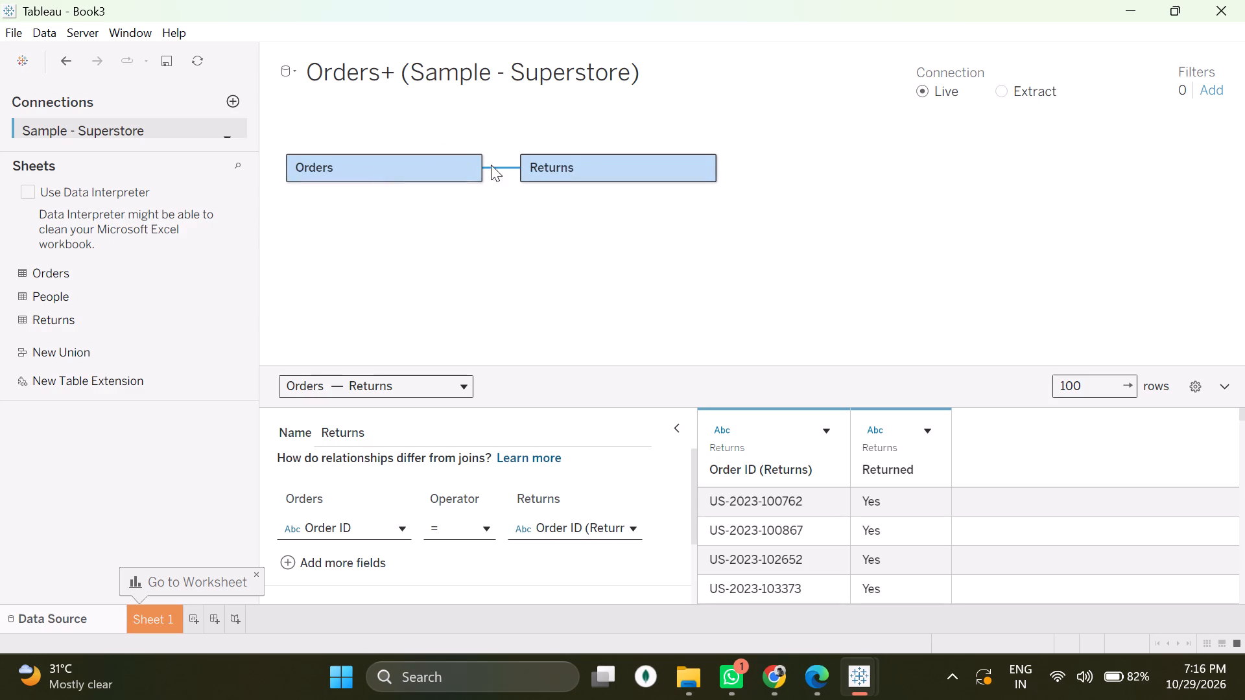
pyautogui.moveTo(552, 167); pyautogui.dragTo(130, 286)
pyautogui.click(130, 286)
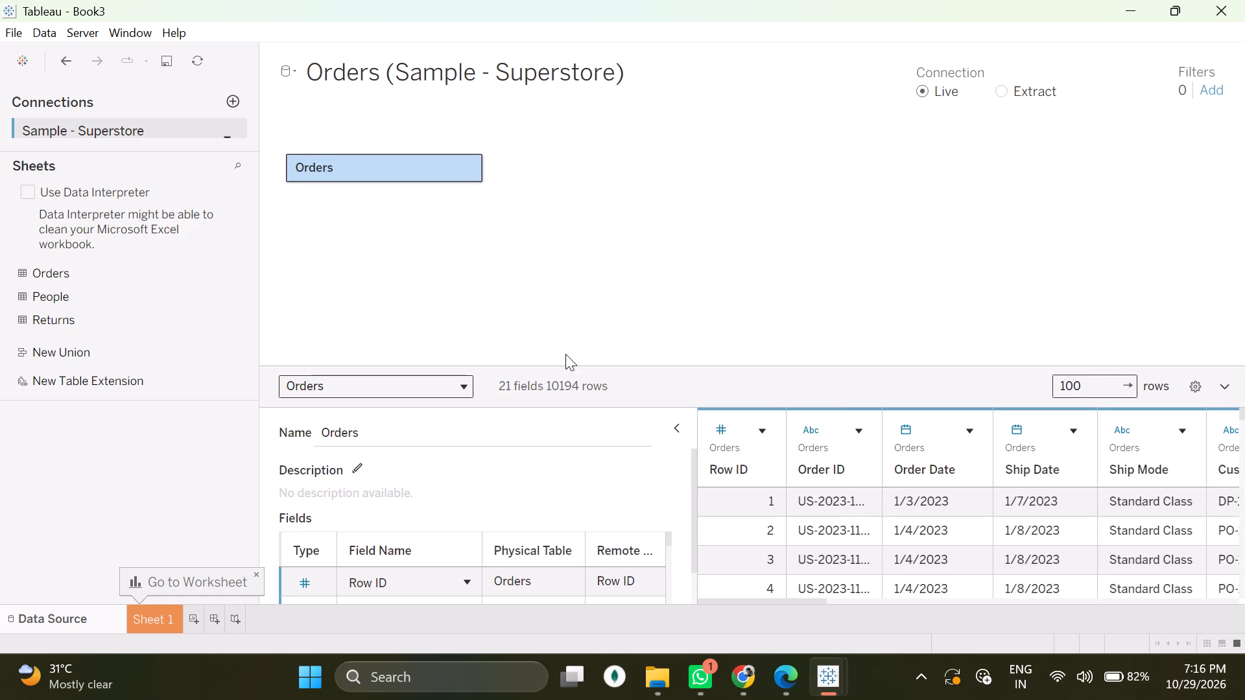
# Look at the Orders fields in the Sheet 1 worksheet and return to the data source page.
pyautogui.click(150, 622)
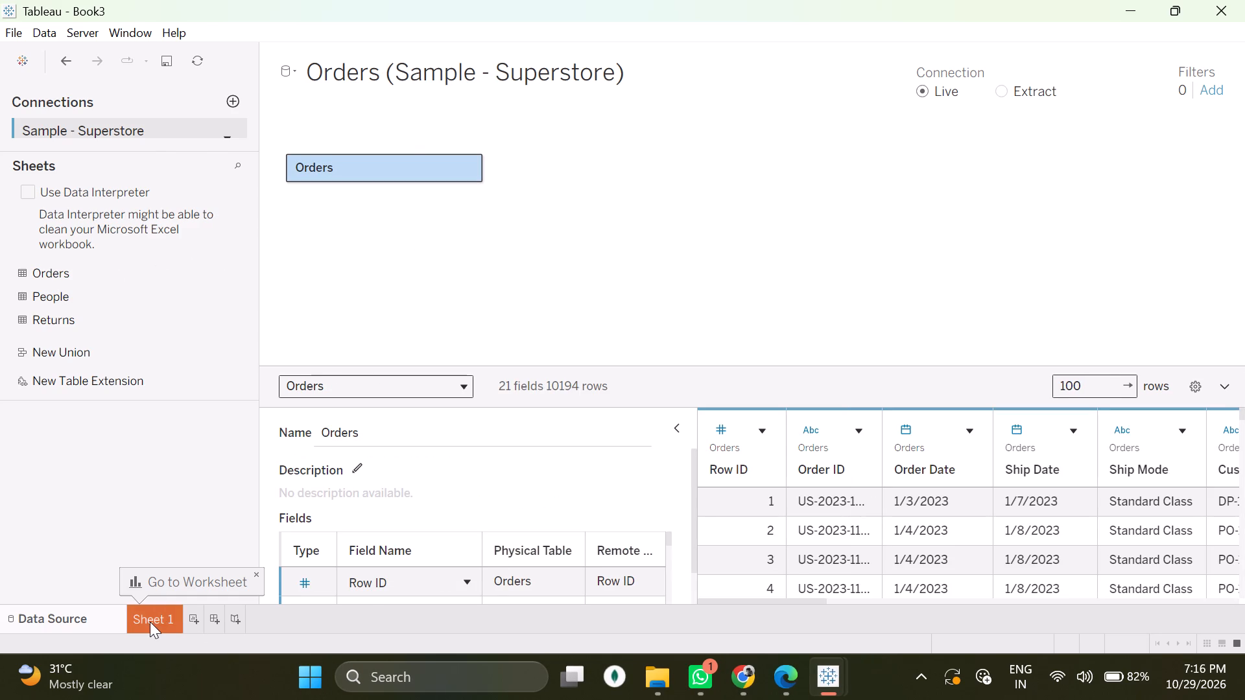
pyautogui.click(150, 615)
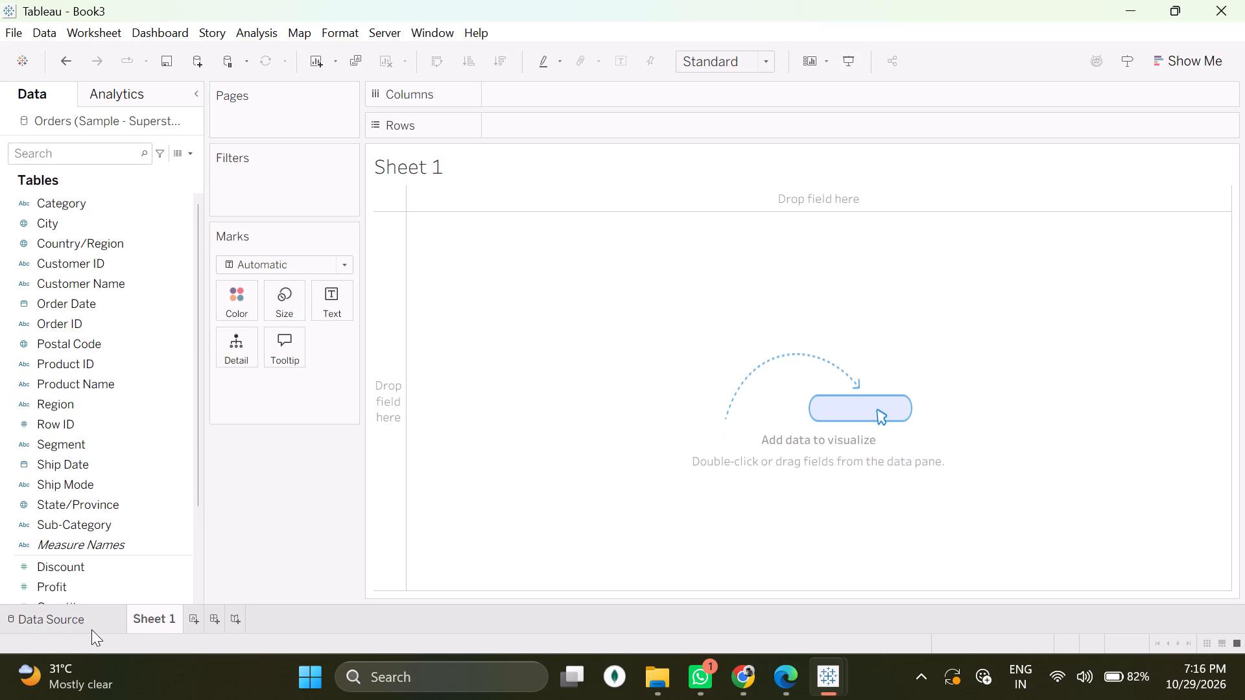
pyautogui.click(91, 627)
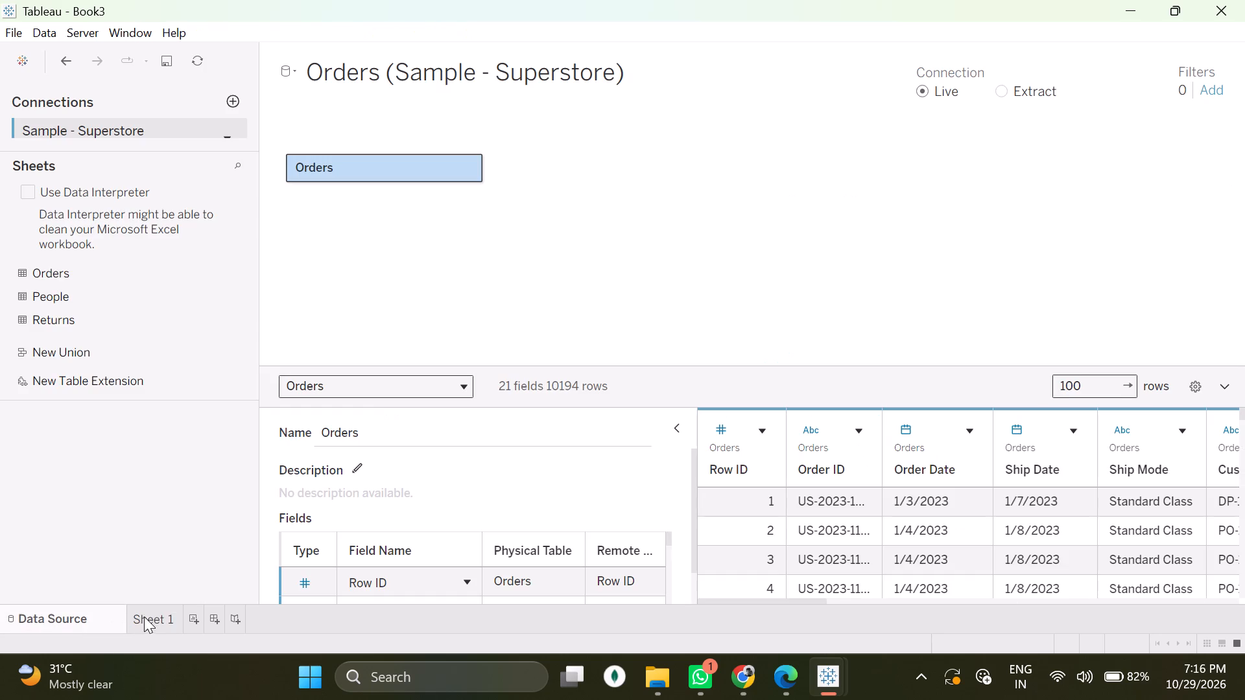
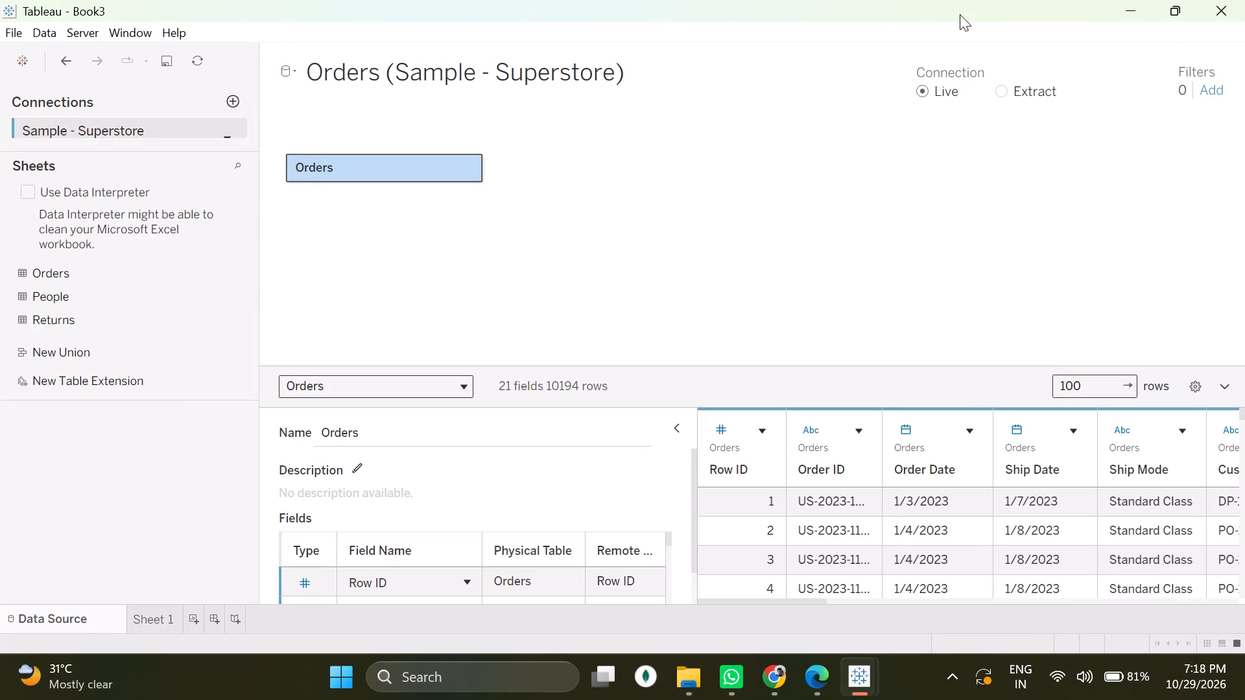
# Switch from the Tableau workbooks to DV2.pdf in Edge and view section e on data blending between two sources.
pyautogui.click(1144, 10)
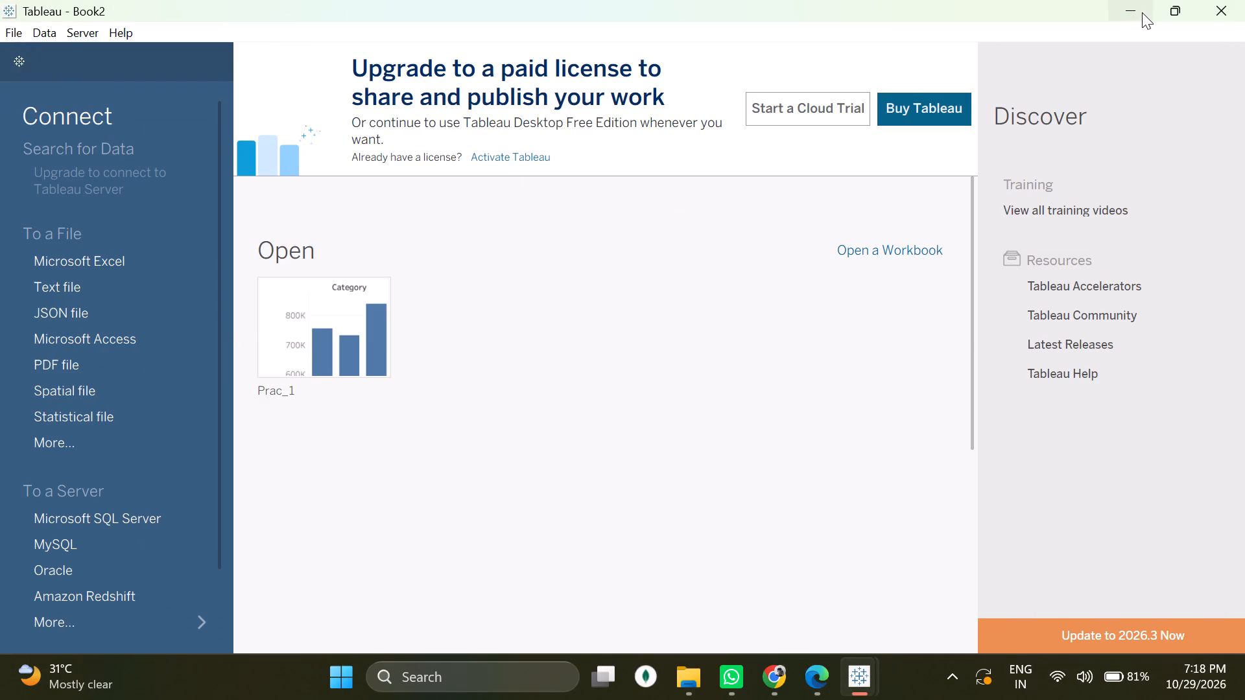
pyautogui.click(1142, 12)
pyautogui.click(977, 58)
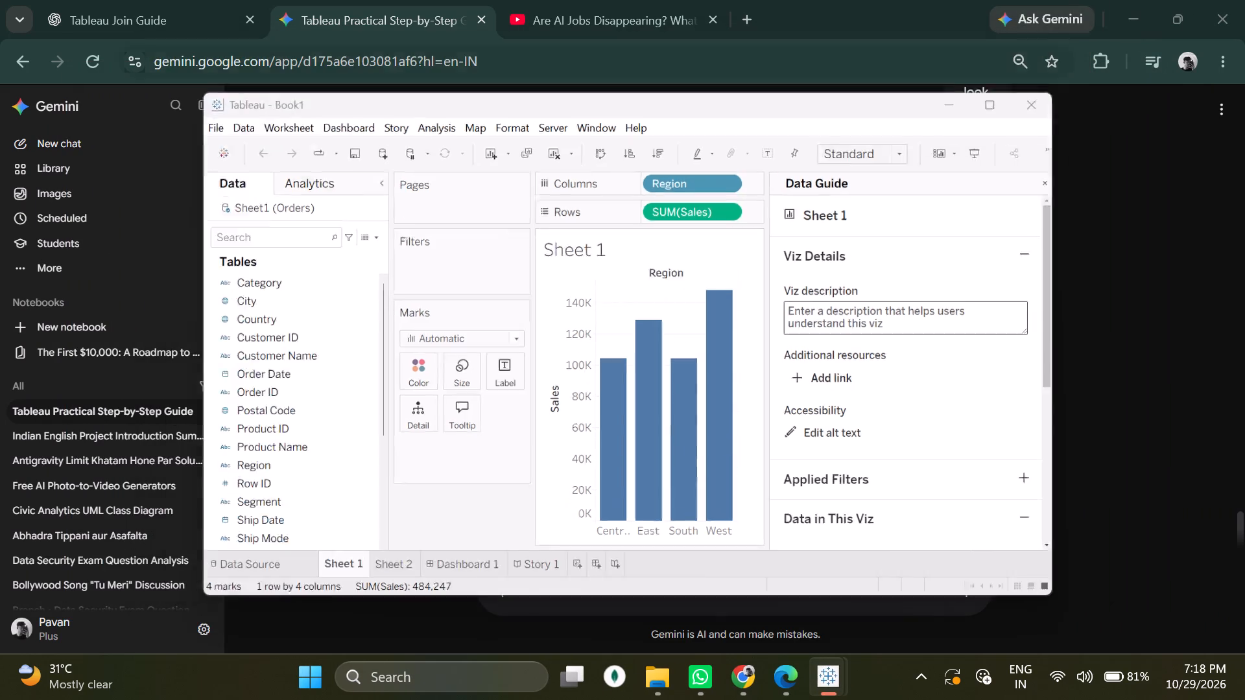
pyautogui.click(1133, 6)
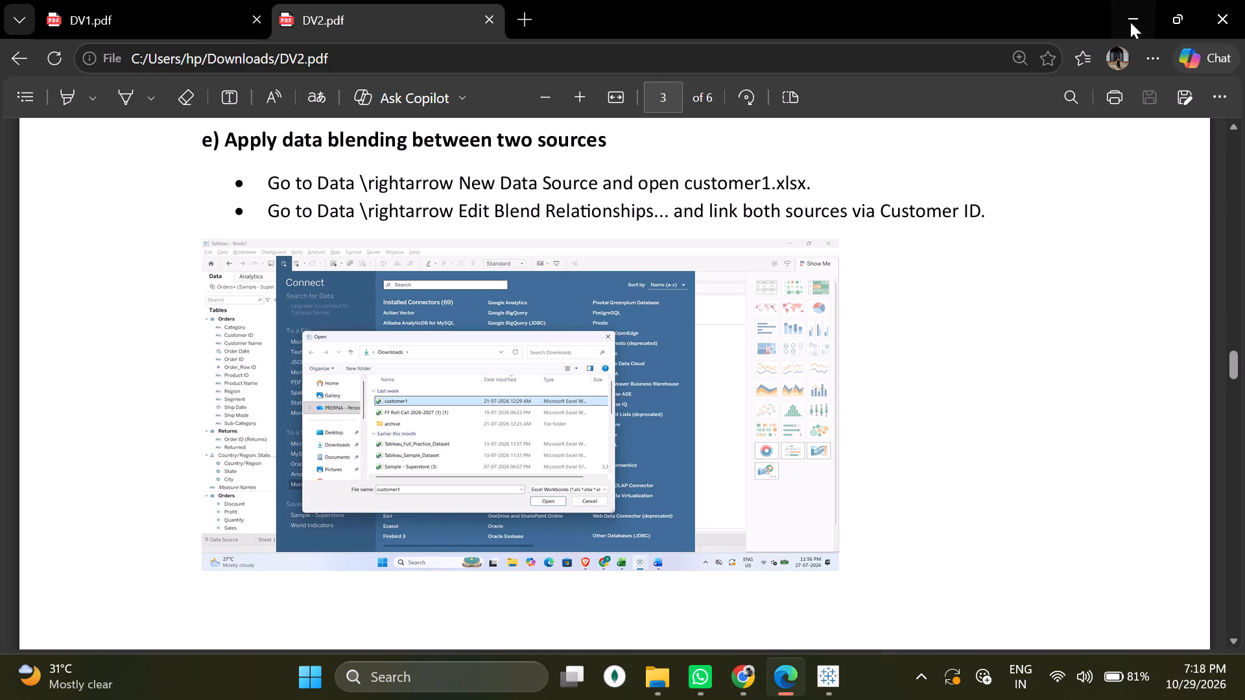
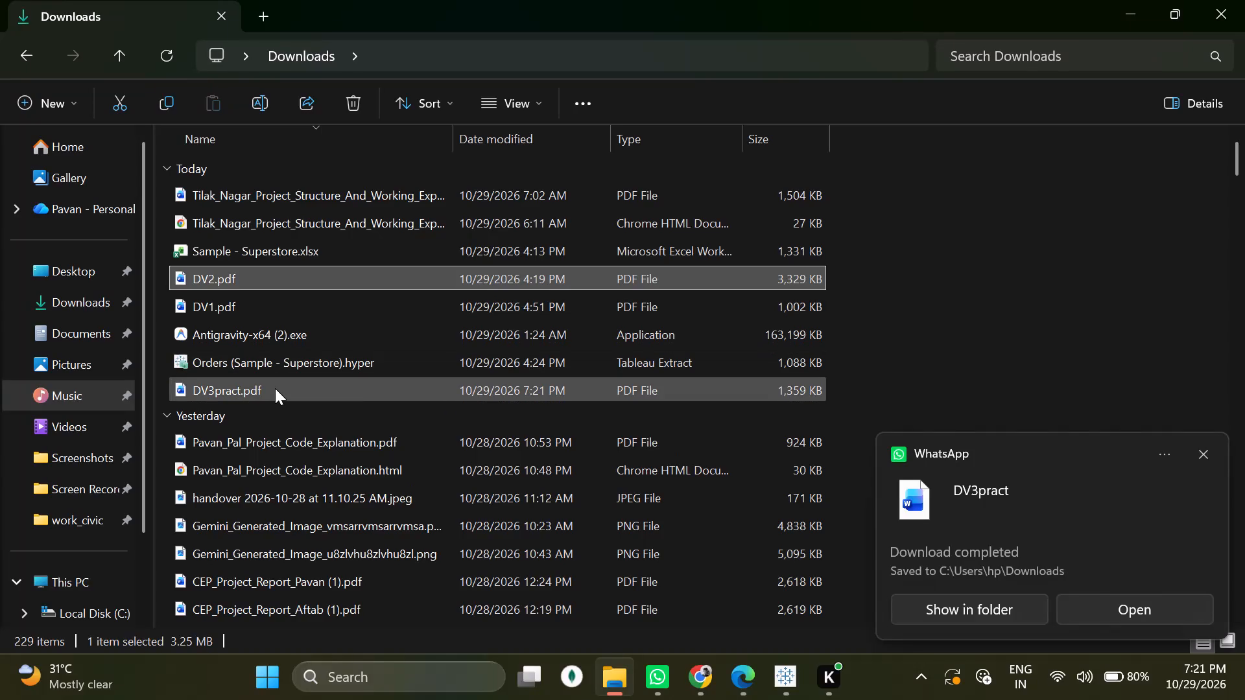
# Switch to the Downloads folder in File Explorer, select DV3pract.pdf and bring up its available file actions.
pyautogui.rightClick(275, 388)
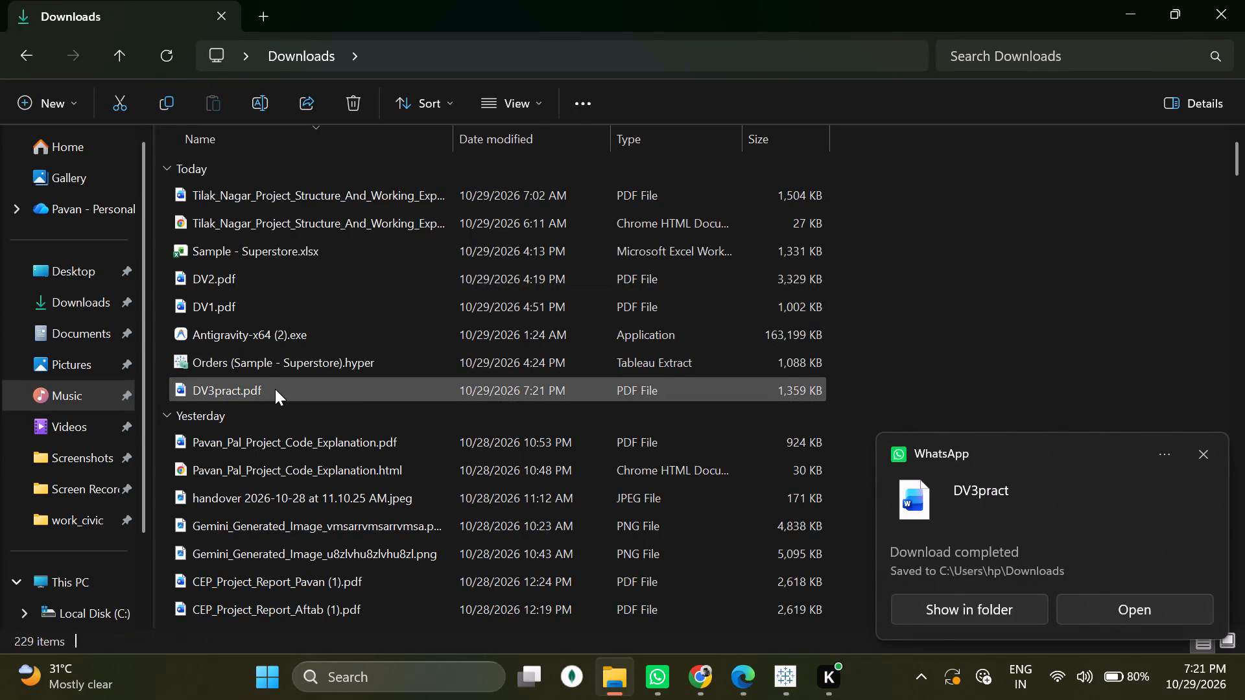
pyautogui.click(275, 389)
pyautogui.click(271, 396)
pyautogui.rightClick(271, 396)
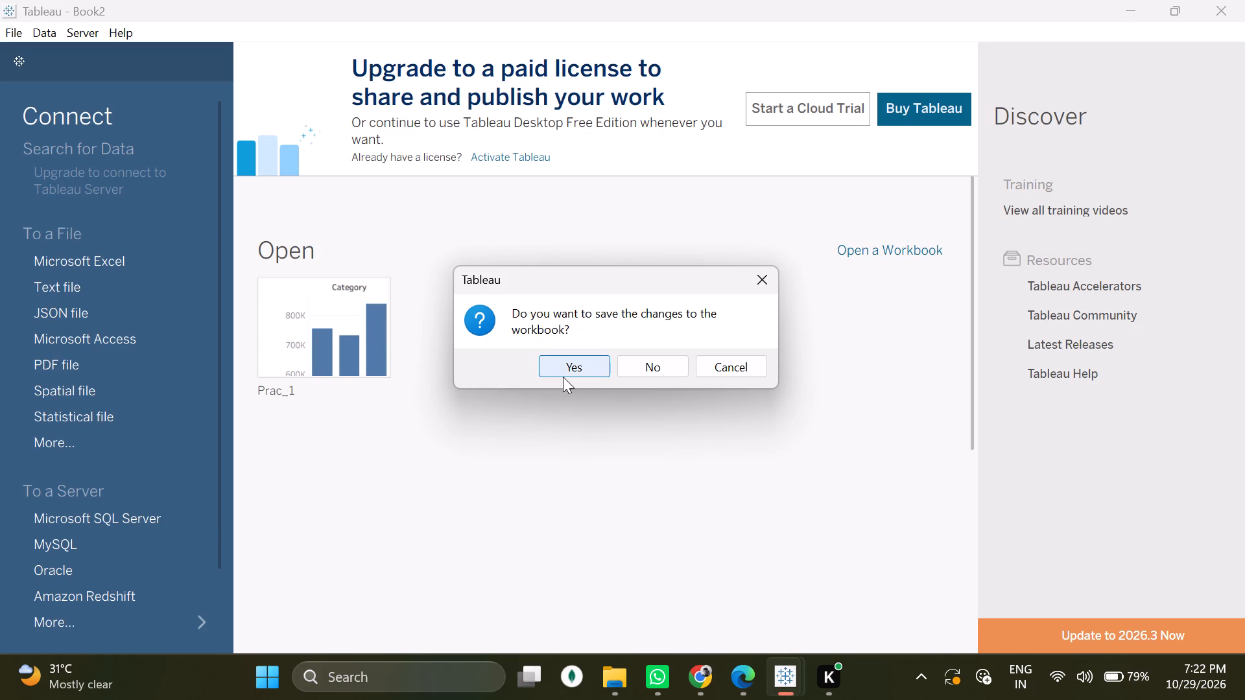
pyautogui.click(632, 376)
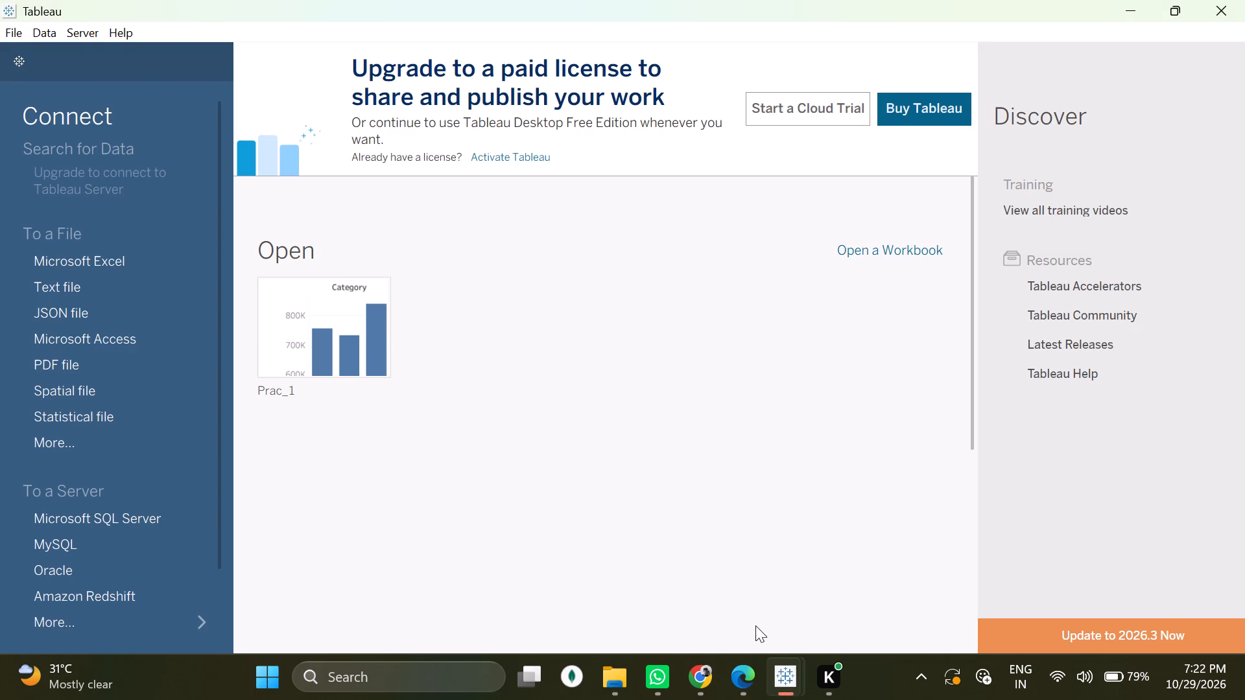
# Switch to the Tableau workbook Book3 and select the Orders table on its data source canvas.
pyautogui.click(803, 596)
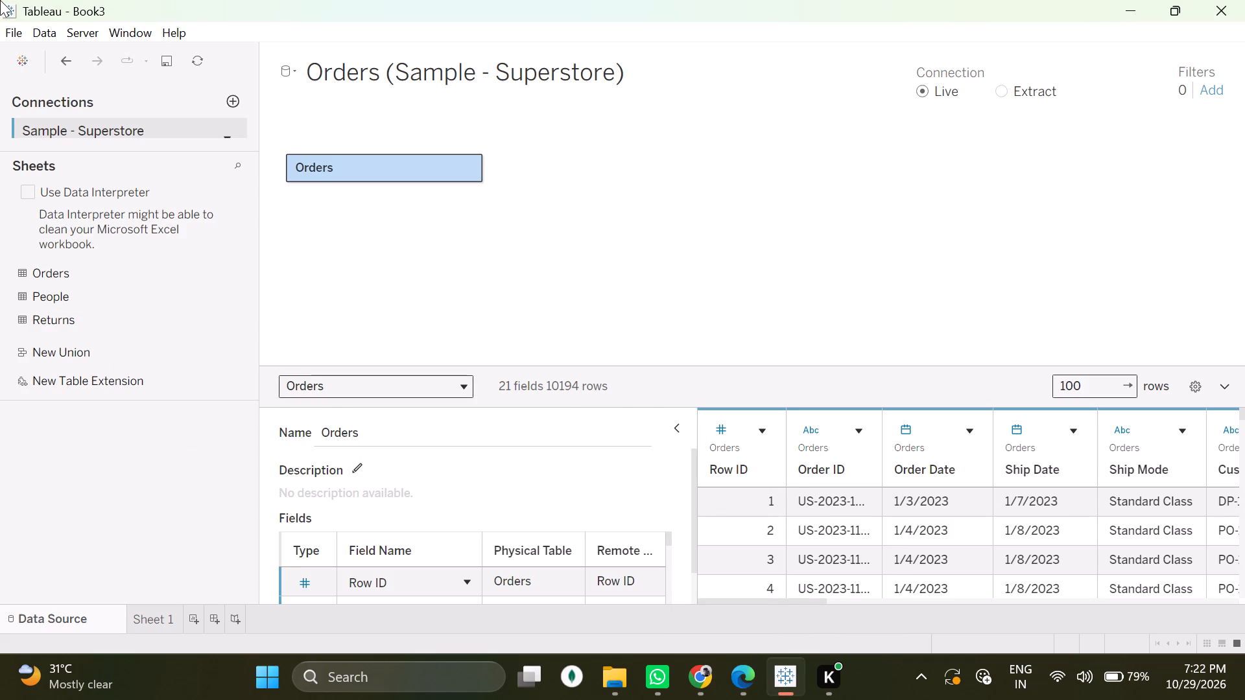
pyautogui.click(309, 174)
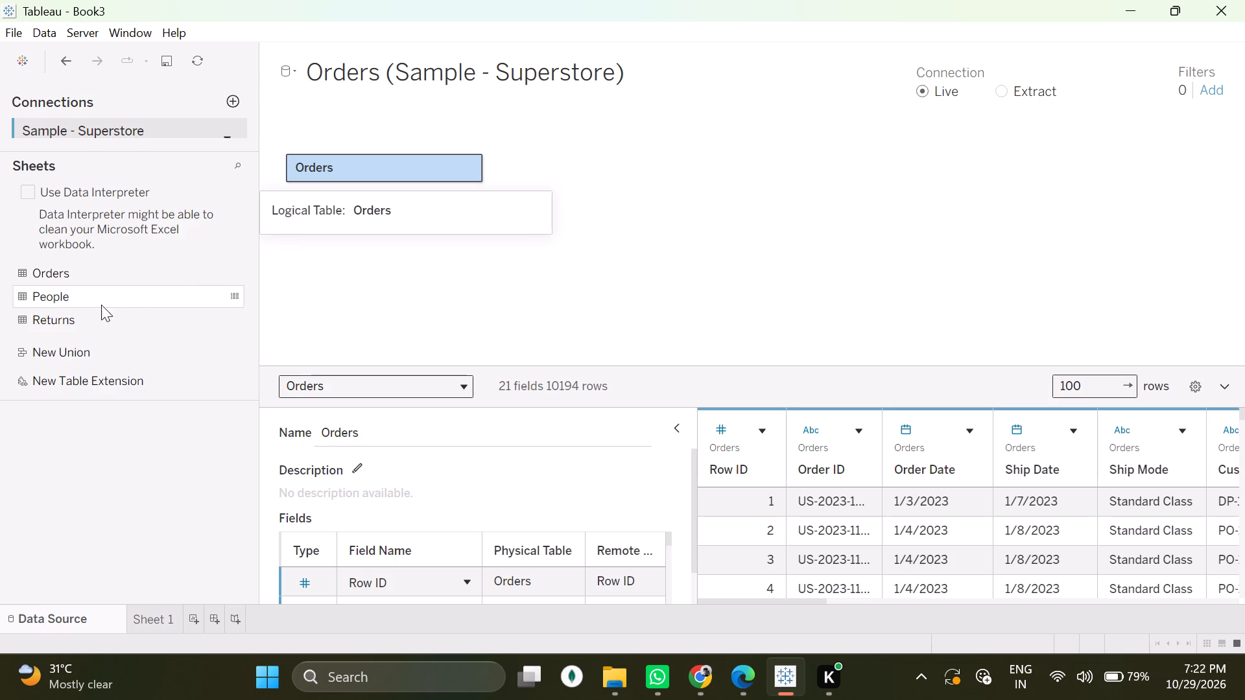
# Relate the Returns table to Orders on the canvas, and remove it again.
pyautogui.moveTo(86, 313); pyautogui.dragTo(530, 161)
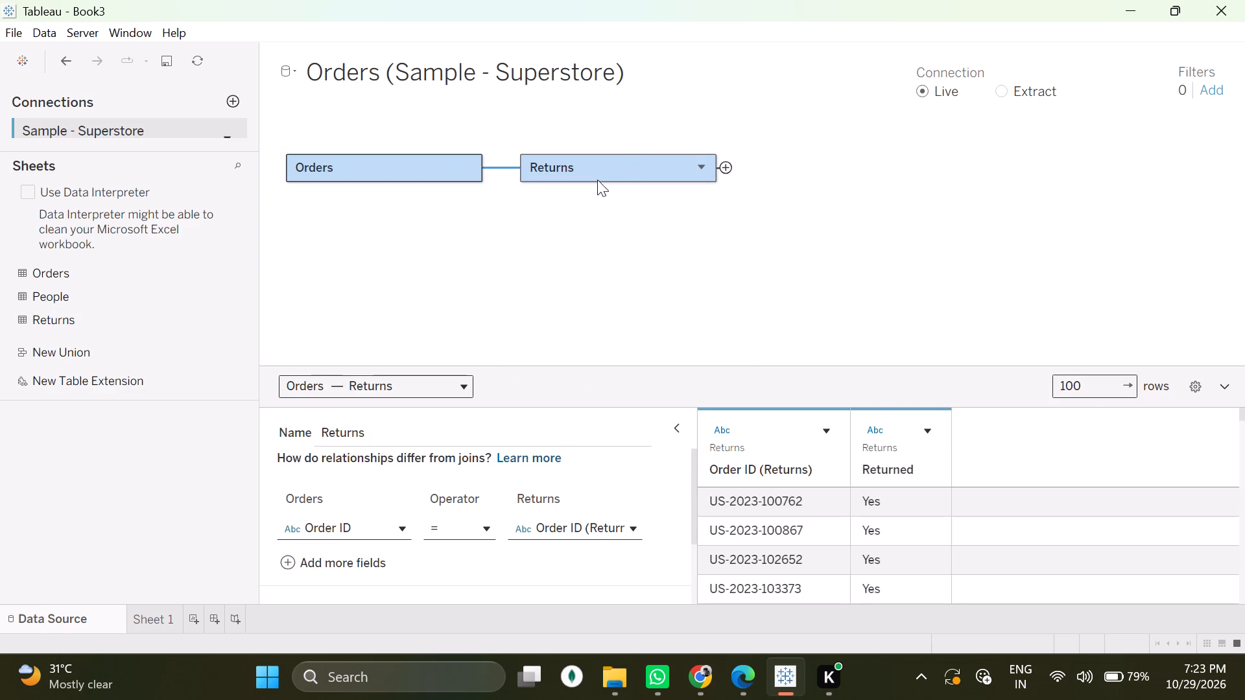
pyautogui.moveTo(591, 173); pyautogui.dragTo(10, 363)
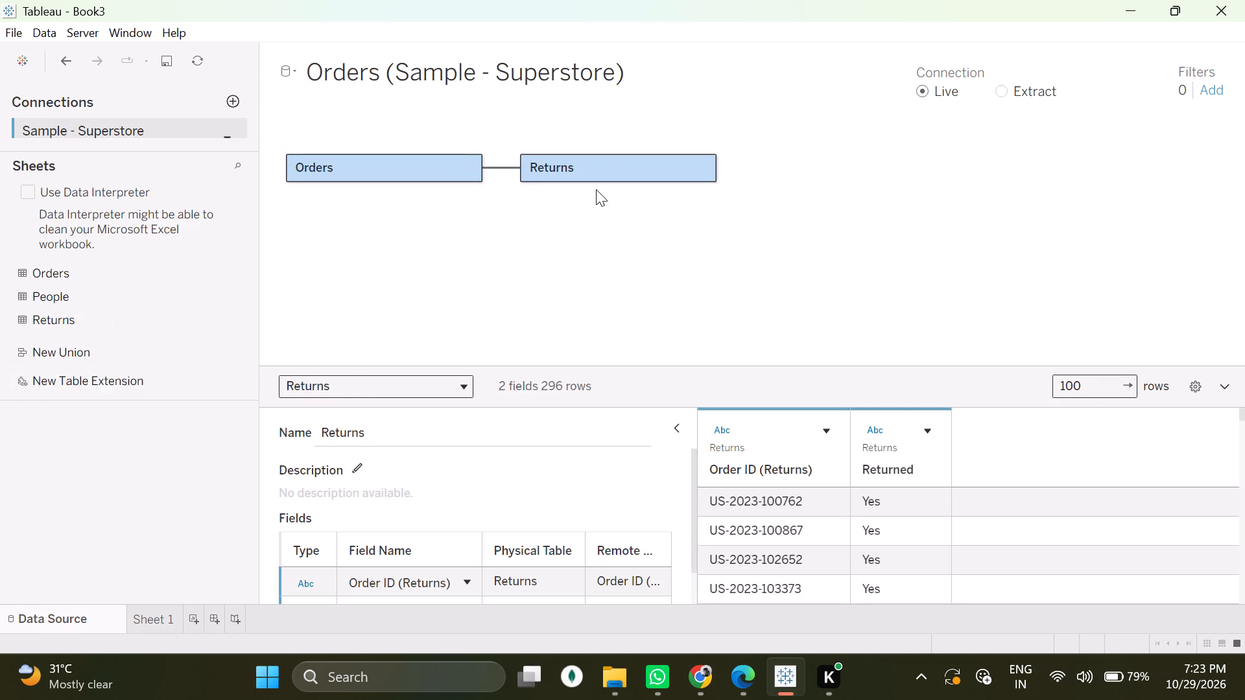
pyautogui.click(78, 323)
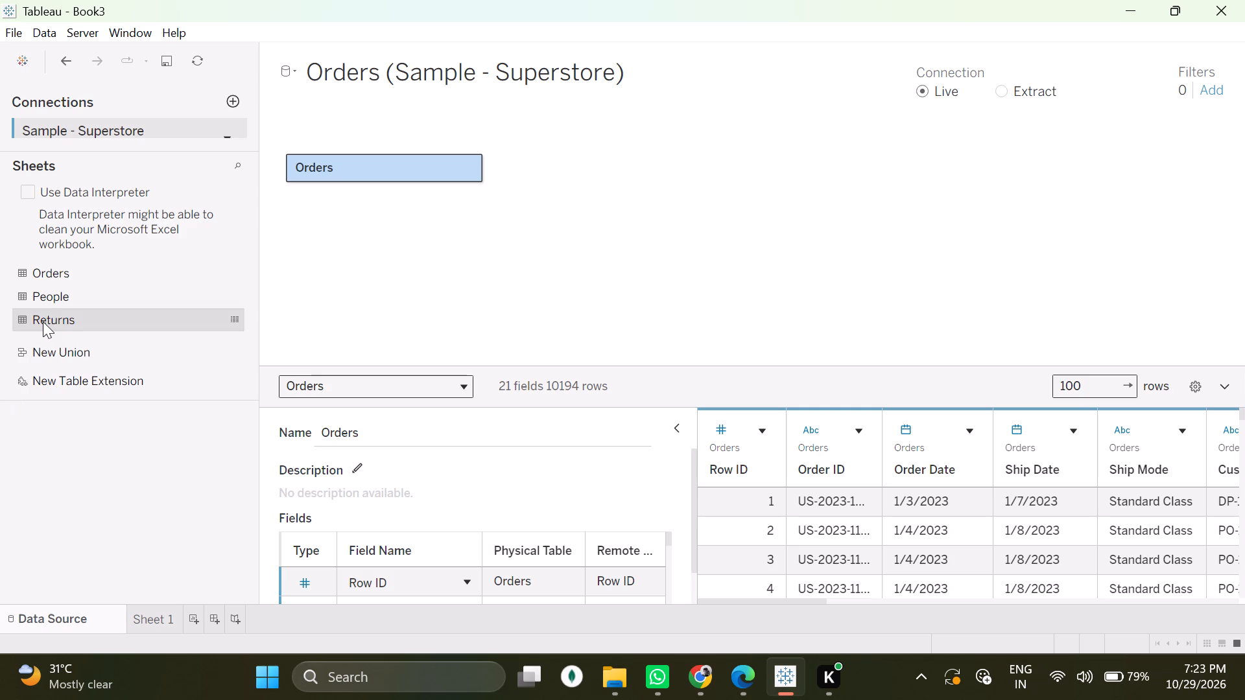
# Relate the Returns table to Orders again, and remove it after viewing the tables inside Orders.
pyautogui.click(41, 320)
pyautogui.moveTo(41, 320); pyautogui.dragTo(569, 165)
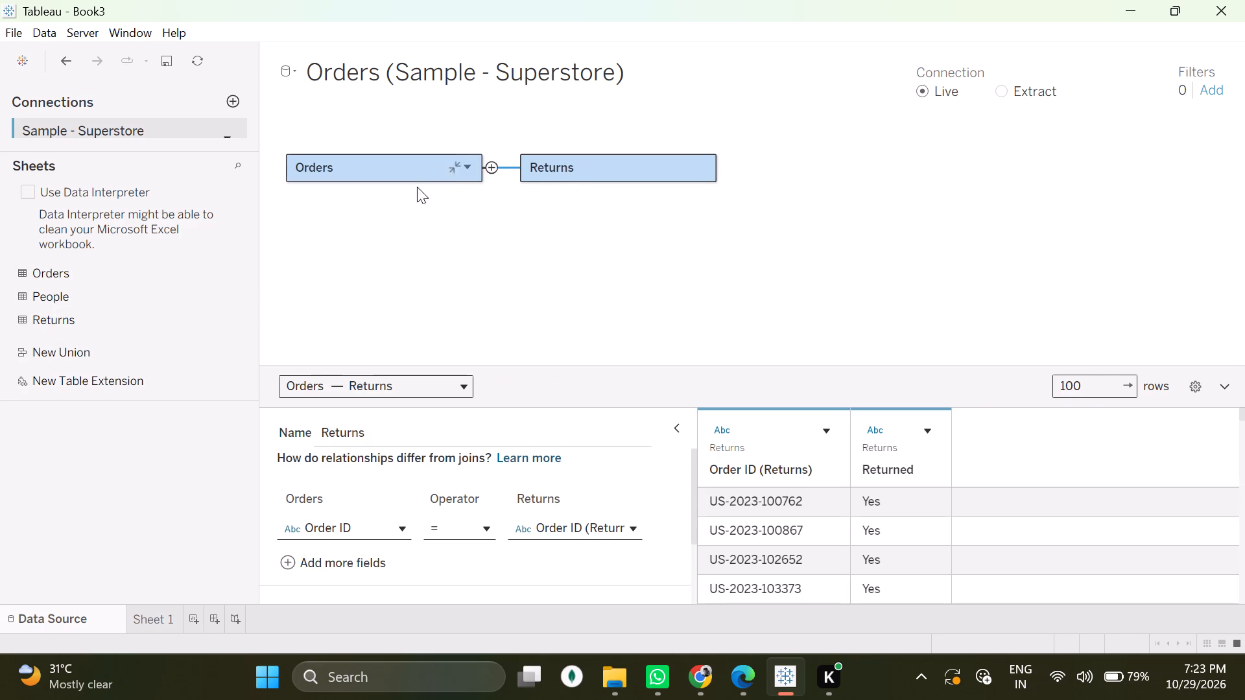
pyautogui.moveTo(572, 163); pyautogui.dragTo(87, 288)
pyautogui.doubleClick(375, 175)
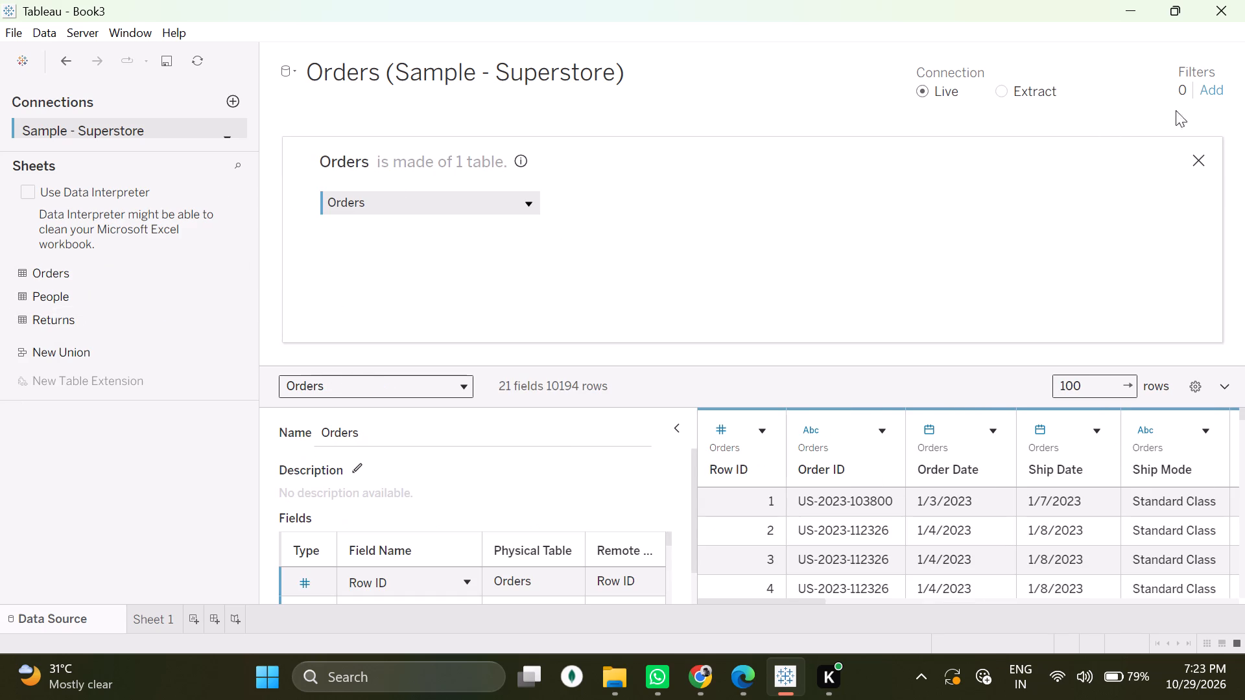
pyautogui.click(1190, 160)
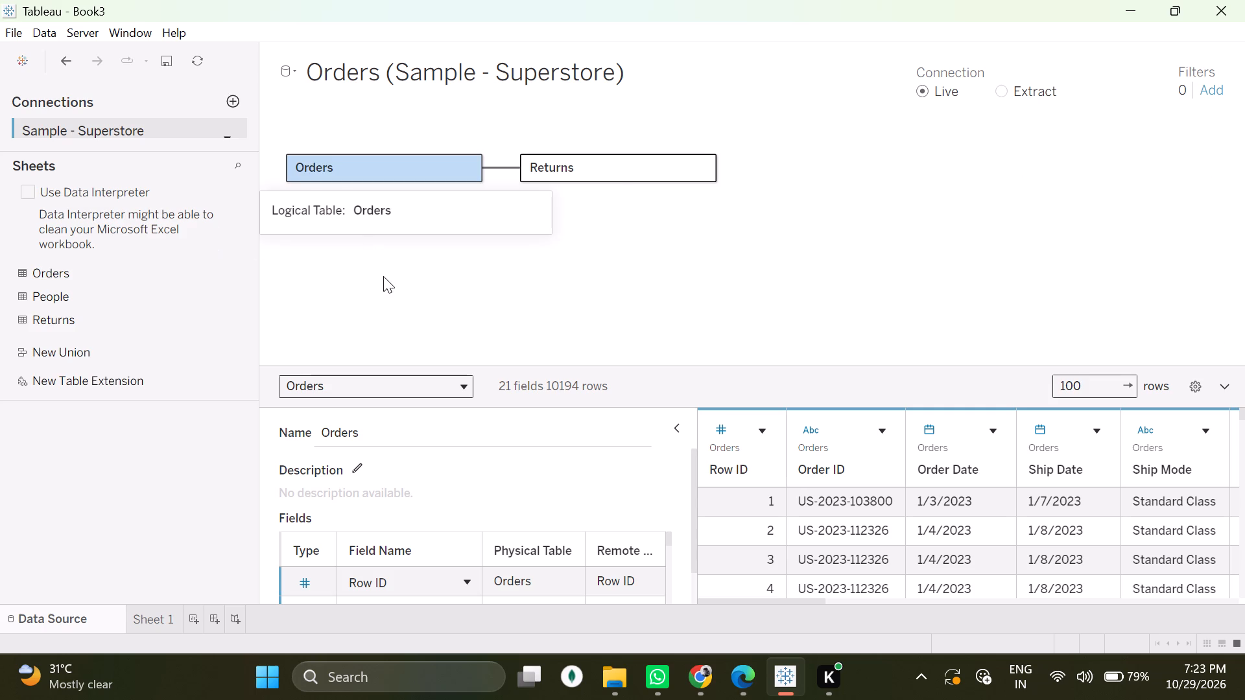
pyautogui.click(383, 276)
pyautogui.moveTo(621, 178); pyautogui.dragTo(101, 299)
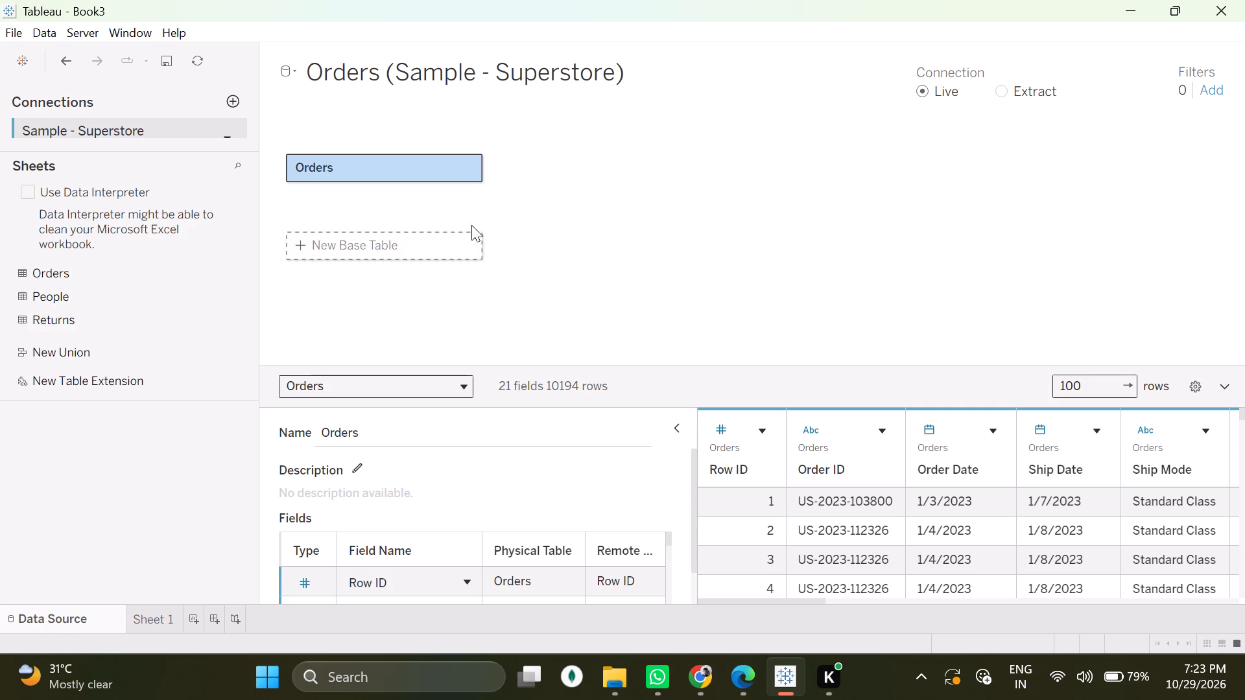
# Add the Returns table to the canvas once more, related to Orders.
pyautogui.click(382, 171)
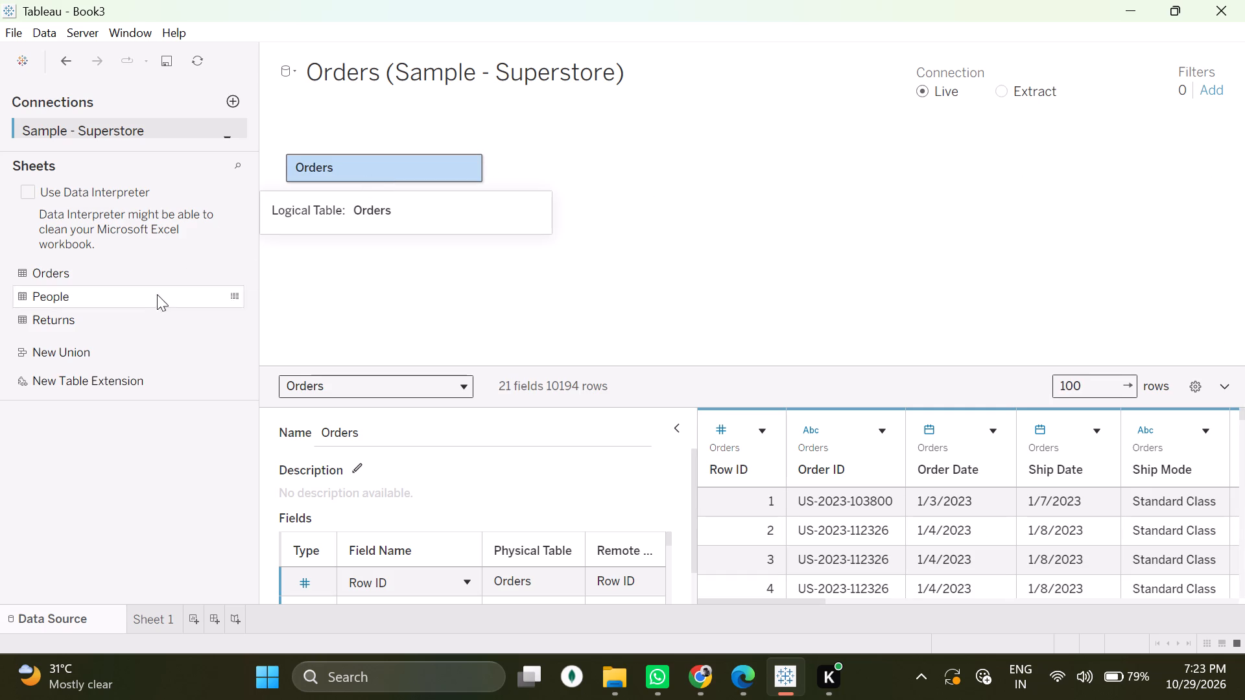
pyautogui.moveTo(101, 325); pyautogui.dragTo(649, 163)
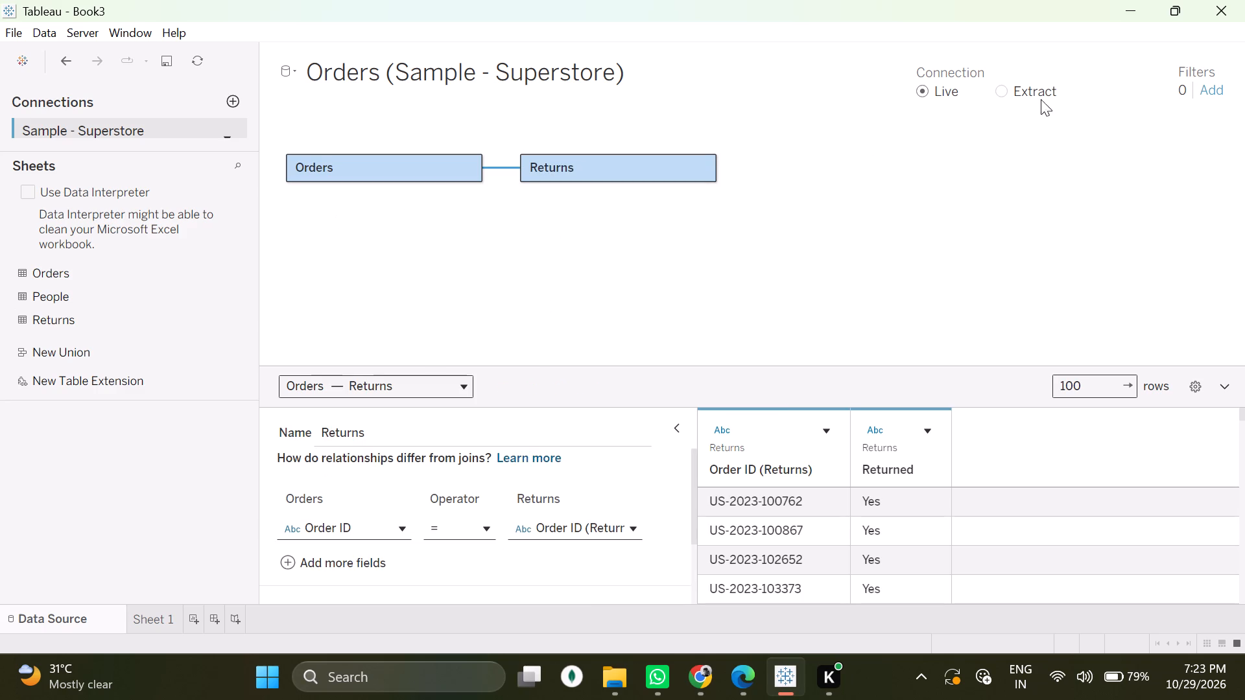
# Change the data source connection from Live to Extract.
pyautogui.click(1005, 97)
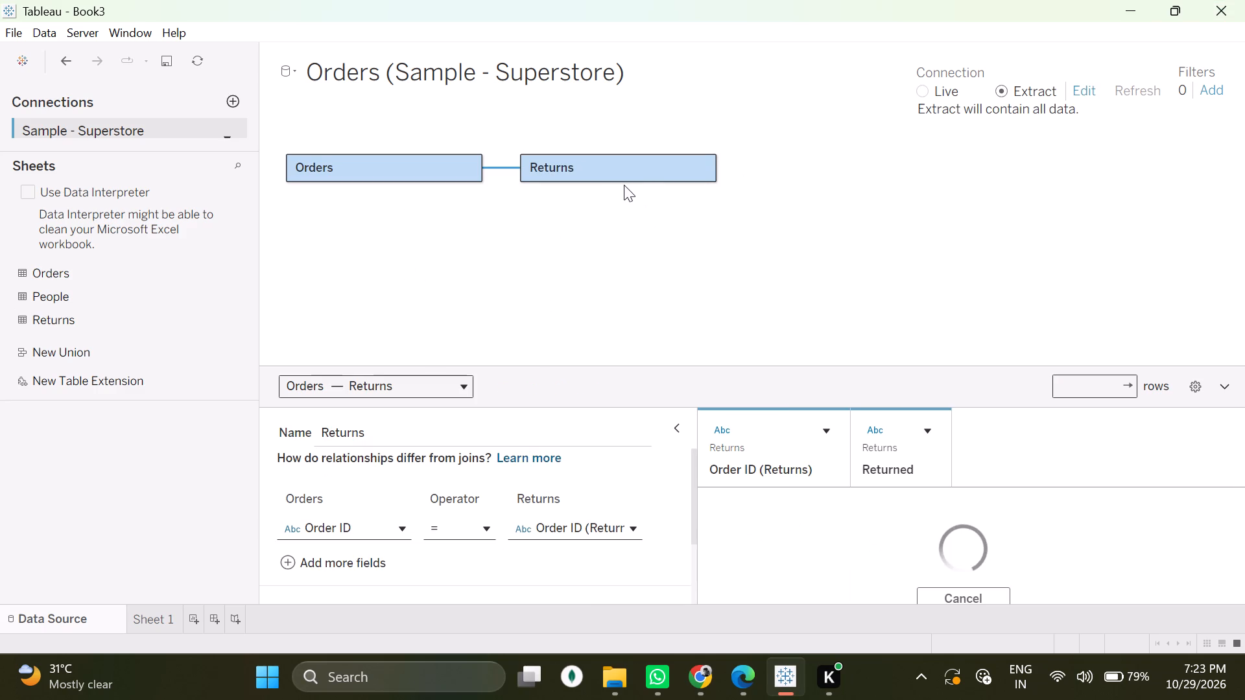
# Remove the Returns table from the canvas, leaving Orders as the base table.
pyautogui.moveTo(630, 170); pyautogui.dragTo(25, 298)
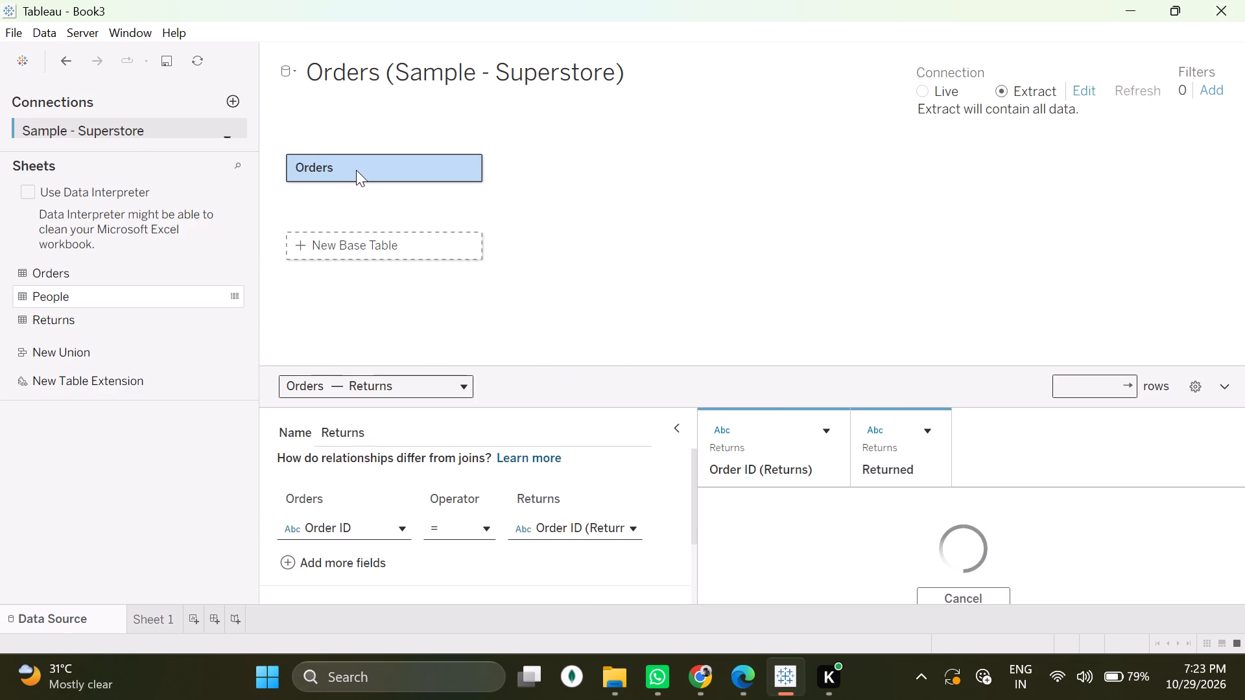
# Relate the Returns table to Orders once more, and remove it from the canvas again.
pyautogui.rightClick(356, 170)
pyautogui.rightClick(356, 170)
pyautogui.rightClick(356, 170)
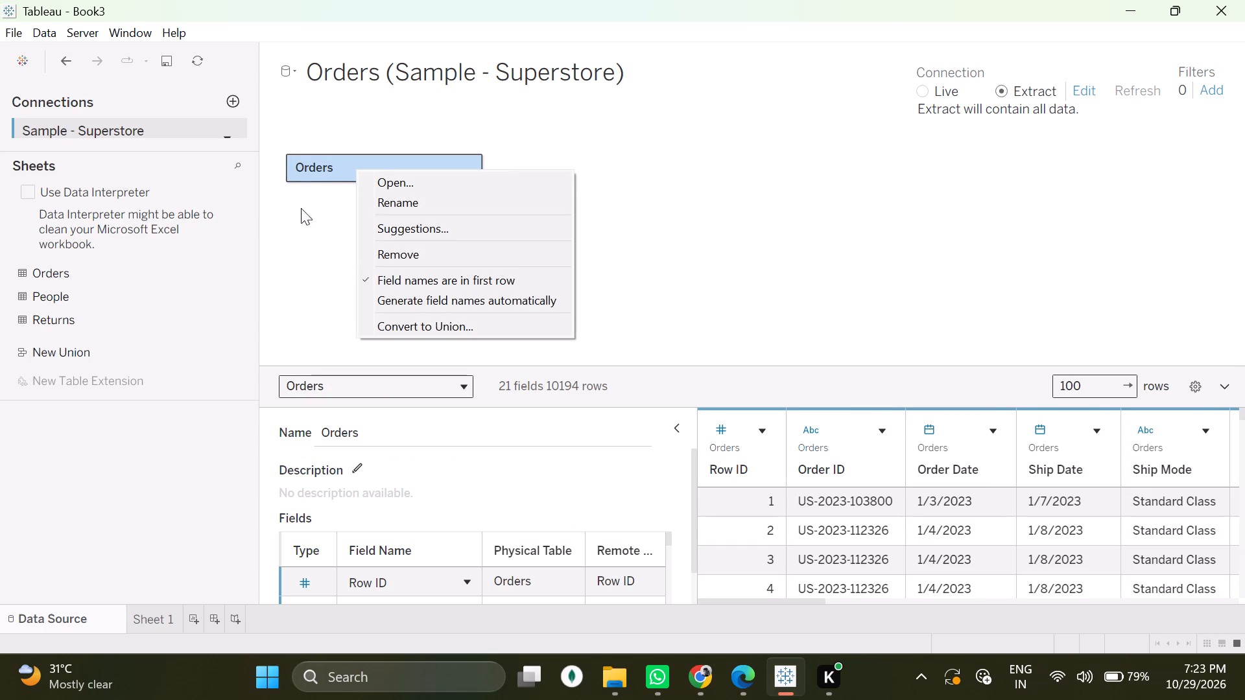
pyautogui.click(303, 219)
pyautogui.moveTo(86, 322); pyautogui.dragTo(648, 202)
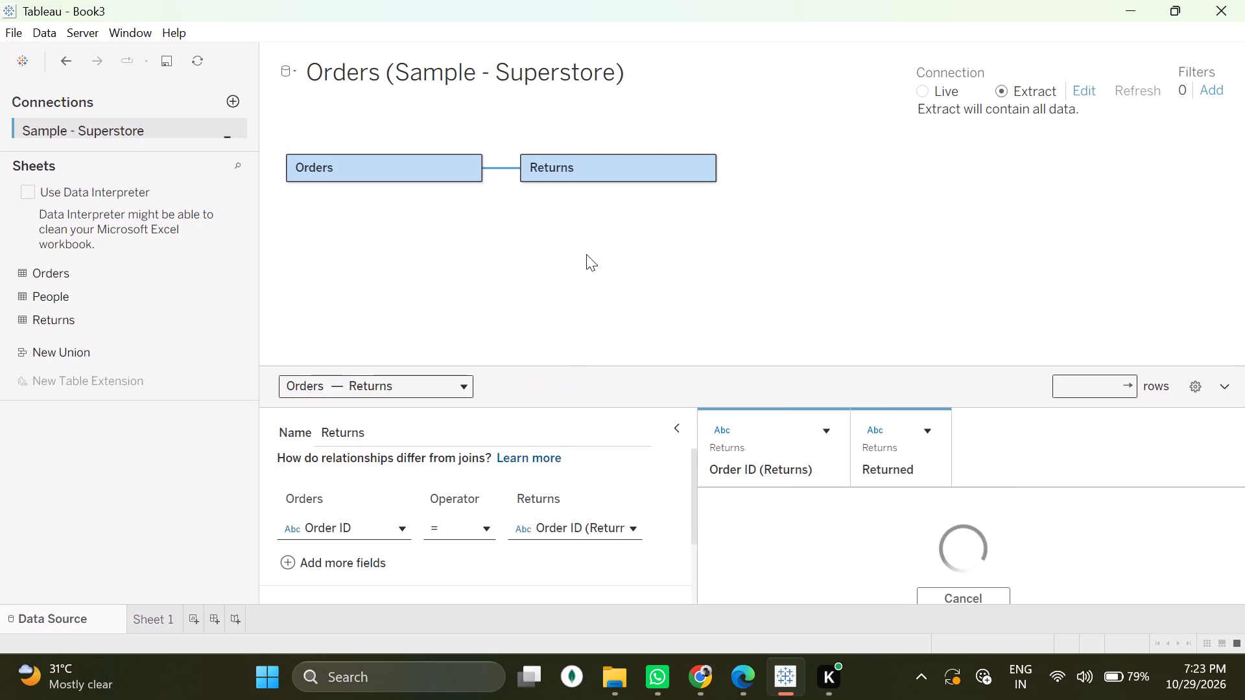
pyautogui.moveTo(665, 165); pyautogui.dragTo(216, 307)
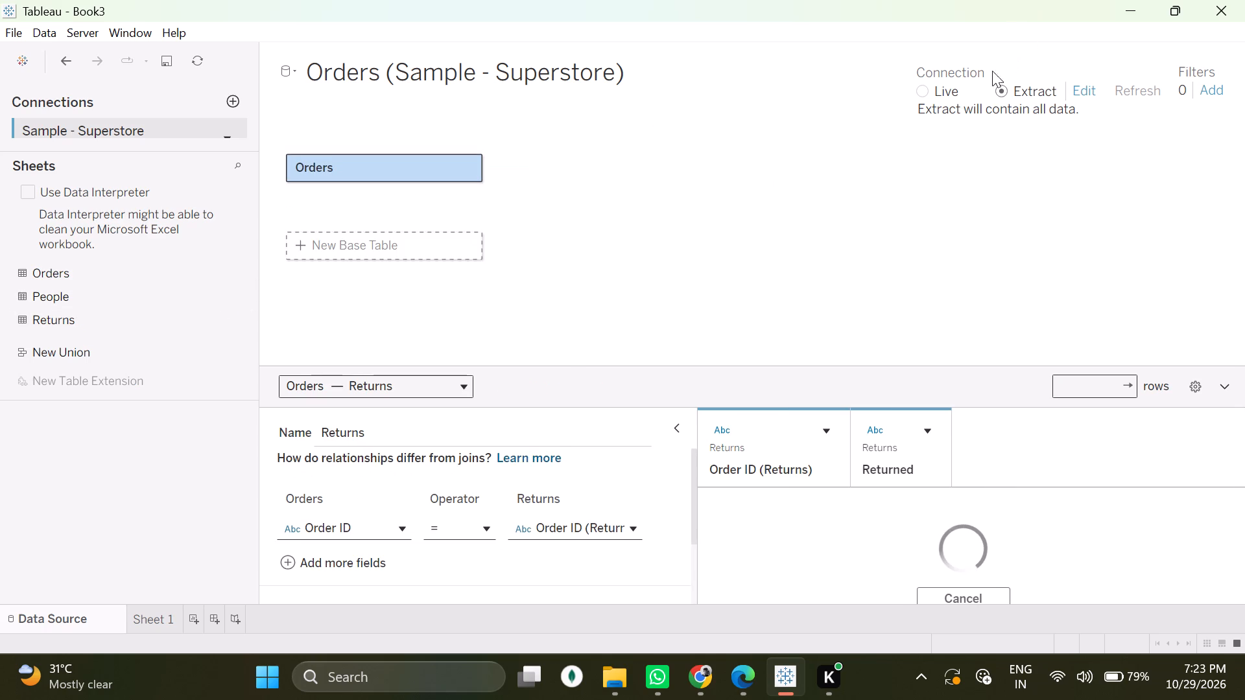
# Change the data source connection from Extract back to Live.
pyautogui.click(922, 91)
# Open the Orders table on the canvas, join Returns to it inside, and close the join view.
pyautogui.rightClick(410, 179)
pyautogui.rightClick(410, 179)
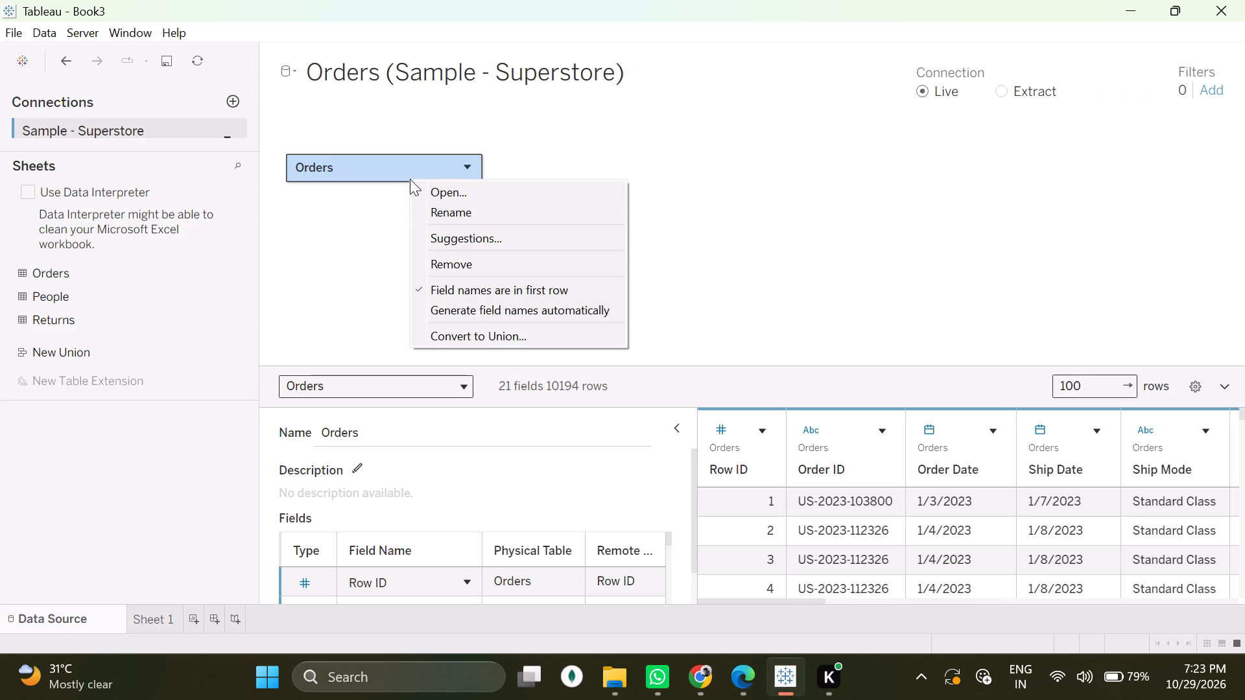
pyautogui.doubleClick(392, 172)
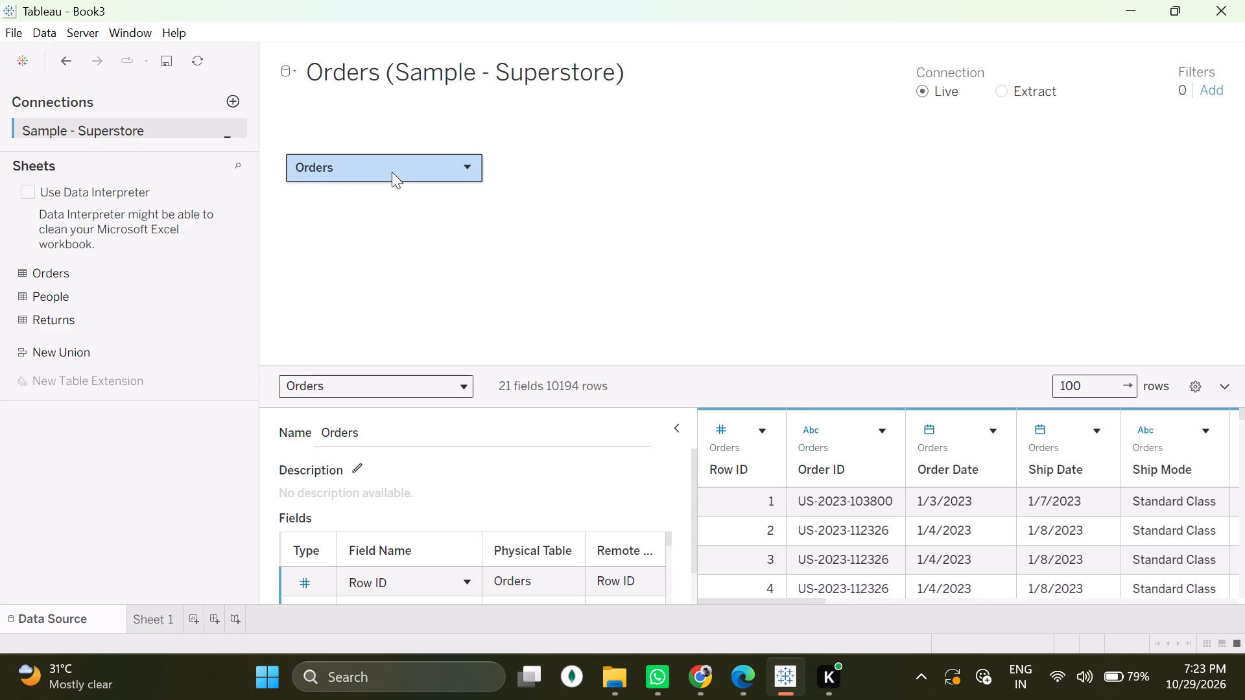
pyautogui.moveTo(79, 322); pyautogui.dragTo(589, 196)
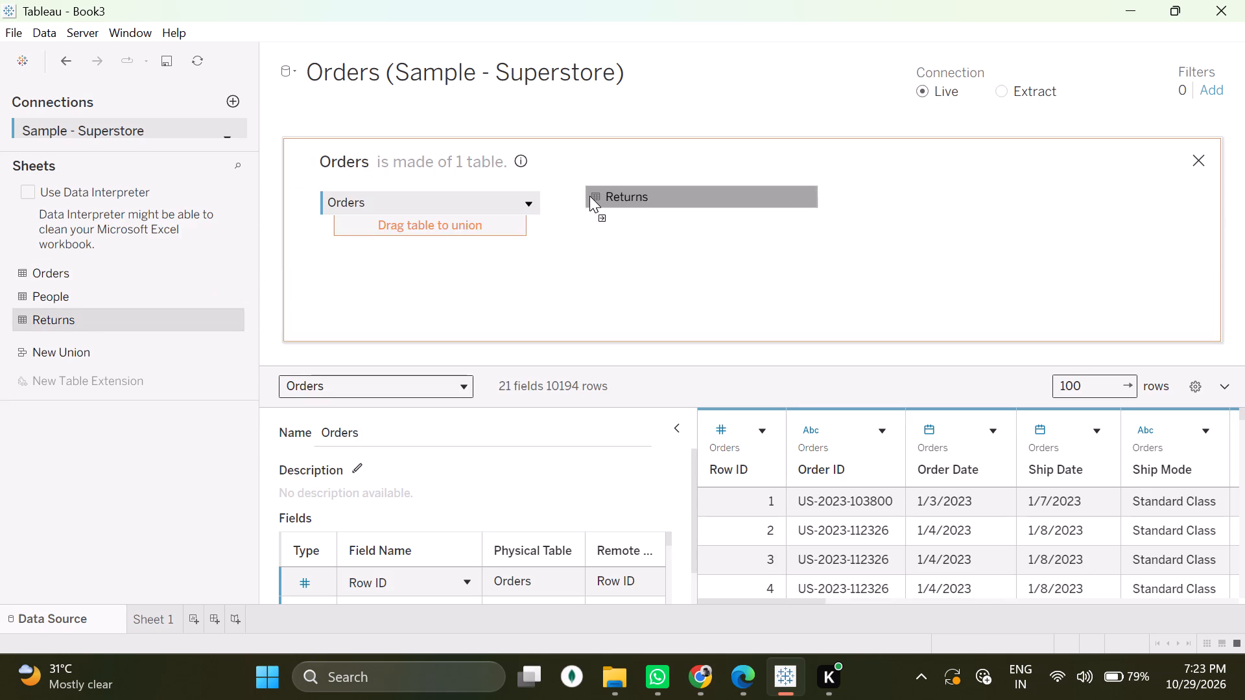
pyautogui.moveTo(589, 196); pyautogui.dragTo(612, 204)
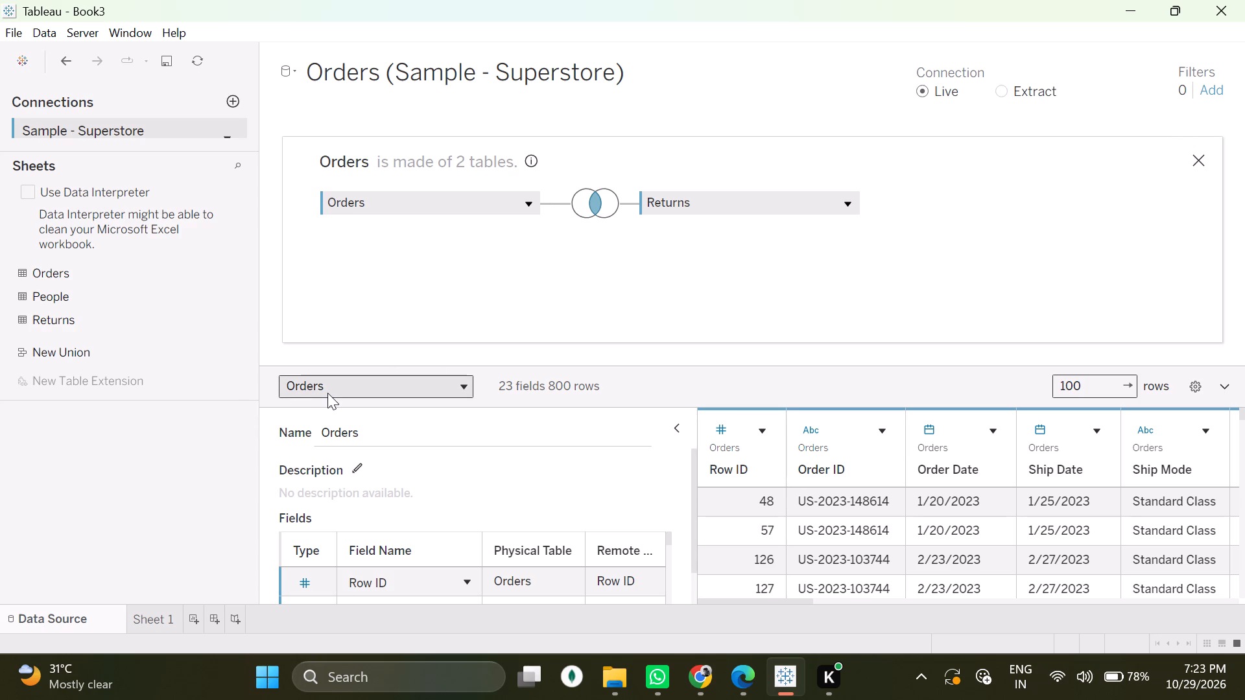
pyautogui.click(1194, 162)
pyautogui.click(672, 273)
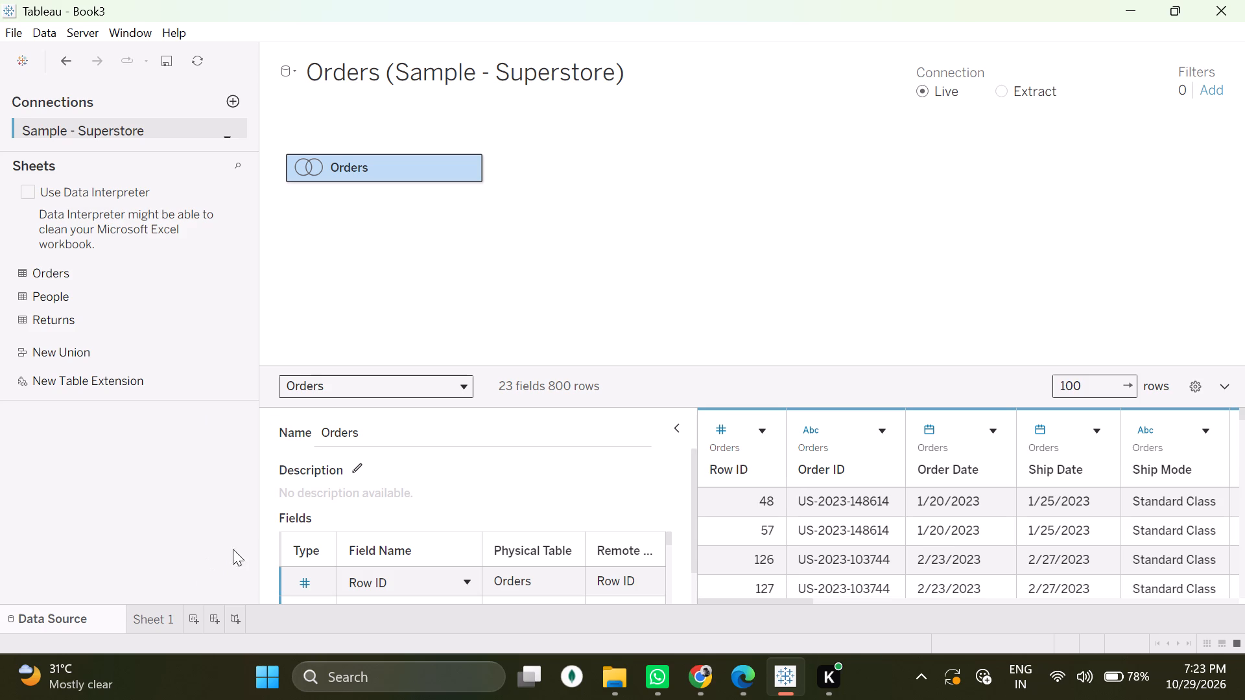
# Open the Sheet 1 worksheet.
pyautogui.scroll(-4, 726, 442)
pyautogui.click(130, 620)
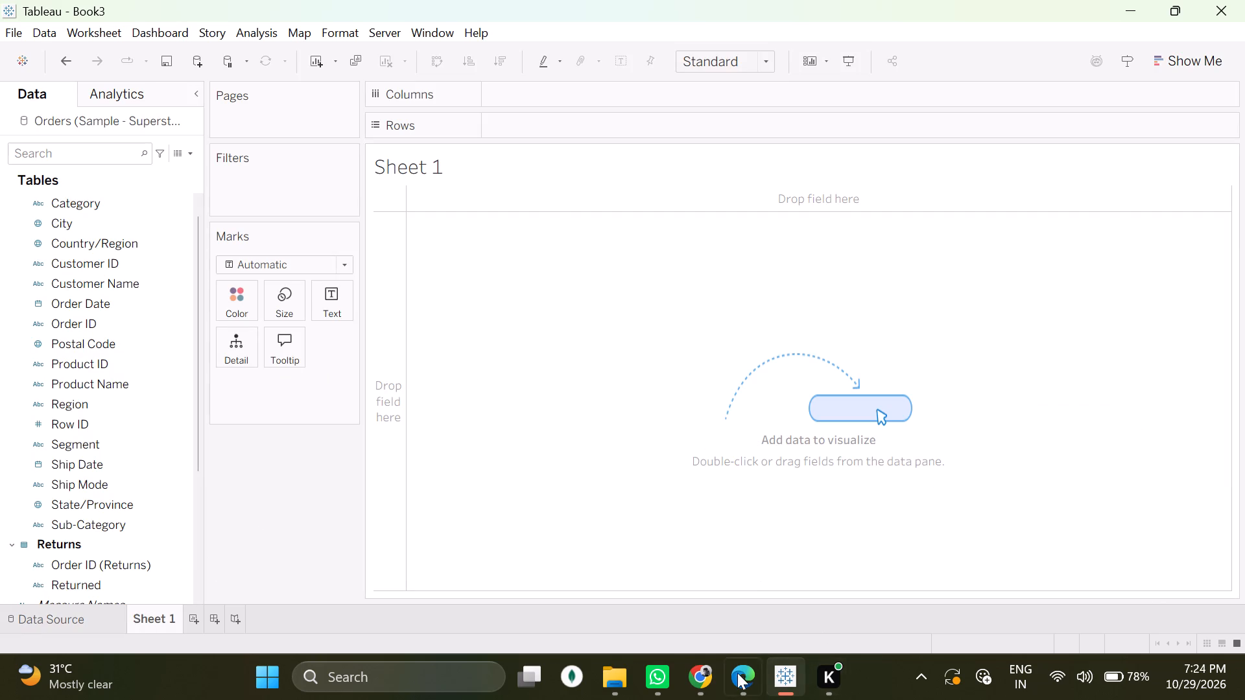
# Switch to DV3pract.pdf in Edge and examine the stack bar chart instructions and their example screenshot at a larger zoom.
pyautogui.click(741, 681)
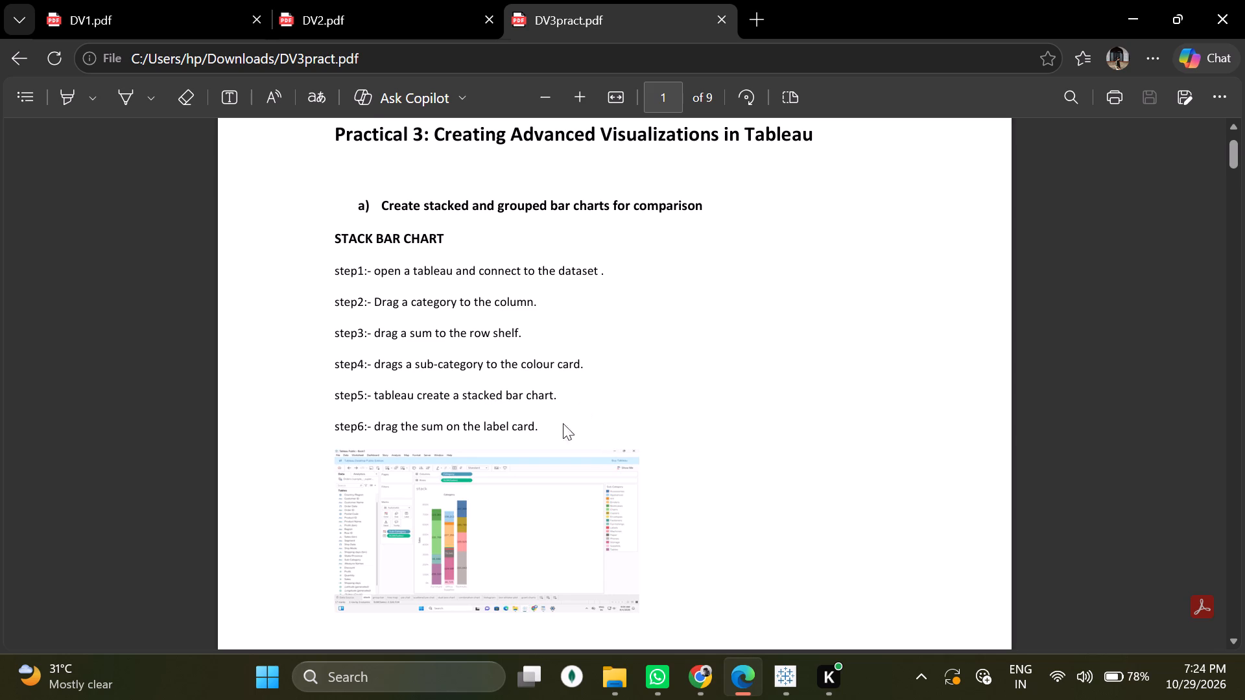
pyautogui.scroll(3, 503, 526)
pyautogui.scroll(-2, 503, 526)
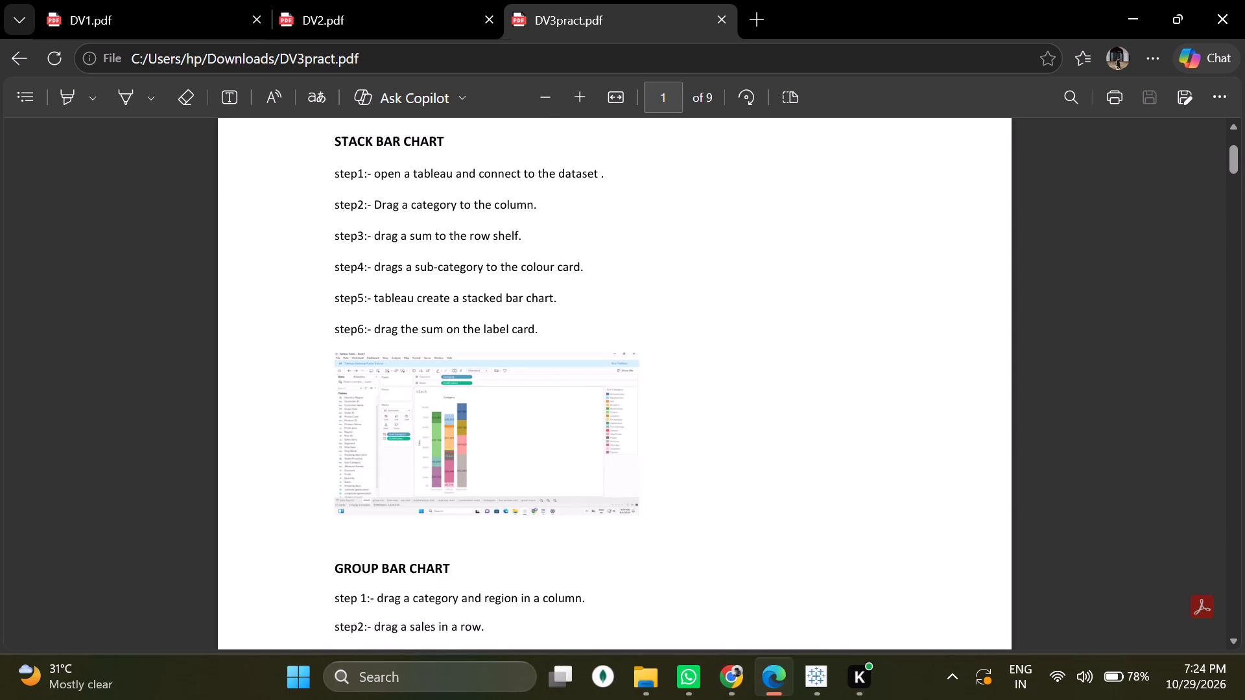
pyautogui.tripleClick(587, 95)
pyautogui.click(587, 95)
pyautogui.scroll(-6, 442, 343)
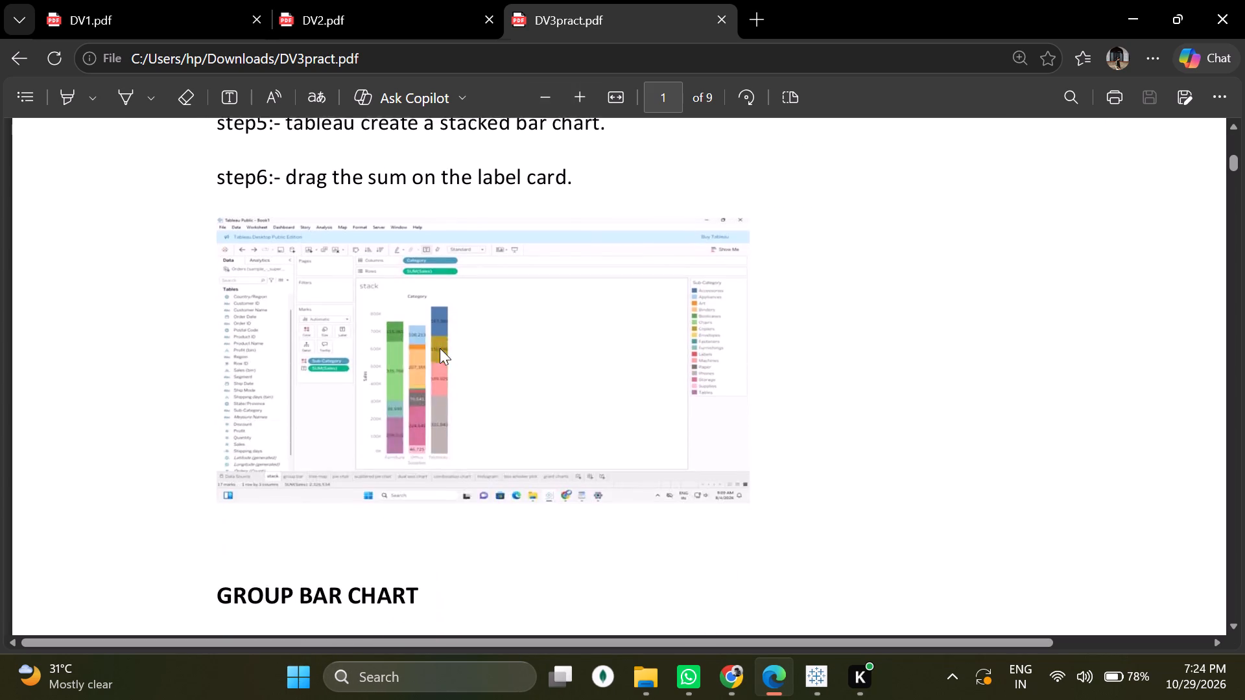
pyautogui.scroll(5, 440, 348)
pyautogui.scroll(-1, 440, 348)
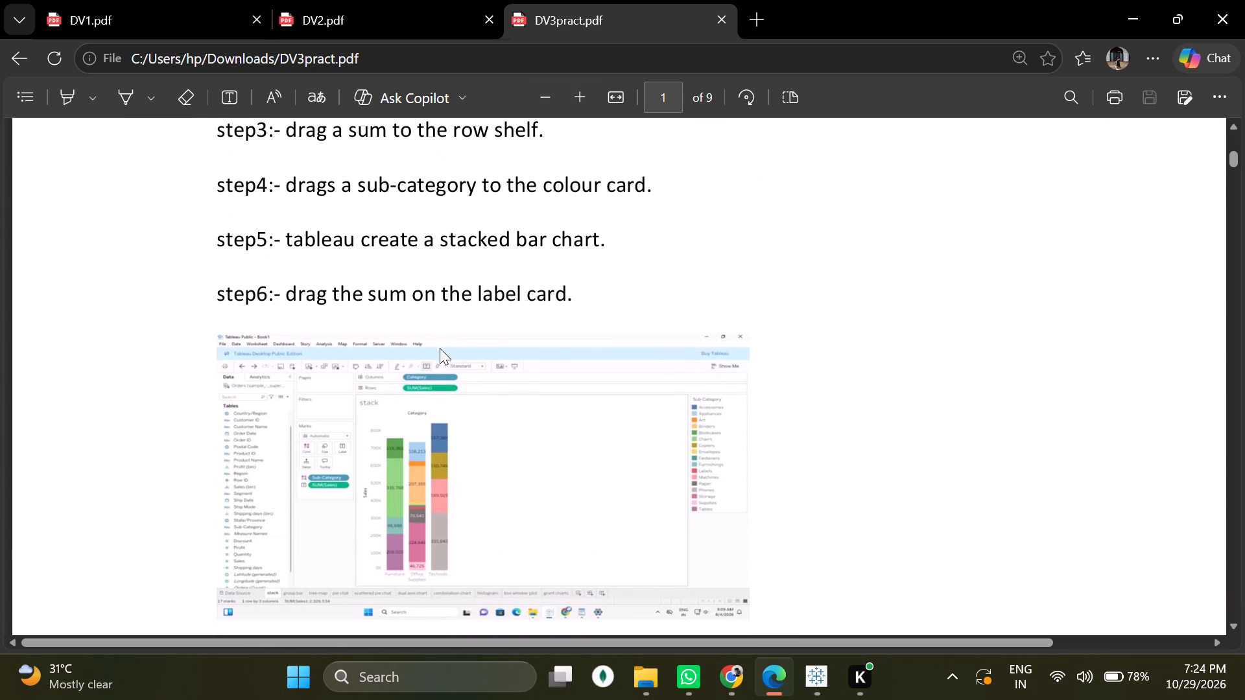
# Return to Tableau and place Category on Columns and Sales on Rows in Sheet 1.
pyautogui.click(807, 684)
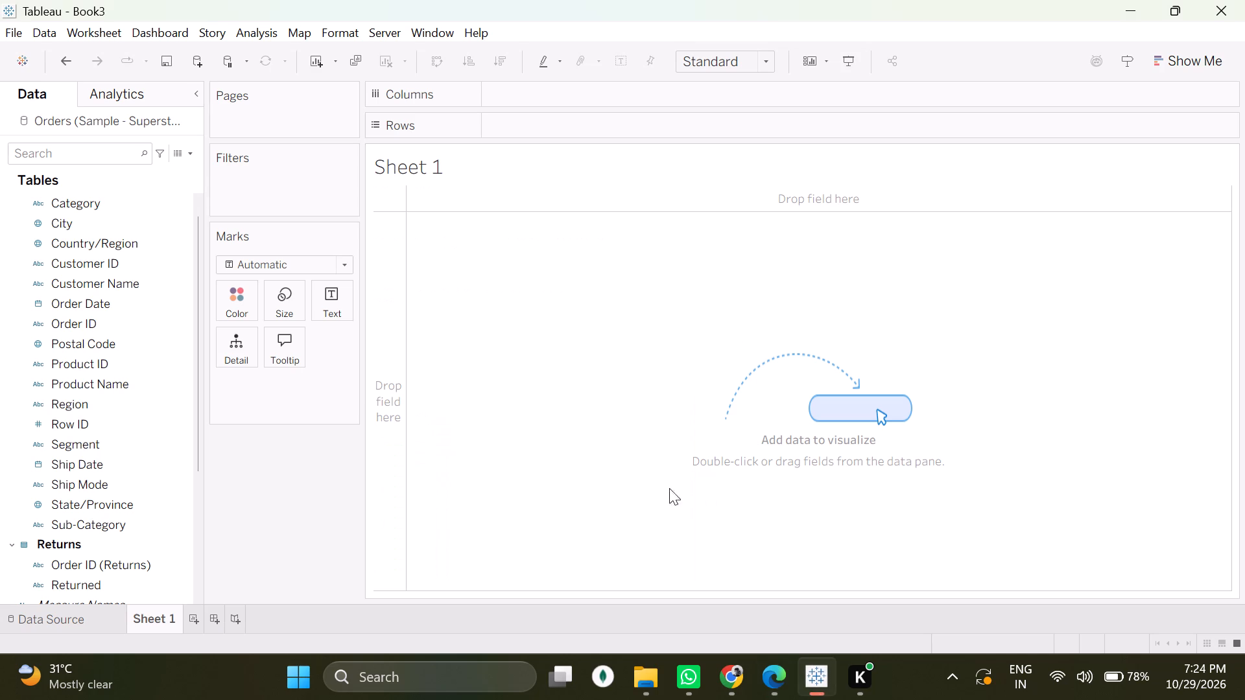
pyautogui.scroll(2, 96, 240)
pyautogui.moveTo(97, 226); pyautogui.dragTo(525, 96)
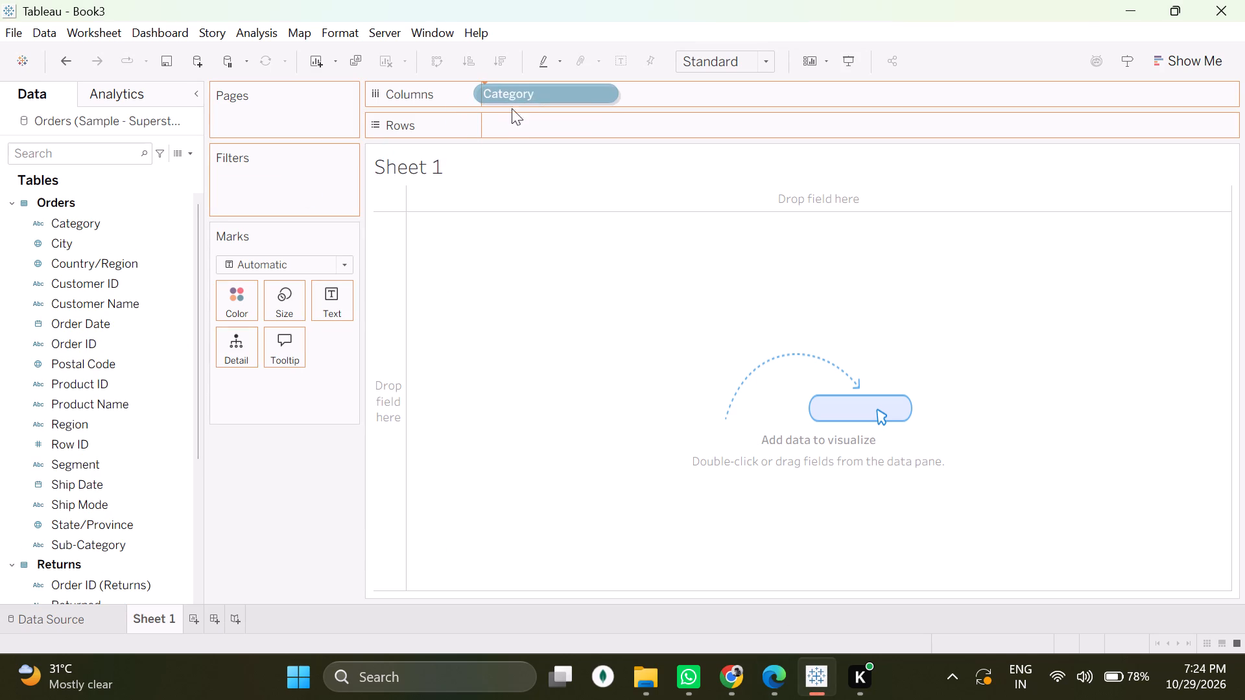
pyautogui.scroll(-3, 56, 278)
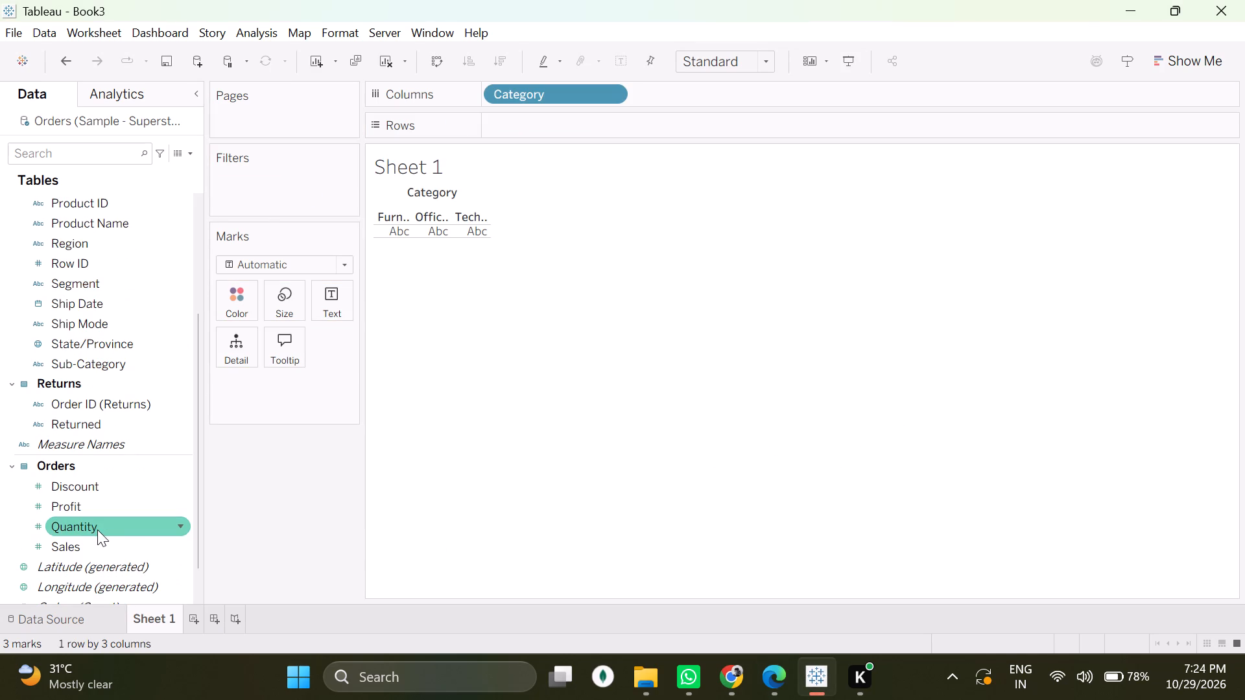
pyautogui.moveTo(94, 540); pyautogui.dragTo(543, 117)
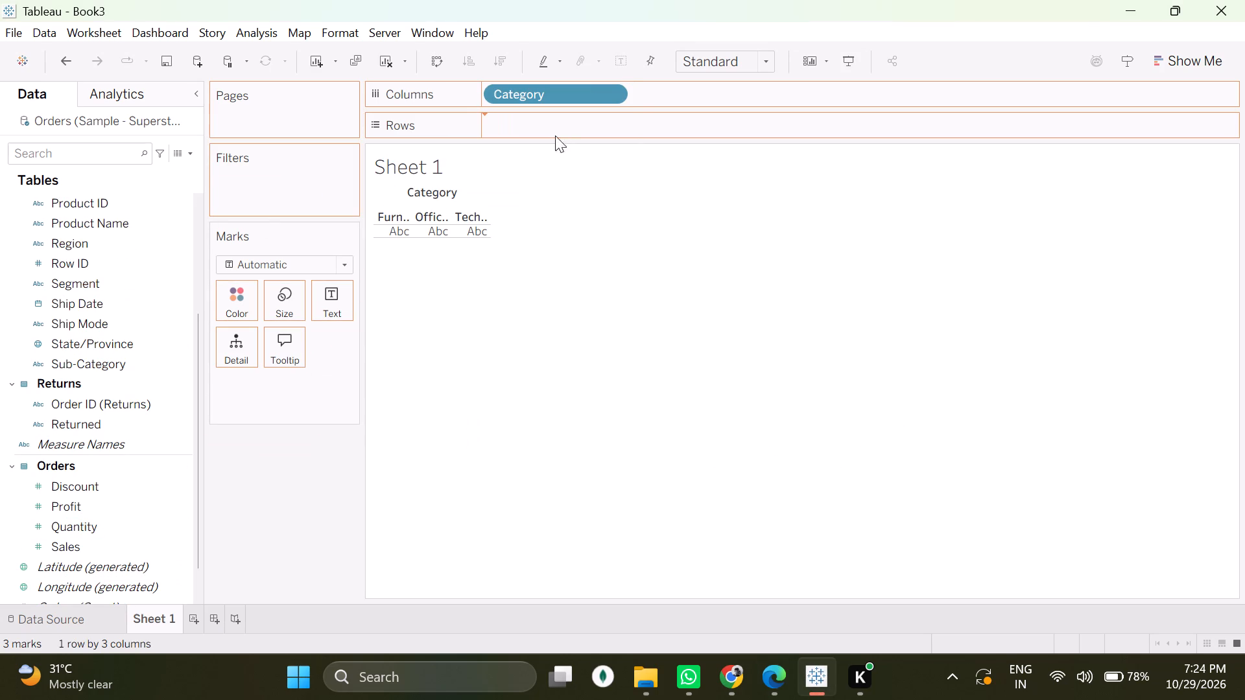
# Consult the remaining stack bar chart steps in DV3pract.pdf, and color the bars by Sales in Tableau.
pyautogui.click(779, 659)
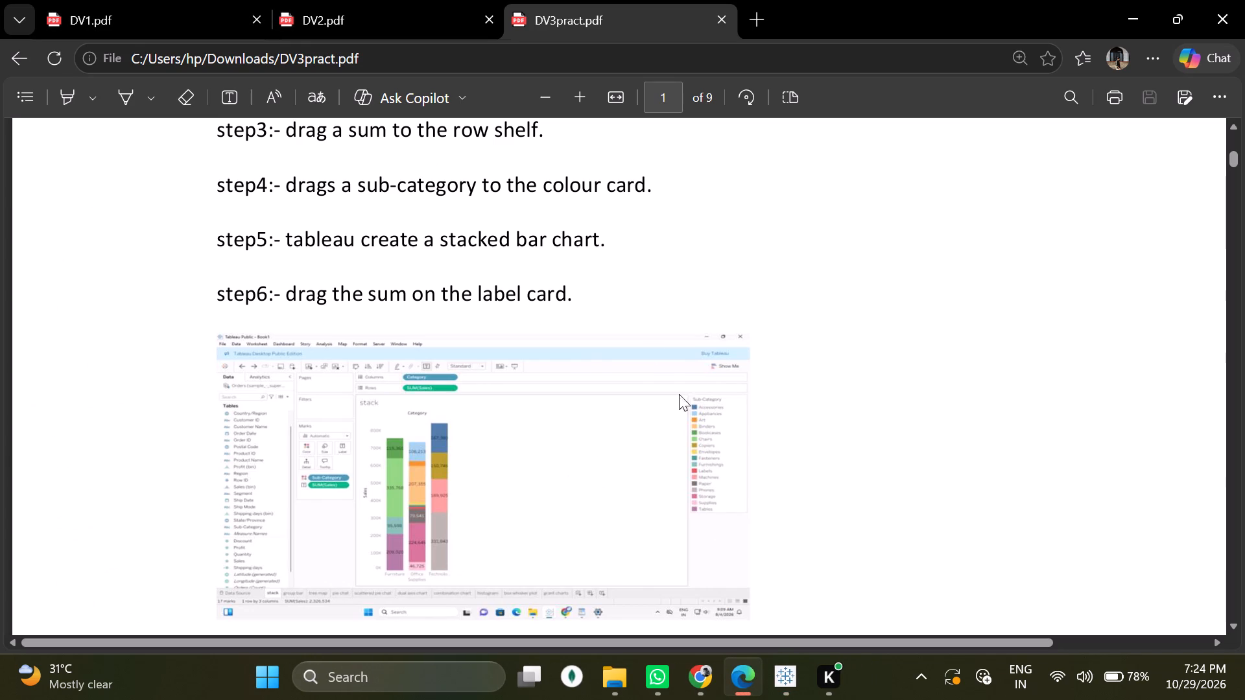
pyautogui.scroll(1, 493, 295)
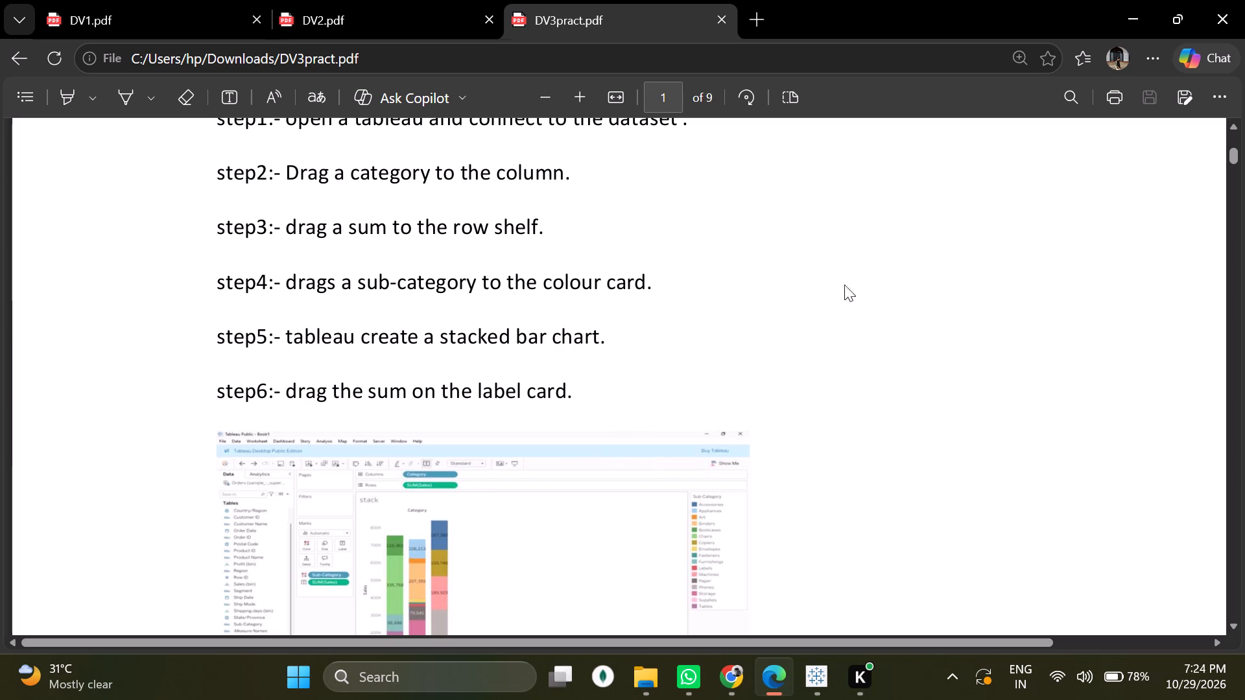
pyautogui.click(813, 667)
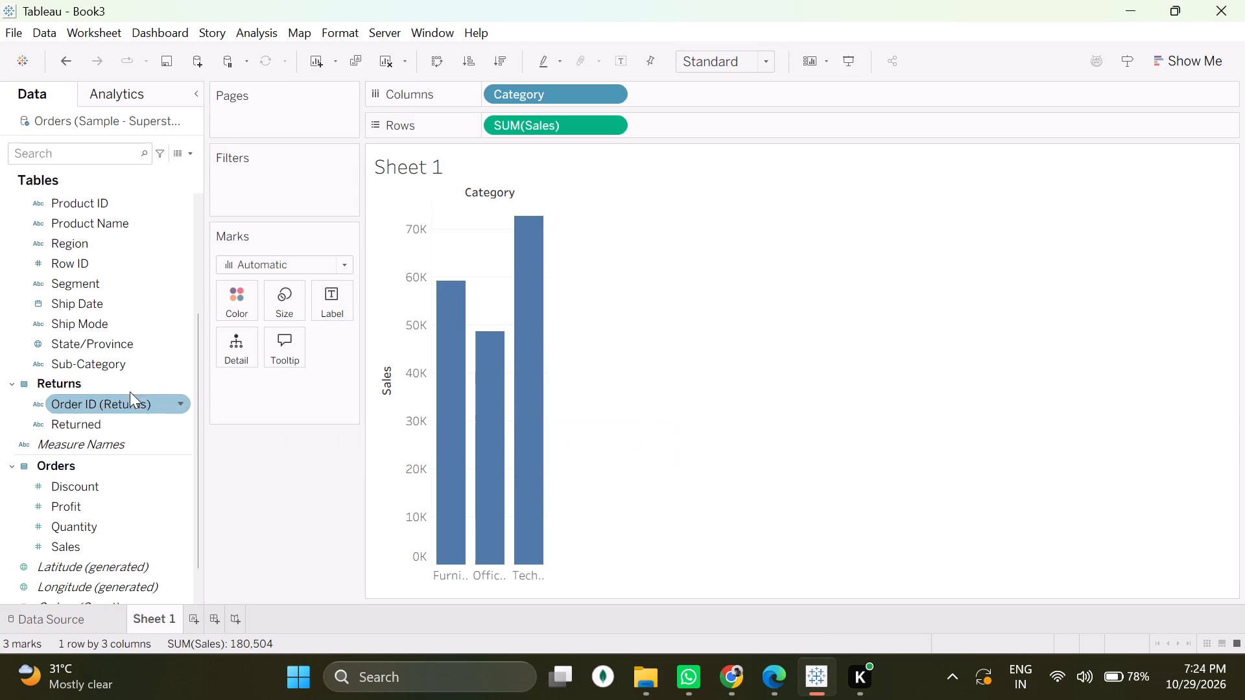
pyautogui.moveTo(81, 554); pyautogui.dragTo(136, 431)
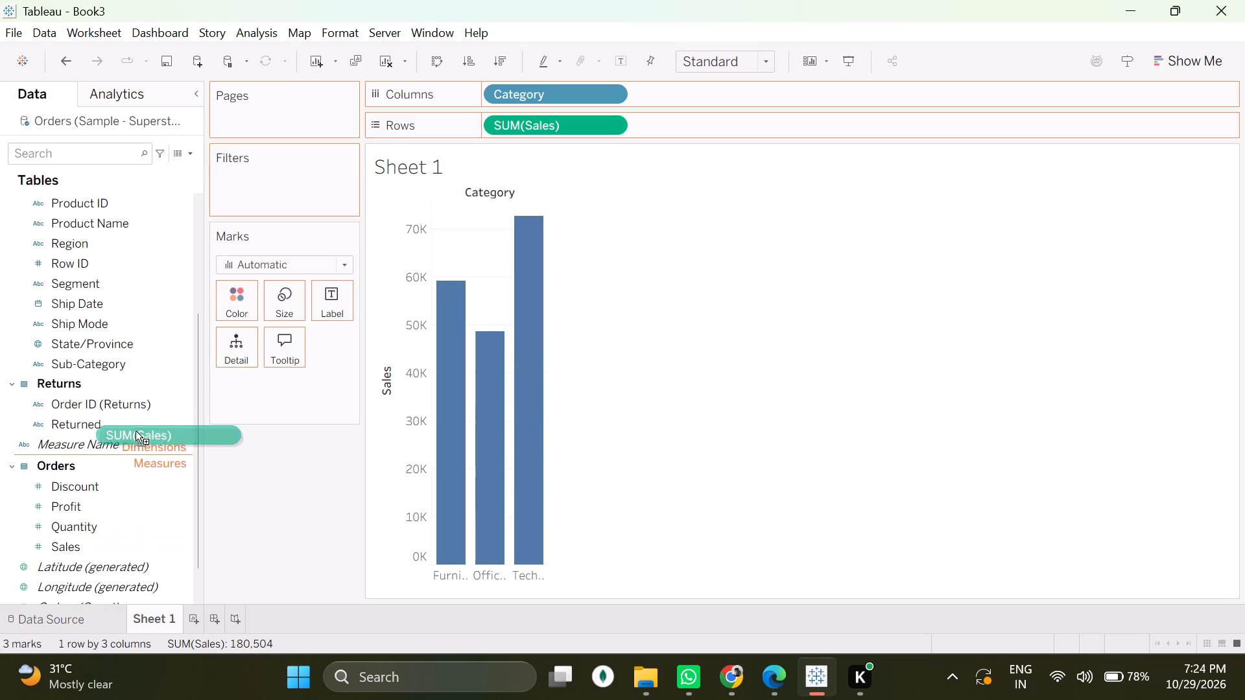
pyautogui.moveTo(136, 431); pyautogui.dragTo(231, 315)
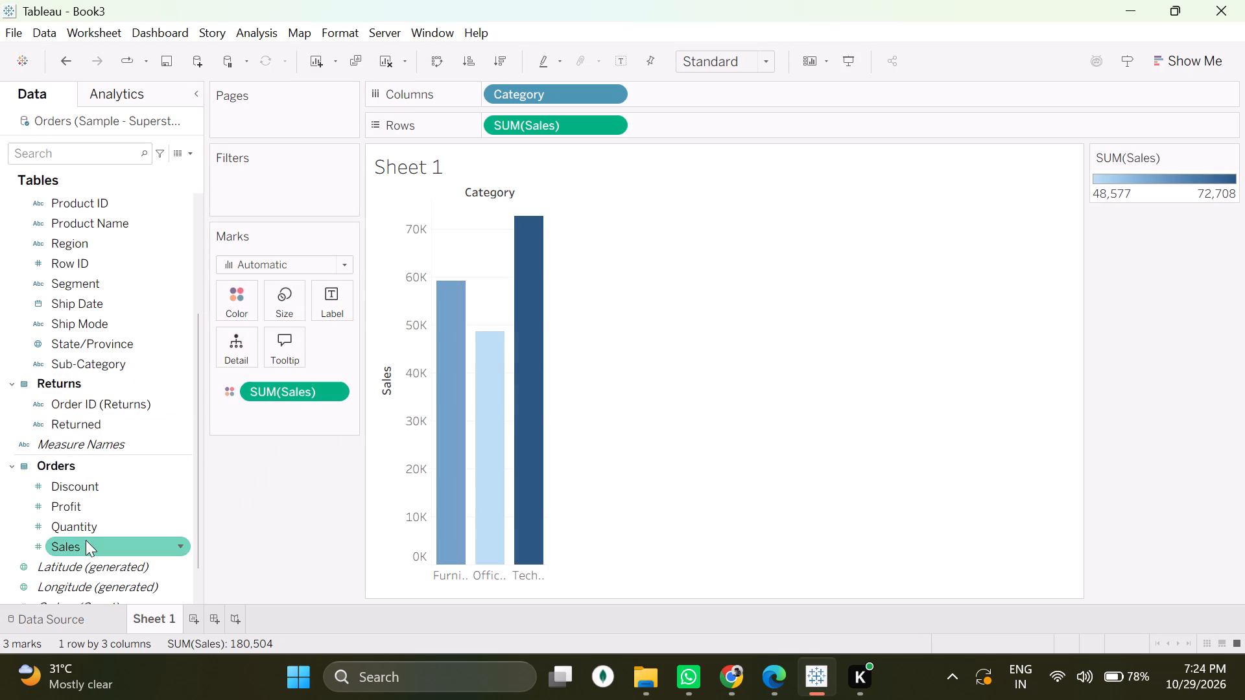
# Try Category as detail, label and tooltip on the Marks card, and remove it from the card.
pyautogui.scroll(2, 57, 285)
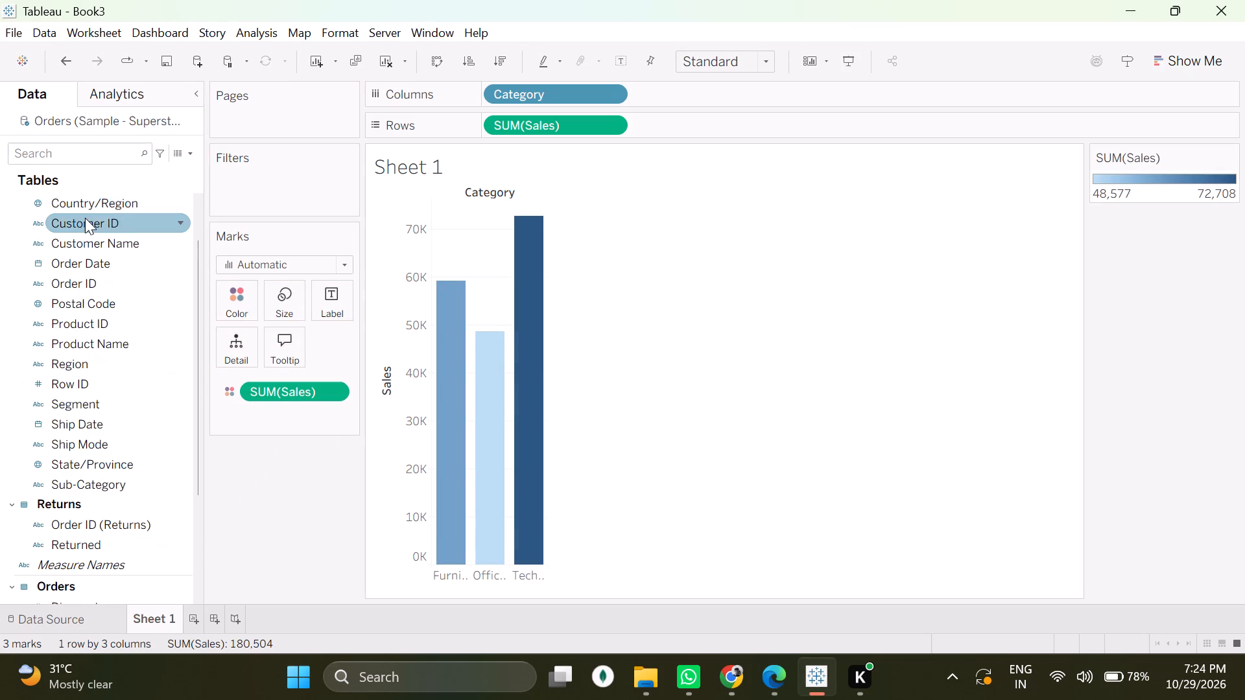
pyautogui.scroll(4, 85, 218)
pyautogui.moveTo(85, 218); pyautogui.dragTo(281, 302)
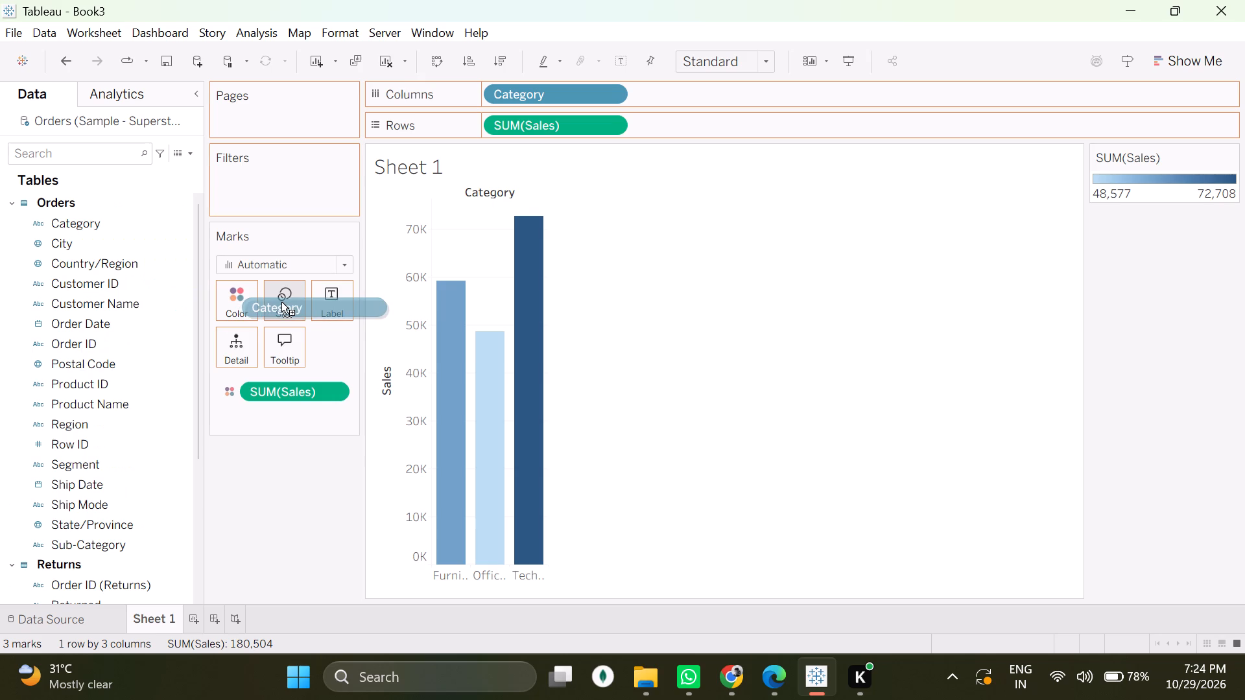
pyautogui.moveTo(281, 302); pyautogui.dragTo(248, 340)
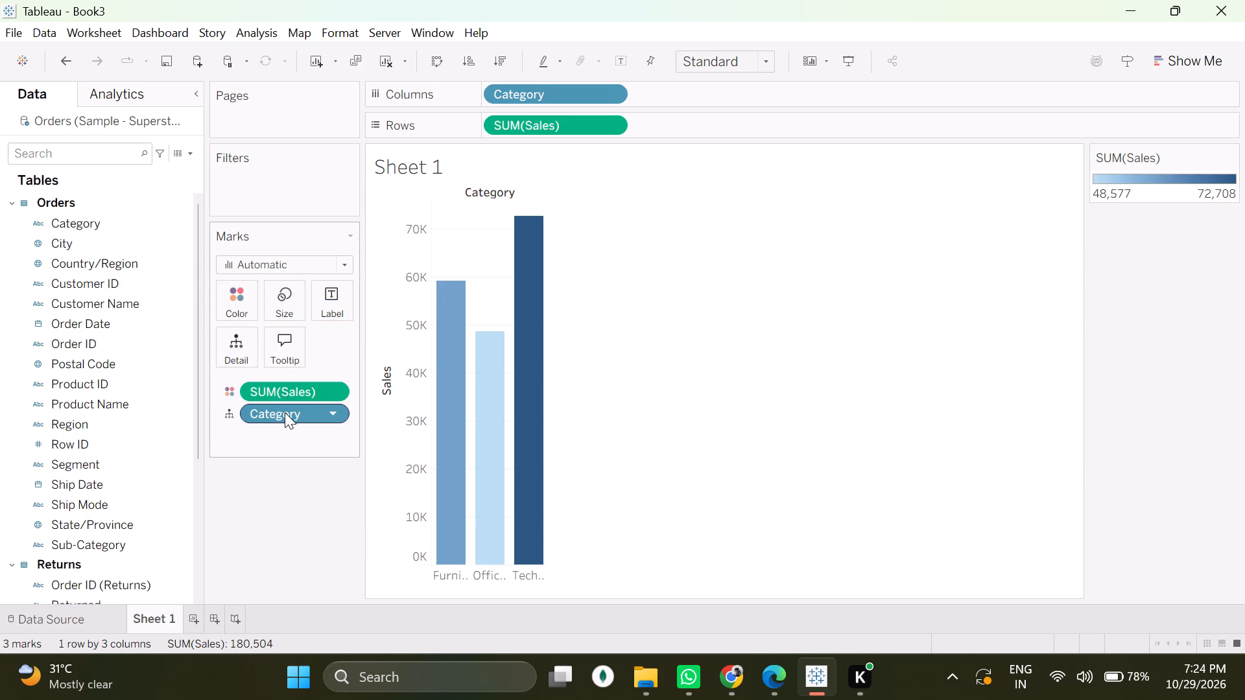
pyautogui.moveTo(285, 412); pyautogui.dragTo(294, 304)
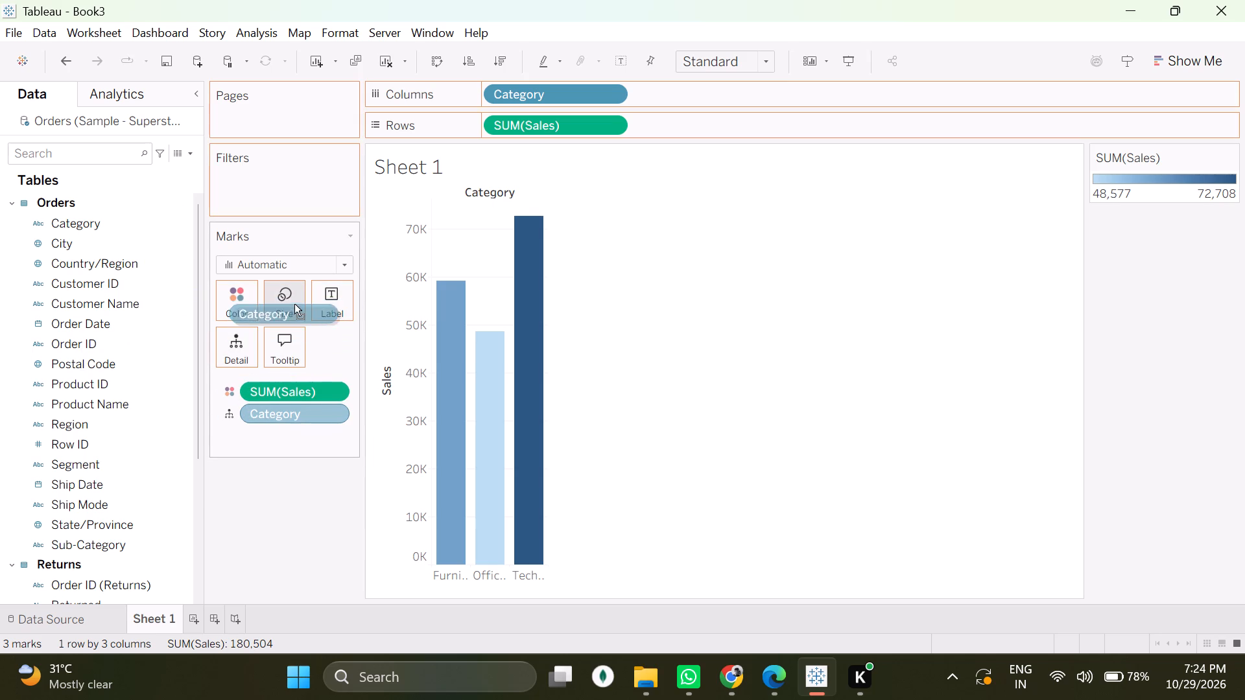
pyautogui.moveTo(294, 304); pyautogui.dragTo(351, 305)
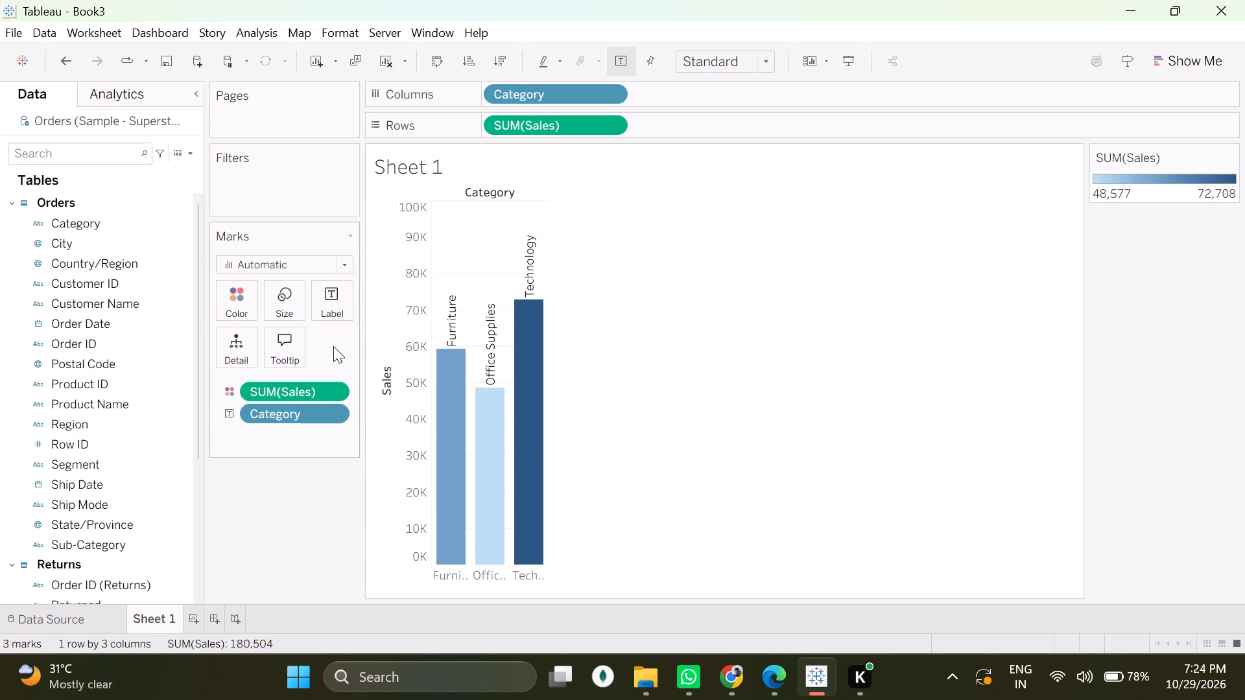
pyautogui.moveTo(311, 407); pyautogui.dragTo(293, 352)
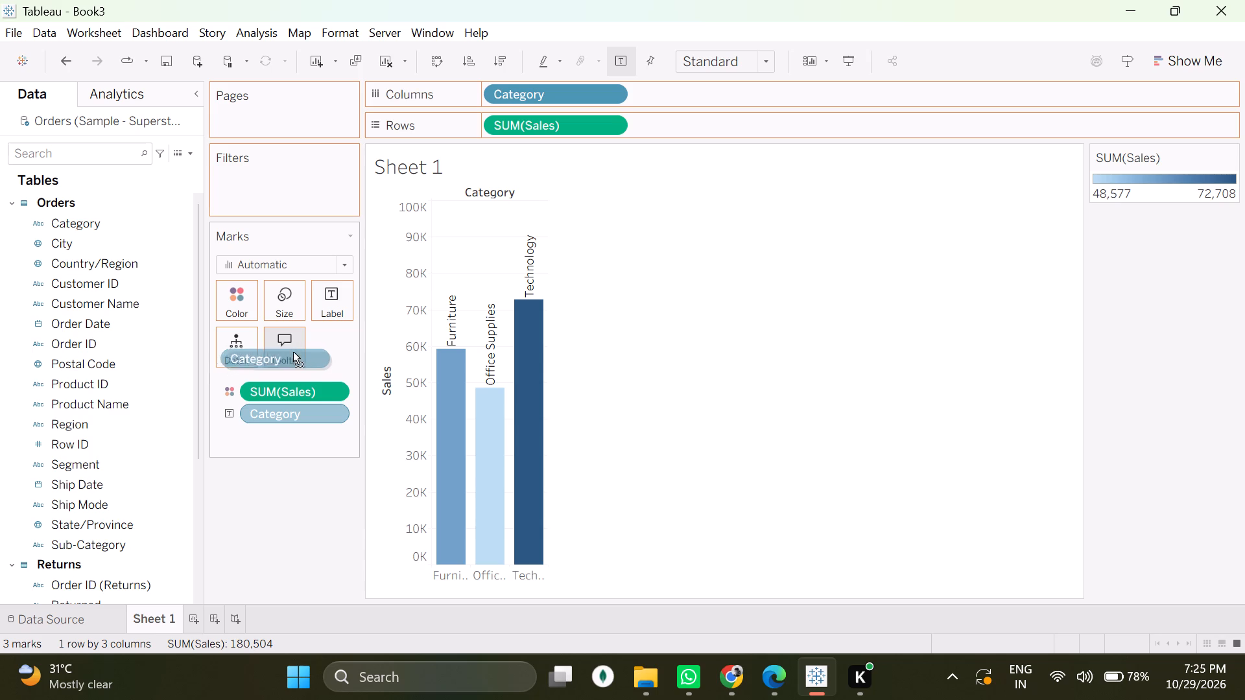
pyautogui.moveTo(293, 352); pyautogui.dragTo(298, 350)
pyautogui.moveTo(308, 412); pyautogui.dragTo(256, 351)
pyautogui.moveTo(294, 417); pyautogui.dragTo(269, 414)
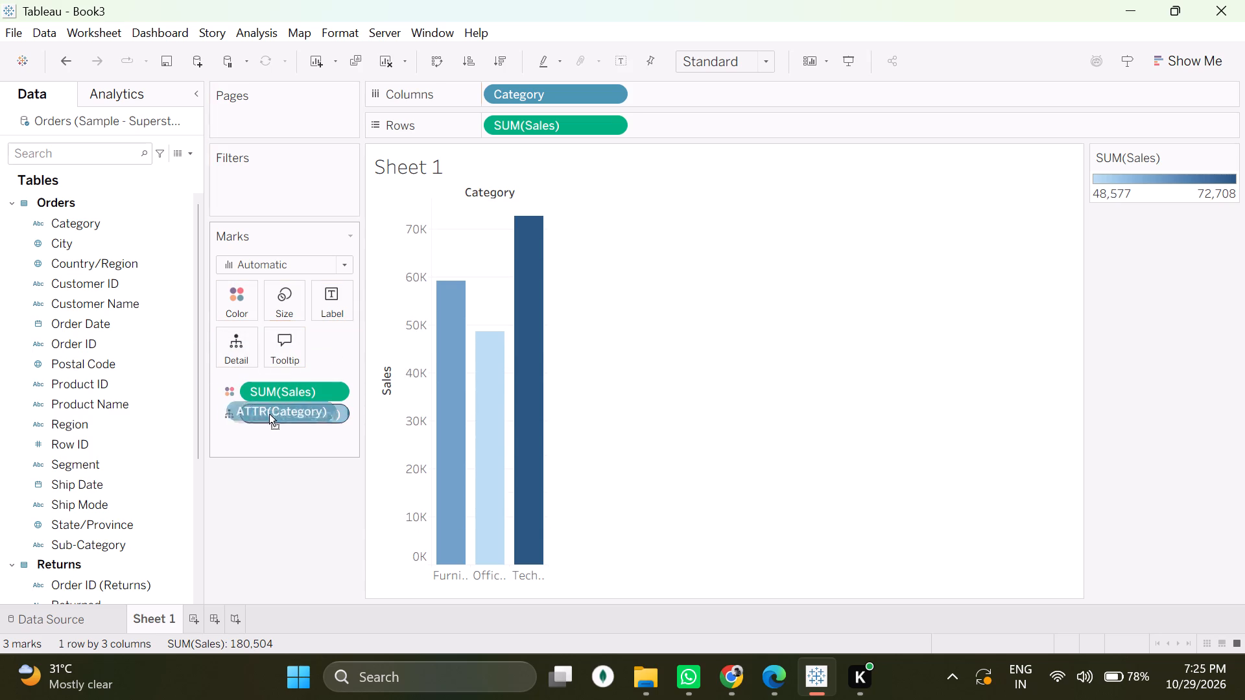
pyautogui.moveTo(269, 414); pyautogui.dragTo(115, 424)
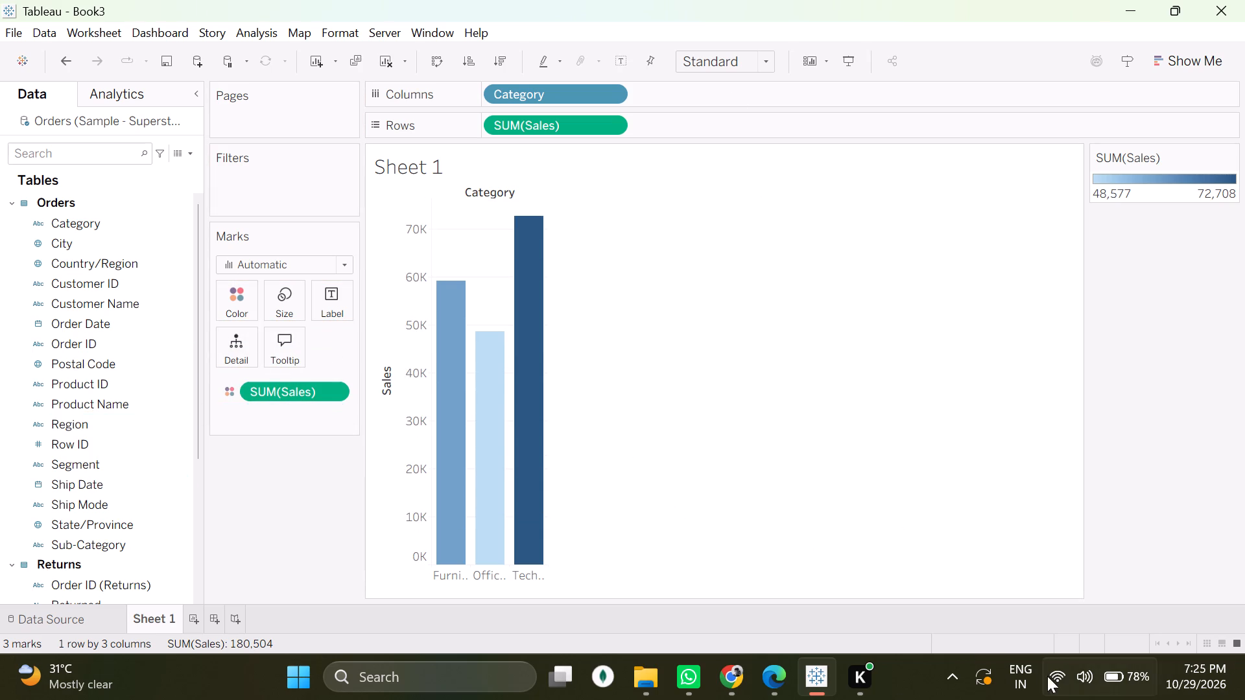
# Check the stacked bar chart steps in the Gemini guide in Chrome and reread the color and label steps in DV3pract.pdf.
pyautogui.click(745, 686)
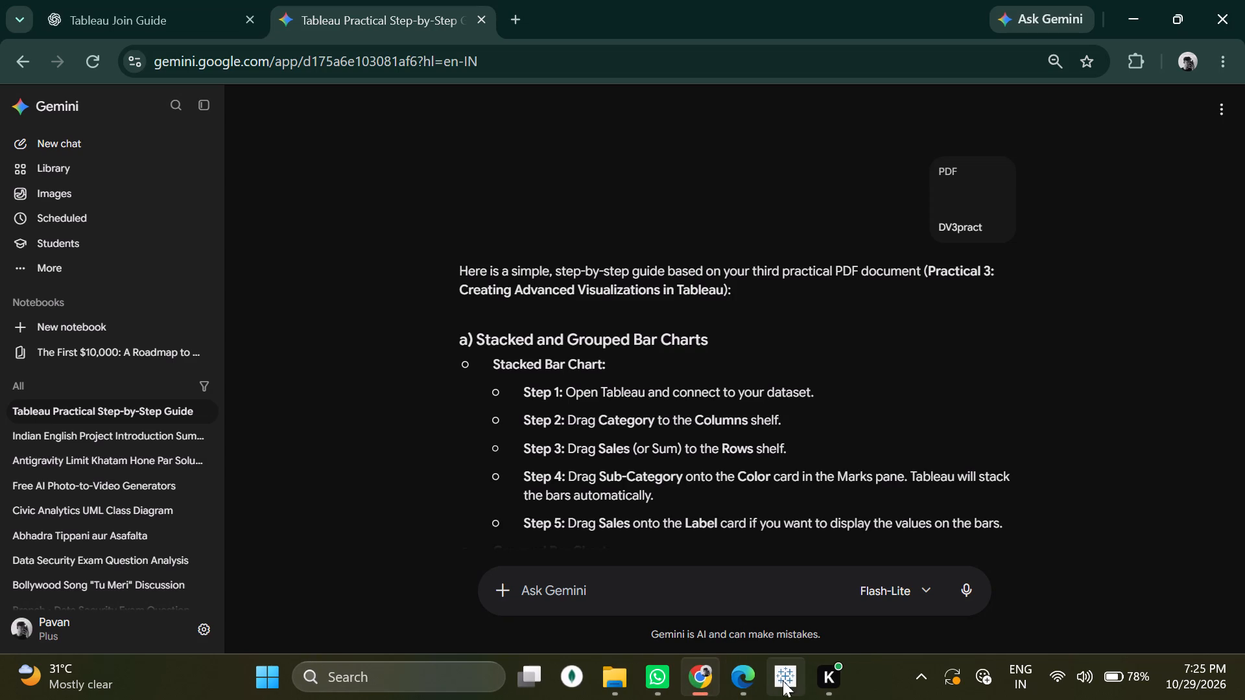
pyautogui.click(787, 677)
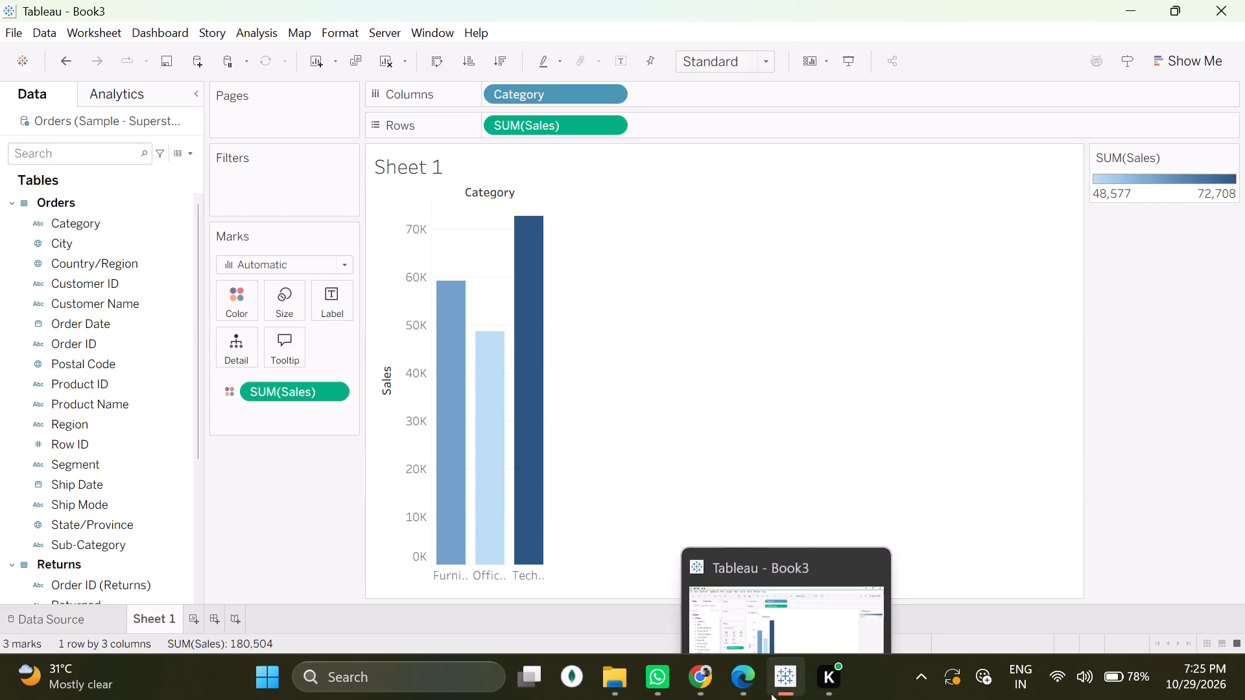
pyautogui.click(770, 693)
pyautogui.click(787, 682)
pyautogui.click(738, 670)
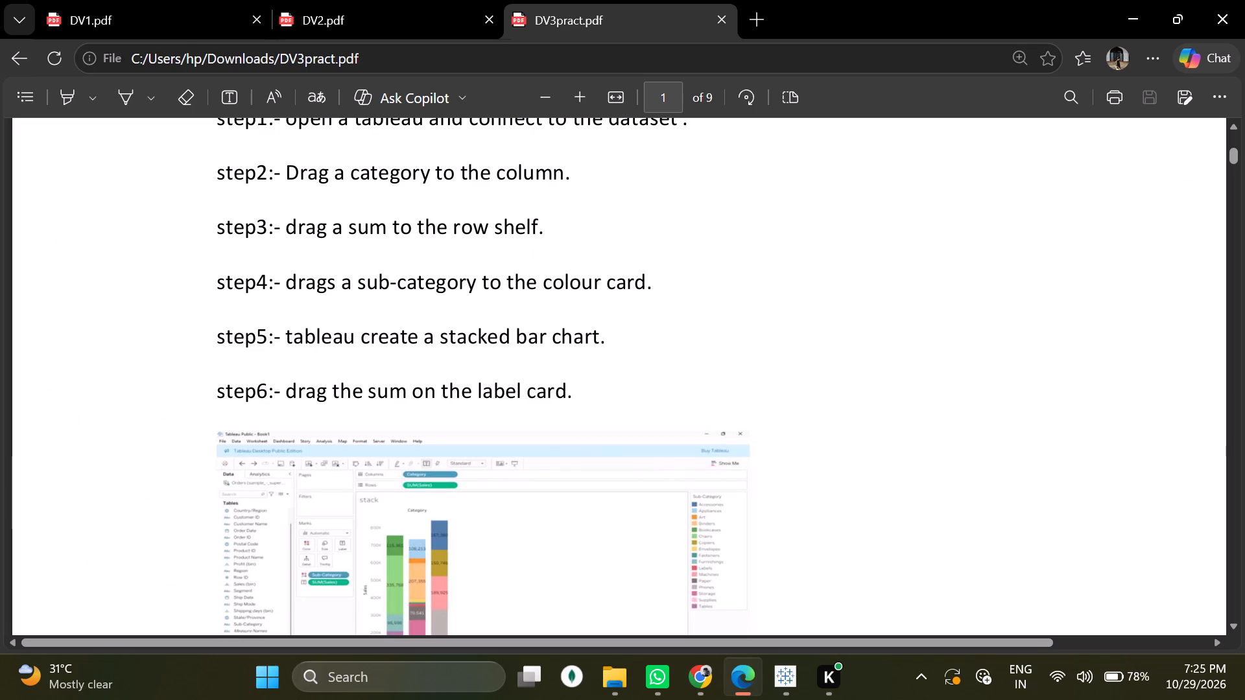
pyautogui.moveTo(653, 286); pyautogui.dragTo(281, 285)
pyautogui.click(434, 316)
pyautogui.scroll(-1, 433, 287)
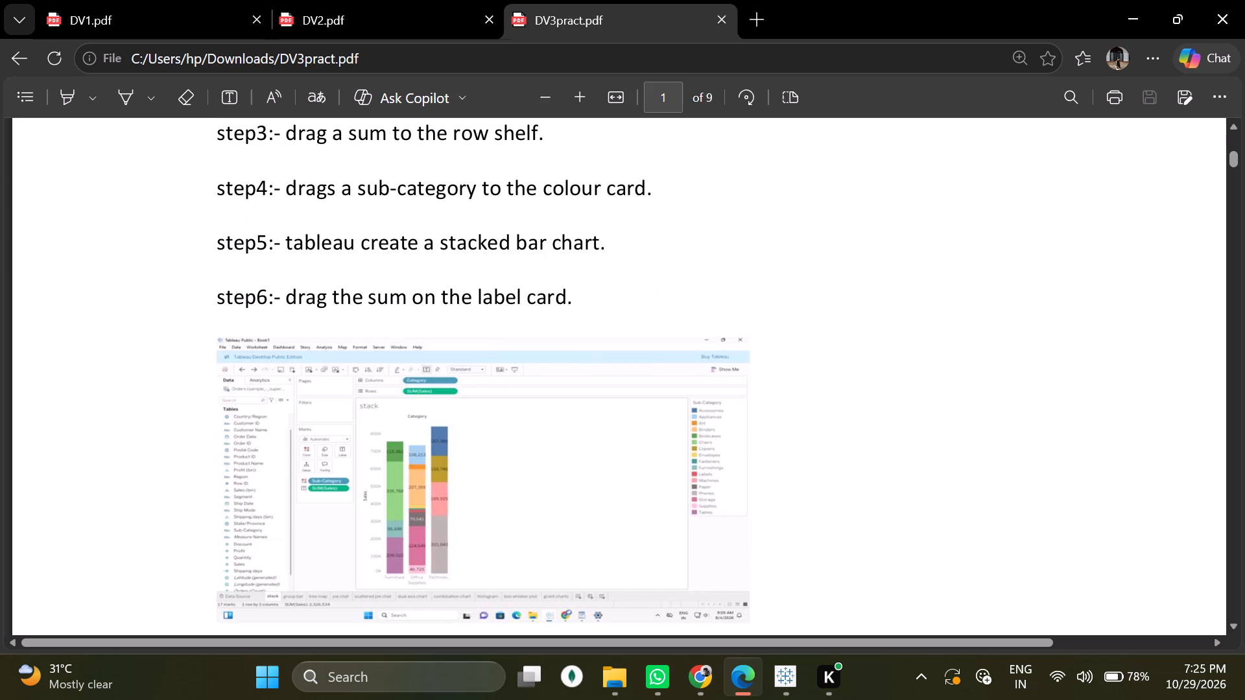
# Switch to Tableau and color the Category bars by Sub-Category to form the stacked bar chart.
pyautogui.click(779, 673)
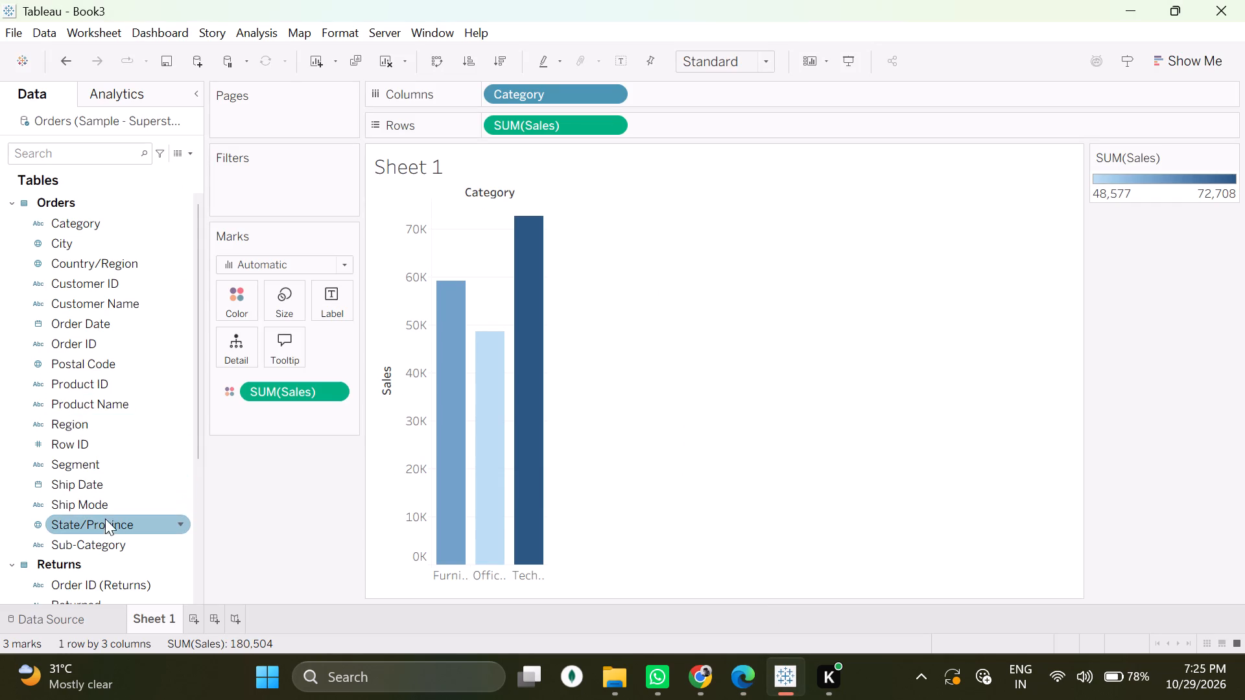
pyautogui.moveTo(110, 543); pyautogui.dragTo(231, 312)
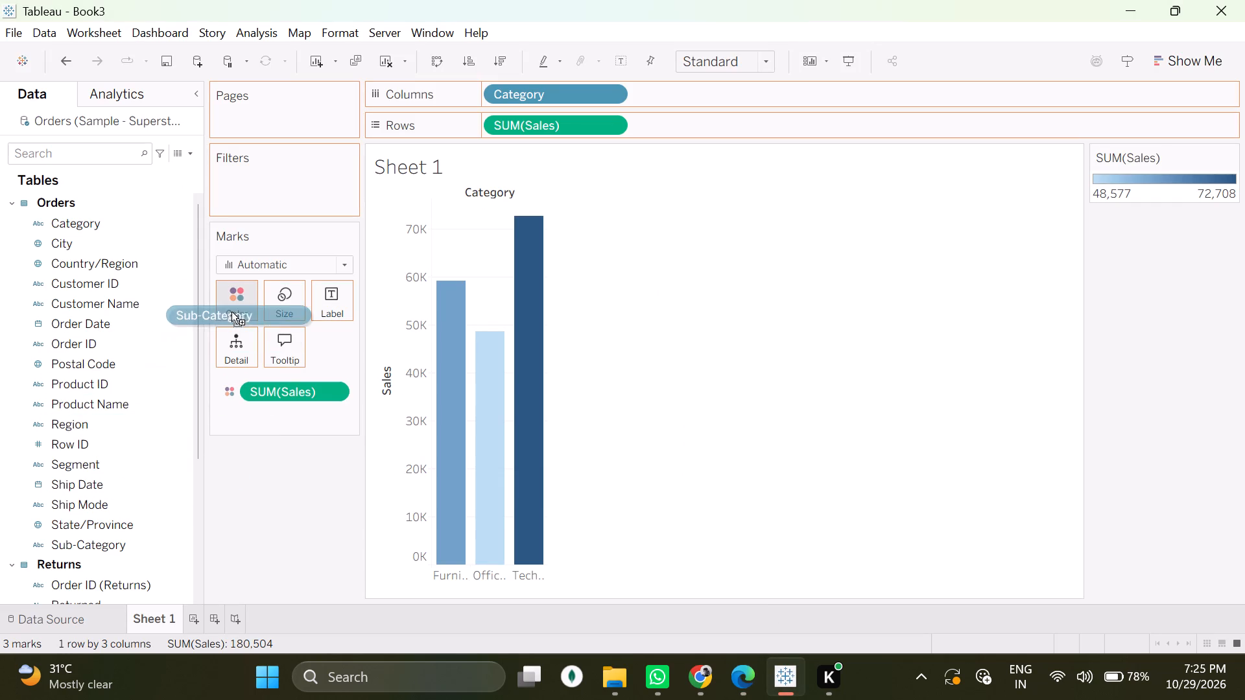
pyautogui.moveTo(231, 312); pyautogui.dragTo(237, 306)
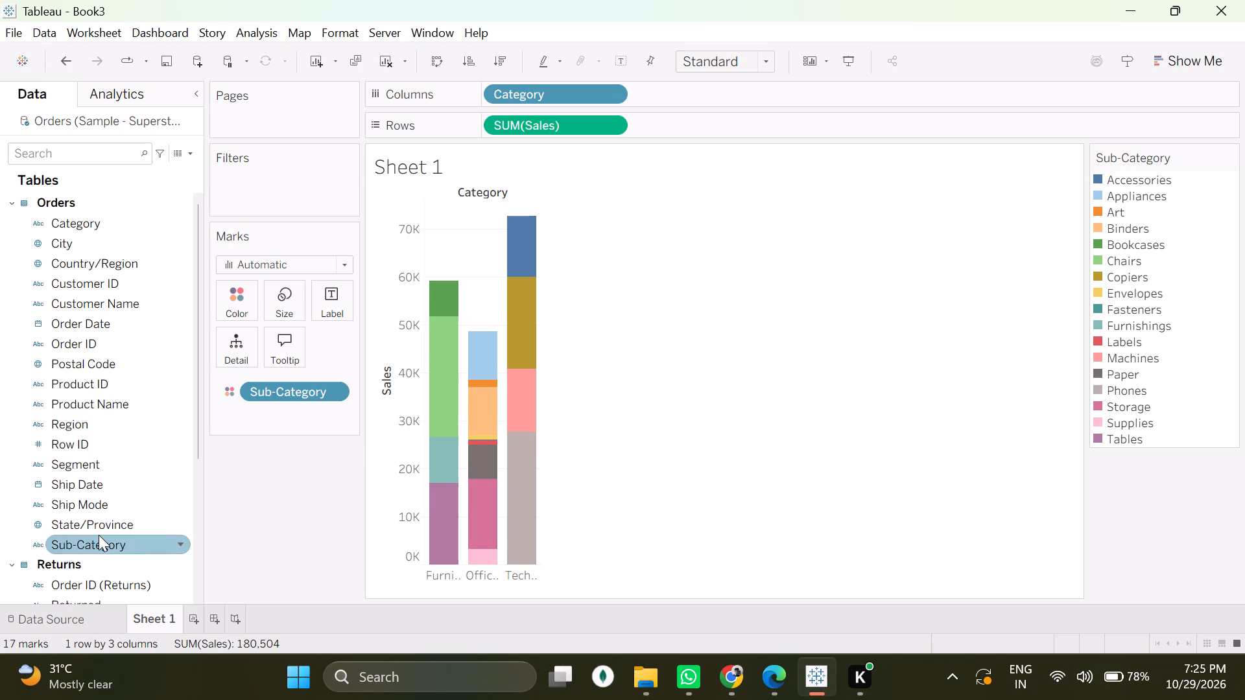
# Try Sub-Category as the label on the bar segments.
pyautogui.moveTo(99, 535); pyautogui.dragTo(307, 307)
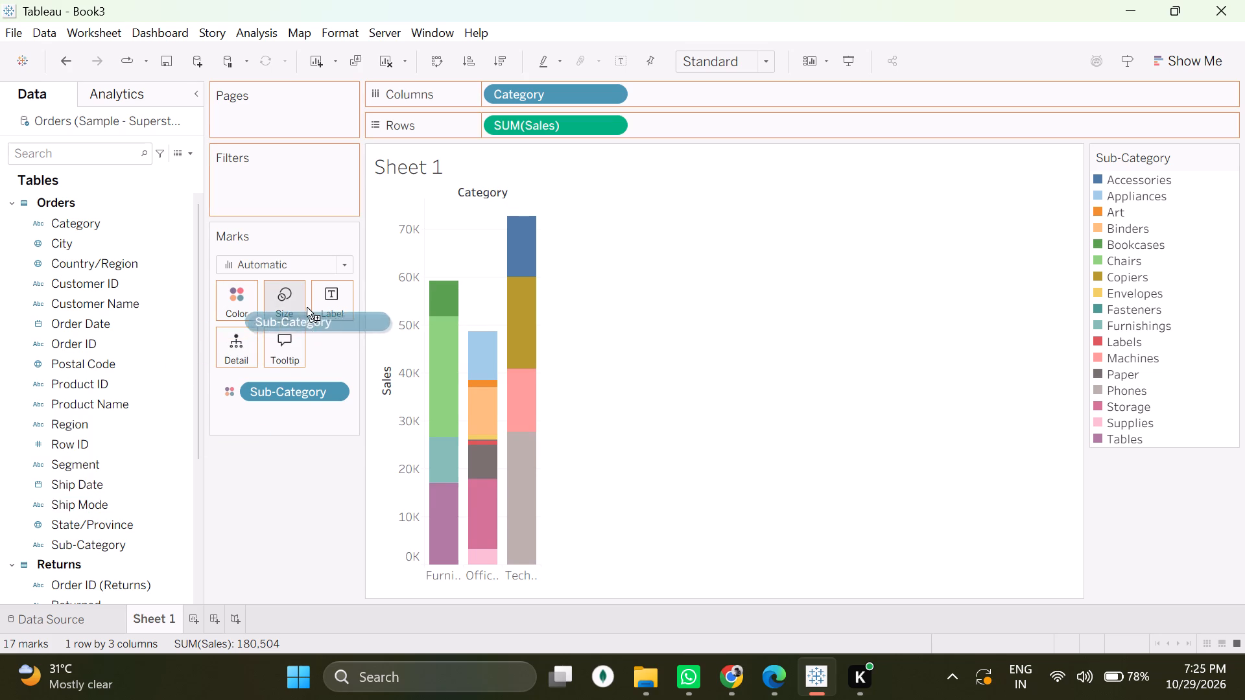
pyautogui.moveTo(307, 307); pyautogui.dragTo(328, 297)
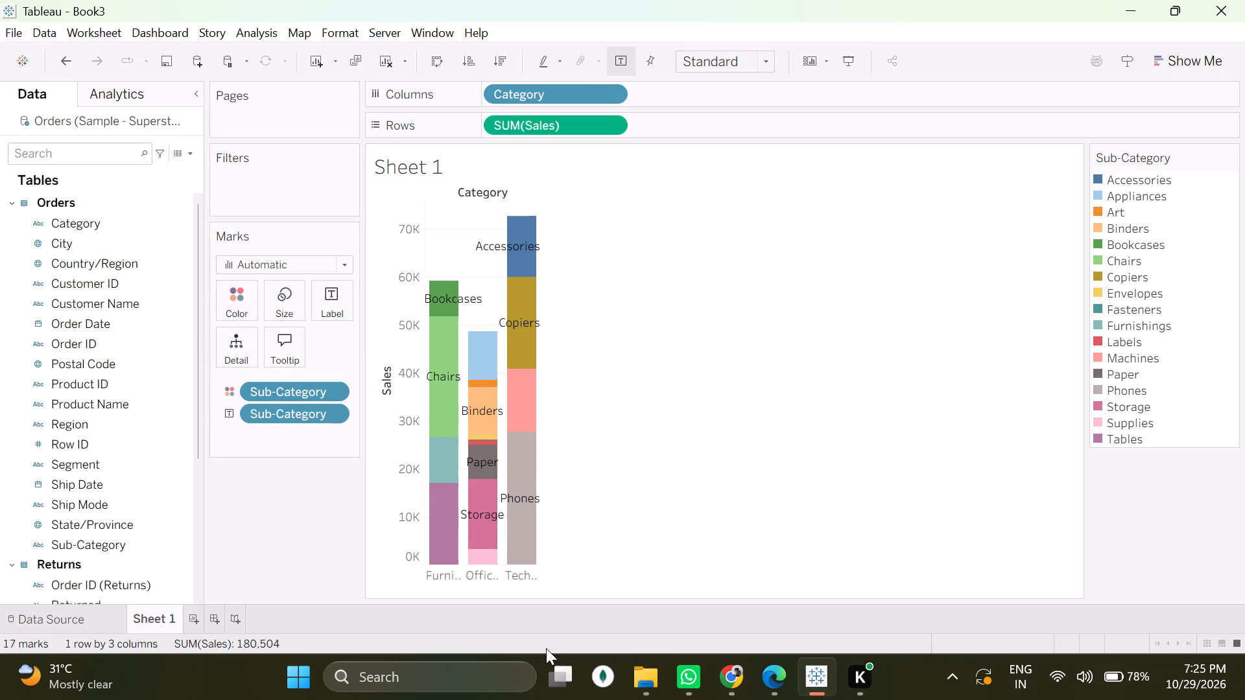
# Examine the stacked bar chart steps and the example screenshot in DV3pract.pdf in Edge.
pyautogui.click(741, 679)
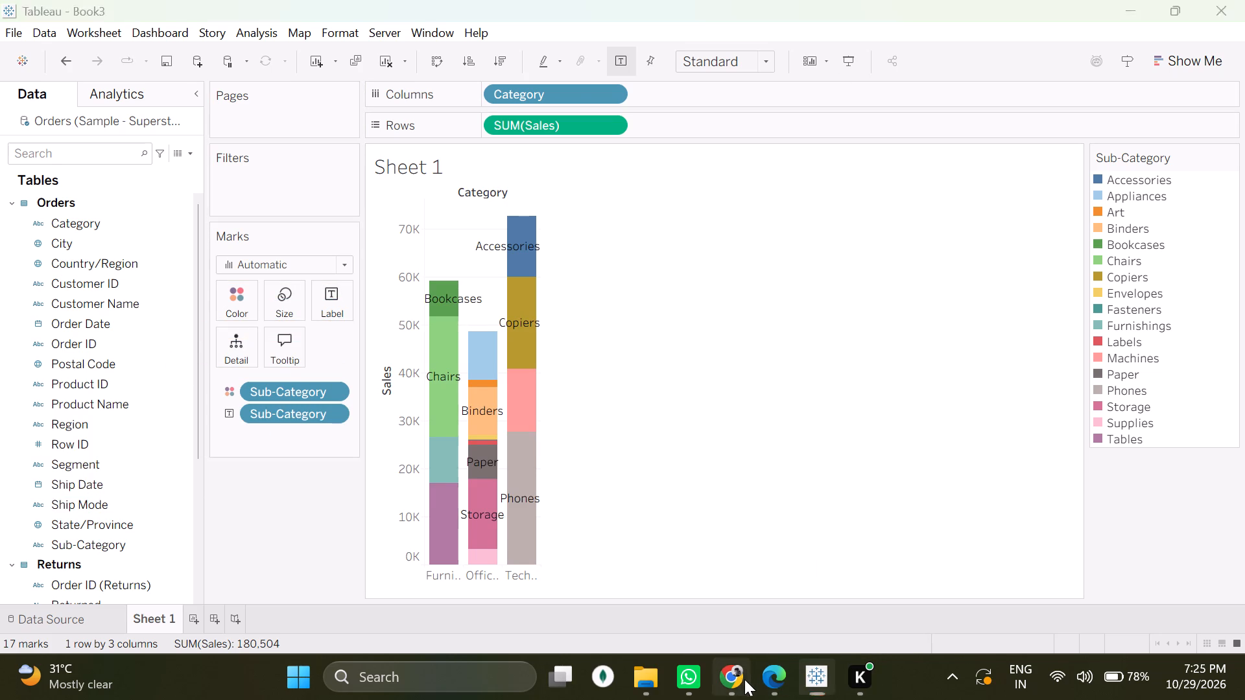
pyautogui.click(765, 674)
pyautogui.click(757, 673)
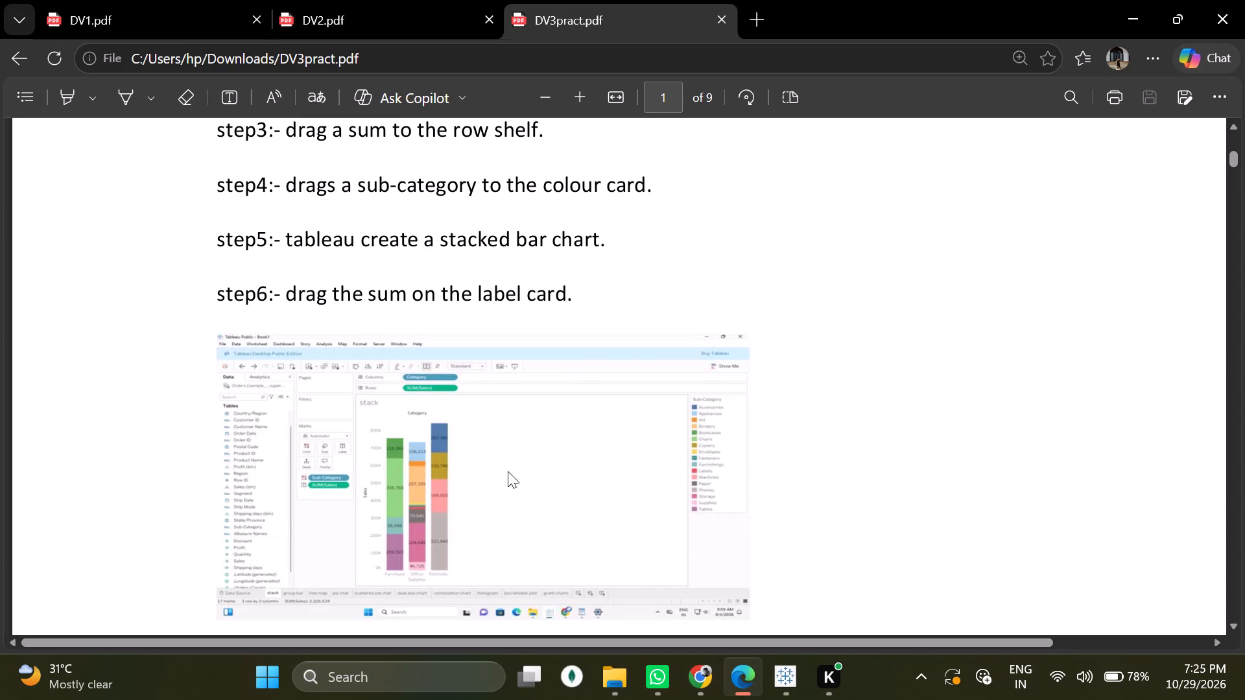
pyautogui.scroll(-2, 447, 476)
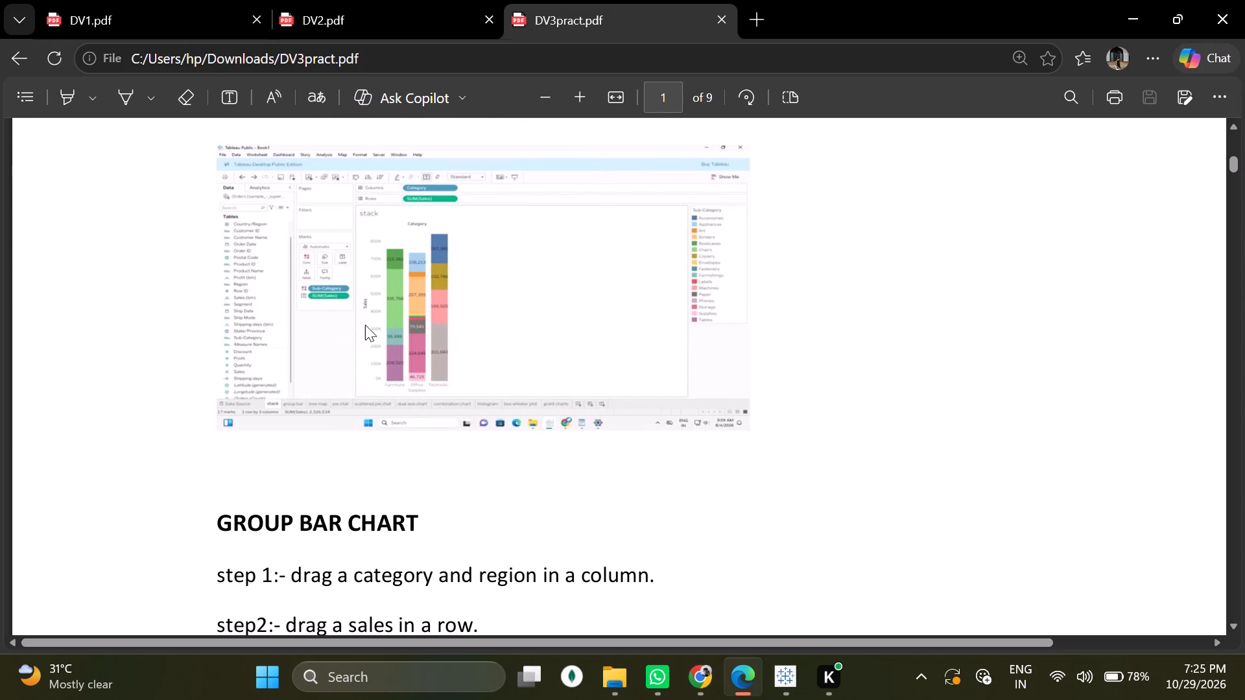
pyautogui.doubleClick(569, 103)
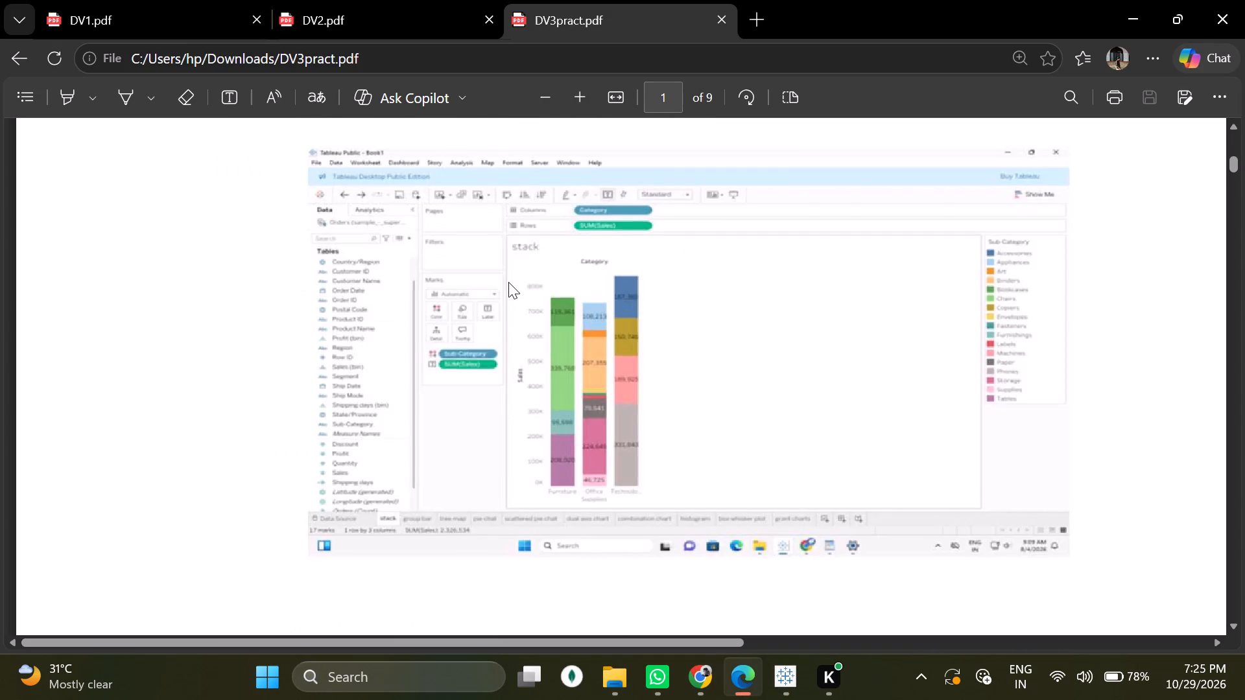
pyautogui.scroll(4, 508, 282)
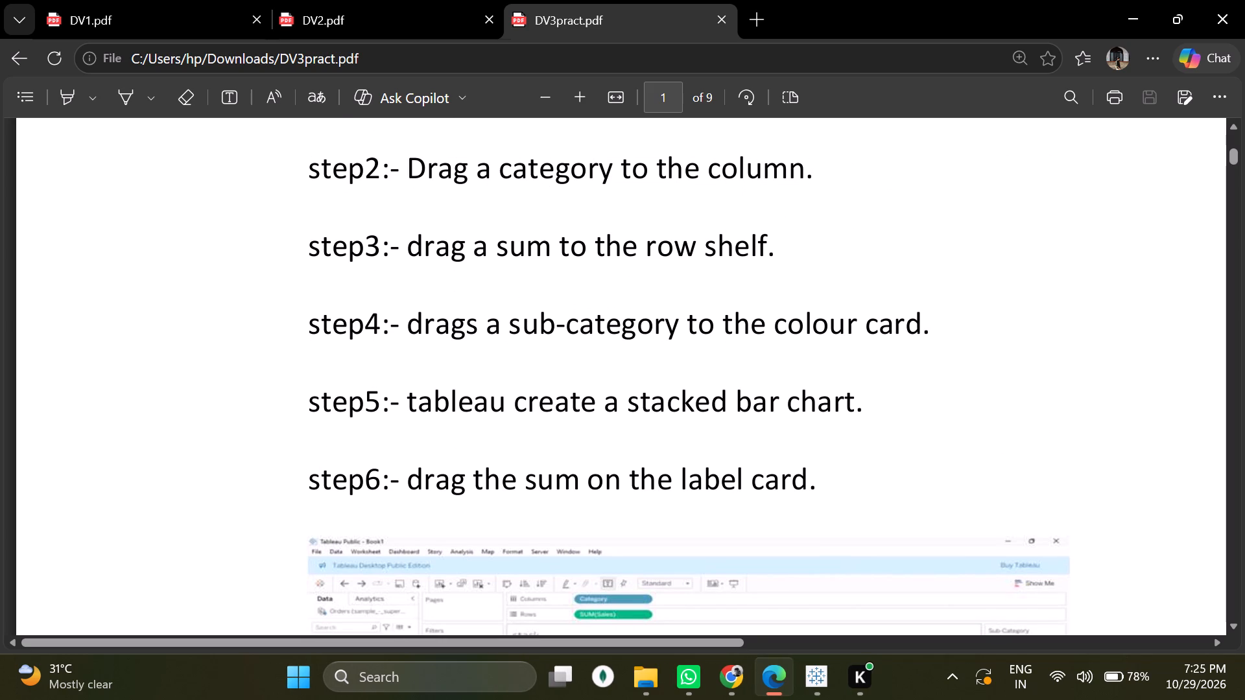
pyautogui.scroll(-1, 591, 443)
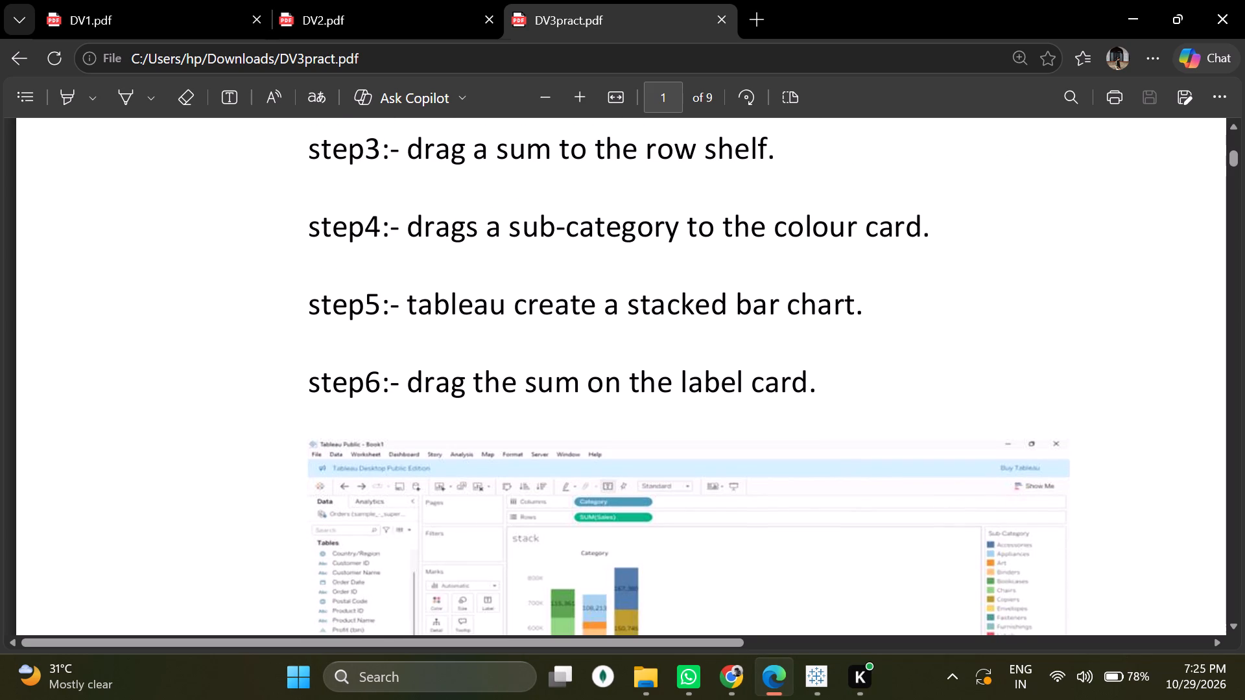
pyautogui.click(555, 101)
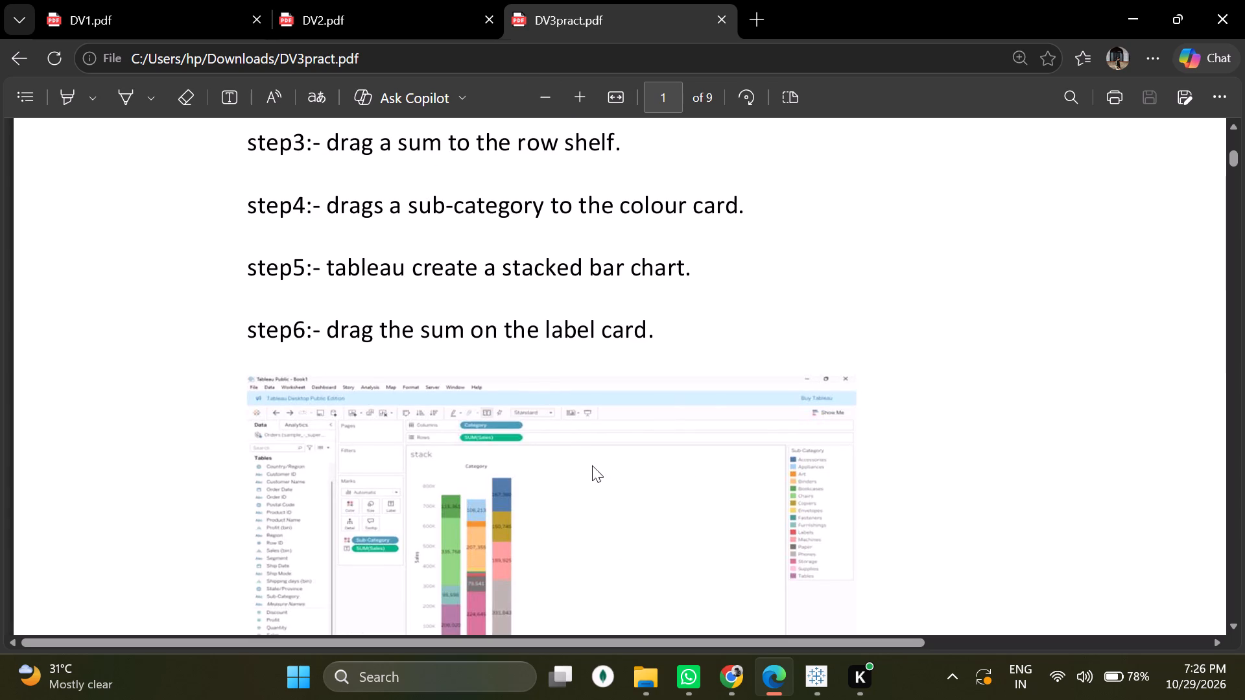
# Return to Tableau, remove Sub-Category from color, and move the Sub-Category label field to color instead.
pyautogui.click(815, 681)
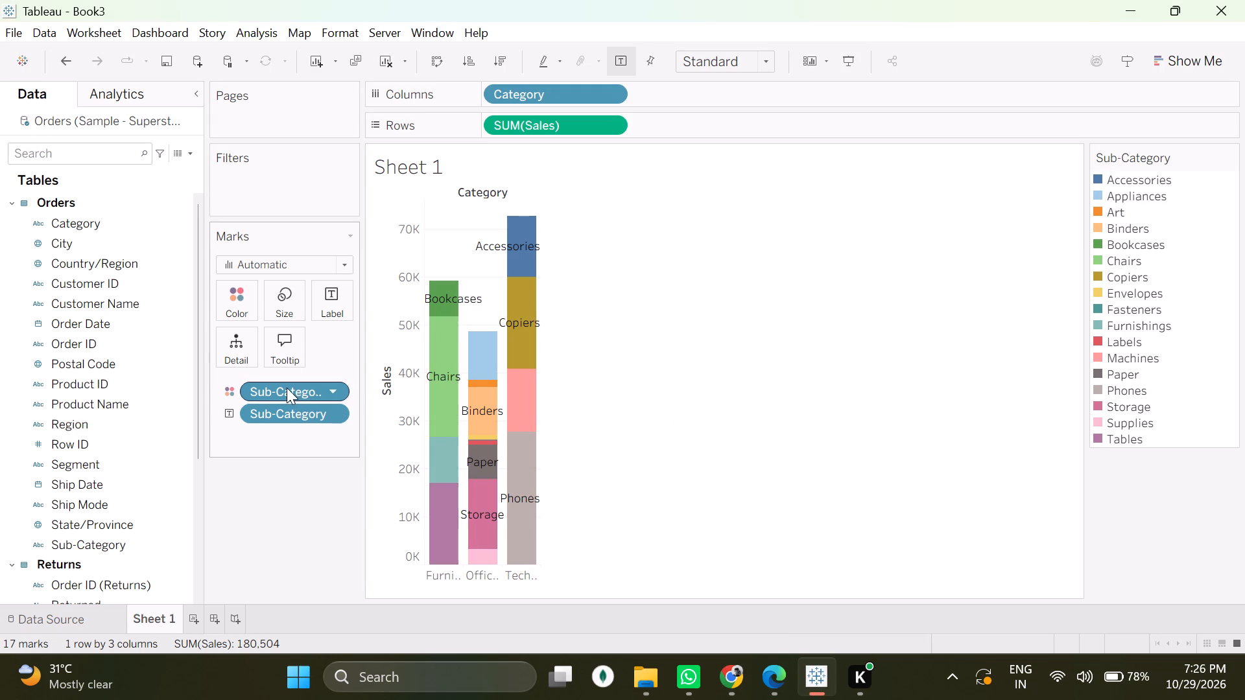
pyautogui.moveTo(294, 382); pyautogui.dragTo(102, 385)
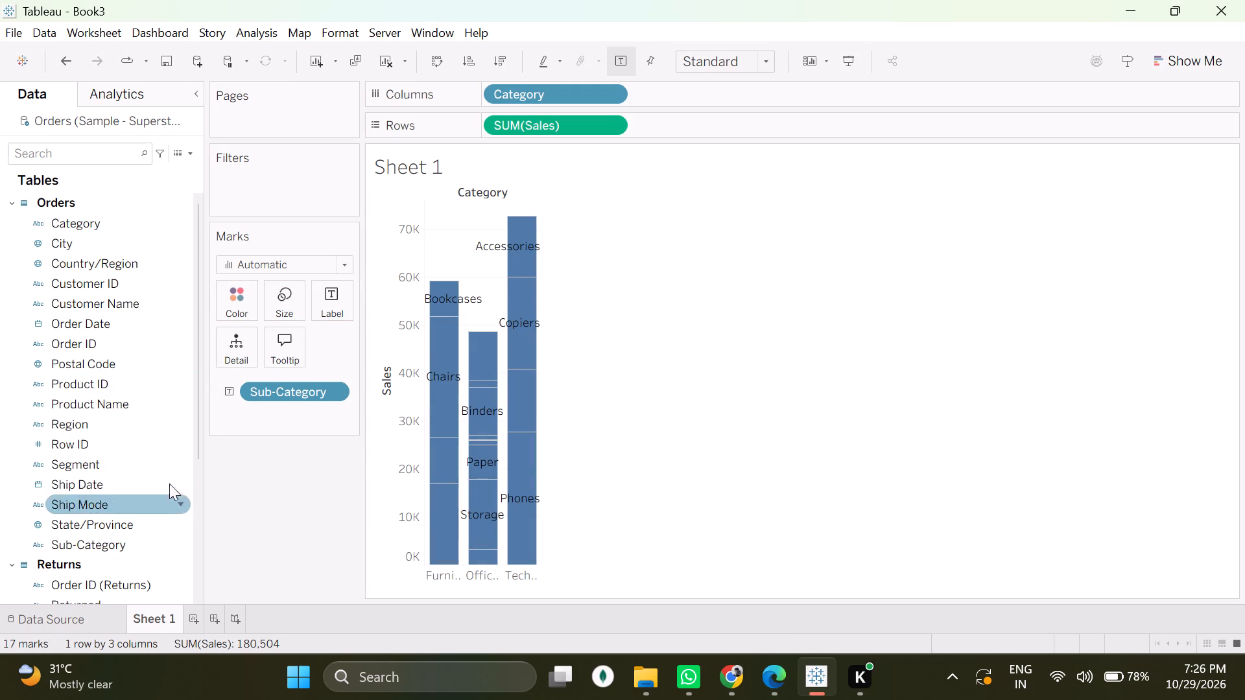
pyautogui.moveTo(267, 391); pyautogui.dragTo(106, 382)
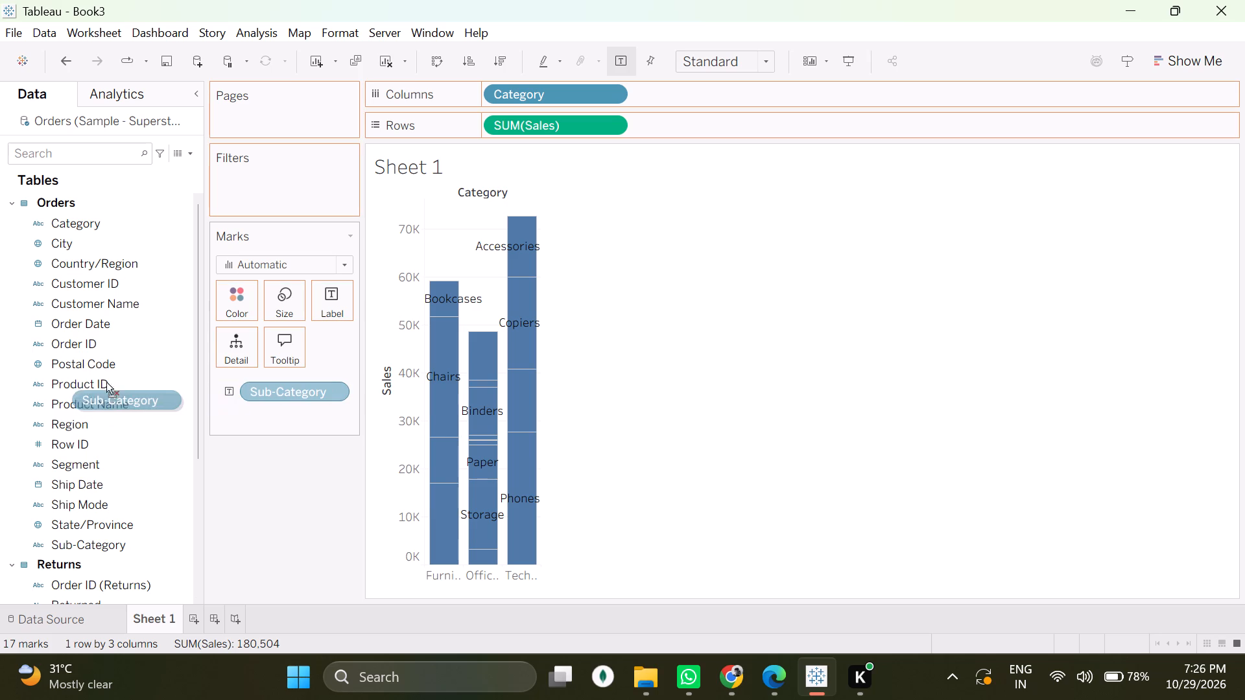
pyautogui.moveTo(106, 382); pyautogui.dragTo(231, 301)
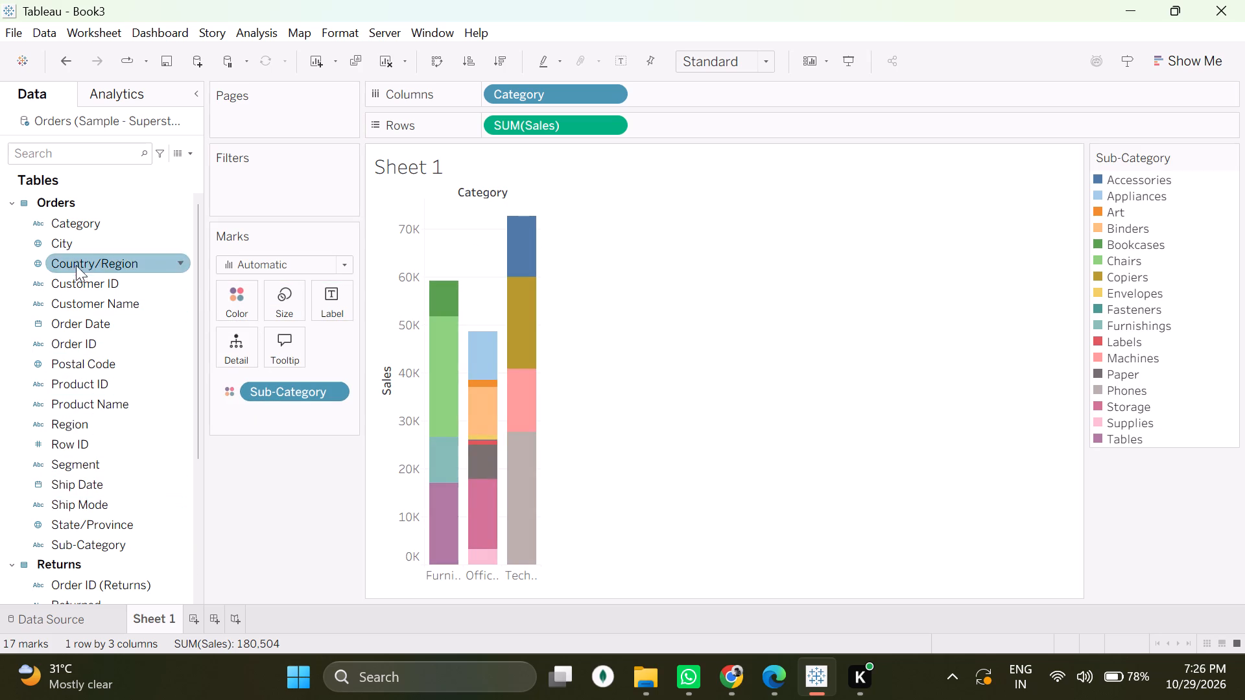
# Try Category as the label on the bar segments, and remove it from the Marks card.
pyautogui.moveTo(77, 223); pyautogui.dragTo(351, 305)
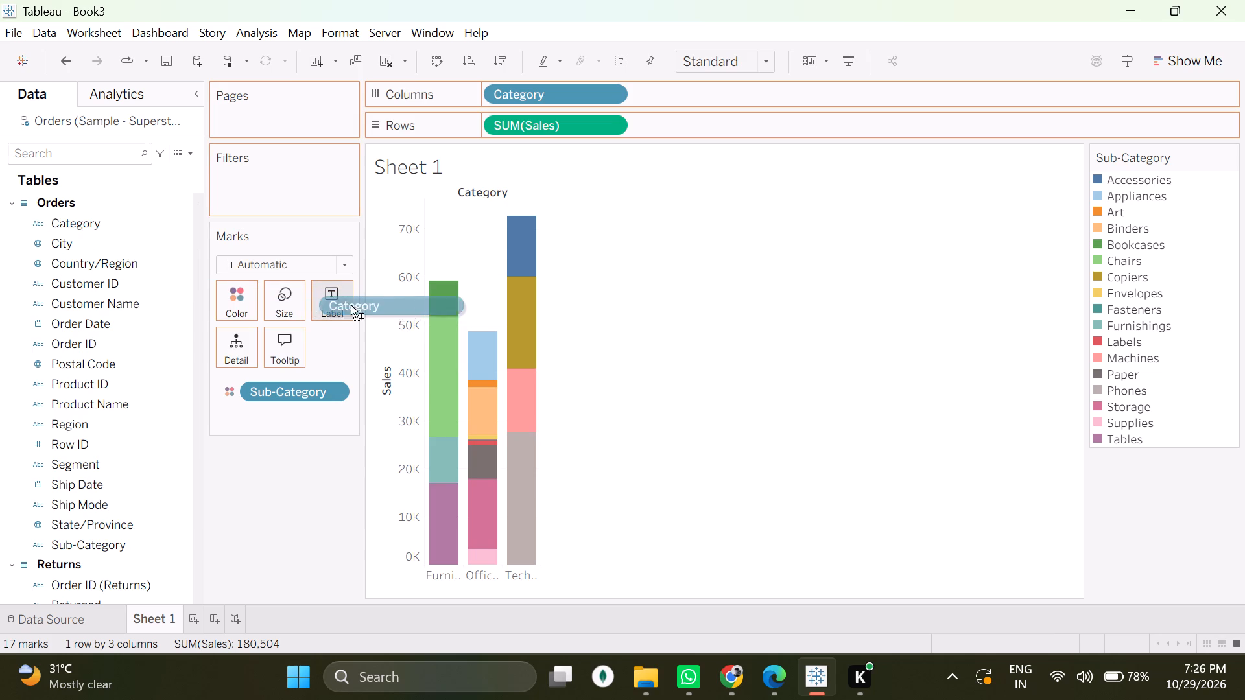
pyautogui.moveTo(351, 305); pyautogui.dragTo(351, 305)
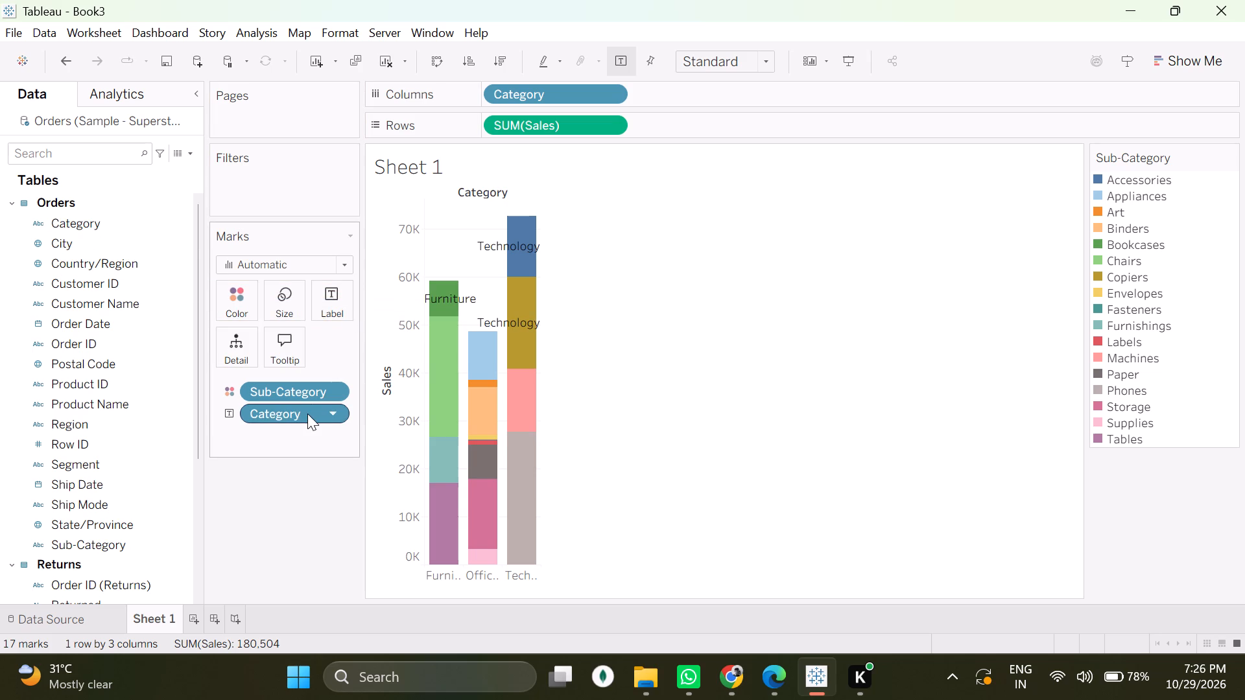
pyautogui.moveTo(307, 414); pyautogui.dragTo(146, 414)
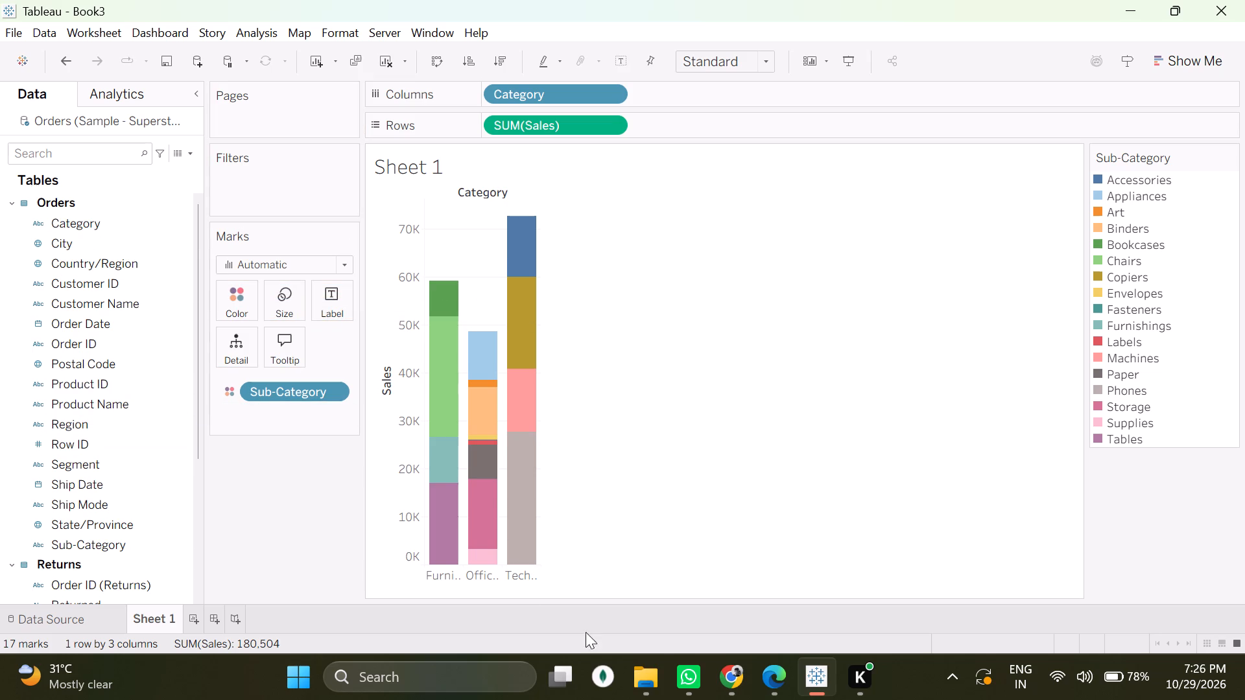
# Reread steps 5 and 6 of the stacked bar chart instructions in DV3pract.pdf, comparing them with the Tableau sheet.
pyautogui.click(780, 684)
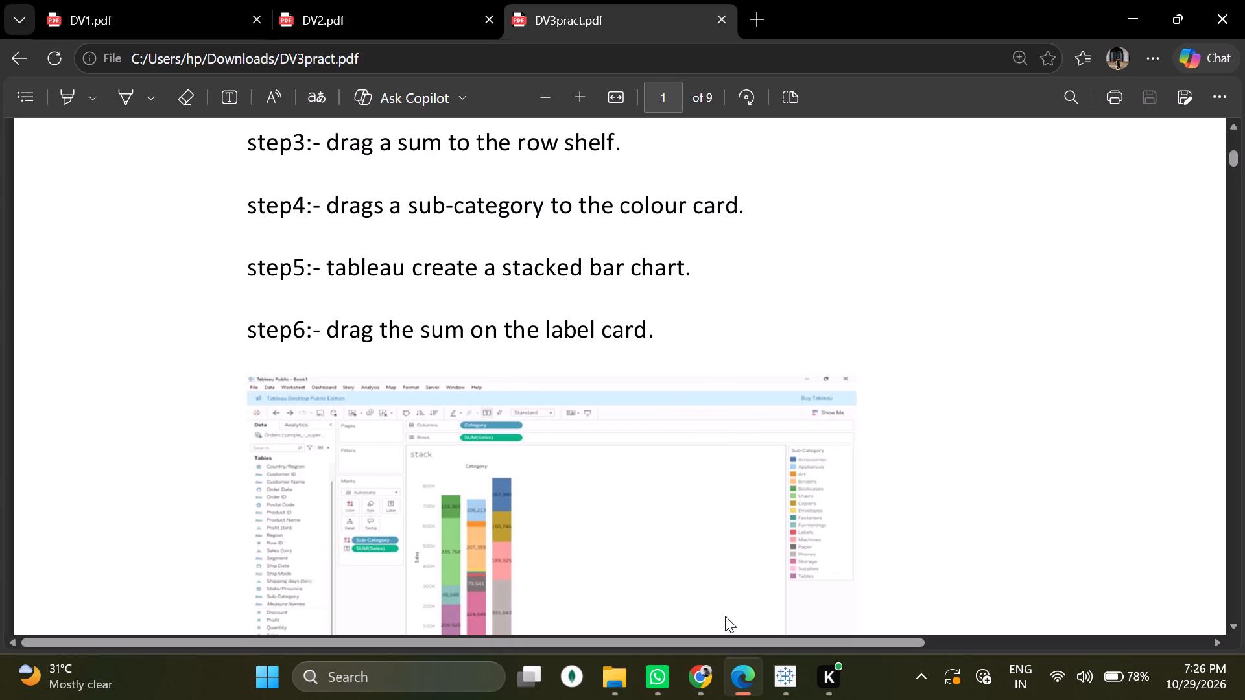
pyautogui.click(789, 686)
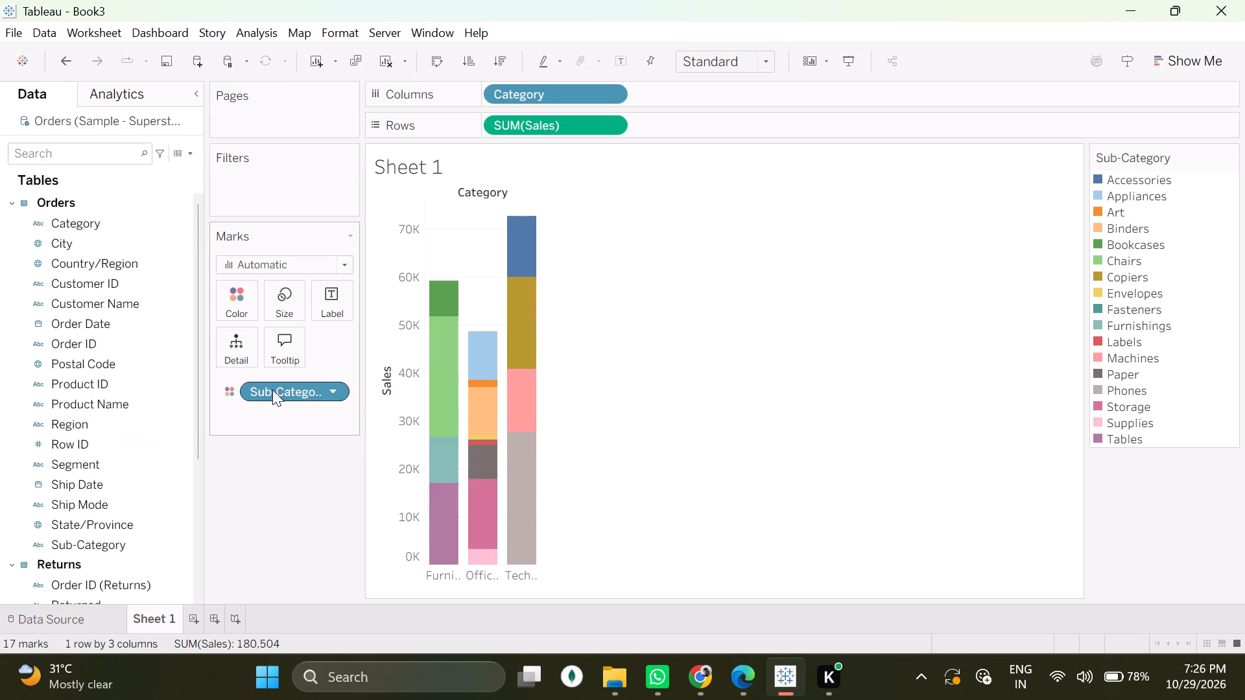
pyautogui.click(742, 675)
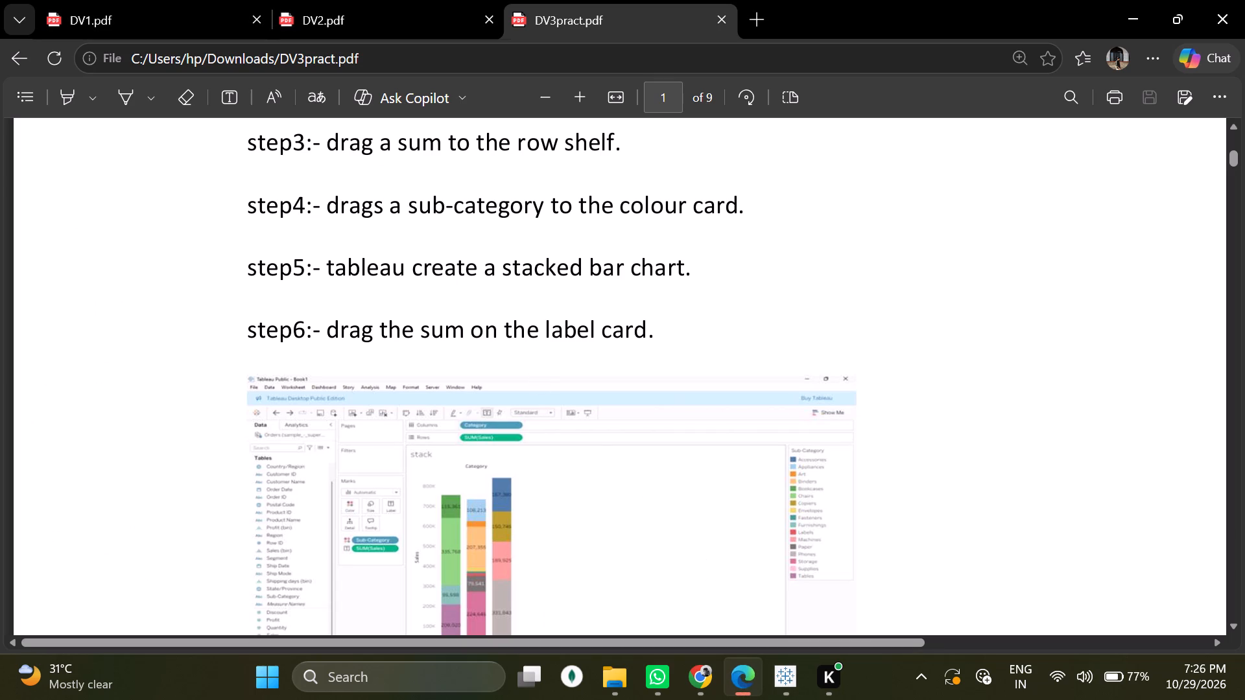
pyautogui.moveTo(334, 268); pyautogui.dragTo(731, 256)
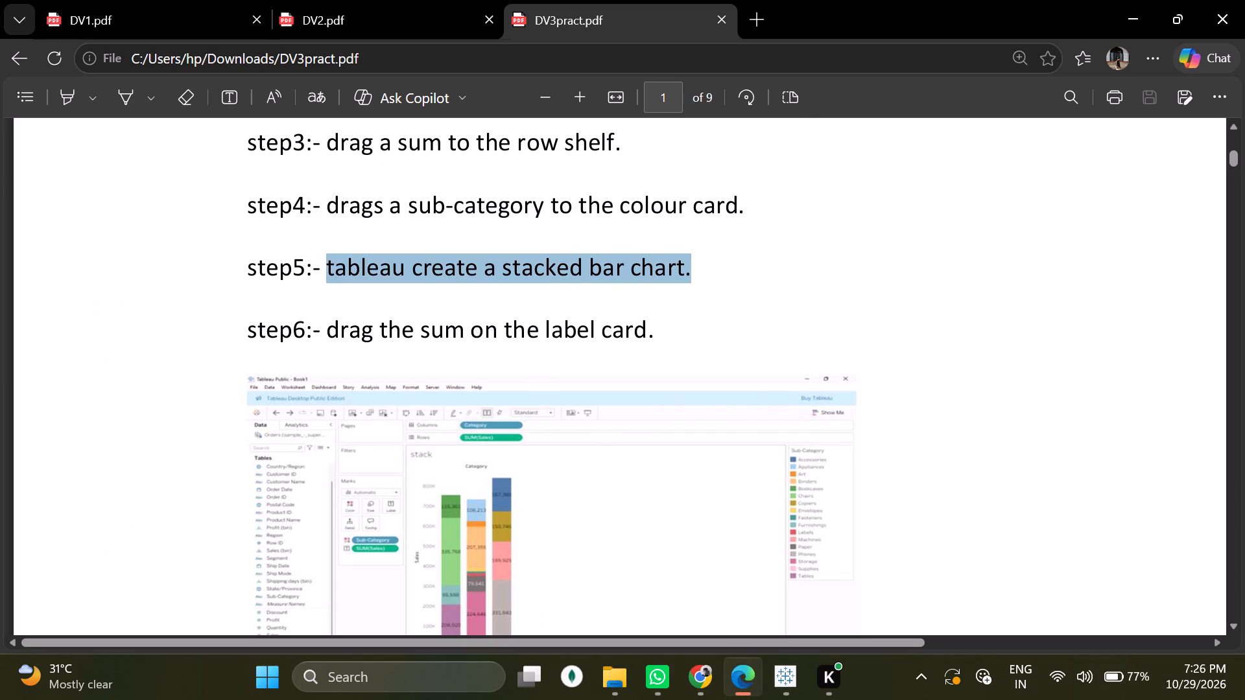
pyautogui.moveTo(731, 256); pyautogui.dragTo(739, 259)
pyautogui.click(767, 301)
pyautogui.moveTo(326, 266); pyautogui.dragTo(734, 286)
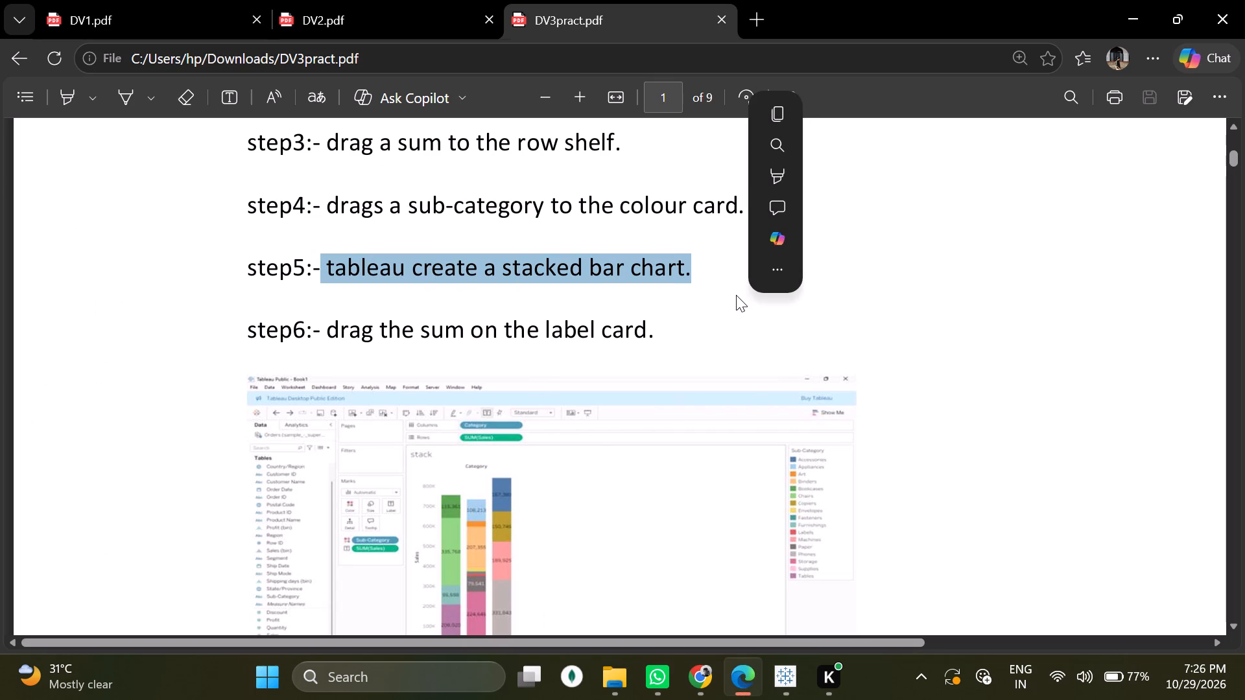
pyautogui.click(736, 295)
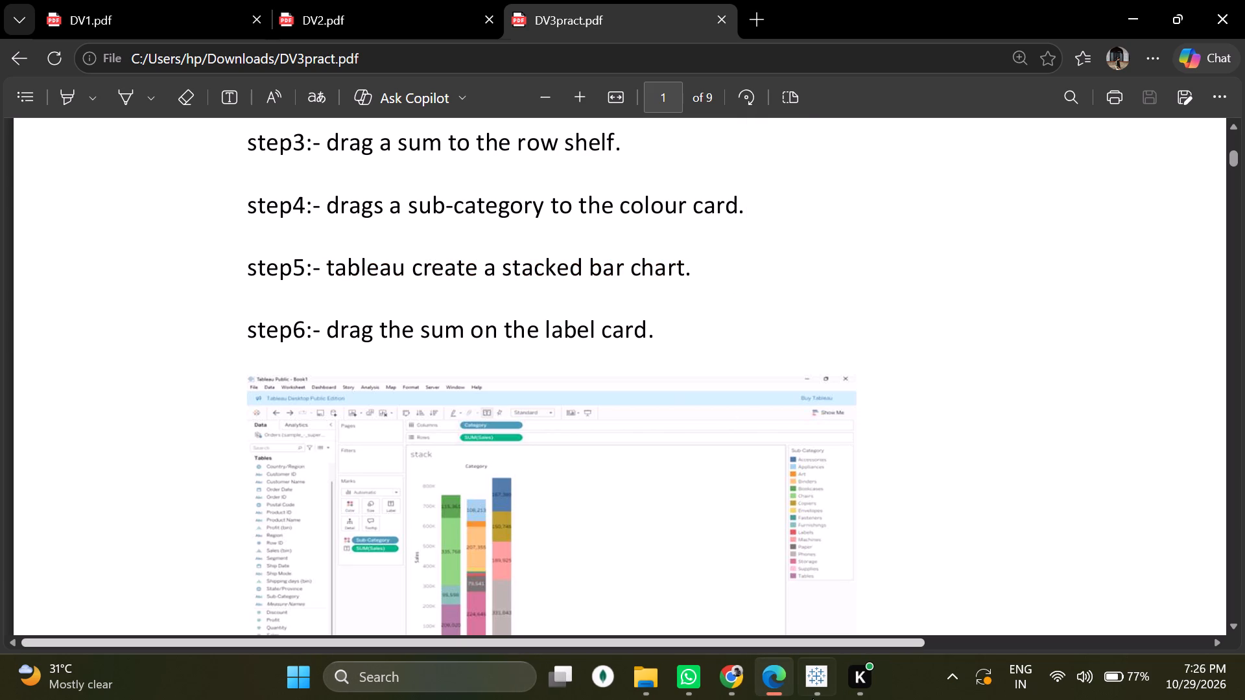
# Switch to Tableau and label the stacked bar segments with the sum of Sales.
pyautogui.click(819, 668)
pyautogui.scroll(-2, 98, 506)
pyautogui.scroll(-2, 81, 579)
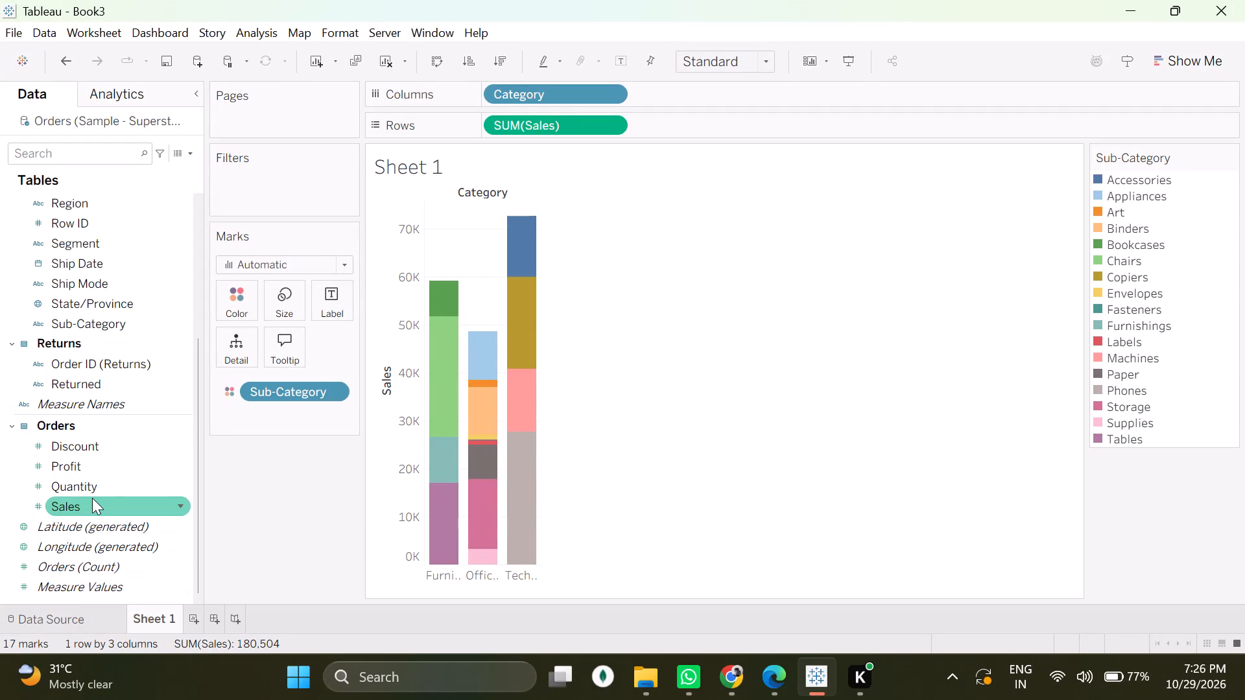
pyautogui.moveTo(88, 501); pyautogui.dragTo(328, 296)
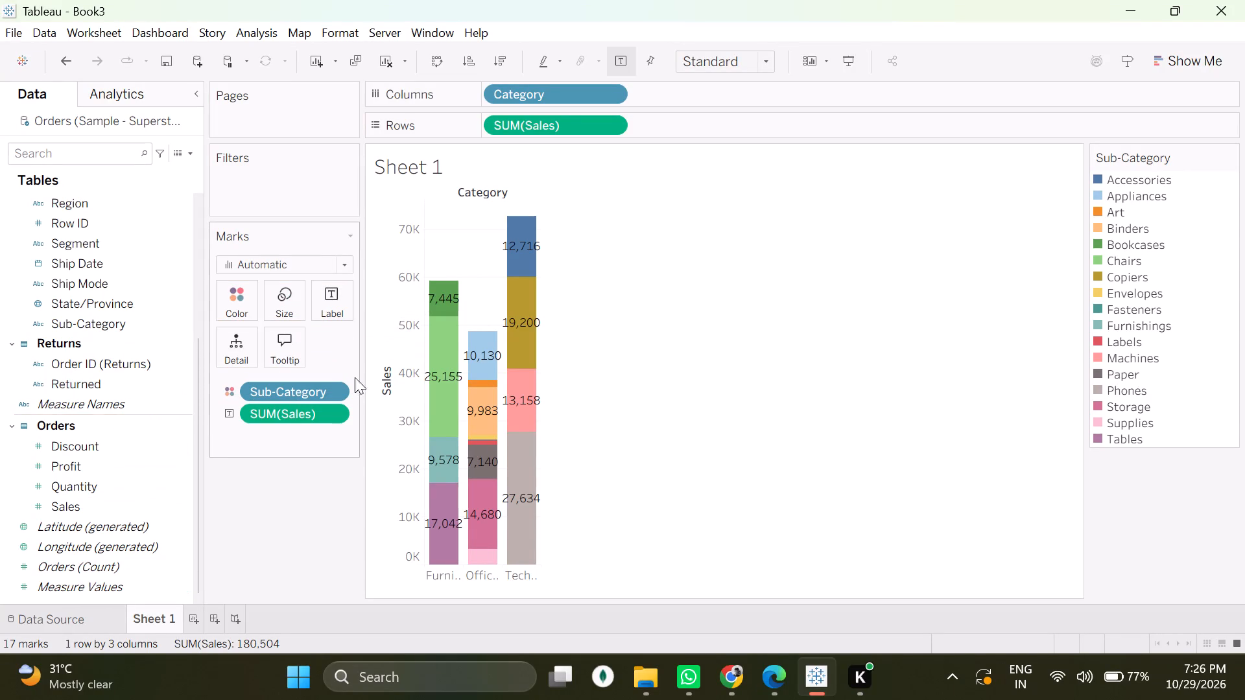
# Check the example chart in DV3pract.pdf, and rename Sheet 1 as StackBar in Tableau.
pyautogui.click(768, 677)
pyautogui.scroll(-1, 573, 577)
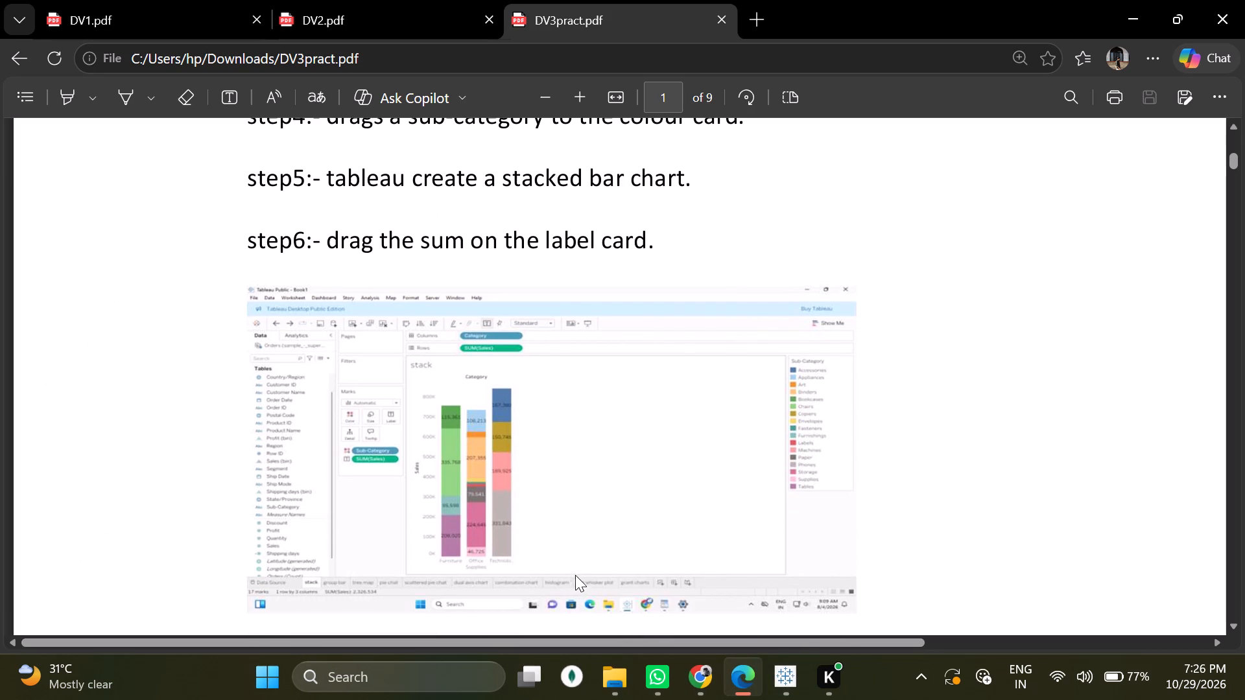
pyautogui.click(776, 672)
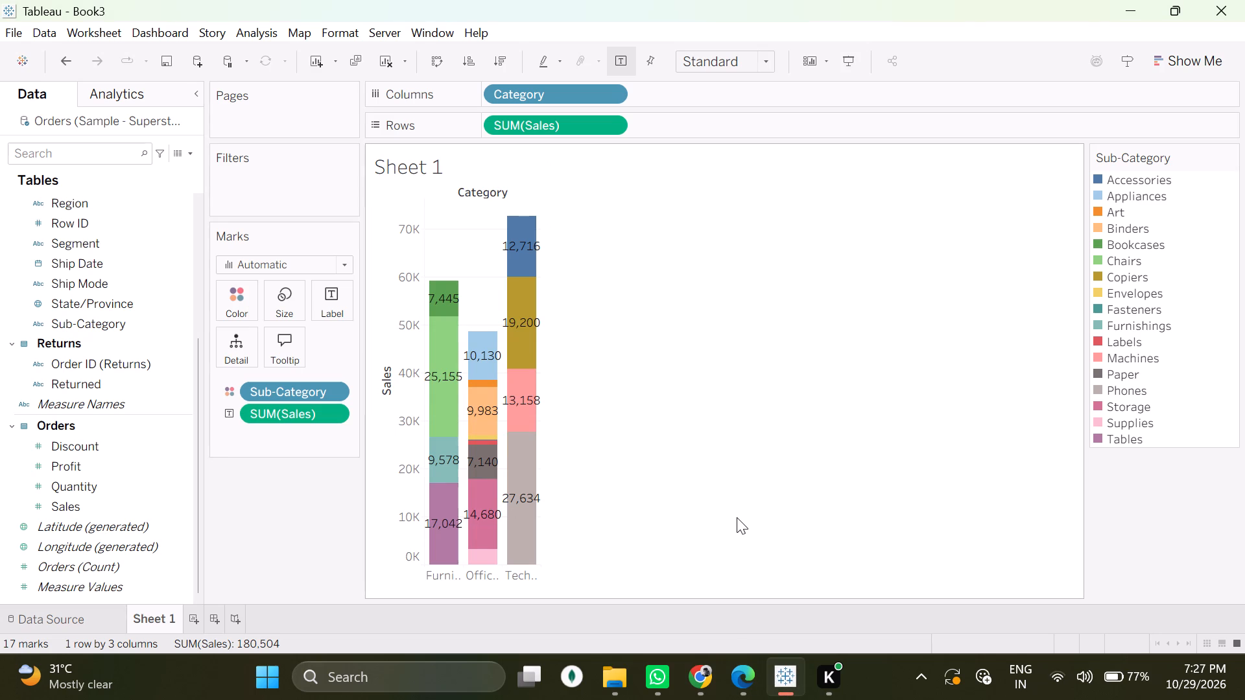
pyautogui.scroll(-4, 682, 506)
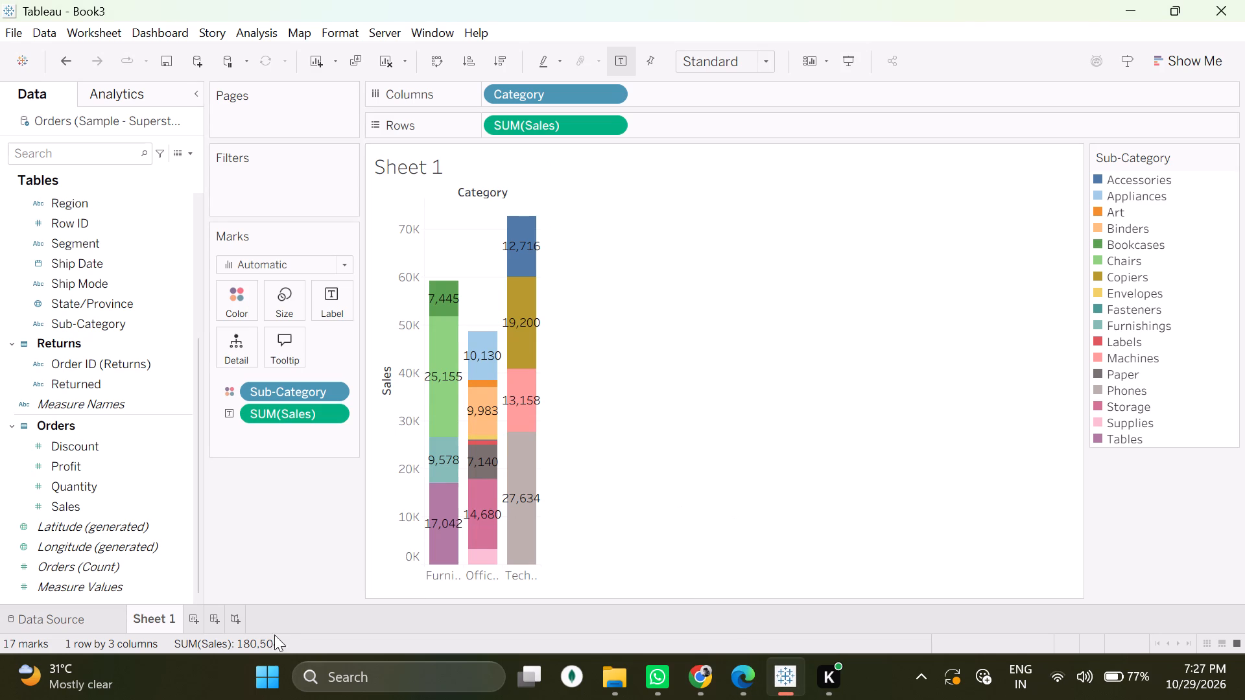
pyautogui.doubleClick(158, 619)
pyautogui.press('BackSpace')
pyautogui.write('StackBar')
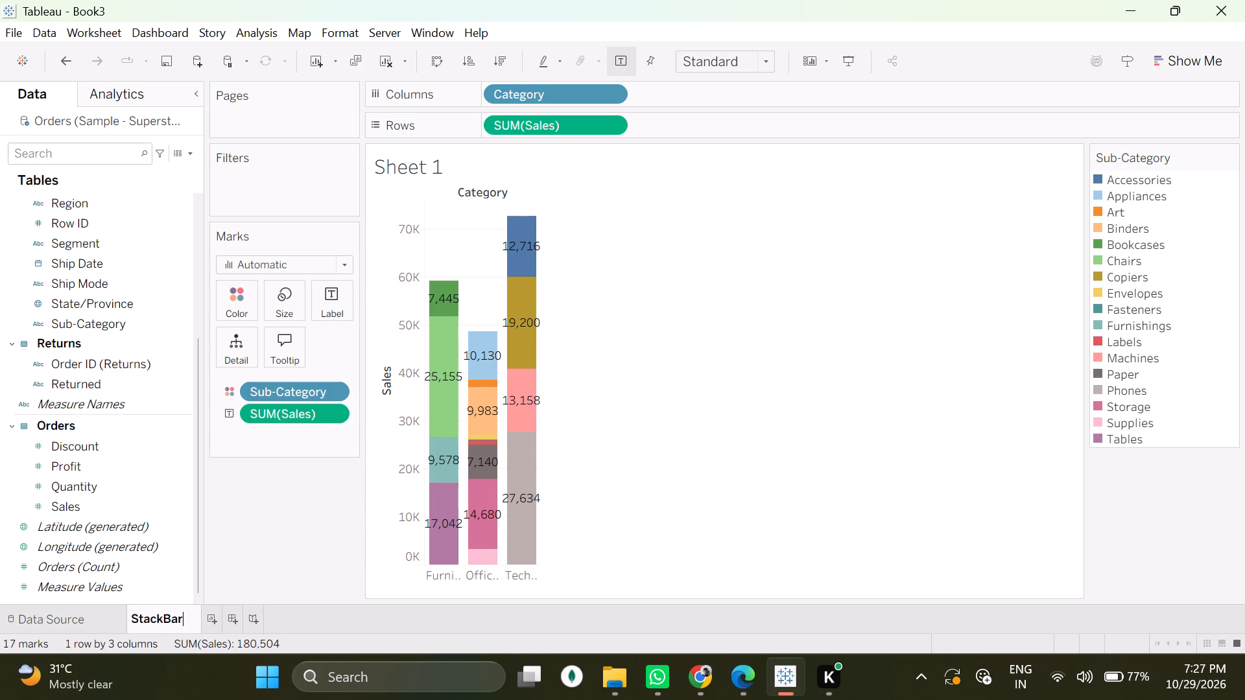
pyautogui.press('Return')
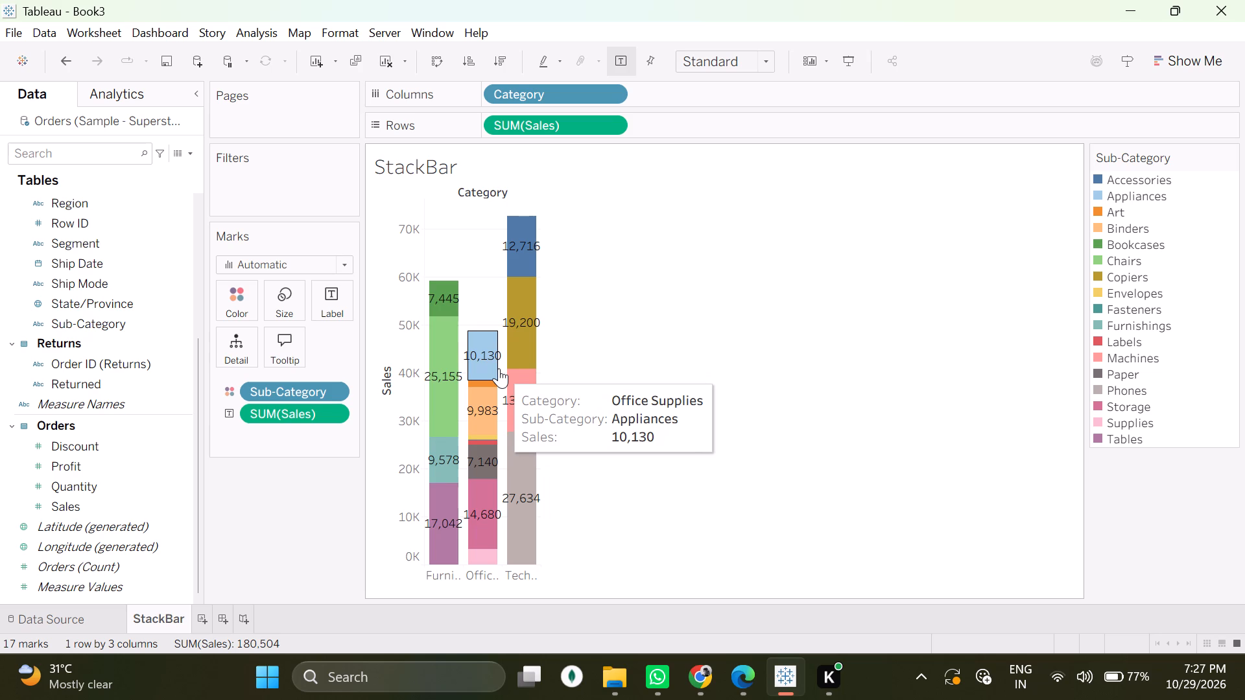
pyautogui.click(676, 322)
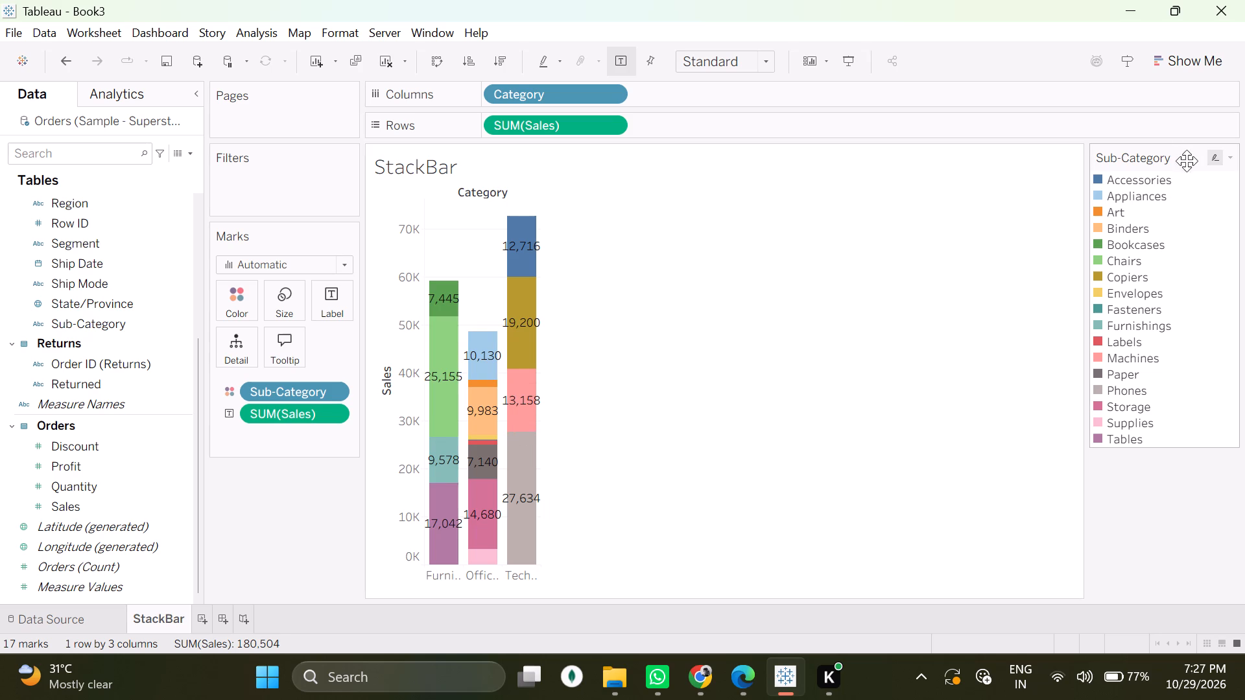
# Add a new worksheet after the StackBar sheet.
pyautogui.click(200, 625)
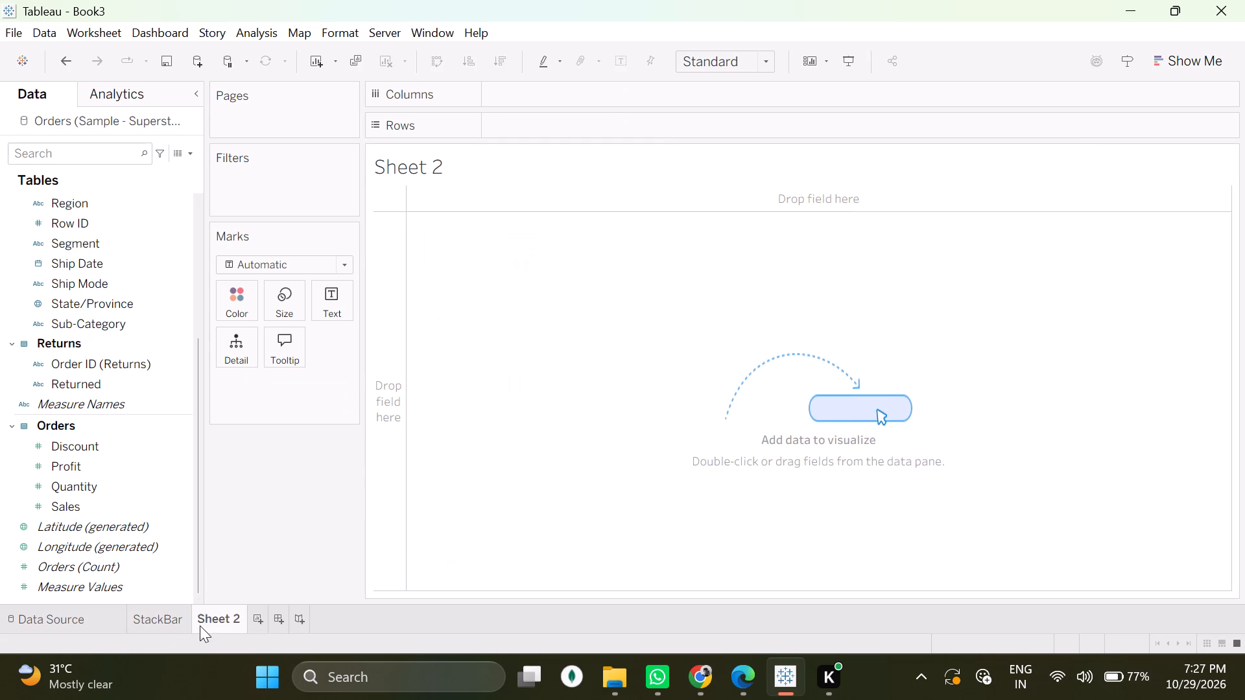
# Switch to DV3pract.pdf in Edge and read the group bar chart instructions and its example chart.
pyautogui.click(748, 684)
pyautogui.click(745, 683)
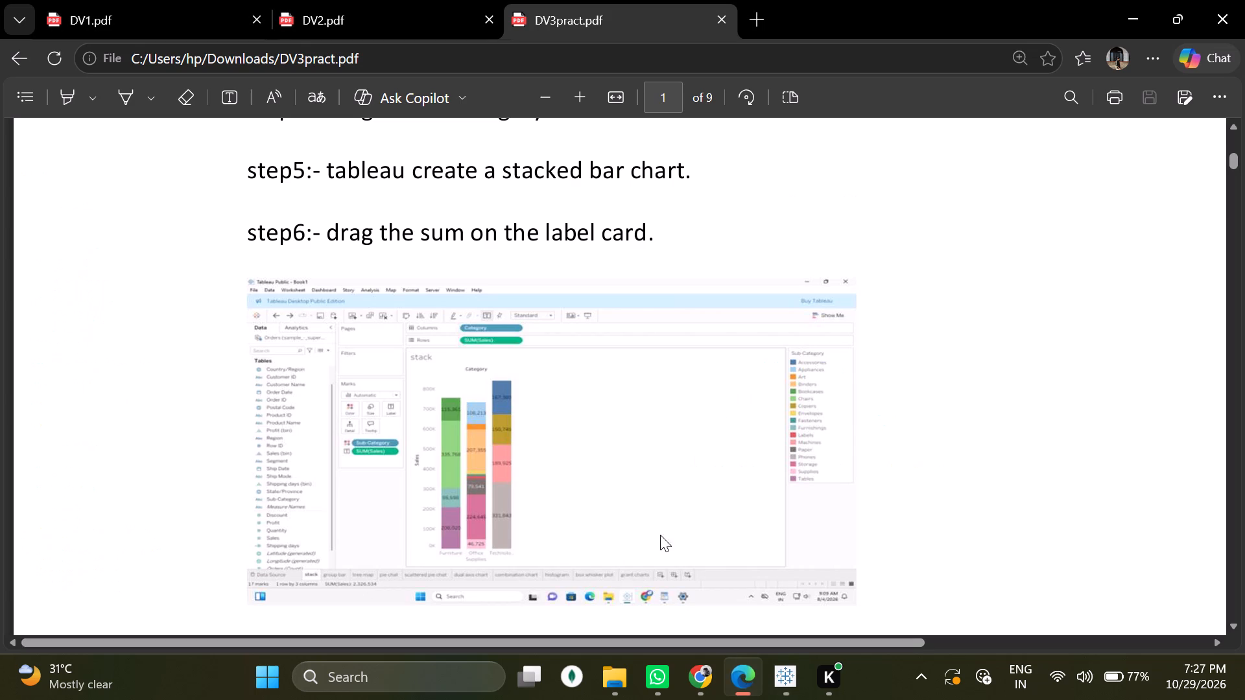
pyautogui.scroll(-1, 544, 458)
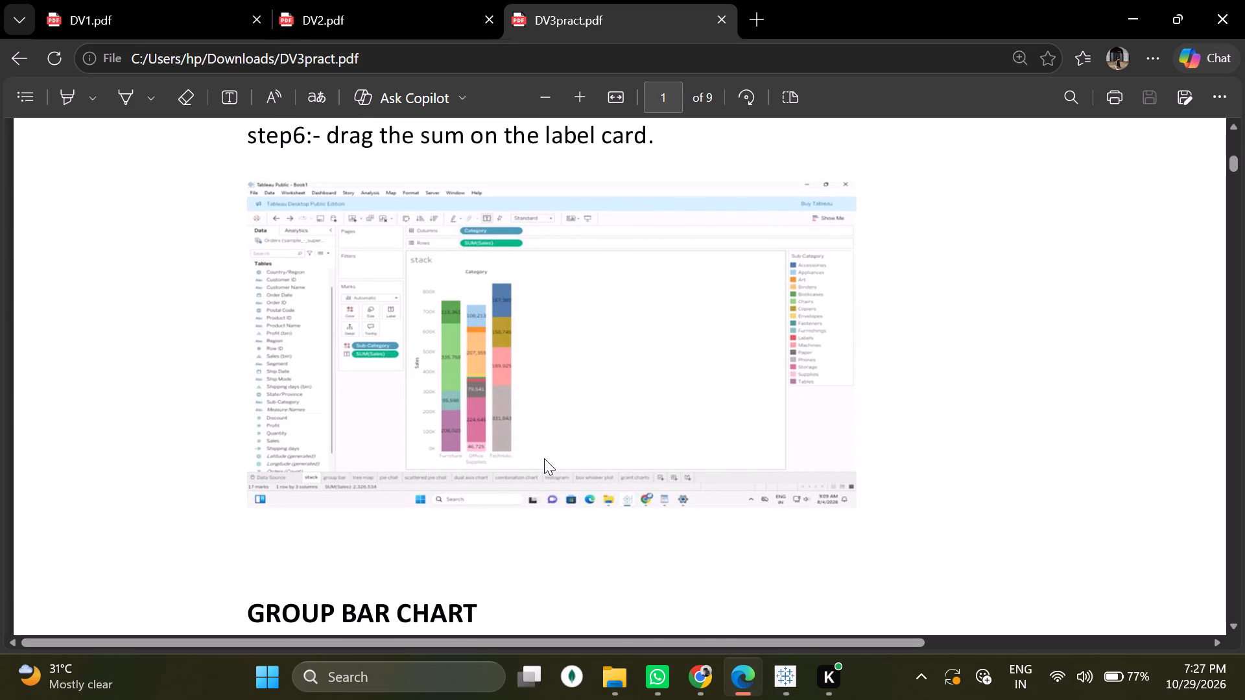
pyautogui.scroll(-4, 544, 458)
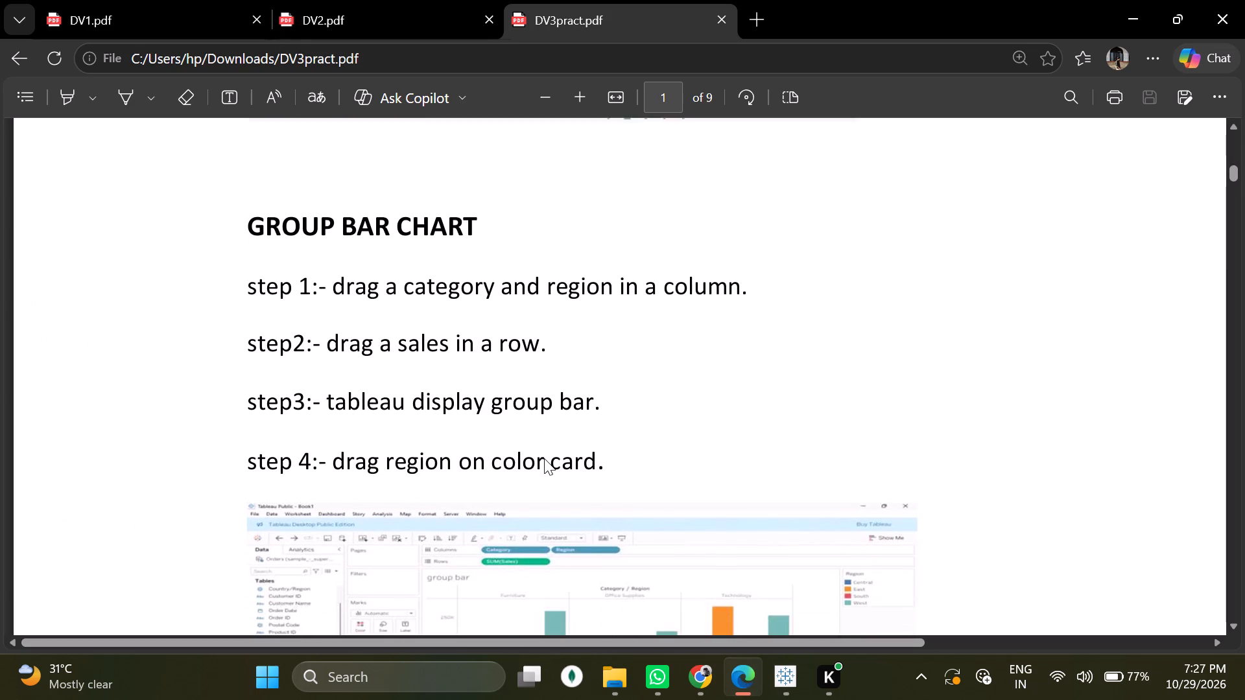
pyautogui.scroll(-1, 544, 458)
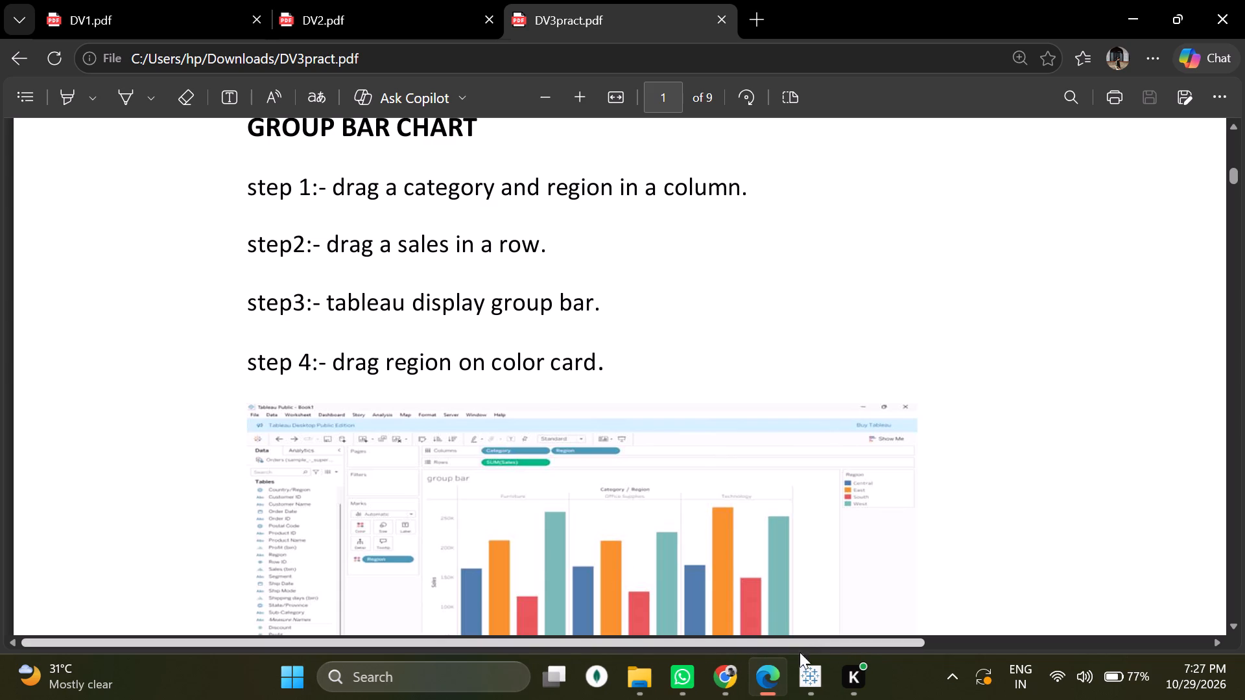
# Switch to Tableau and place Category followed by Region on Columns in Sheet 2.
pyautogui.click(823, 681)
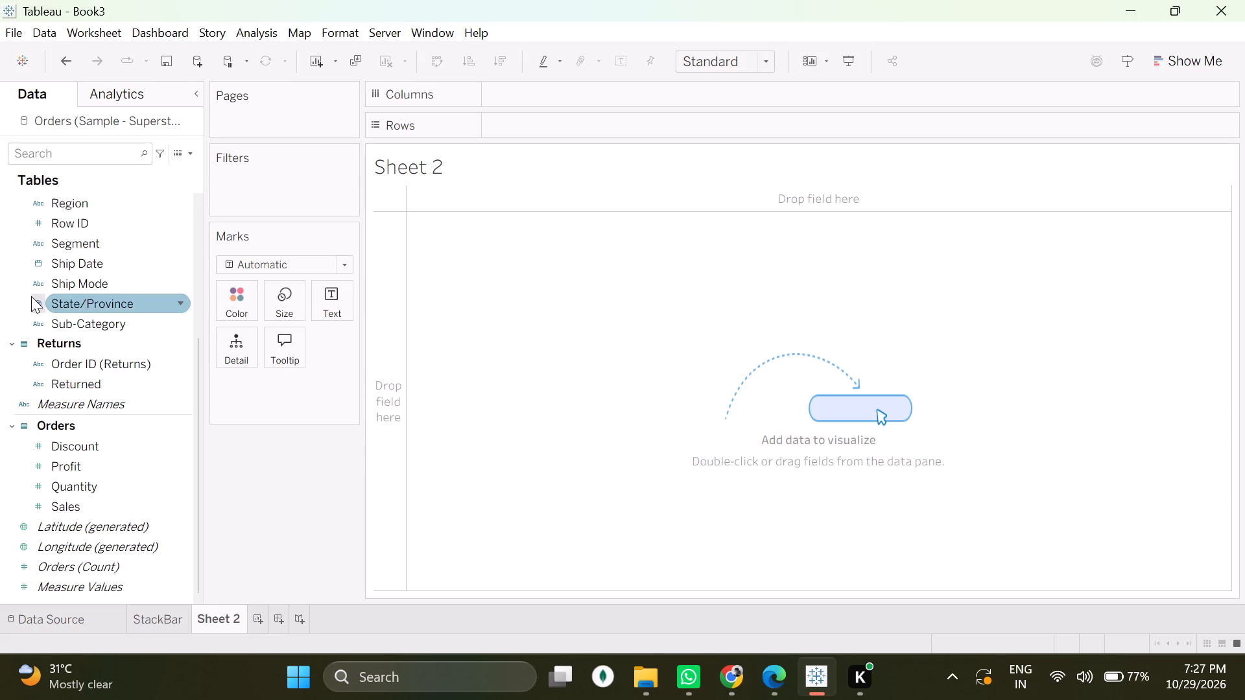
pyautogui.scroll(4, 51, 226)
pyautogui.moveTo(53, 227); pyautogui.dragTo(56, 226)
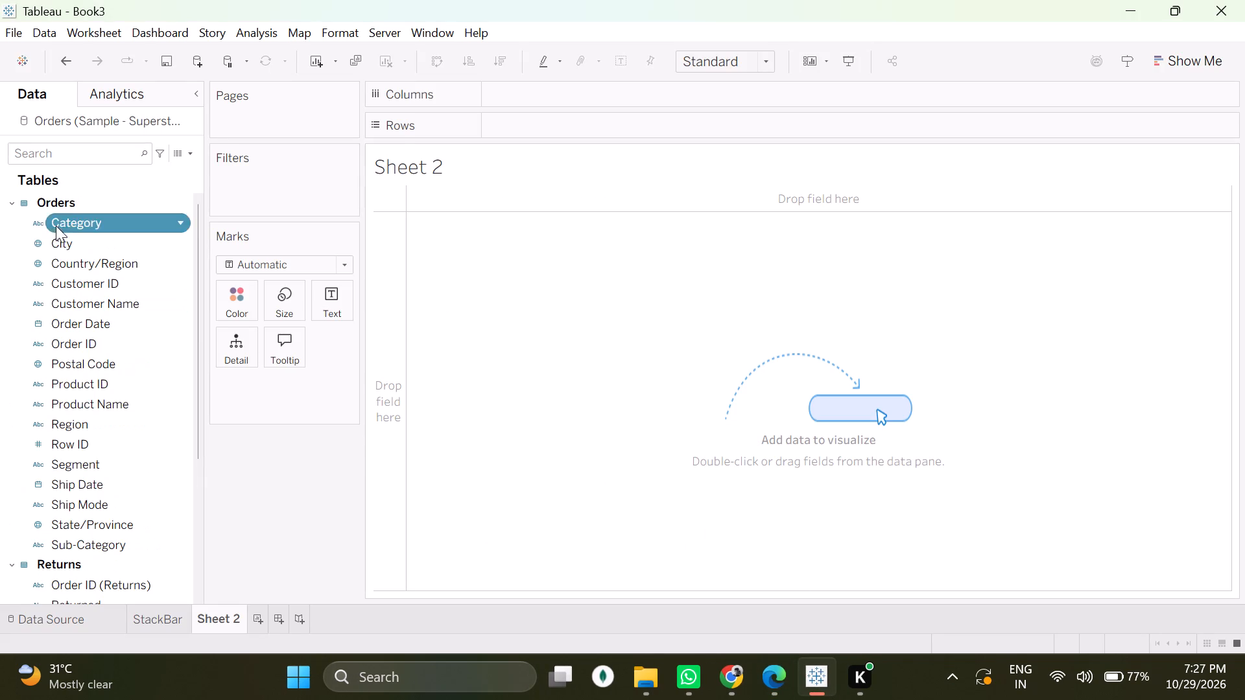
pyautogui.moveTo(56, 226); pyautogui.dragTo(530, 109)
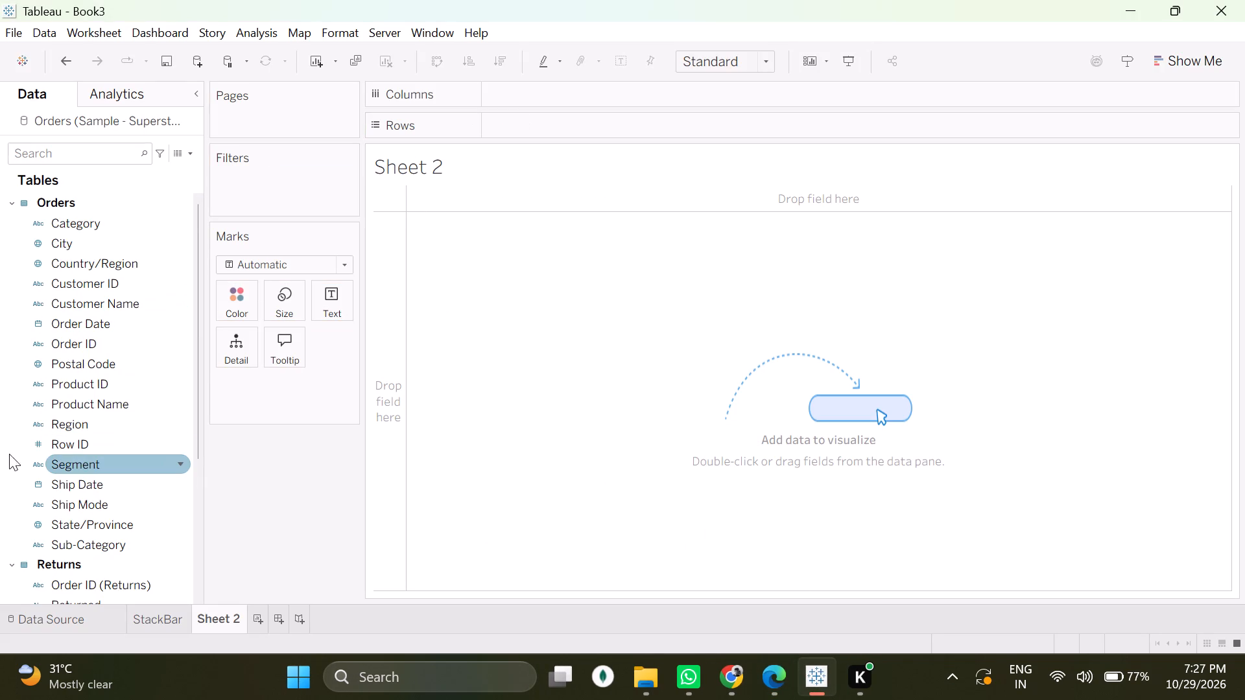
pyautogui.moveTo(73, 424); pyautogui.dragTo(541, 86)
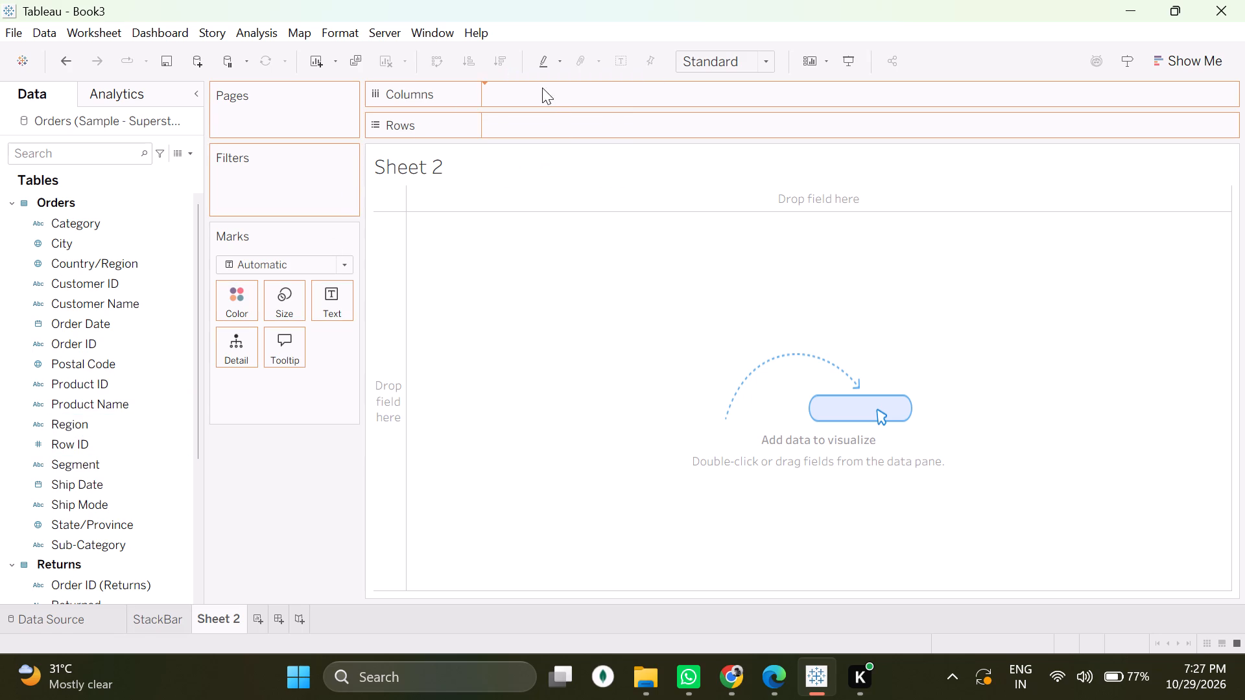
pyautogui.moveTo(89, 227); pyautogui.dragTo(514, 102)
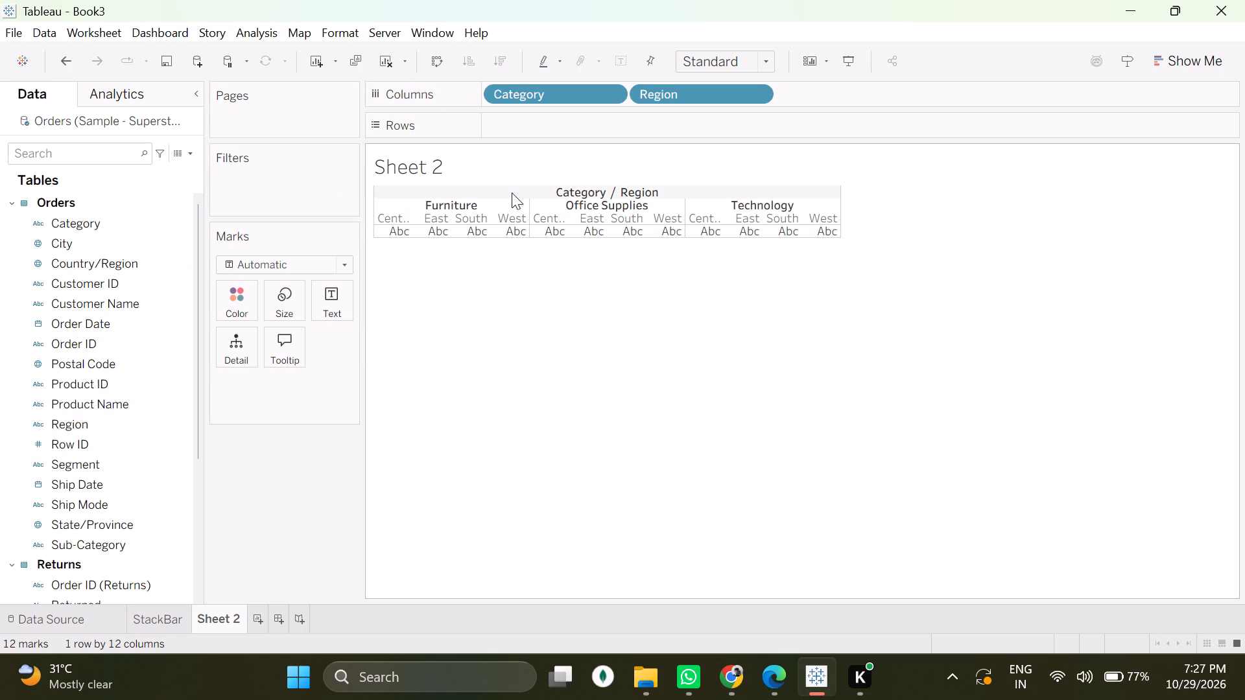
# Check step 2 of the group bar chart instructions in DV3pract.pdf, and place Sales on Rows in Tableau's Sheet 2.
pyautogui.click(772, 684)
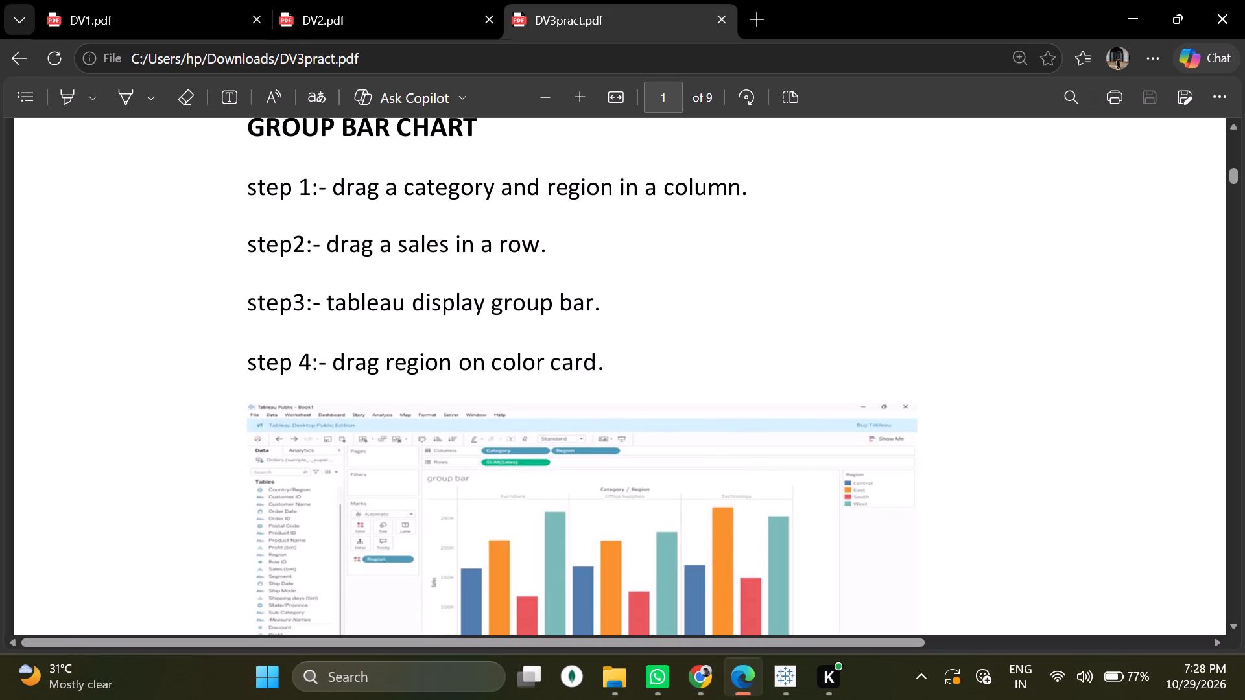
pyautogui.click(794, 679)
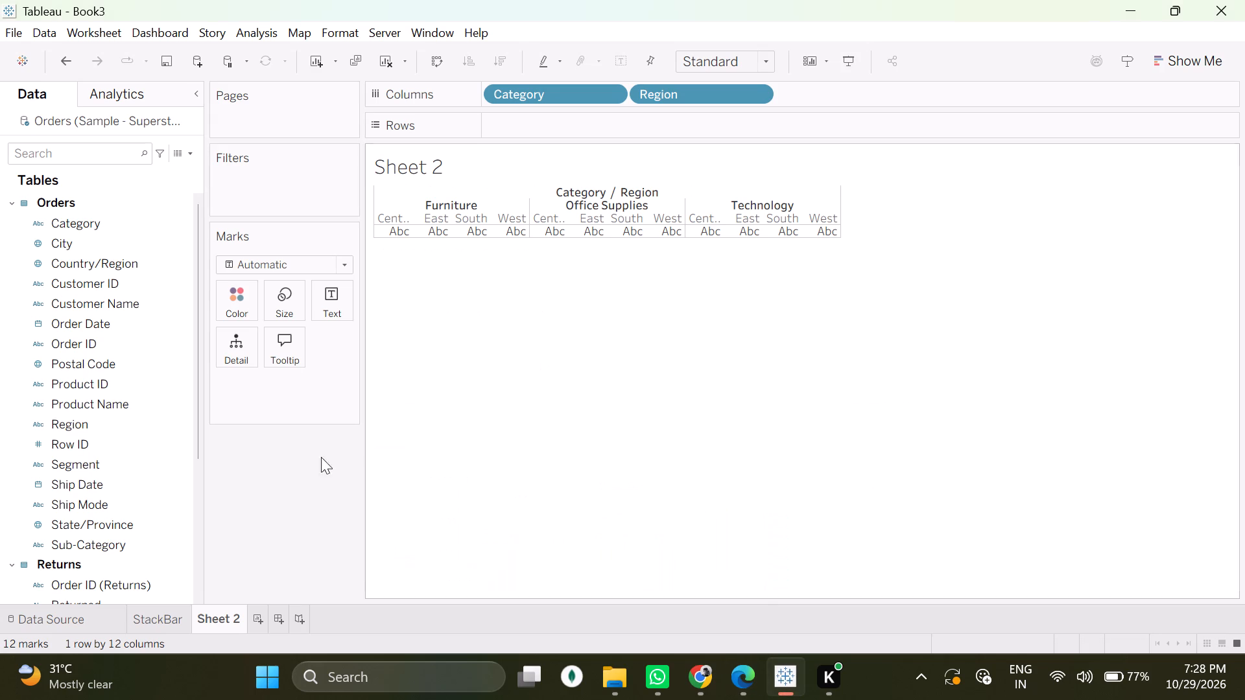
pyautogui.scroll(-1, 47, 522)
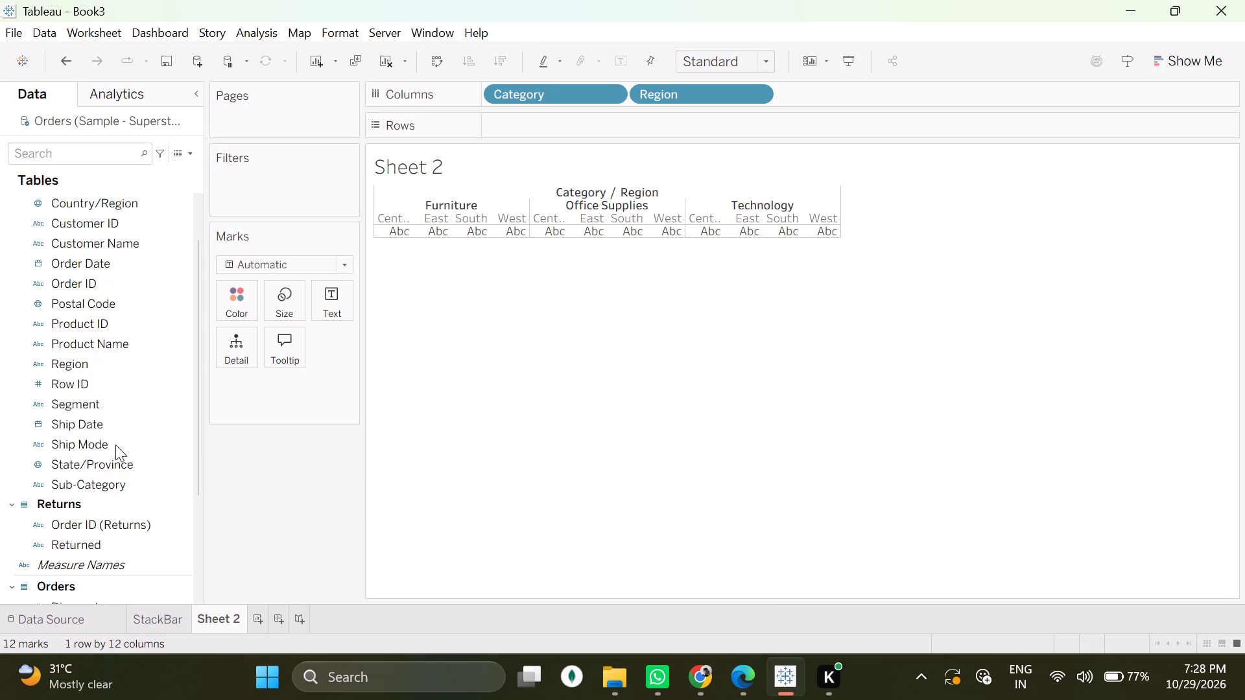
pyautogui.scroll(-4, 73, 462)
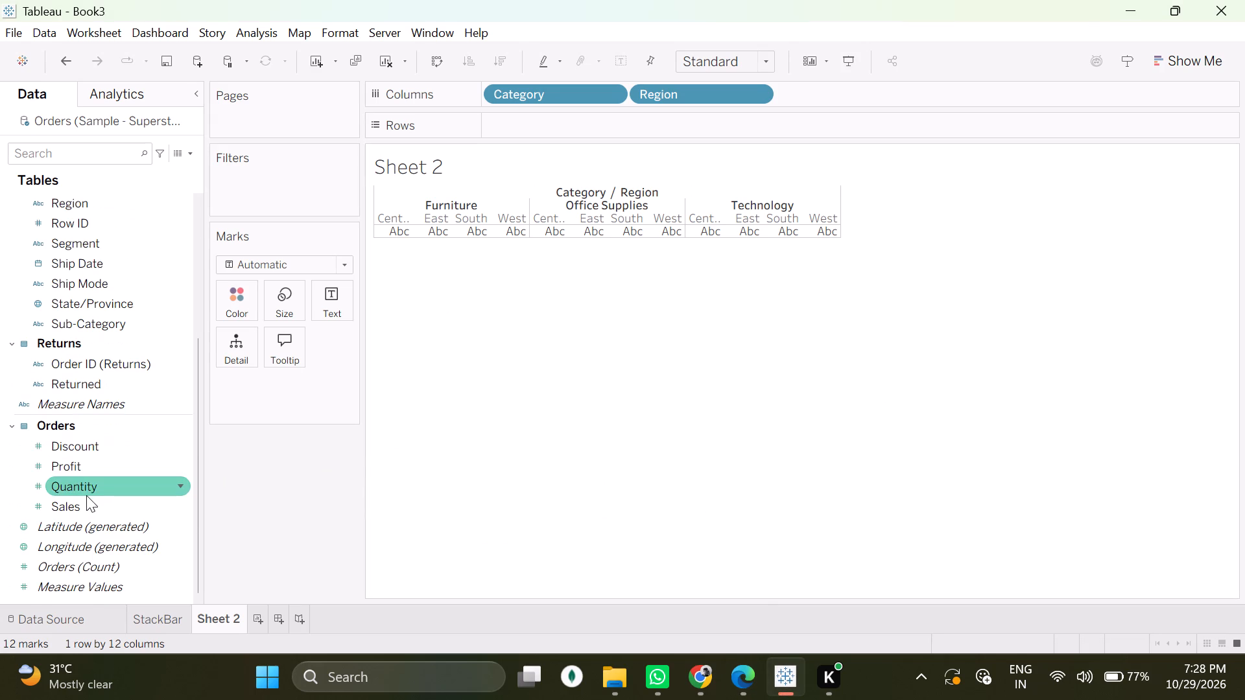
pyautogui.moveTo(86, 499); pyautogui.dragTo(566, 124)
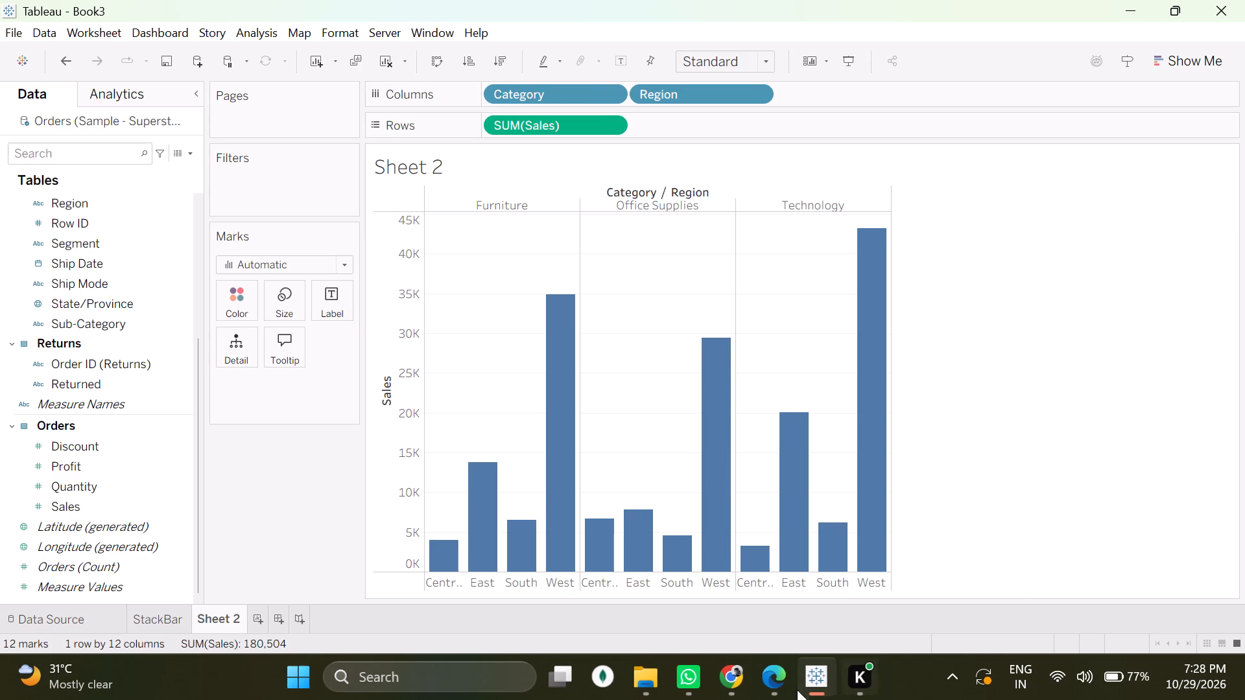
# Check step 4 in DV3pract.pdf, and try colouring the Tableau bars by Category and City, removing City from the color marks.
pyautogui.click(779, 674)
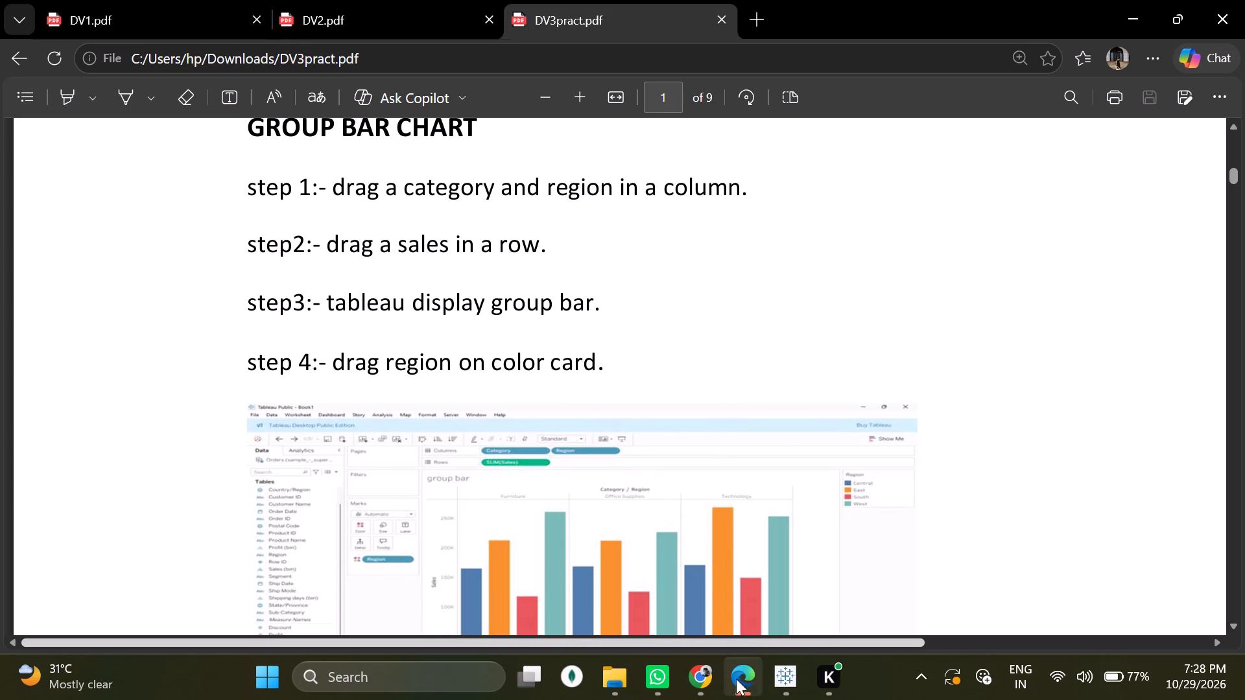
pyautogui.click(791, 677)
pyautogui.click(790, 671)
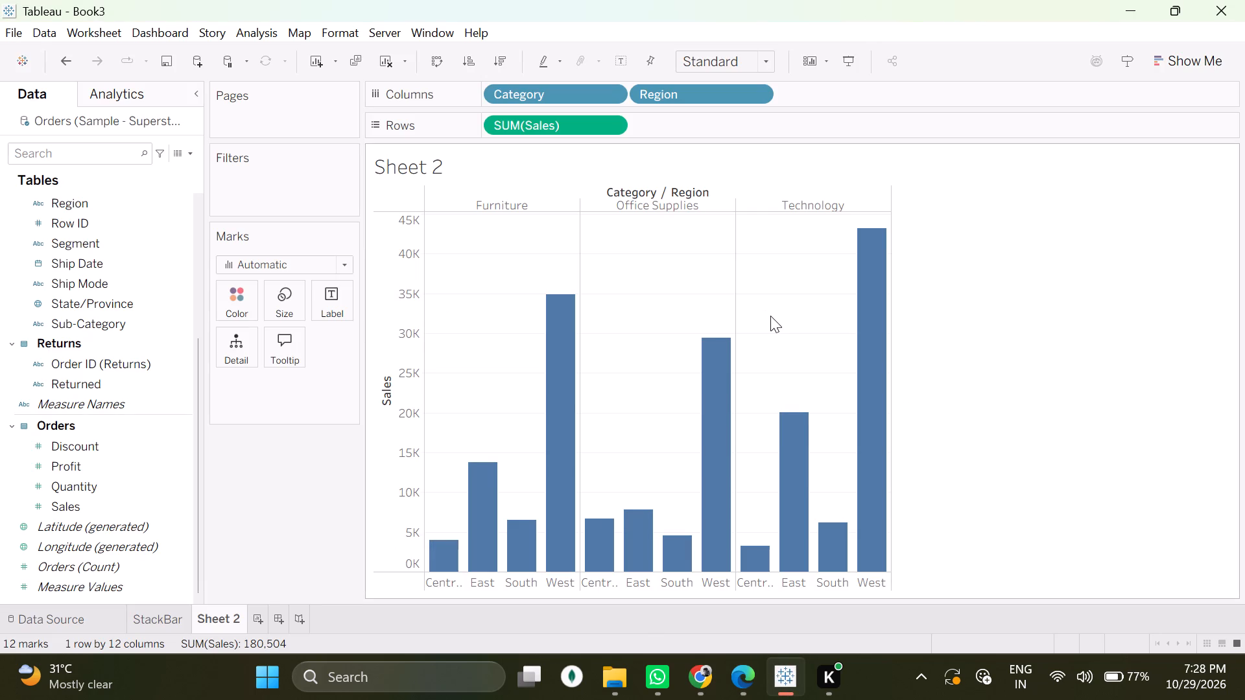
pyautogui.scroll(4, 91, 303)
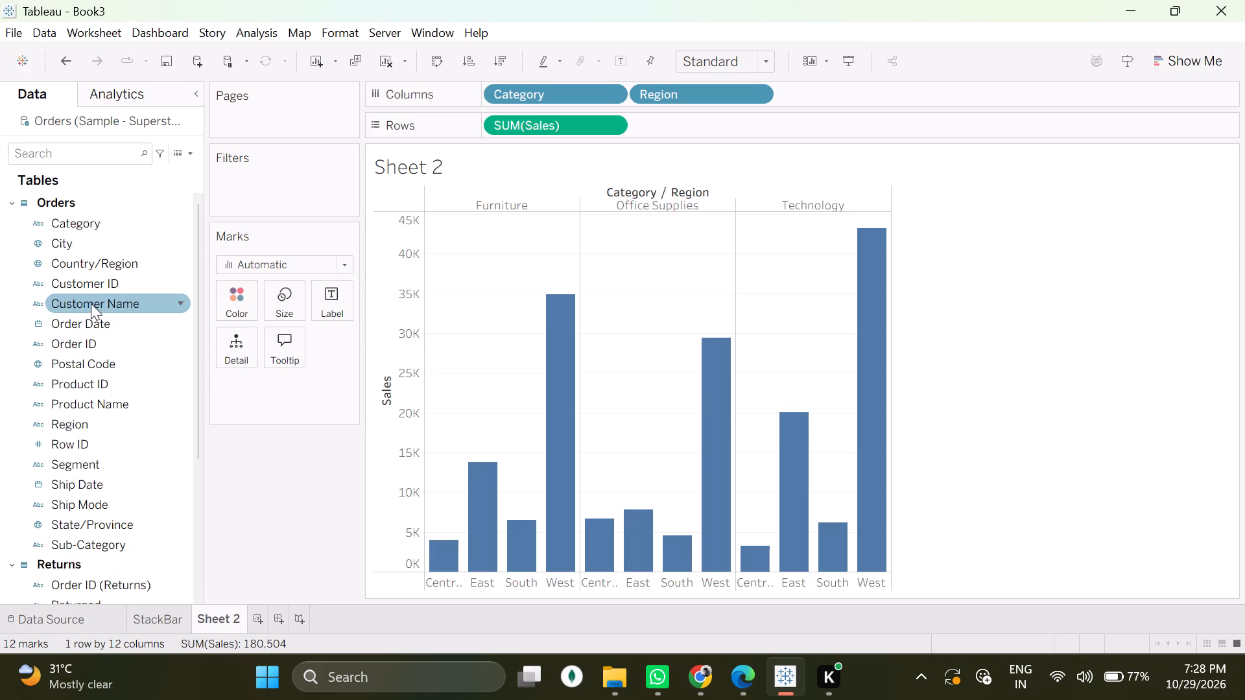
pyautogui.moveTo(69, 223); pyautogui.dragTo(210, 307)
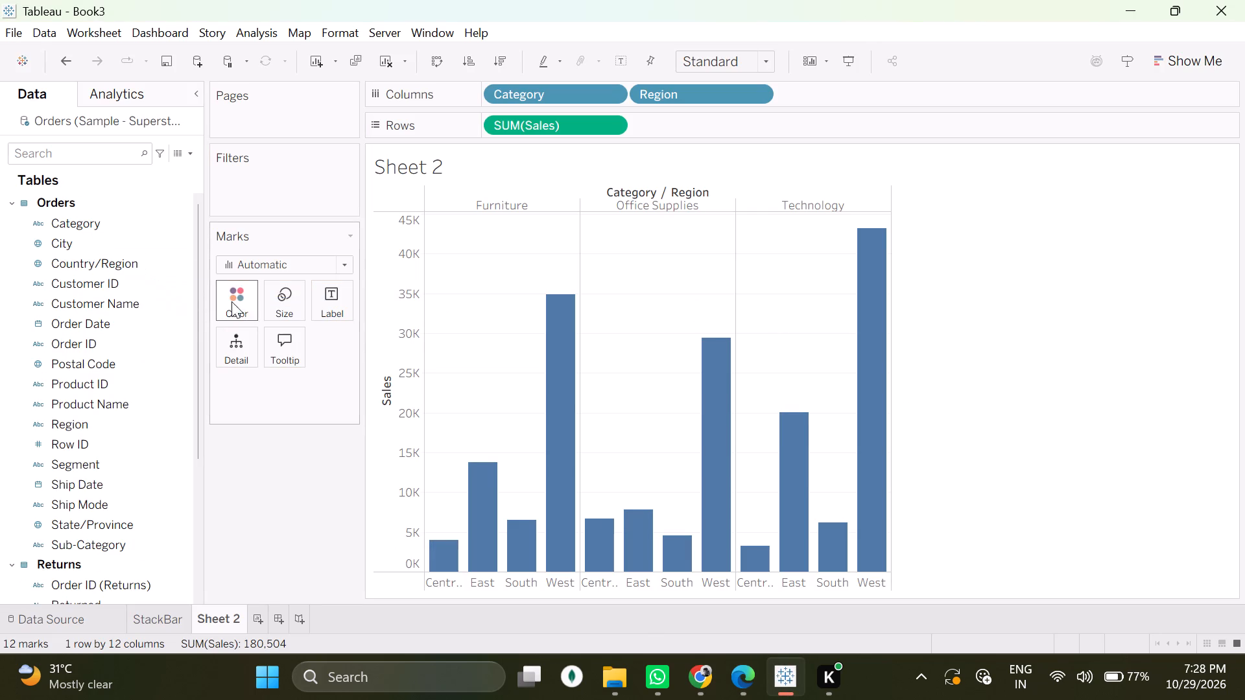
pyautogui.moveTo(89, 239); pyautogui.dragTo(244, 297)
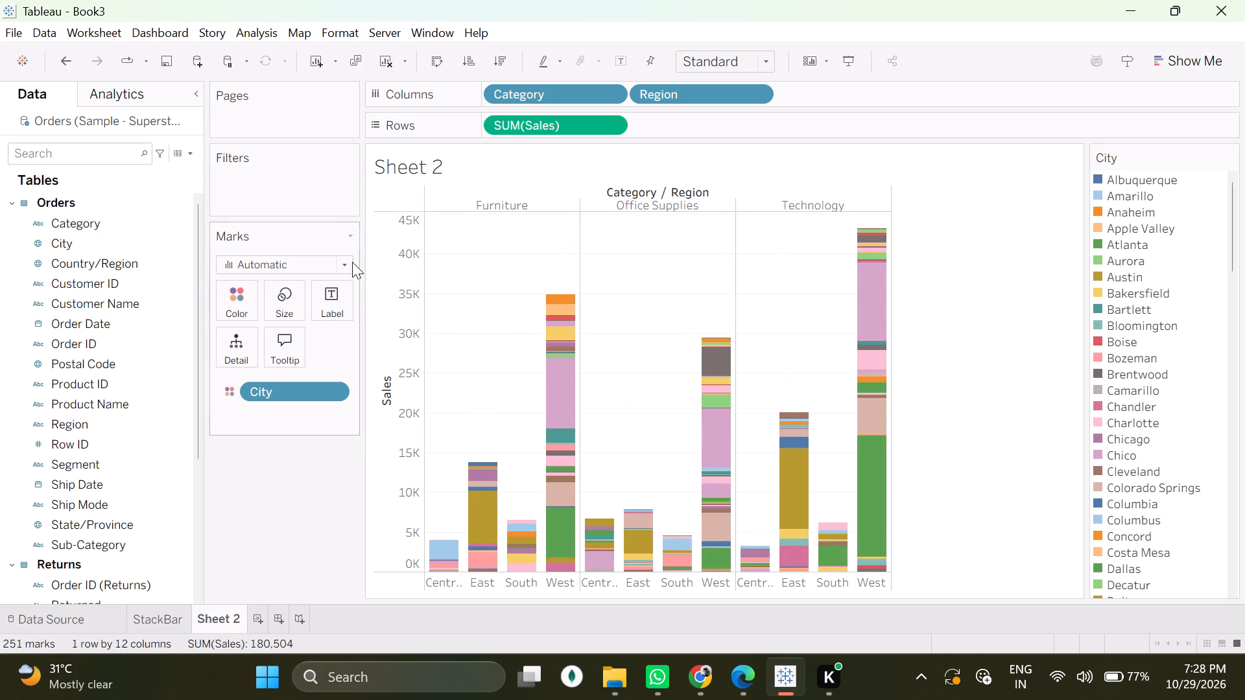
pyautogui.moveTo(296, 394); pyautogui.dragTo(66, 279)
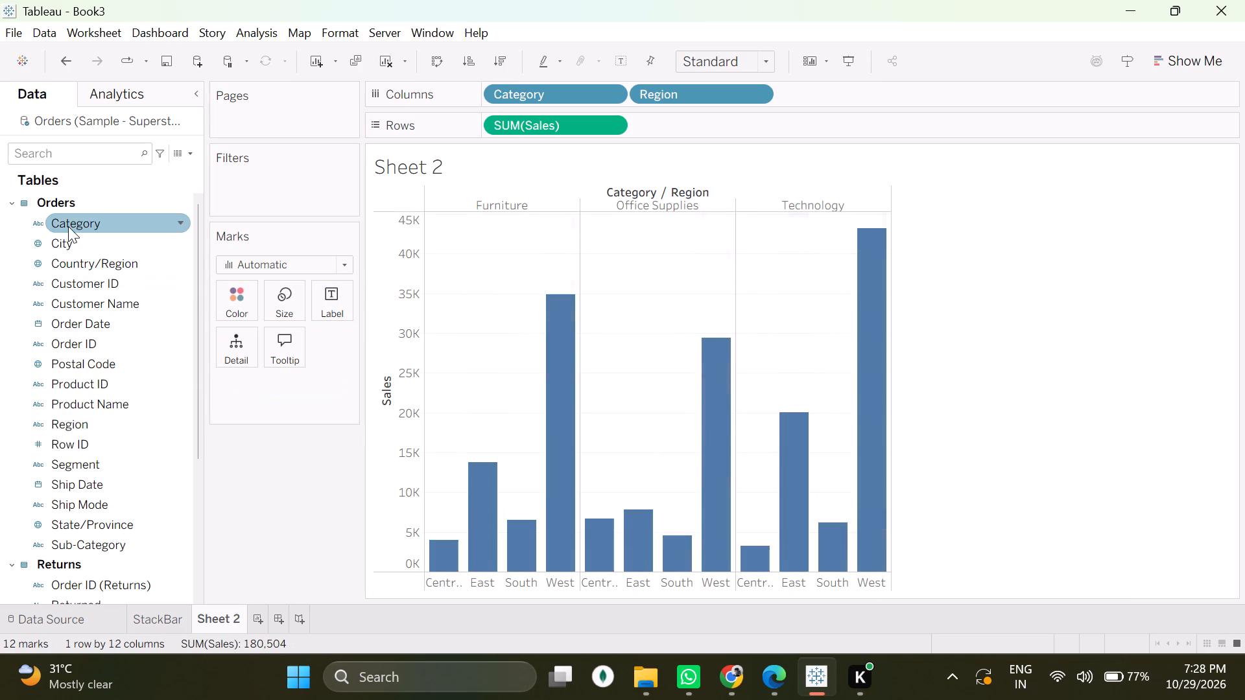
# Colour the grouped bars in Sheet 2 by Category.
pyautogui.moveTo(68, 225); pyautogui.dragTo(213, 307)
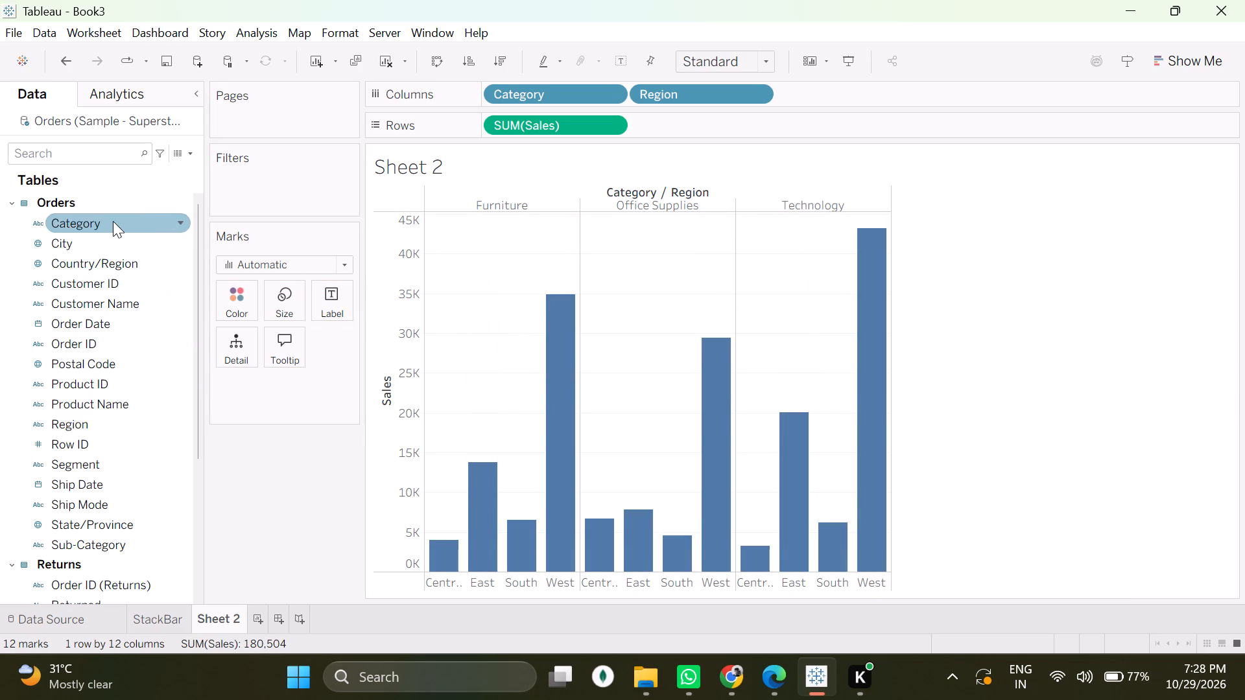
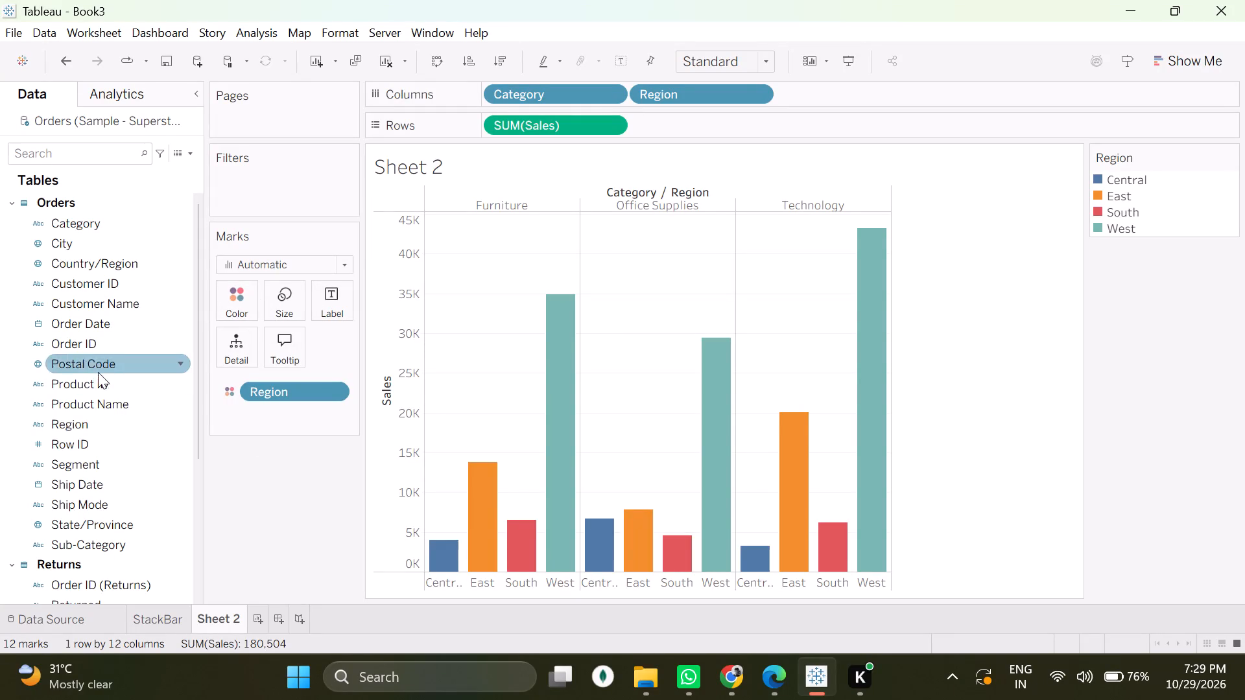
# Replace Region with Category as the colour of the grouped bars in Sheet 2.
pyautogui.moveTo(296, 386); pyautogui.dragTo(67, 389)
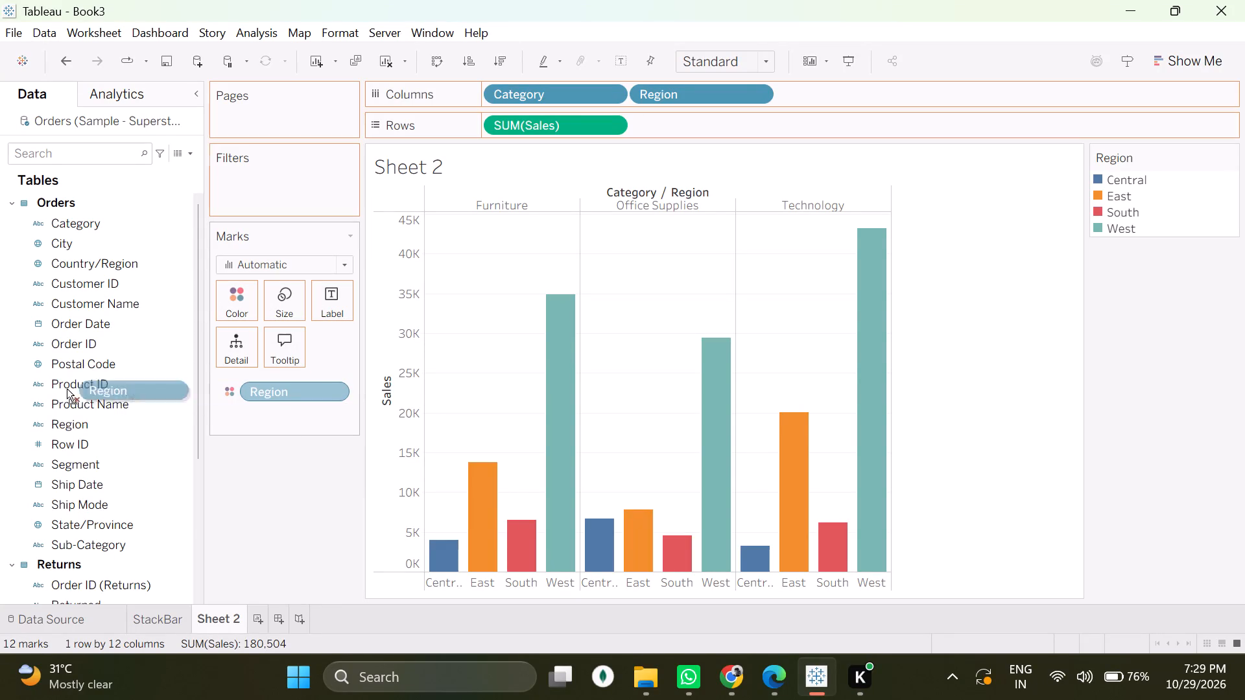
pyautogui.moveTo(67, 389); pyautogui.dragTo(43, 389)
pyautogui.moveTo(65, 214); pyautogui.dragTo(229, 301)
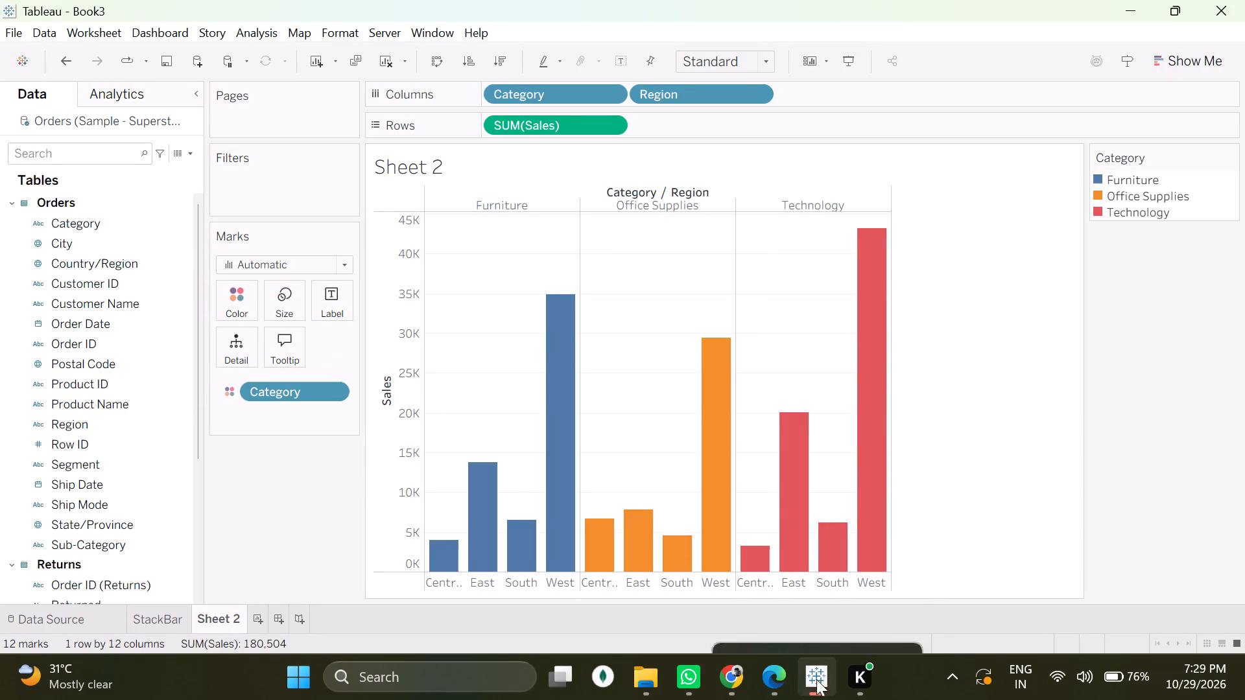
# Check step 4 of the group bar chart in DV3pract.pdf, and recolour Tableau's Sheet 2 bars by Region instead of Category.
pyautogui.click(779, 677)
pyautogui.scroll(-1, 574, 446)
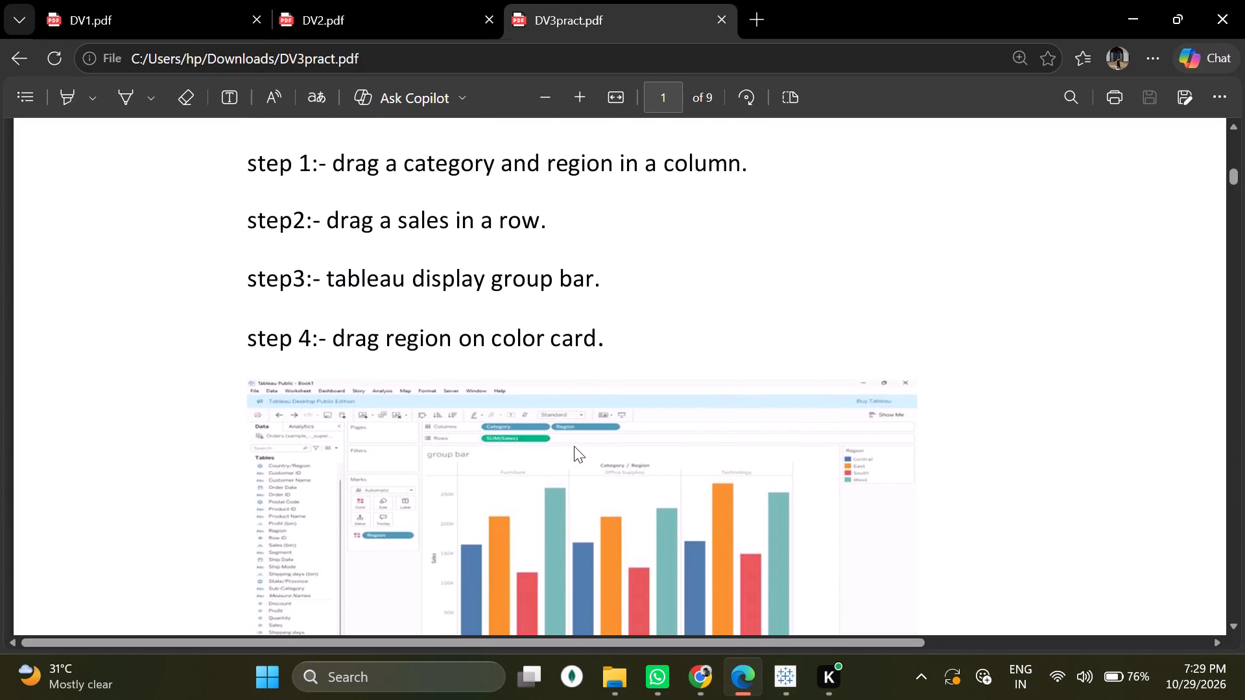
pyautogui.scroll(-2, 574, 446)
pyautogui.scroll(2, 574, 446)
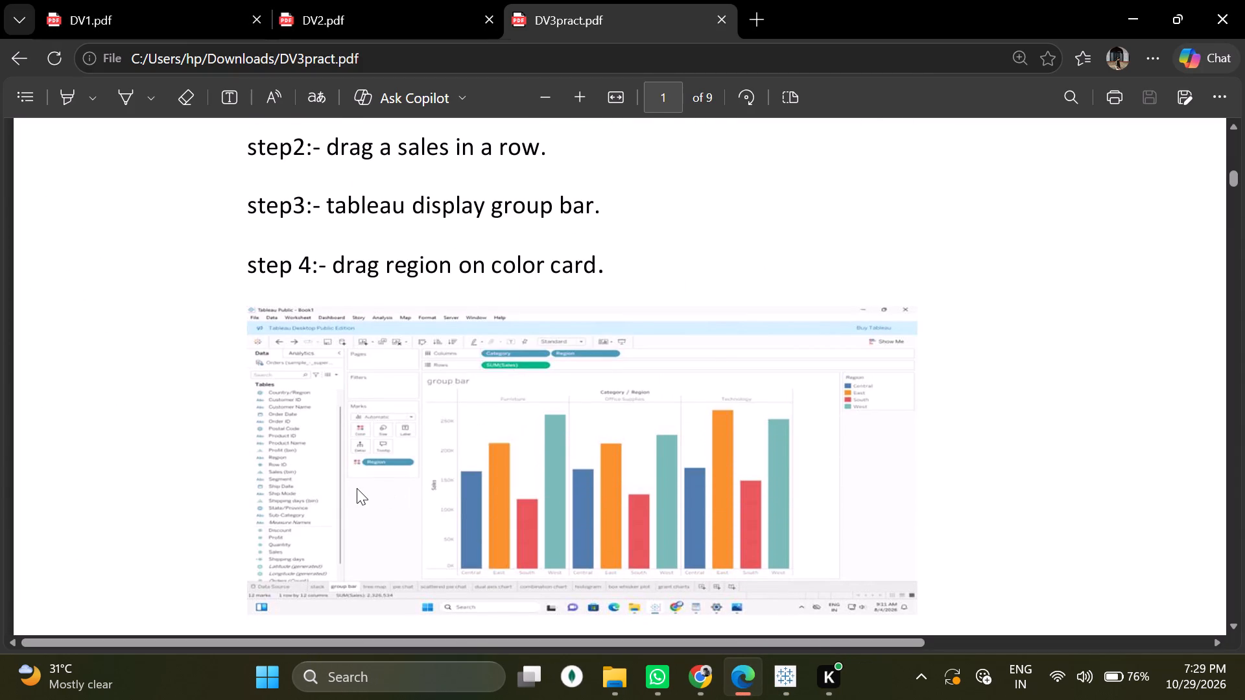
pyautogui.click(787, 679)
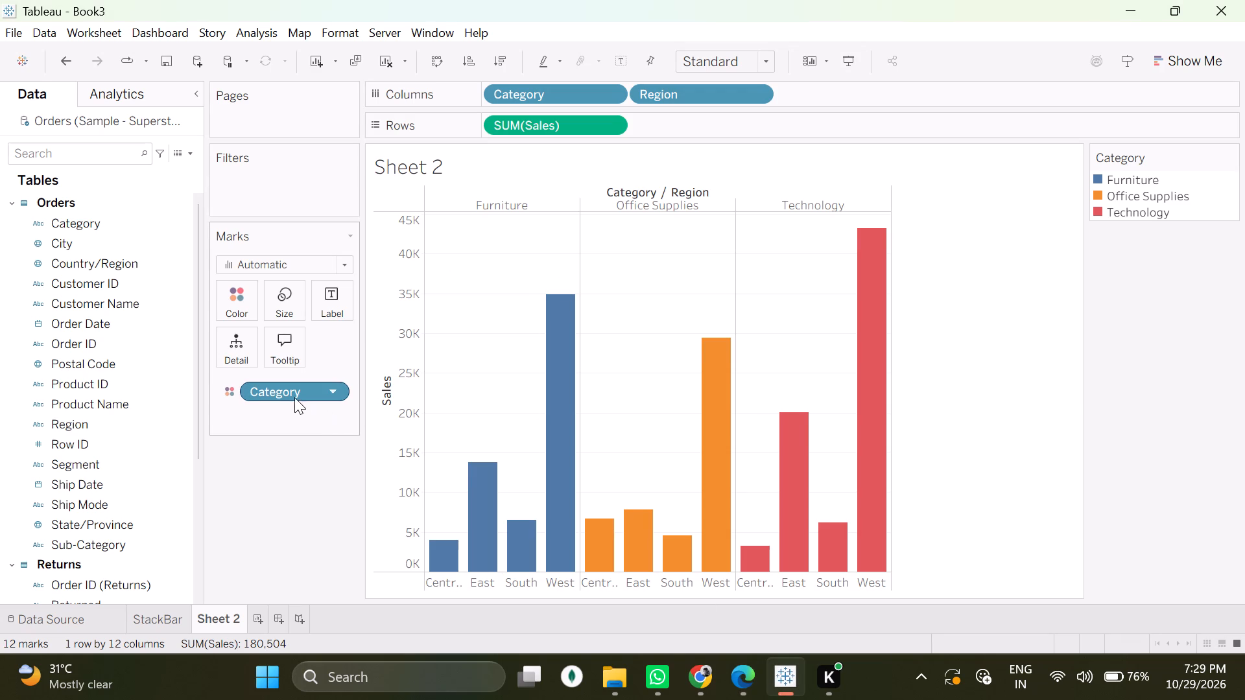
pyautogui.moveTo(285, 392); pyautogui.dragTo(128, 331)
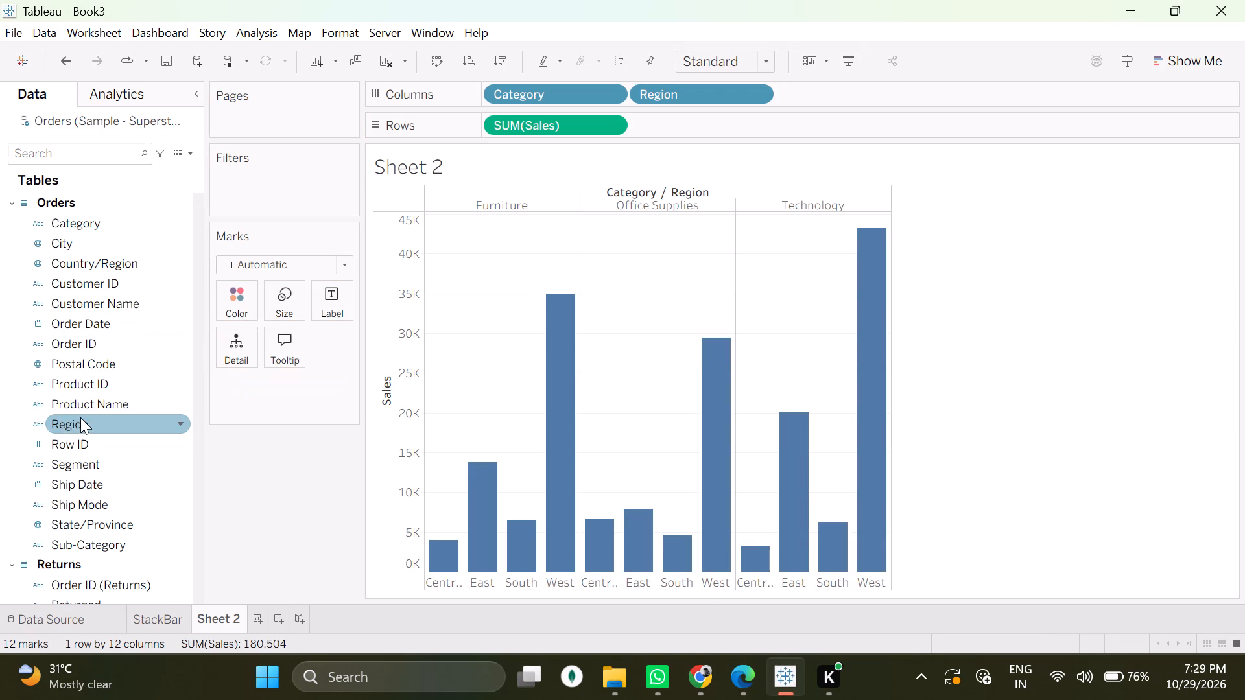
pyautogui.moveTo(82, 423); pyautogui.dragTo(235, 390)
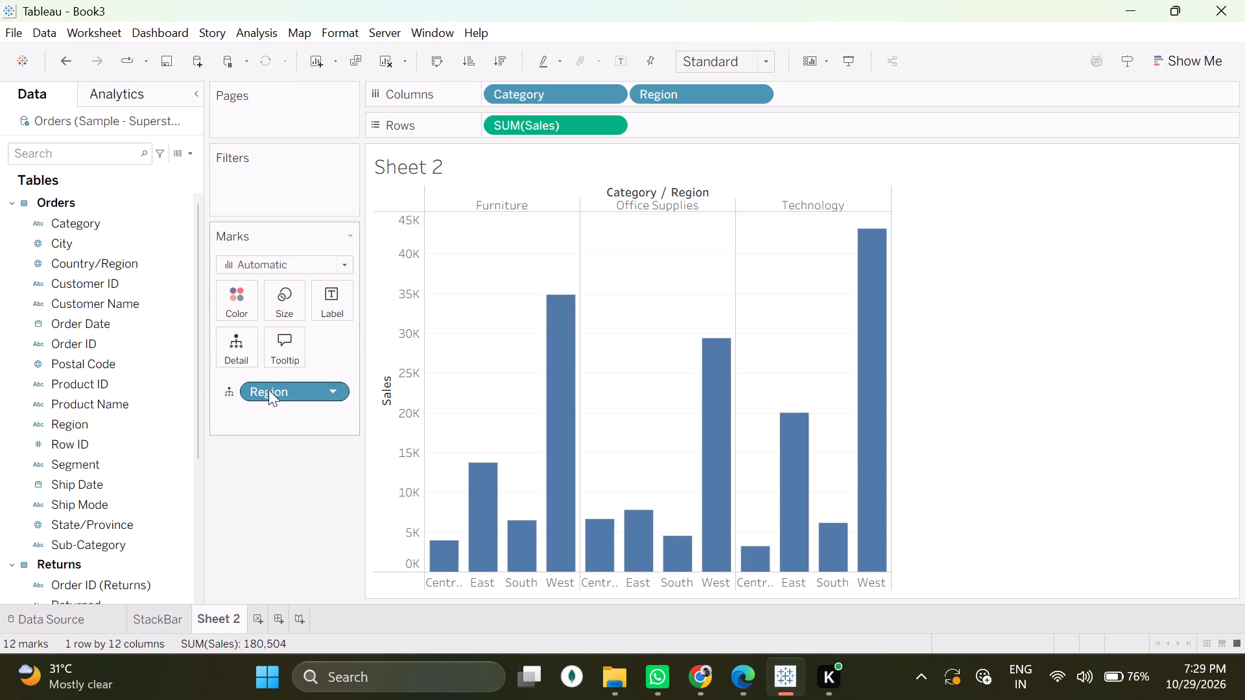
pyautogui.moveTo(289, 385); pyautogui.dragTo(239, 290)
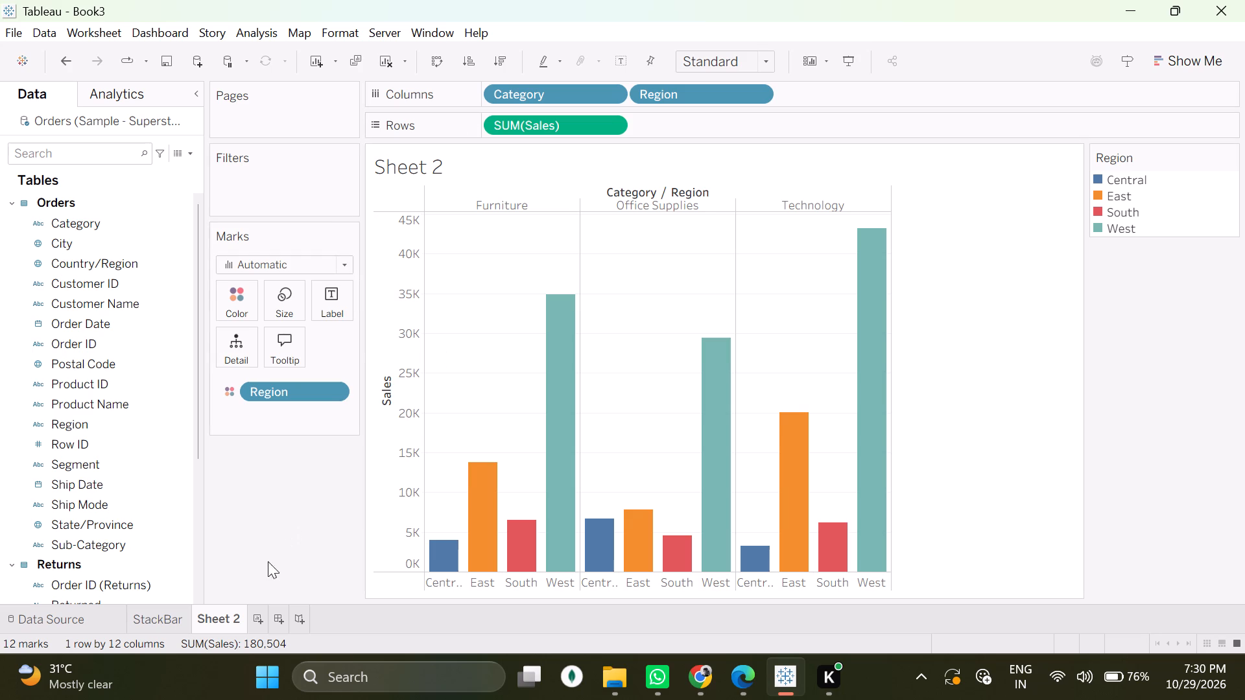
# Check the chart's heading in DV3pract.pdf, and rename Sheet 2 in Tableau as Group Bar Chart.
pyautogui.doubleClick(215, 612)
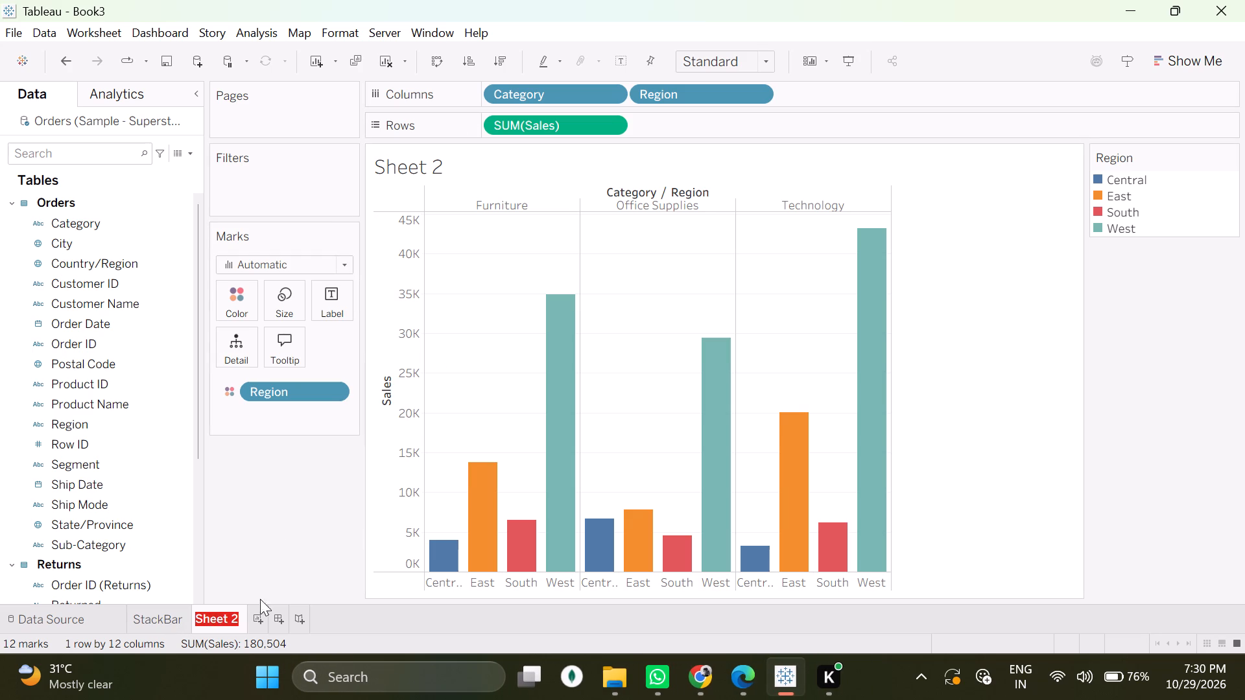
pyautogui.click(733, 679)
pyautogui.scroll(2, 578, 466)
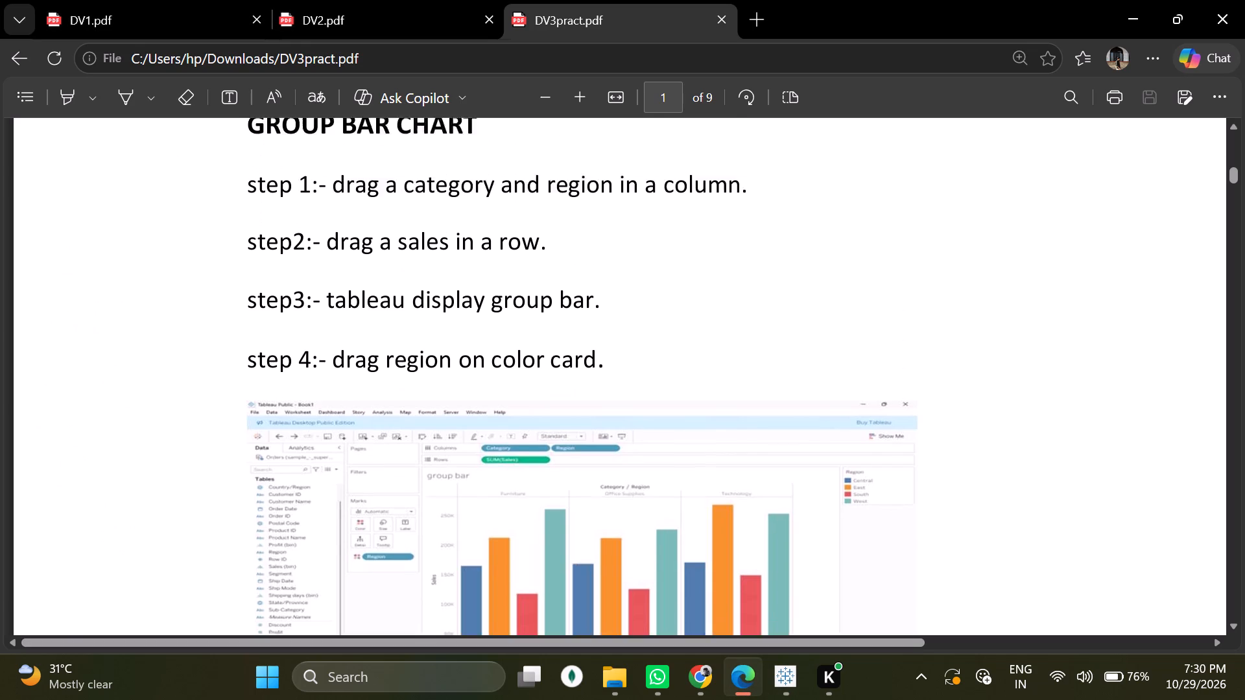
pyautogui.scroll(2, 576, 466)
pyautogui.scroll(-2, 573, 467)
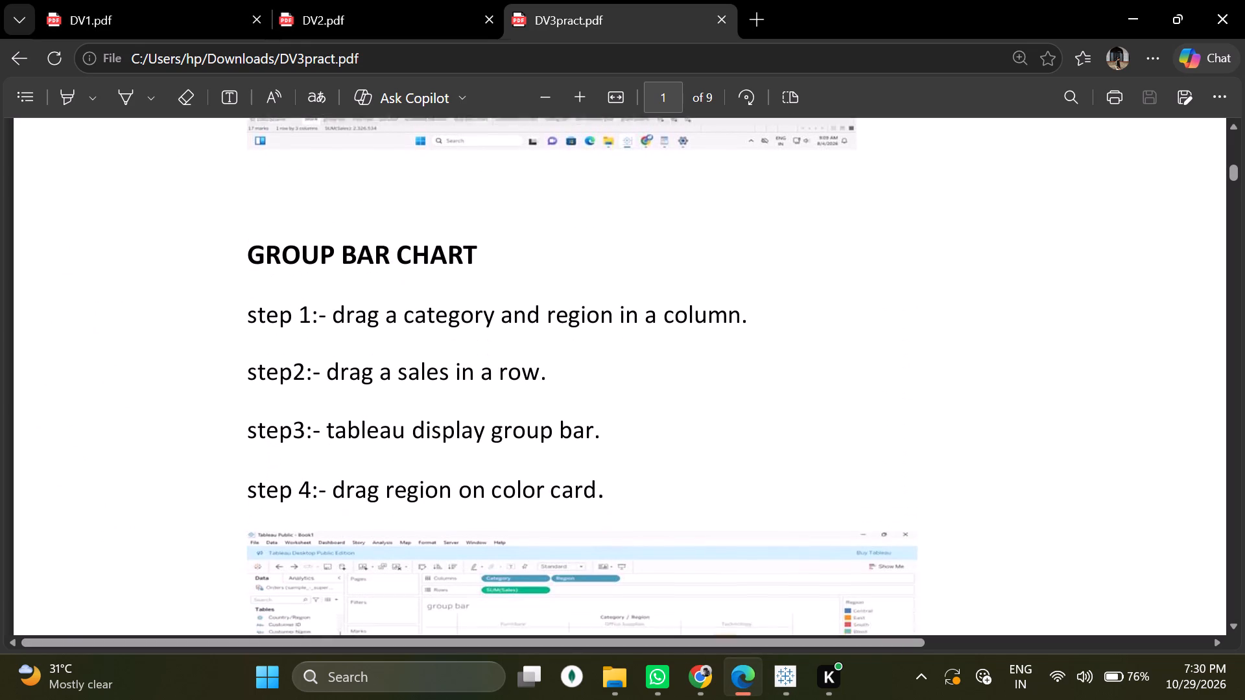
pyautogui.scroll(-2, 573, 469)
pyautogui.click(776, 664)
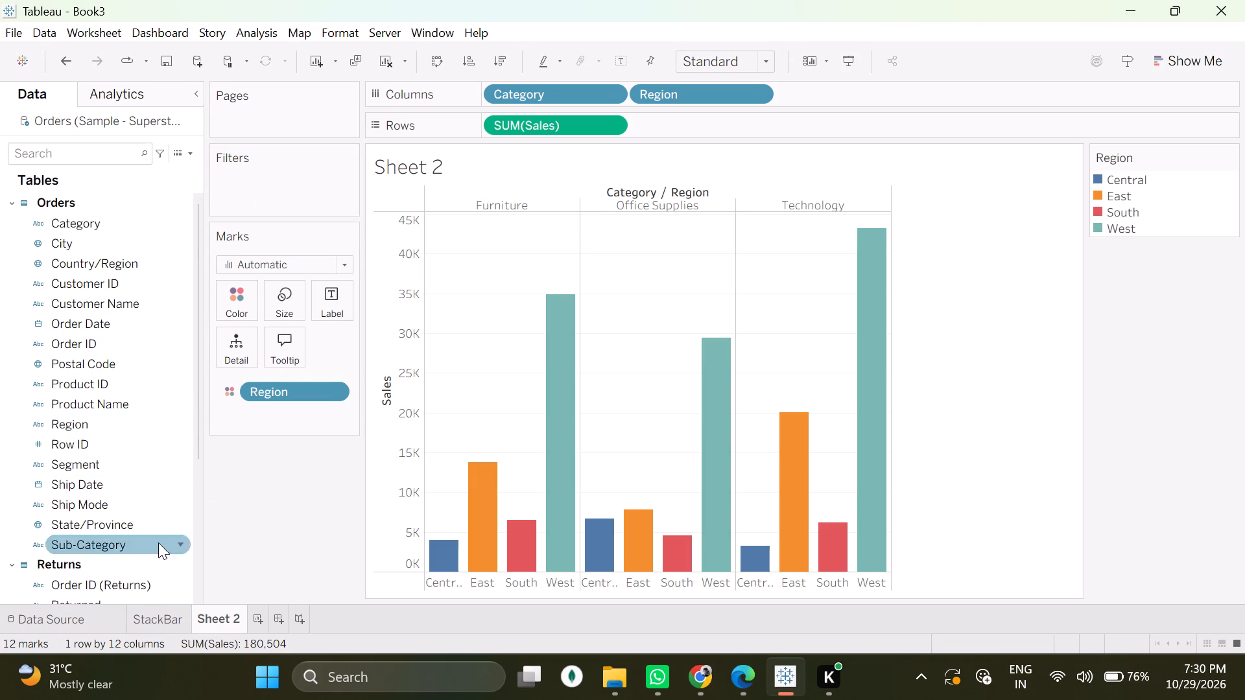
pyautogui.doubleClick(215, 623)
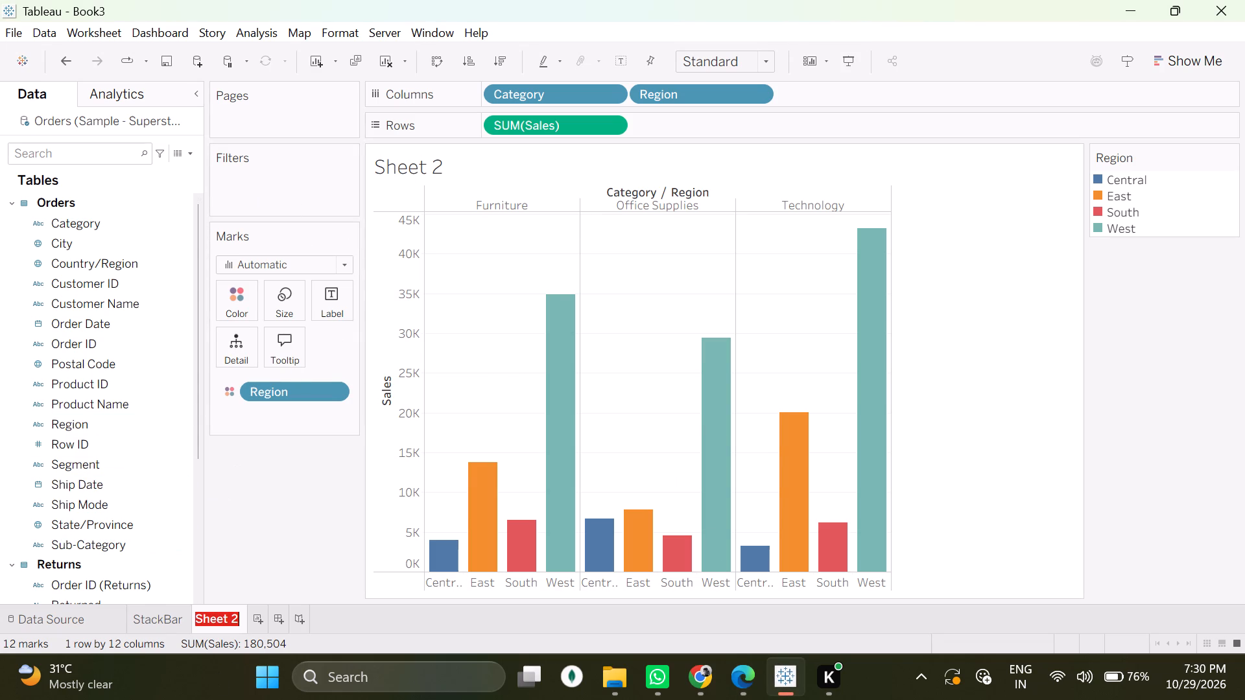
pyautogui.press('BackSpace')
pyautogui.hotkey('shift', 'g')
pyautogui.write('roup')
pyautogui.press('space')
pyautogui.write('Bar')
pyautogui.press('space')
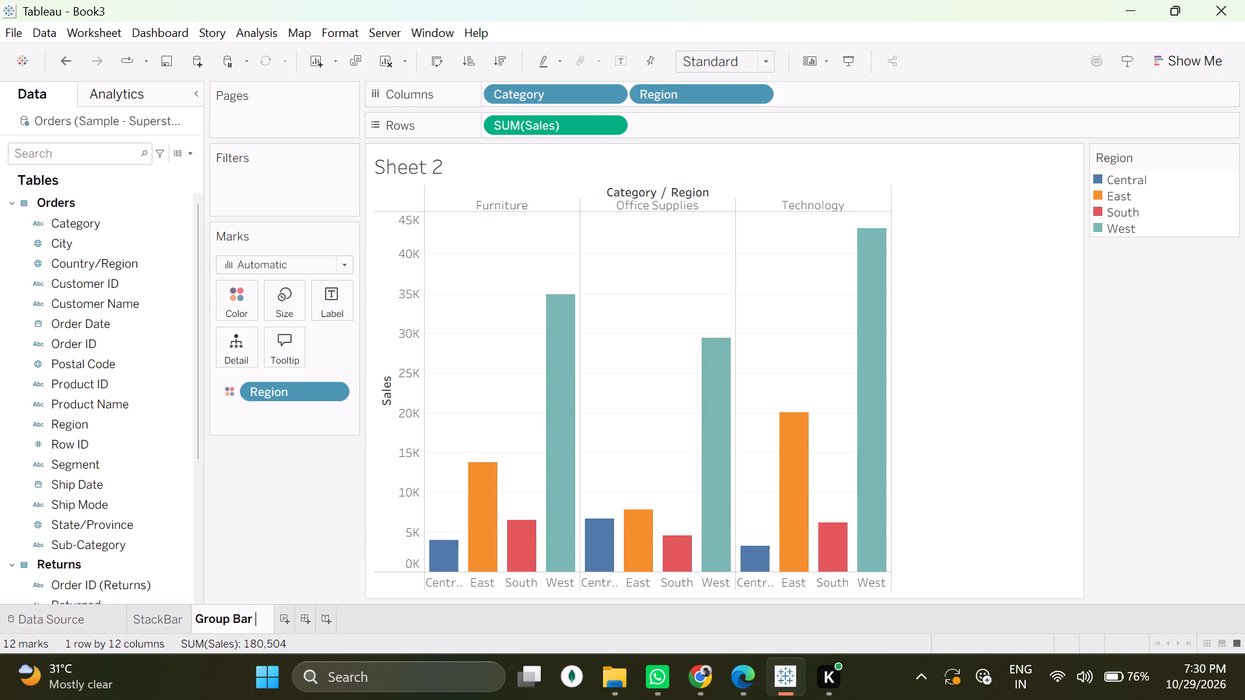
pyautogui.write('Chart')
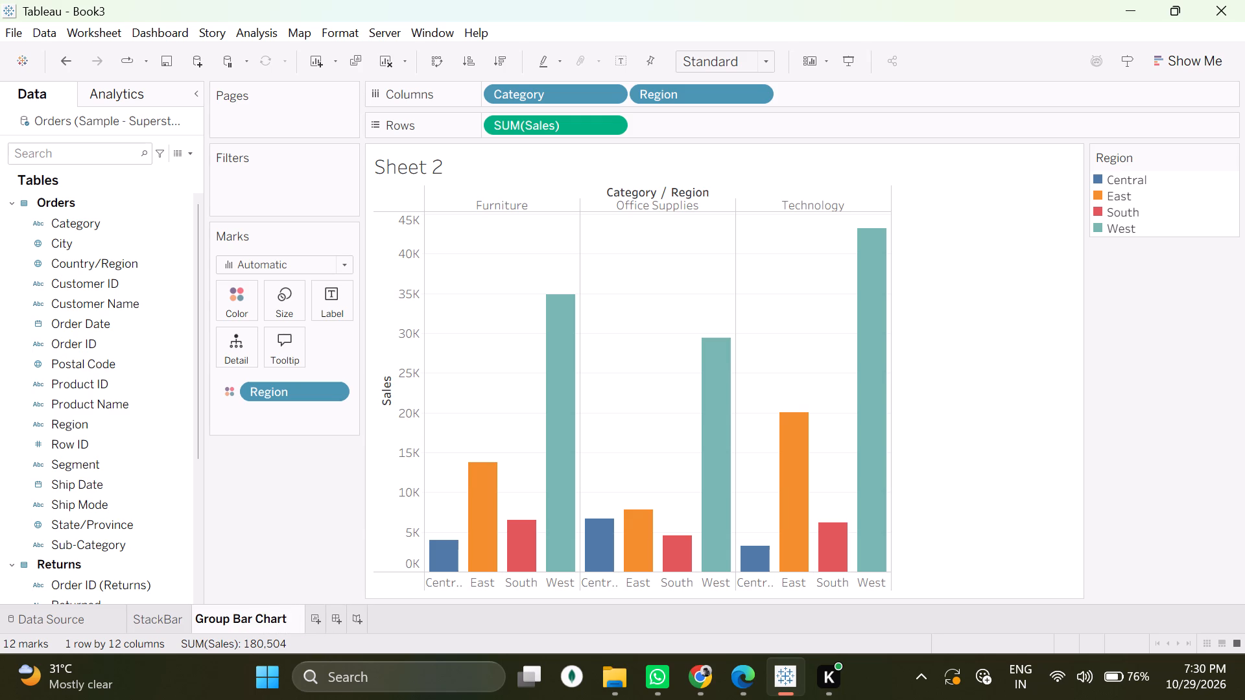
pyautogui.press('Return')
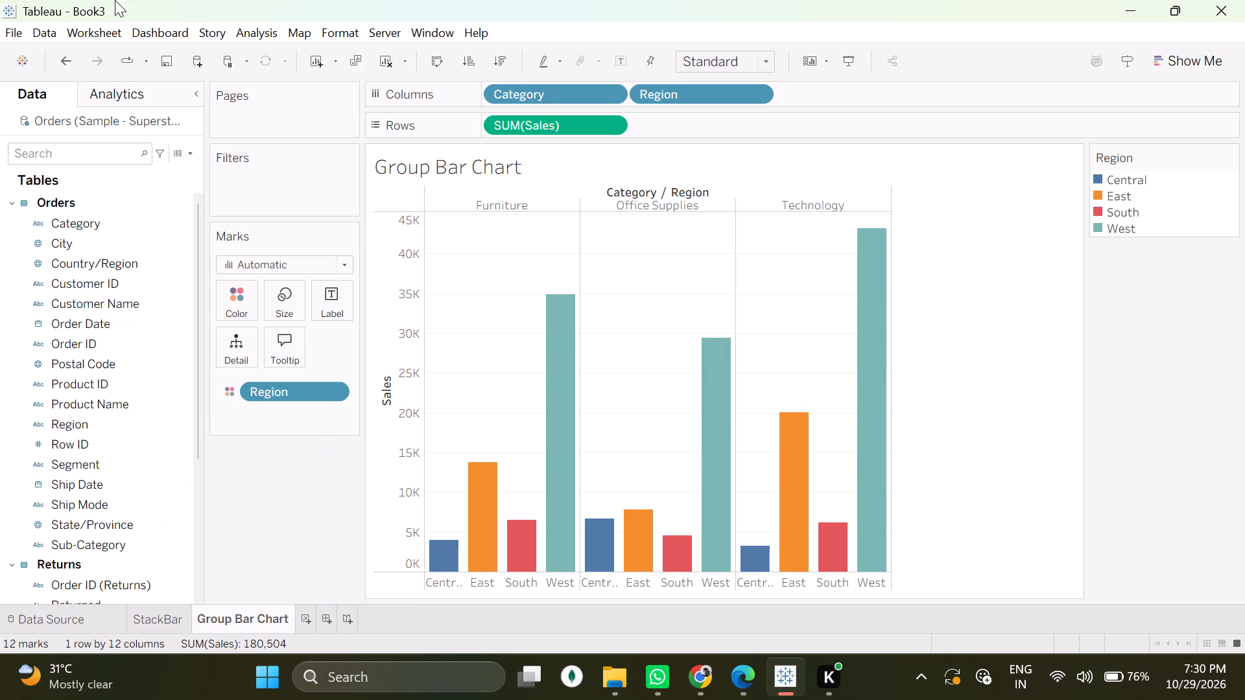
# Read the tree map instructions in section b of DV3pract.pdf, and return to Tableau.
pyautogui.click(750, 686)
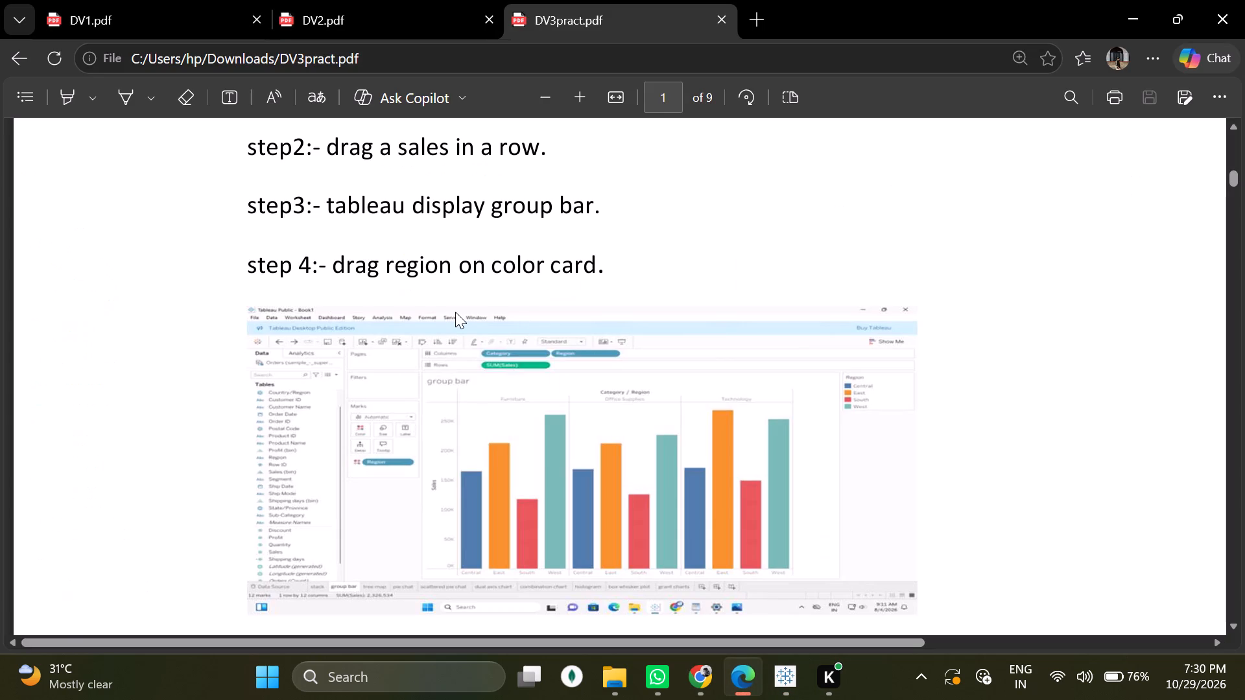
pyautogui.scroll(-3, 455, 312)
pyautogui.click(543, 102)
pyautogui.scroll(-1, 525, 297)
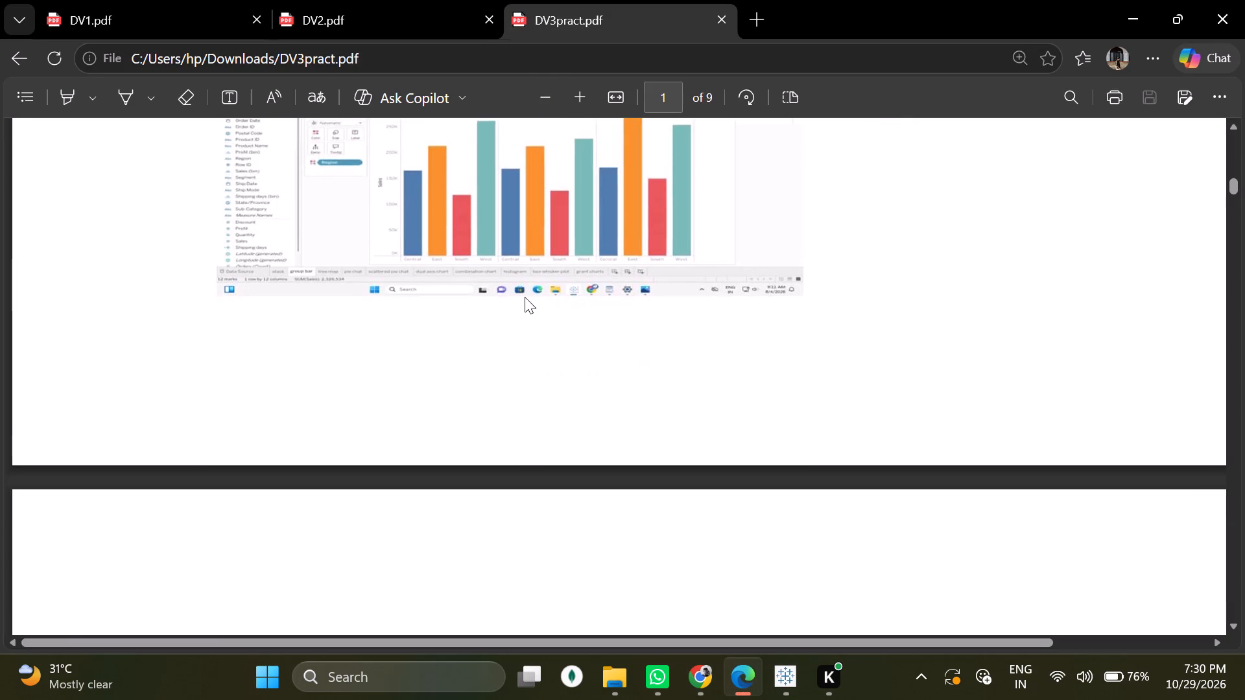
pyautogui.scroll(-5, 525, 297)
pyautogui.scroll(1, 525, 297)
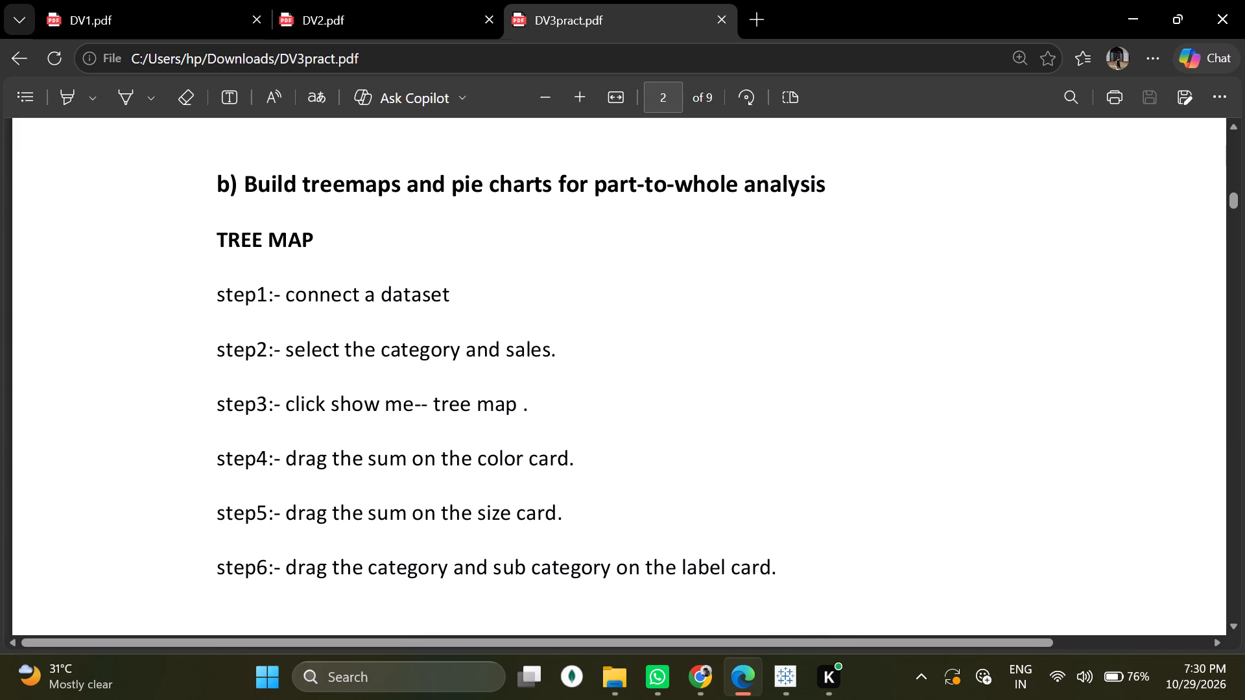
pyautogui.moveTo(226, 184); pyautogui.dragTo(752, 198)
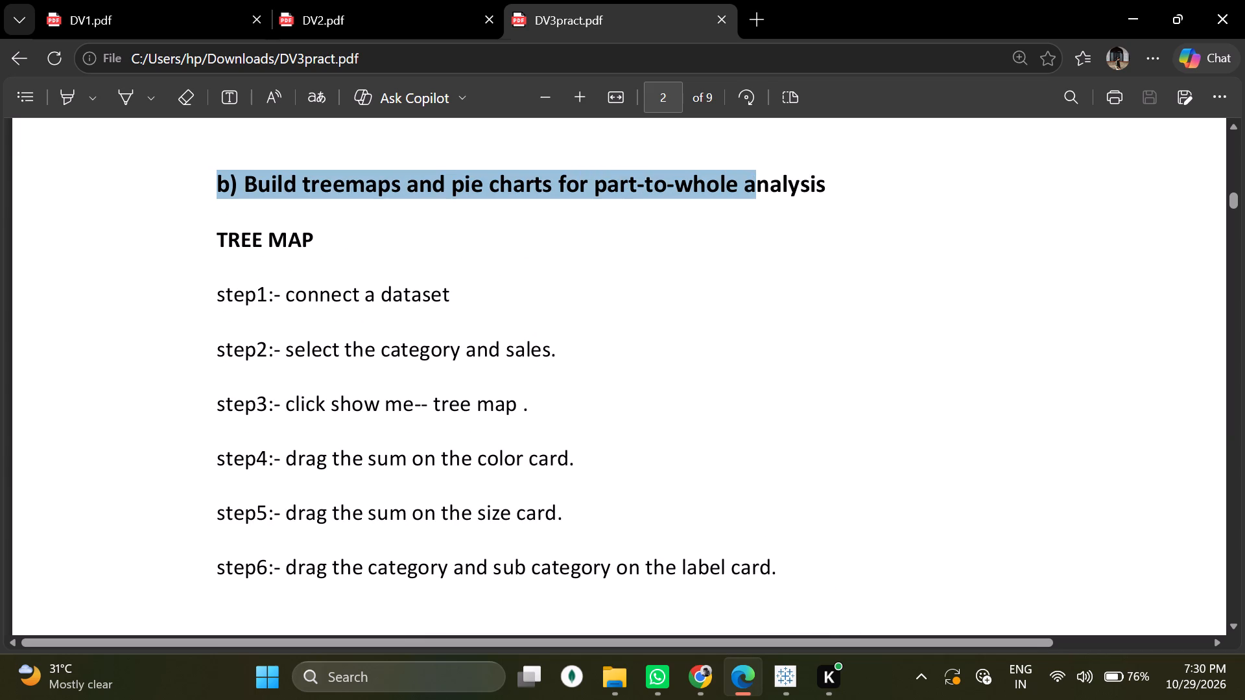
pyautogui.moveTo(752, 198); pyautogui.dragTo(827, 200)
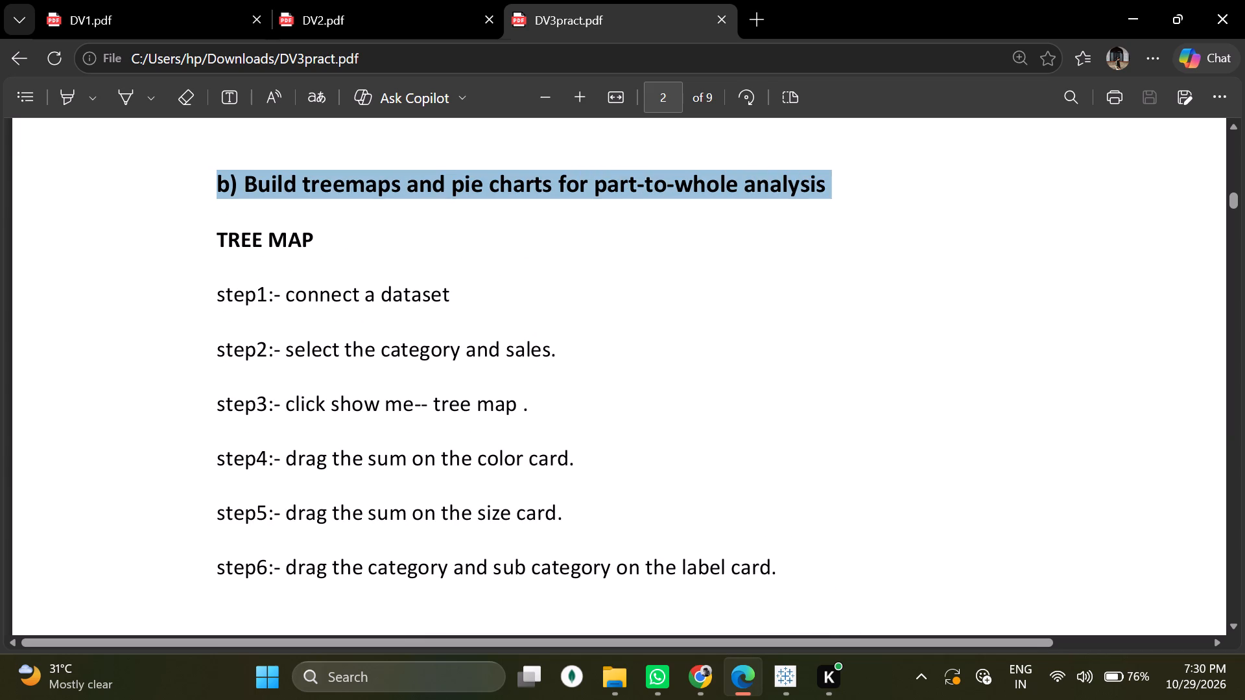
pyautogui.moveTo(827, 200); pyautogui.dragTo(827, 200)
pyautogui.click(777, 264)
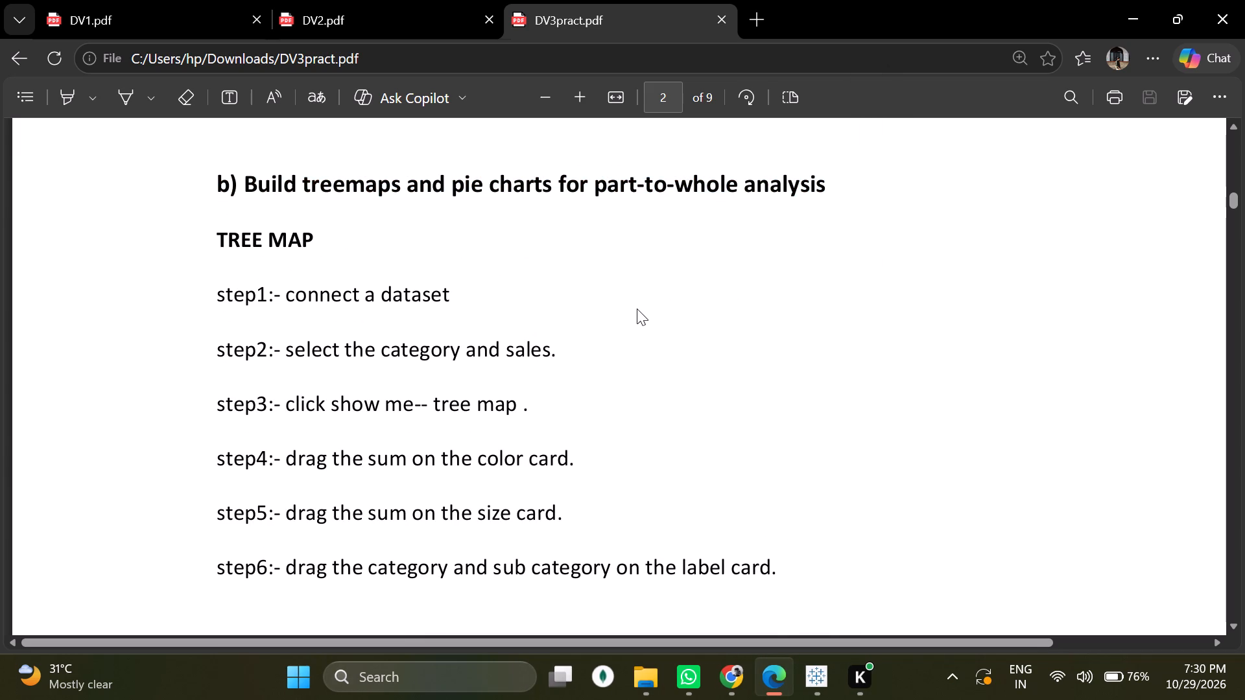
pyautogui.scroll(-1, 637, 309)
pyautogui.moveTo(501, 209); pyautogui.dragTo(161, 204)
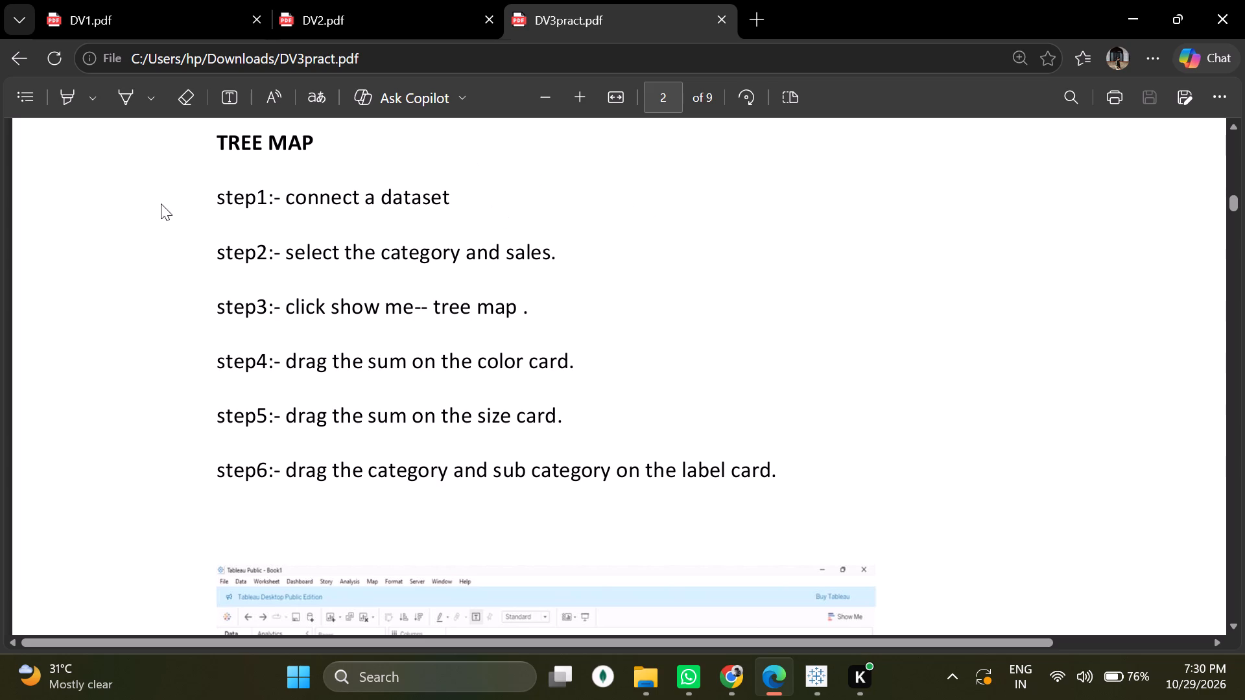
pyautogui.moveTo(161, 204); pyautogui.dragTo(151, 202)
pyautogui.moveTo(202, 209); pyautogui.dragTo(445, 200)
pyautogui.click(600, 209)
pyautogui.click(813, 676)
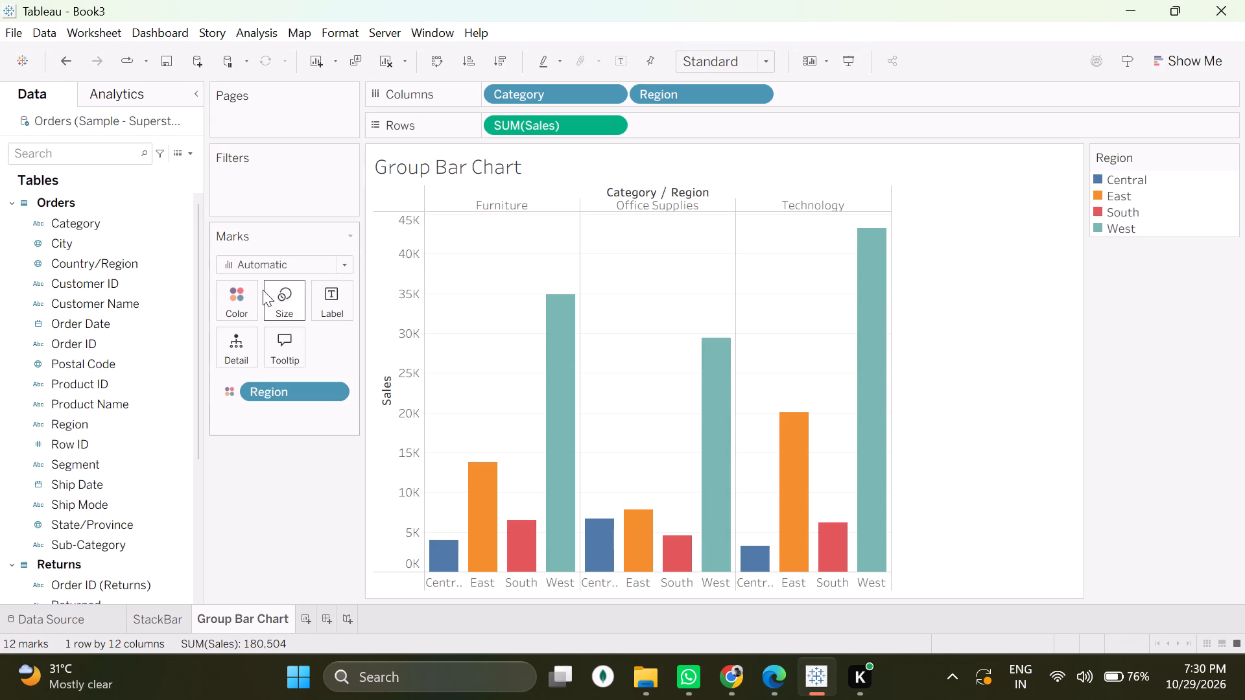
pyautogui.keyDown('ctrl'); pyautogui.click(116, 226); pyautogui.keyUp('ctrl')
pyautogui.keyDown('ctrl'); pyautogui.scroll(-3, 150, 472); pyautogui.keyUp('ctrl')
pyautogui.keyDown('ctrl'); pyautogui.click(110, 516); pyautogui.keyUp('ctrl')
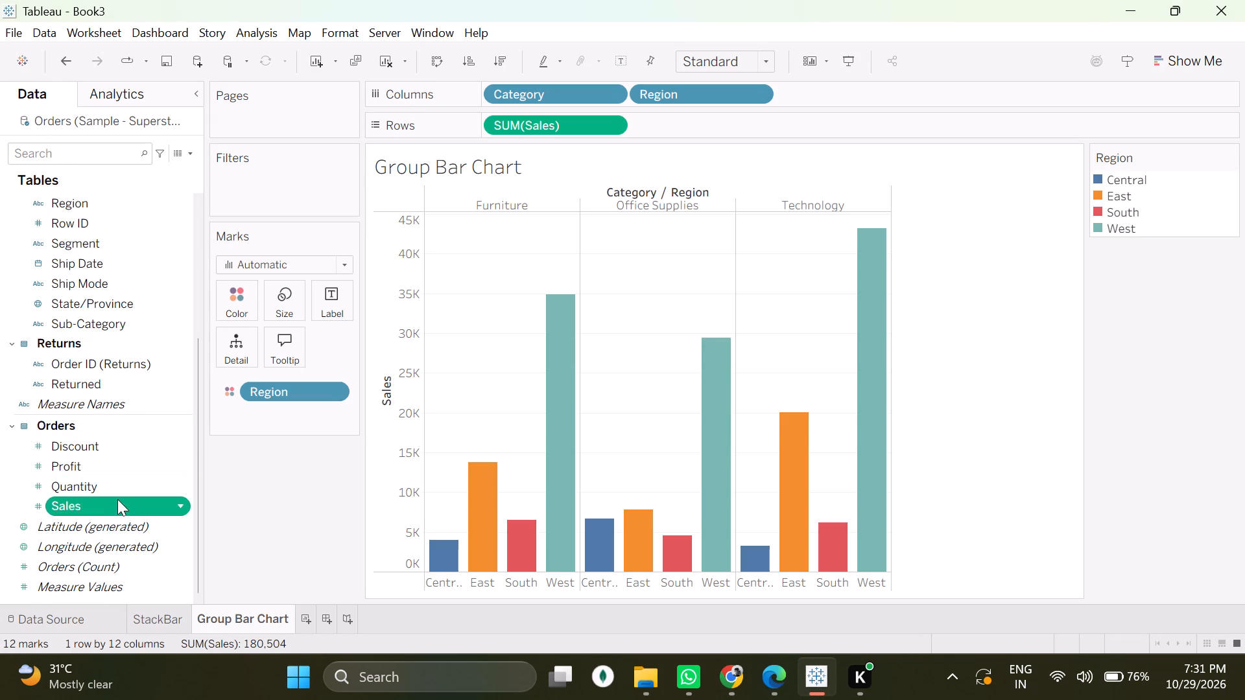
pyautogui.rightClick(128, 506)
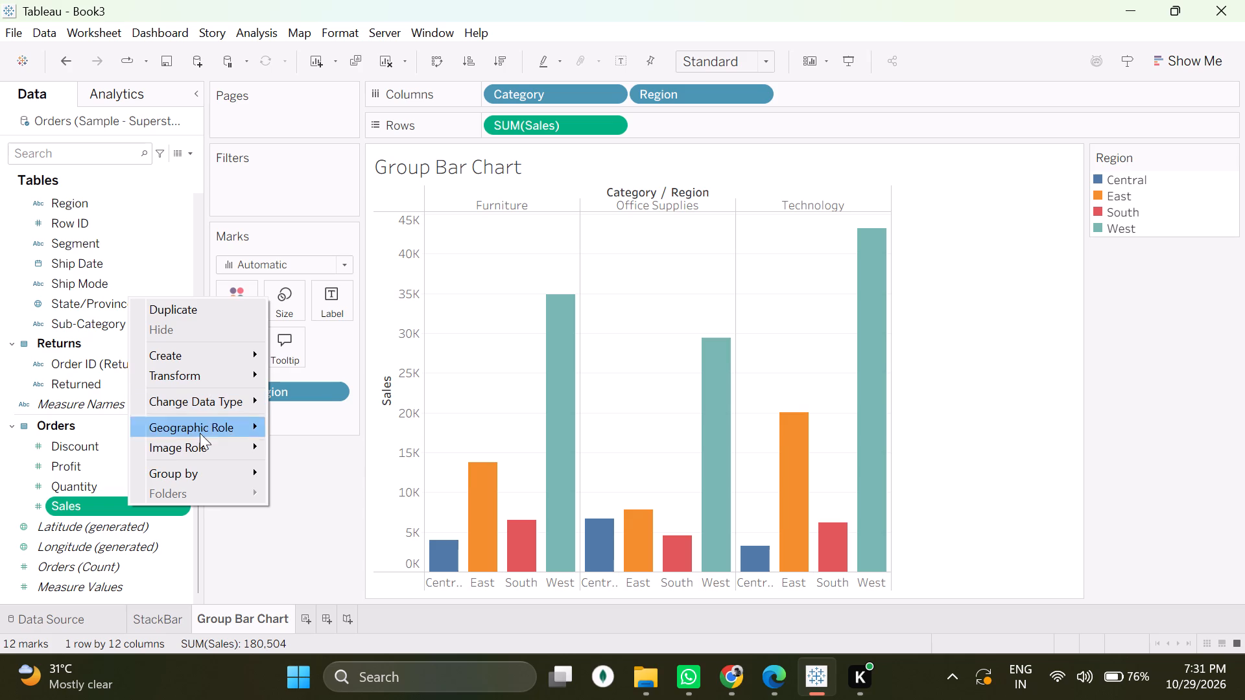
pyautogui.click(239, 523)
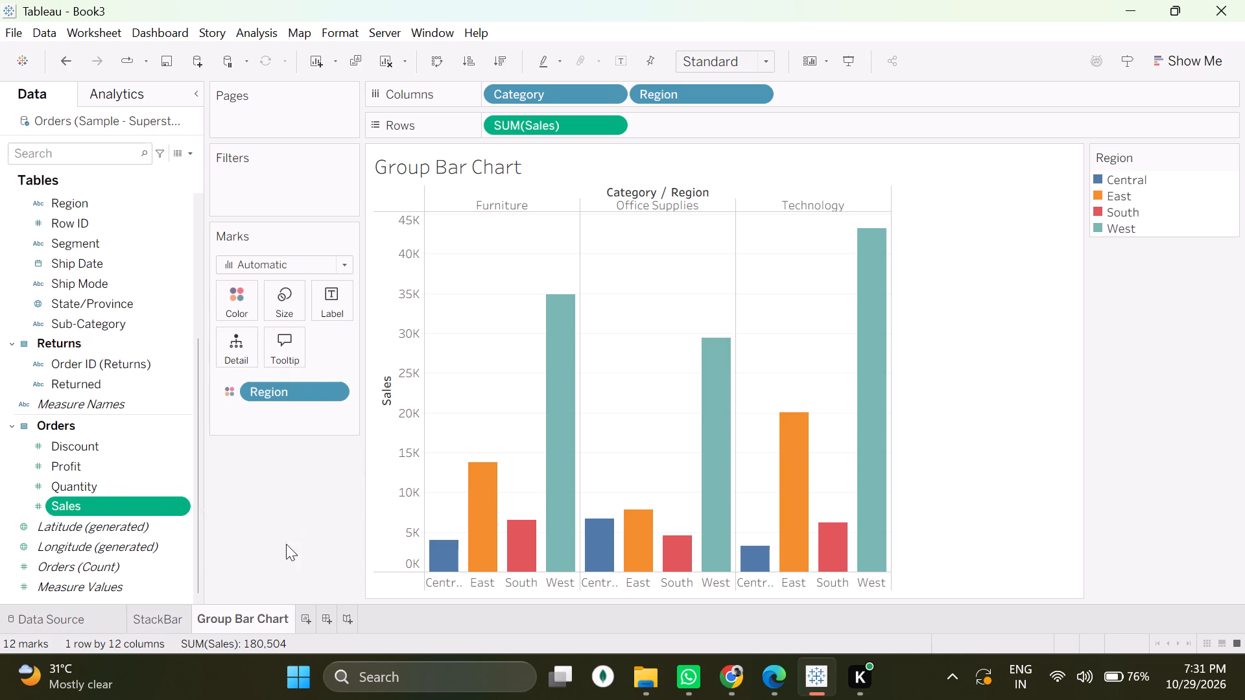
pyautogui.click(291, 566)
# Add a new worksheet after Group Bar Chart.
pyautogui.click(305, 628)
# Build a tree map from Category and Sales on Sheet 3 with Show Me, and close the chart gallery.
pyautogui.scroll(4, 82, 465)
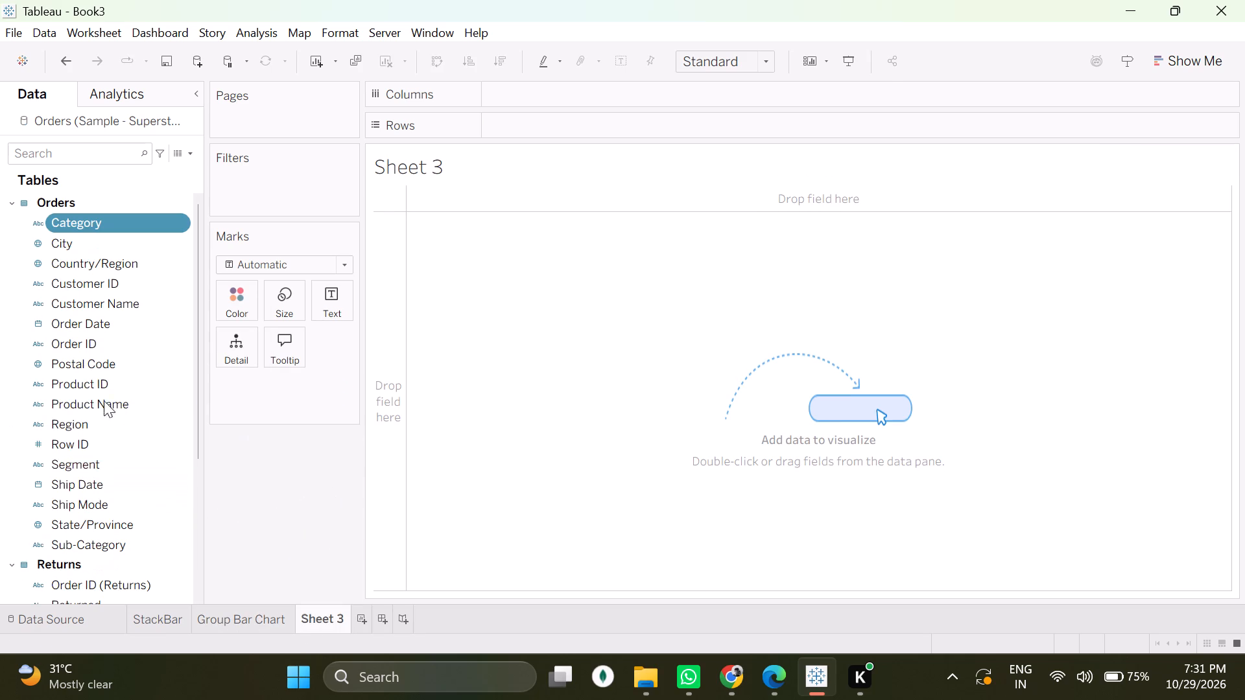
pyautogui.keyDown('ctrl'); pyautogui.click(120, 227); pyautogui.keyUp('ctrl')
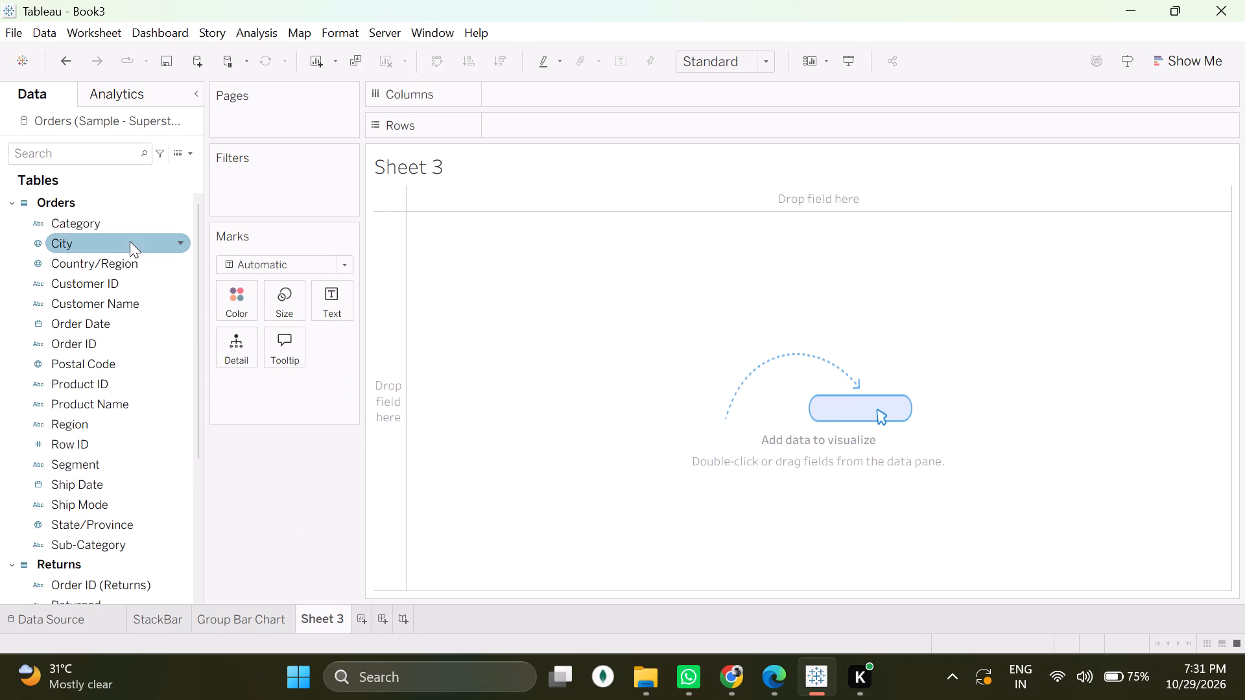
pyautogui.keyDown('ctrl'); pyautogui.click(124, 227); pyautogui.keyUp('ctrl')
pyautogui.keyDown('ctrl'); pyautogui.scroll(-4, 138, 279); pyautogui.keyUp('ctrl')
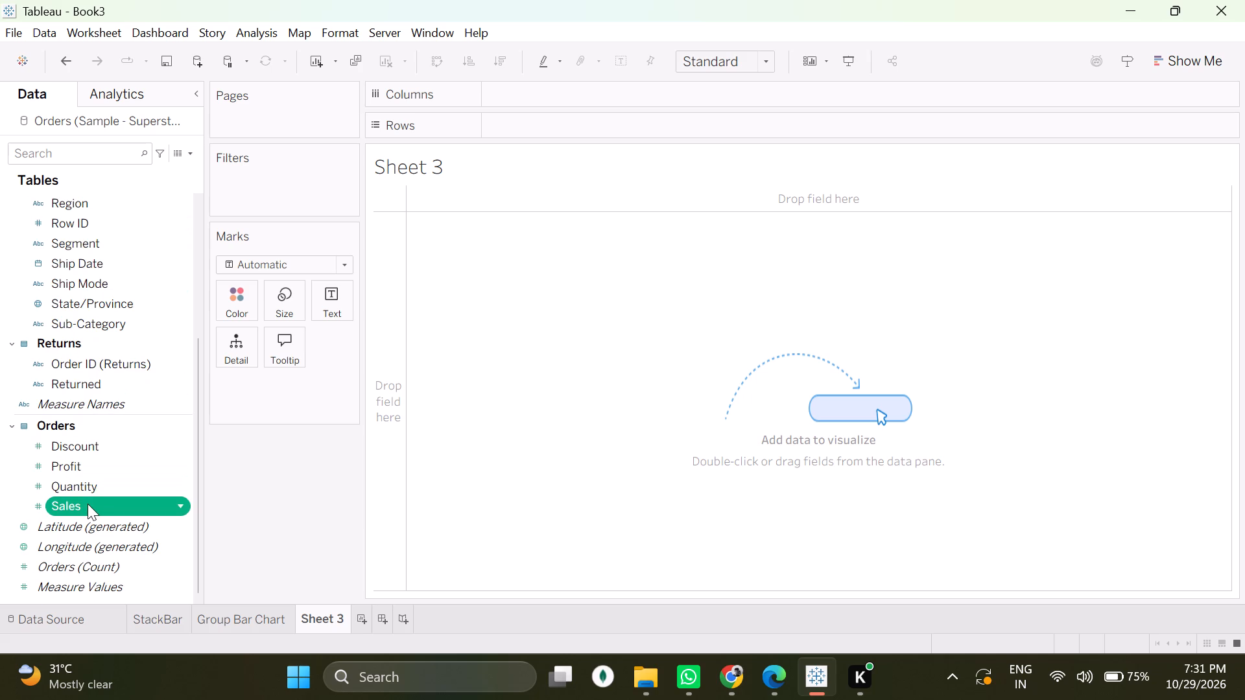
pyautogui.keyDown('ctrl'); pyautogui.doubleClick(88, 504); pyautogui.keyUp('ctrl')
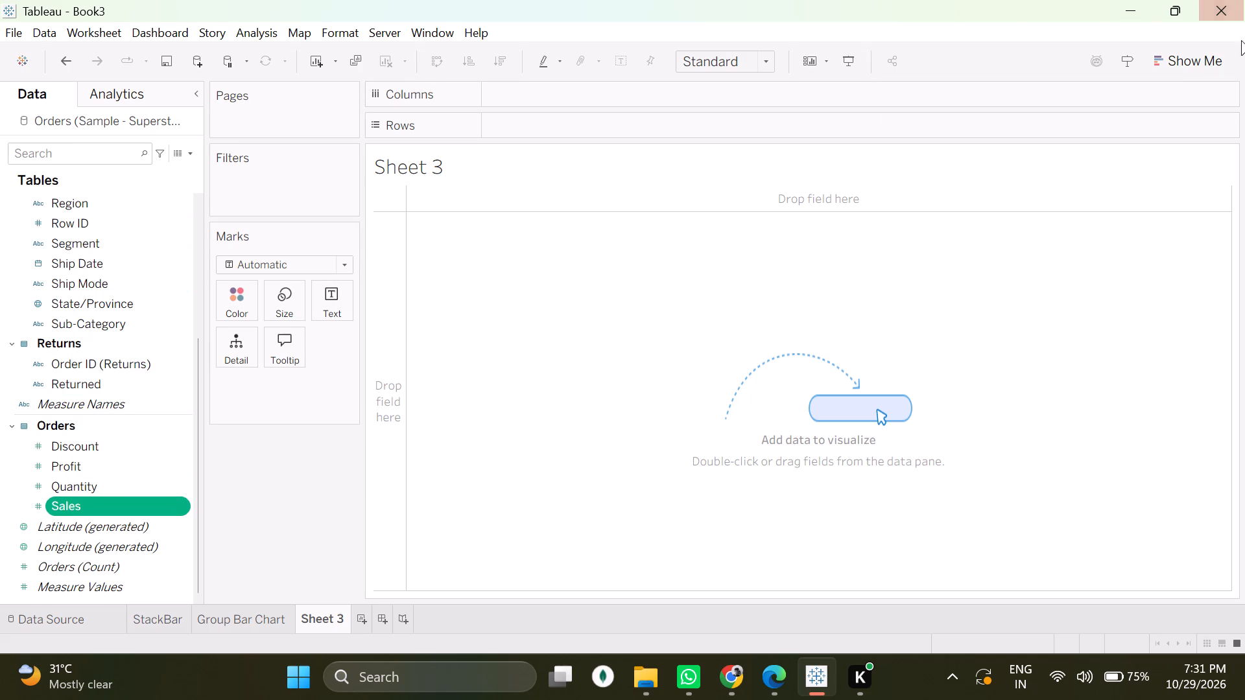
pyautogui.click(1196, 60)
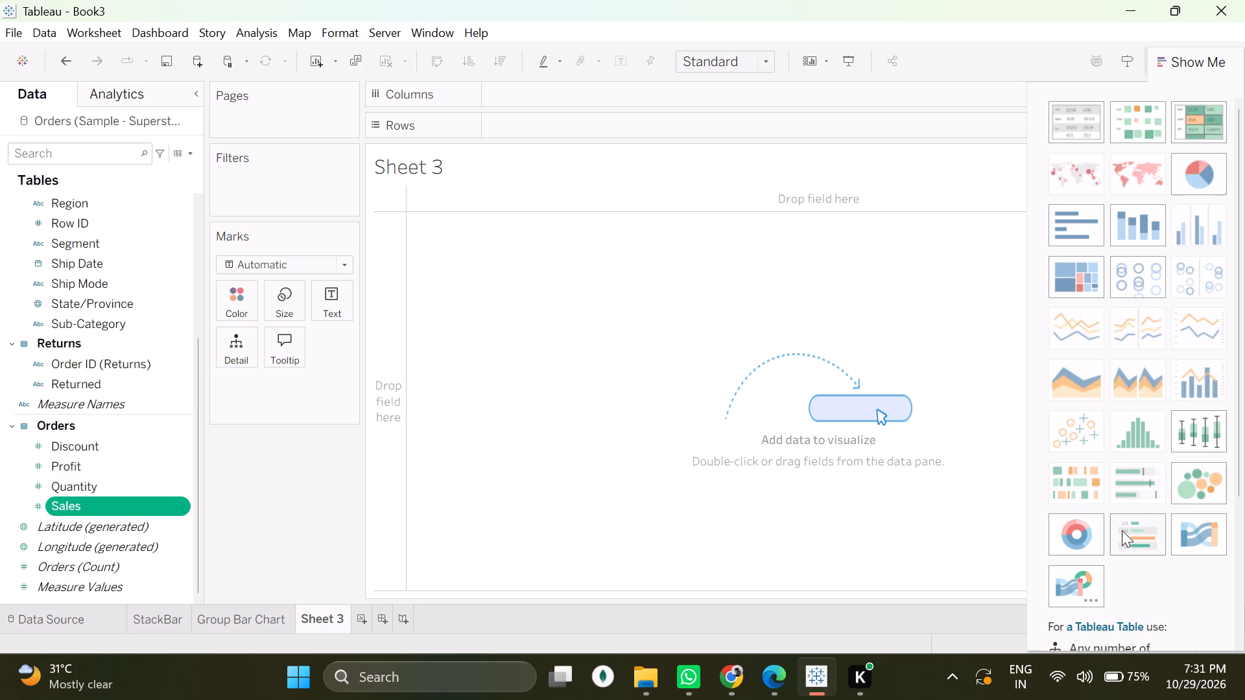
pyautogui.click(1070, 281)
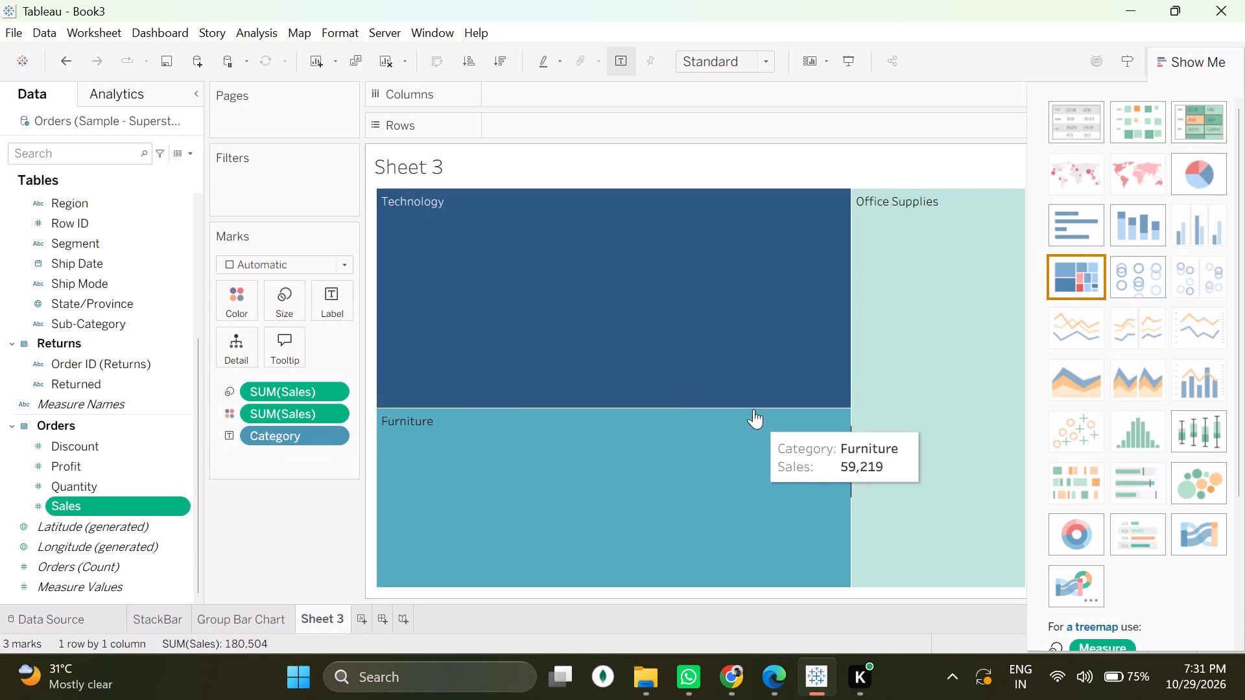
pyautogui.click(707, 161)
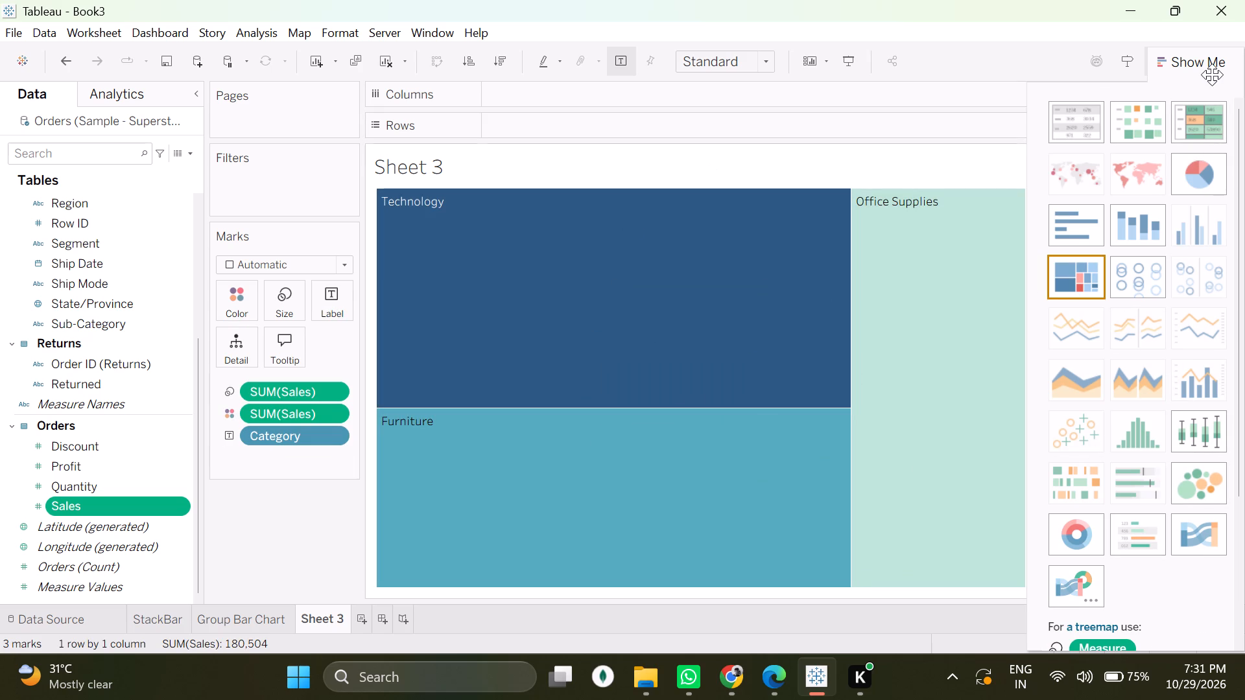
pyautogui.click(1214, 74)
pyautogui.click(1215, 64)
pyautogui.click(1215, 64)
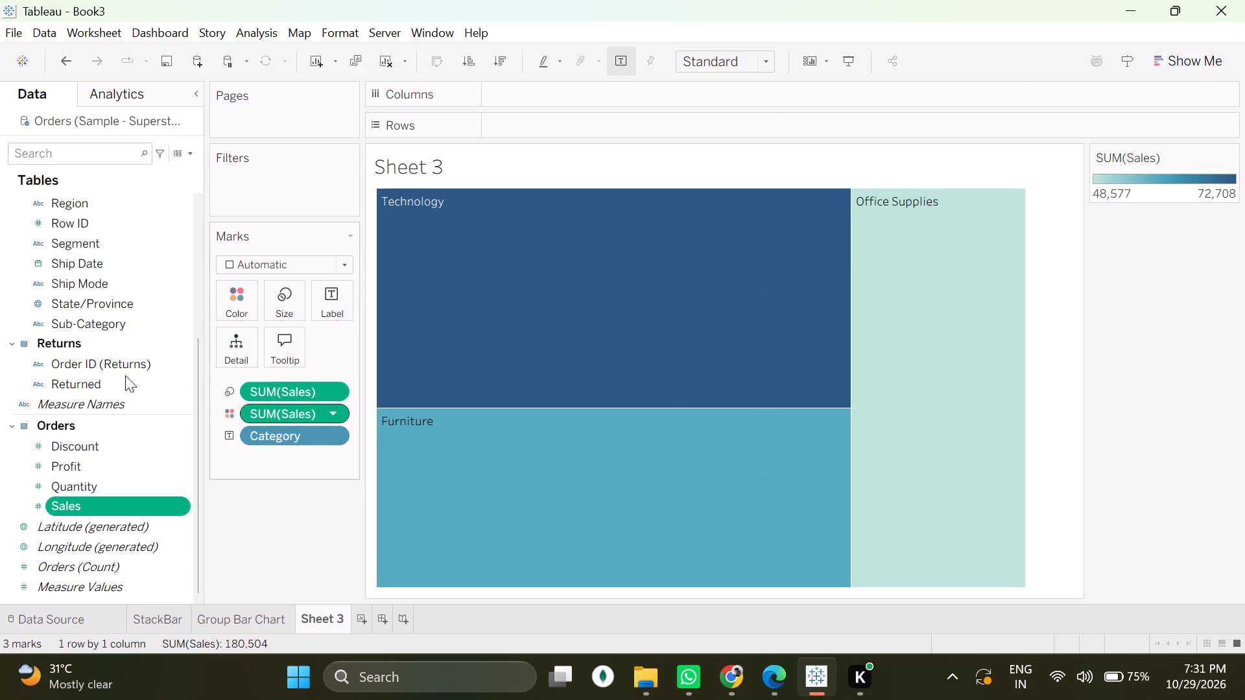
# Recheck the tree map instructions in DV3pract.pdf, especially step 3, and return to Tableau.
pyautogui.scroll(8, 77, 360)
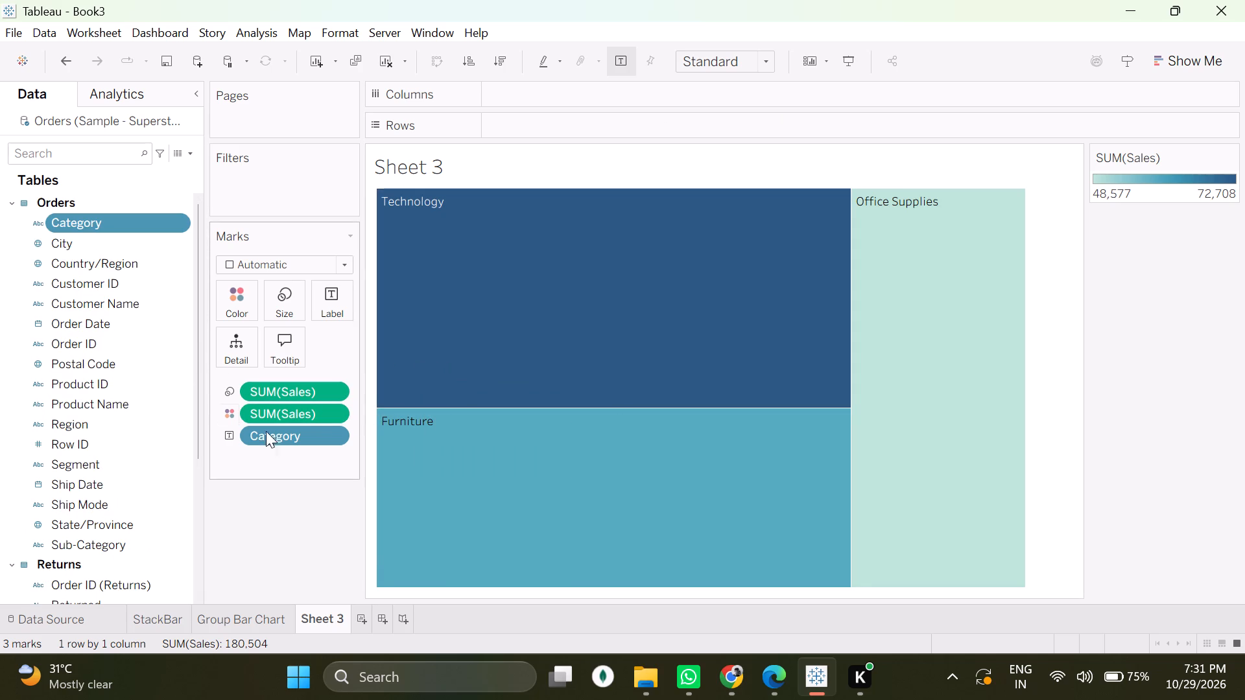
pyautogui.click(785, 673)
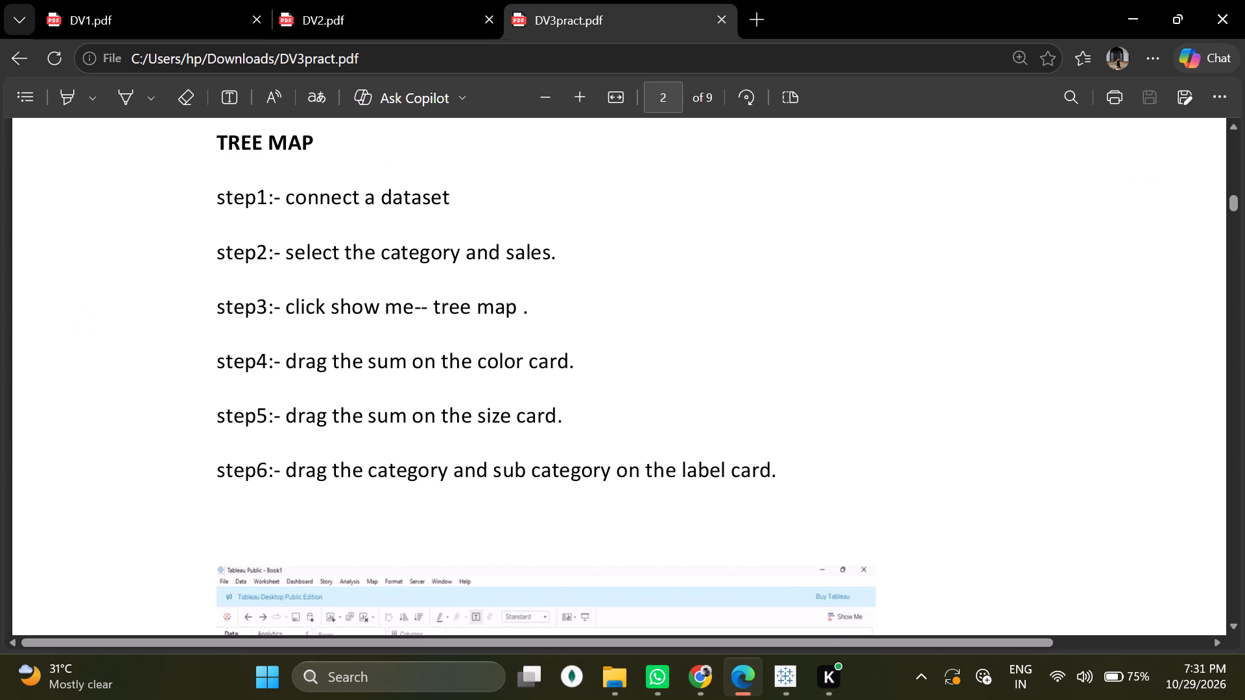
pyautogui.moveTo(287, 307); pyautogui.dragTo(549, 339)
pyautogui.click(667, 325)
pyautogui.click(776, 676)
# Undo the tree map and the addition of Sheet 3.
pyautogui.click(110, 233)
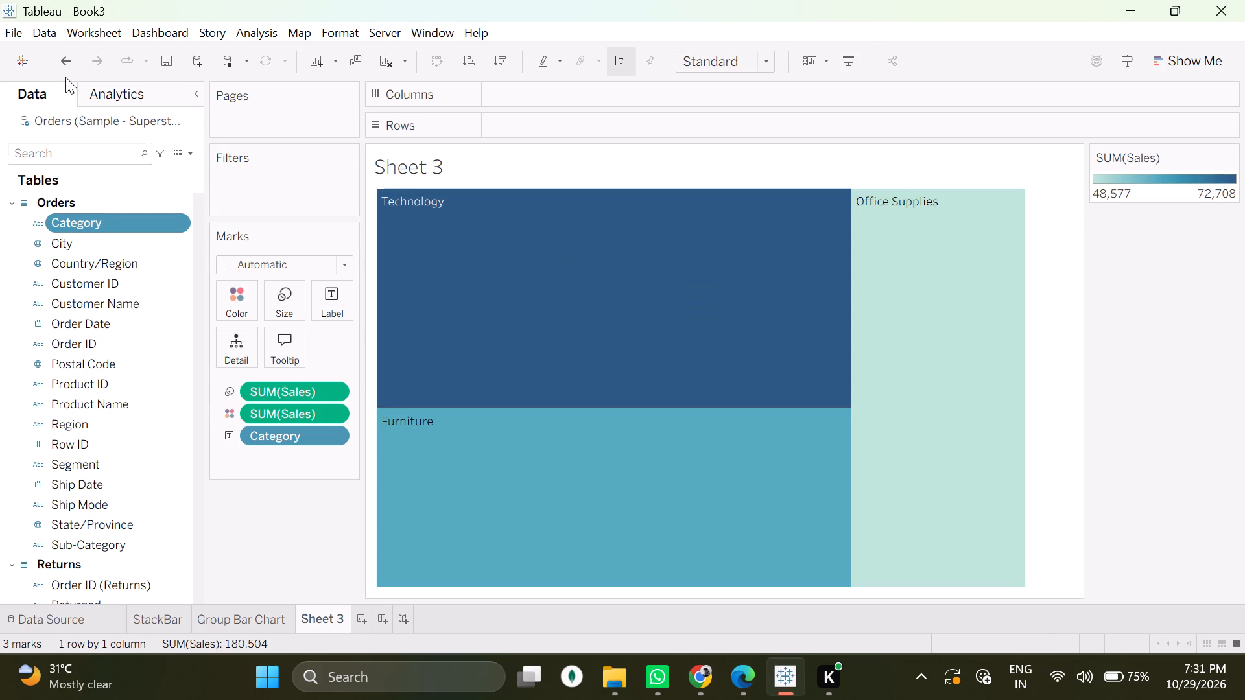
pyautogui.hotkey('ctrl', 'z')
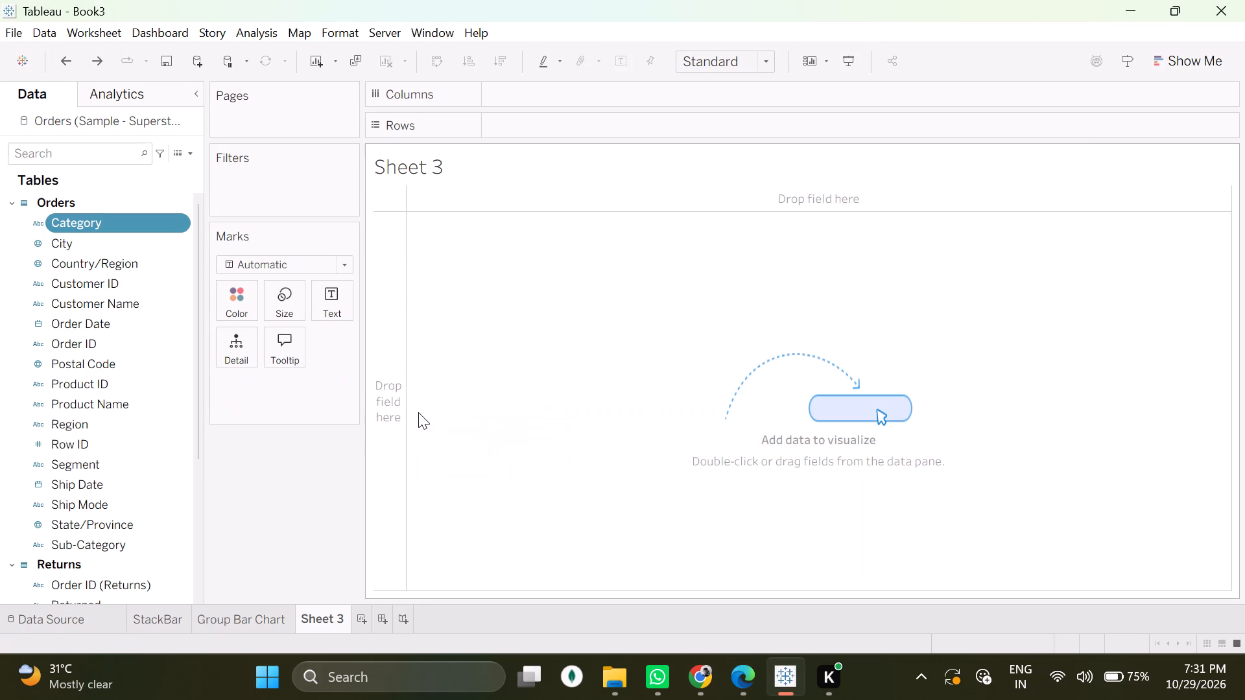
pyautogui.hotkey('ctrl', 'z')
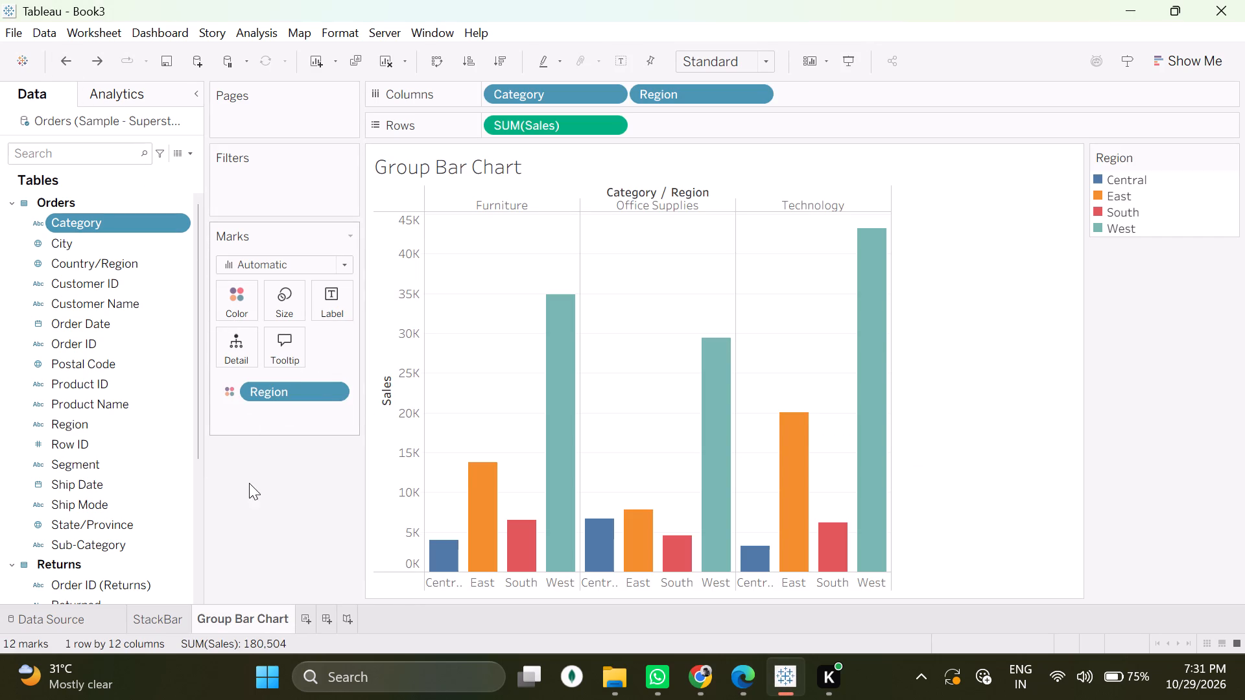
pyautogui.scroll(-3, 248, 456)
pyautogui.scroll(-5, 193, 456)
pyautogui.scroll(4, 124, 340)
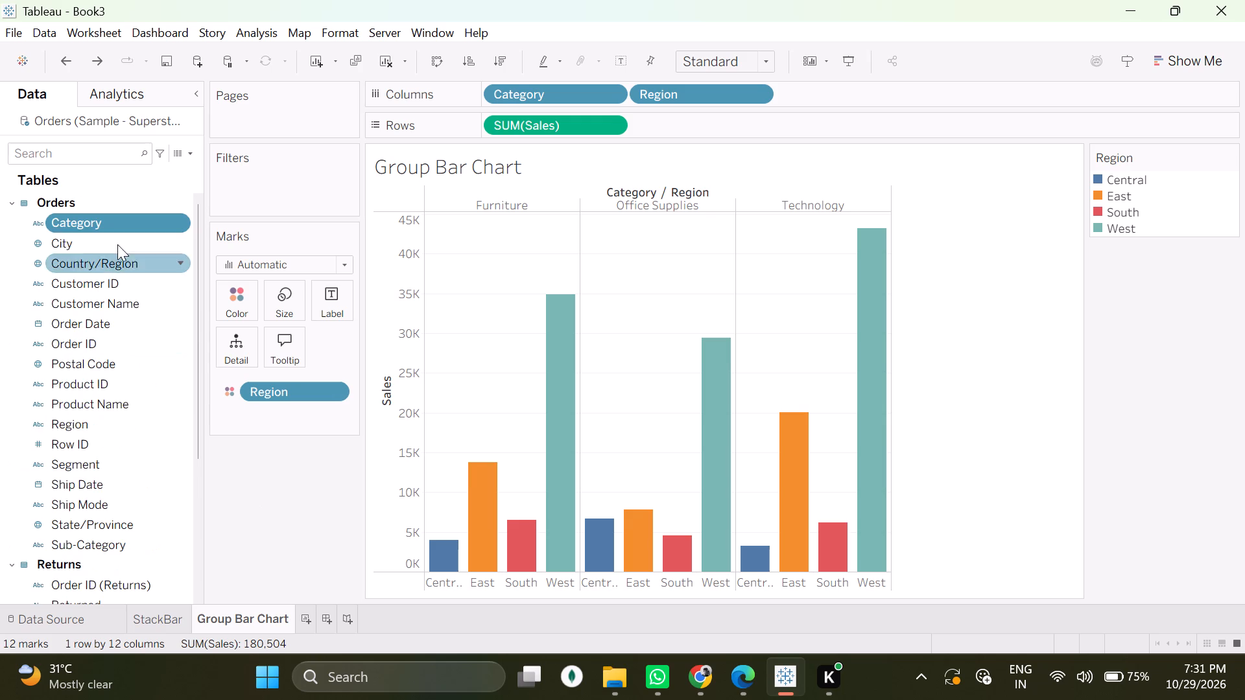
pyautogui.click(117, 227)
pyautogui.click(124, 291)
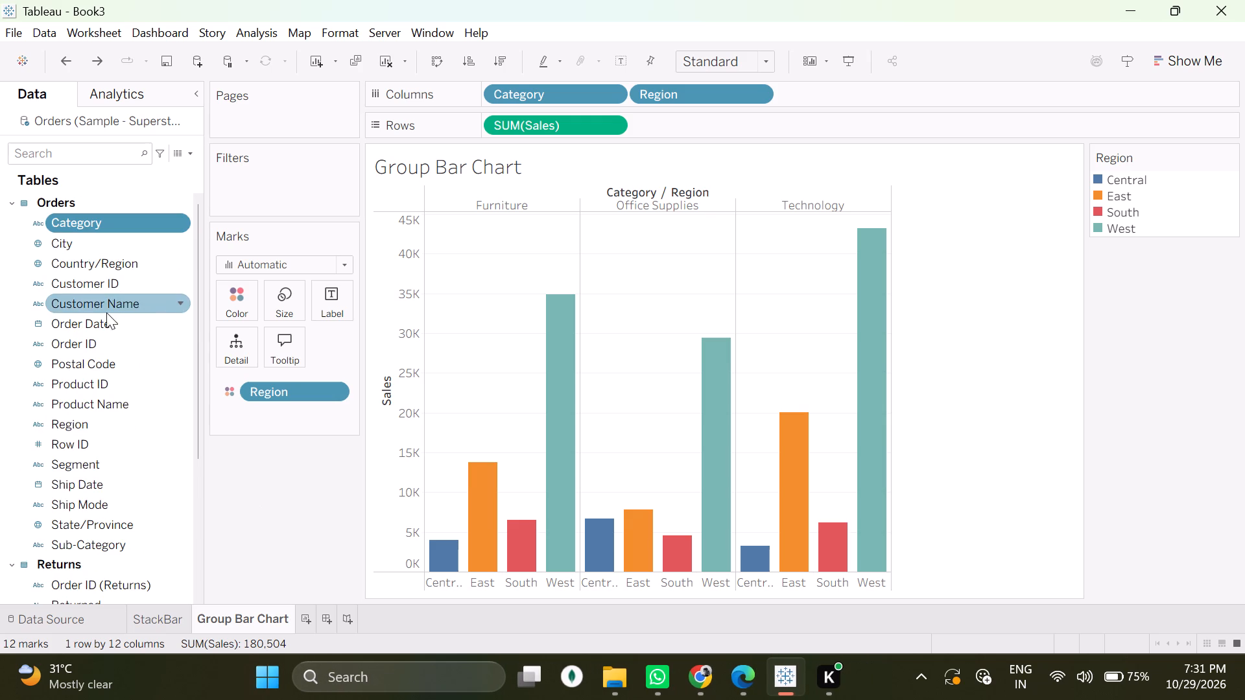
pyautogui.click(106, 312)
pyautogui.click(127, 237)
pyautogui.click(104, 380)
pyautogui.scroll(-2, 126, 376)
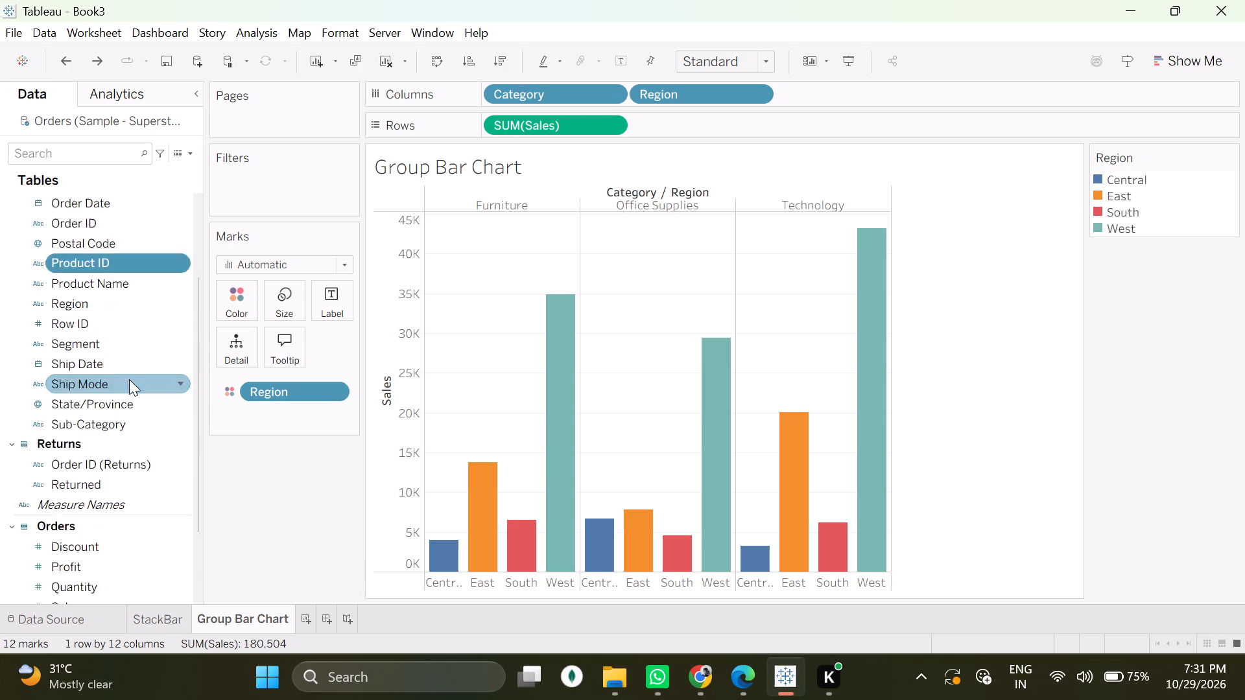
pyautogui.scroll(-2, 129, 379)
# Add a new worksheet after Group Bar Chart.
pyautogui.click(304, 621)
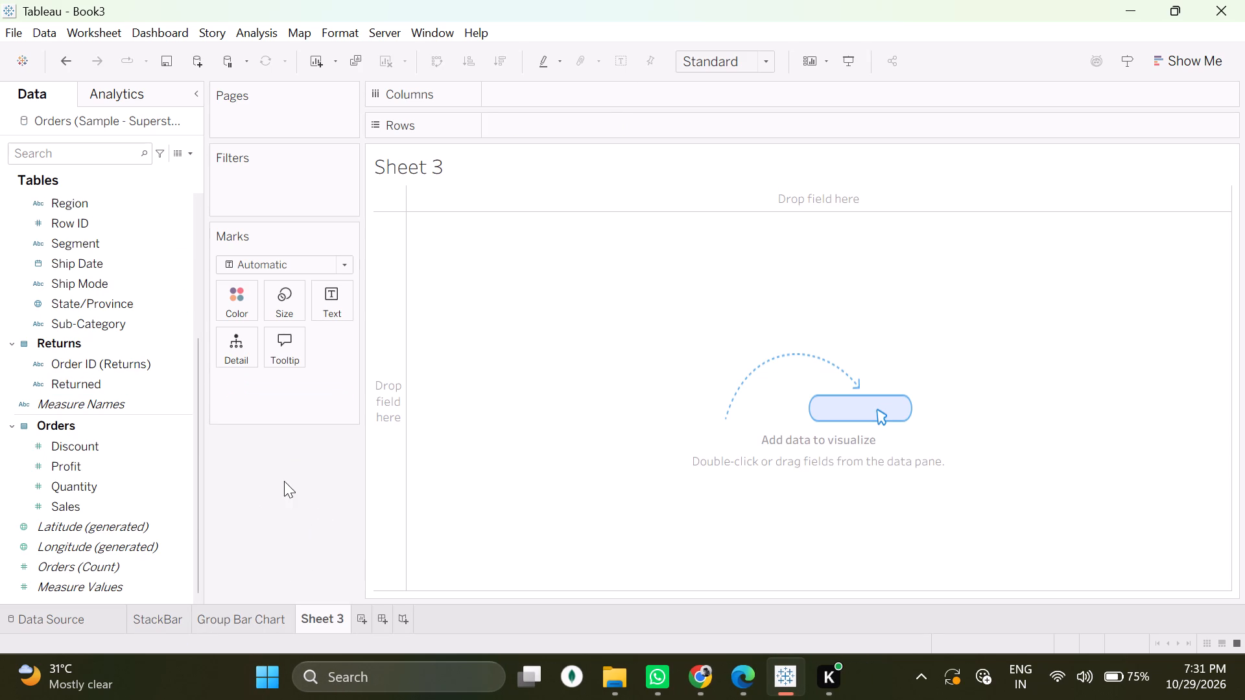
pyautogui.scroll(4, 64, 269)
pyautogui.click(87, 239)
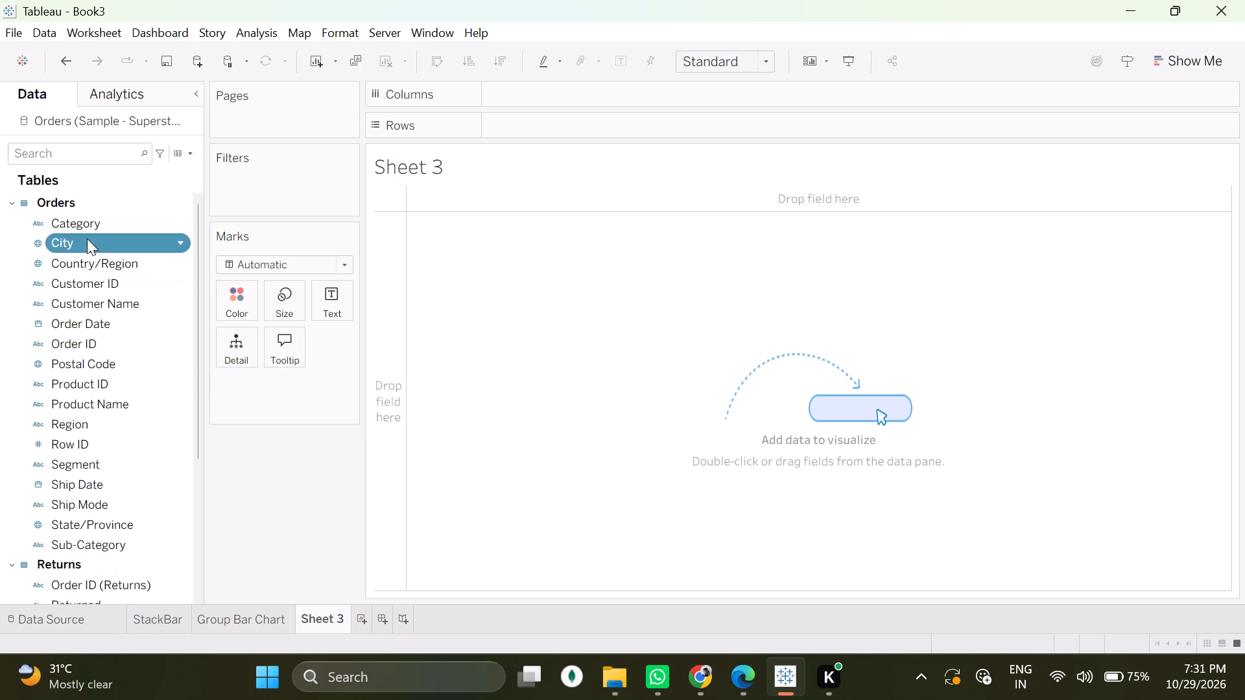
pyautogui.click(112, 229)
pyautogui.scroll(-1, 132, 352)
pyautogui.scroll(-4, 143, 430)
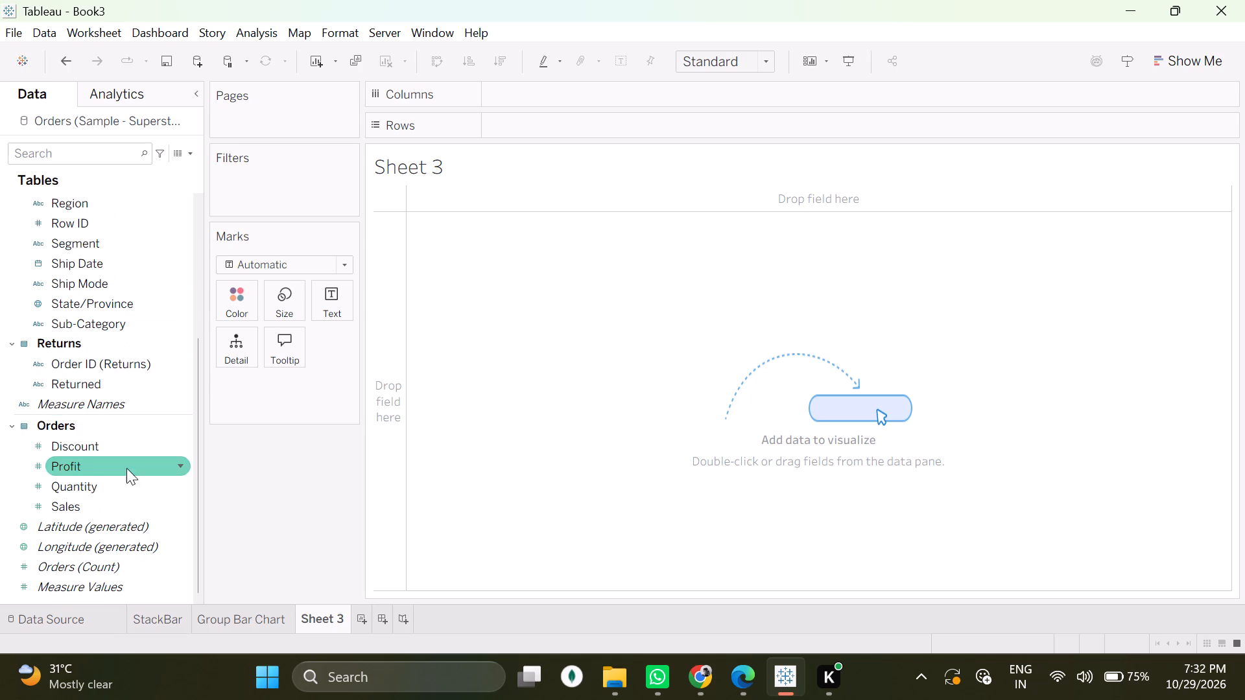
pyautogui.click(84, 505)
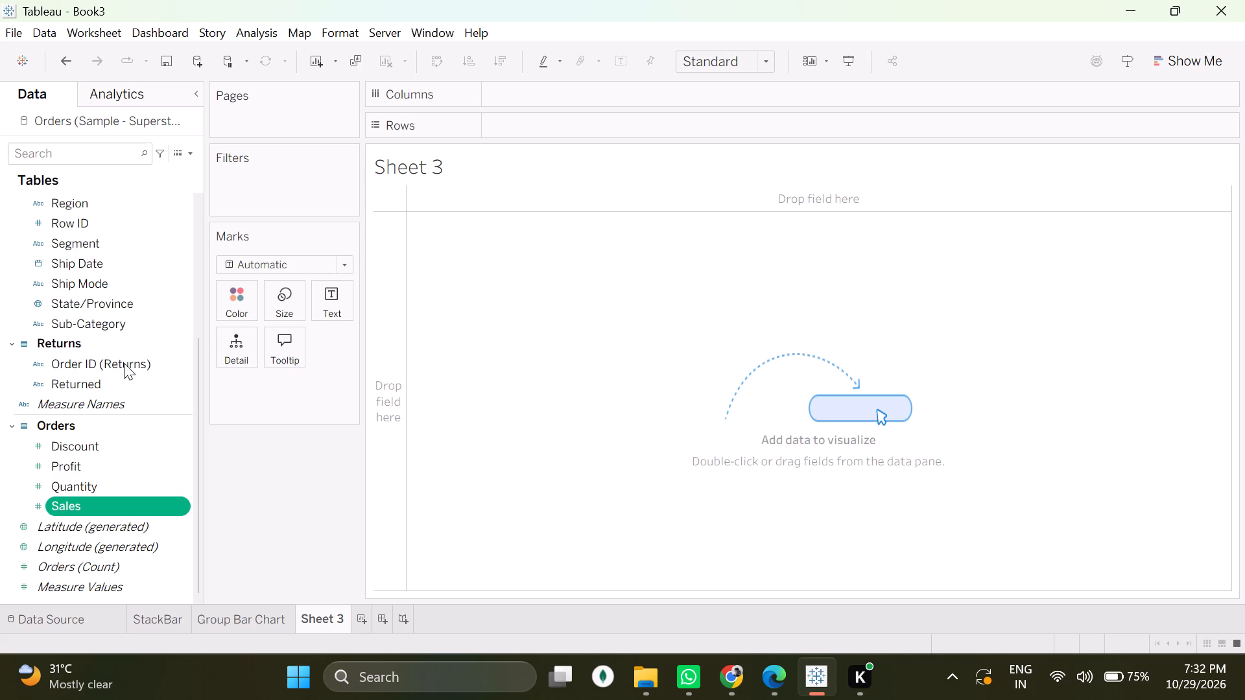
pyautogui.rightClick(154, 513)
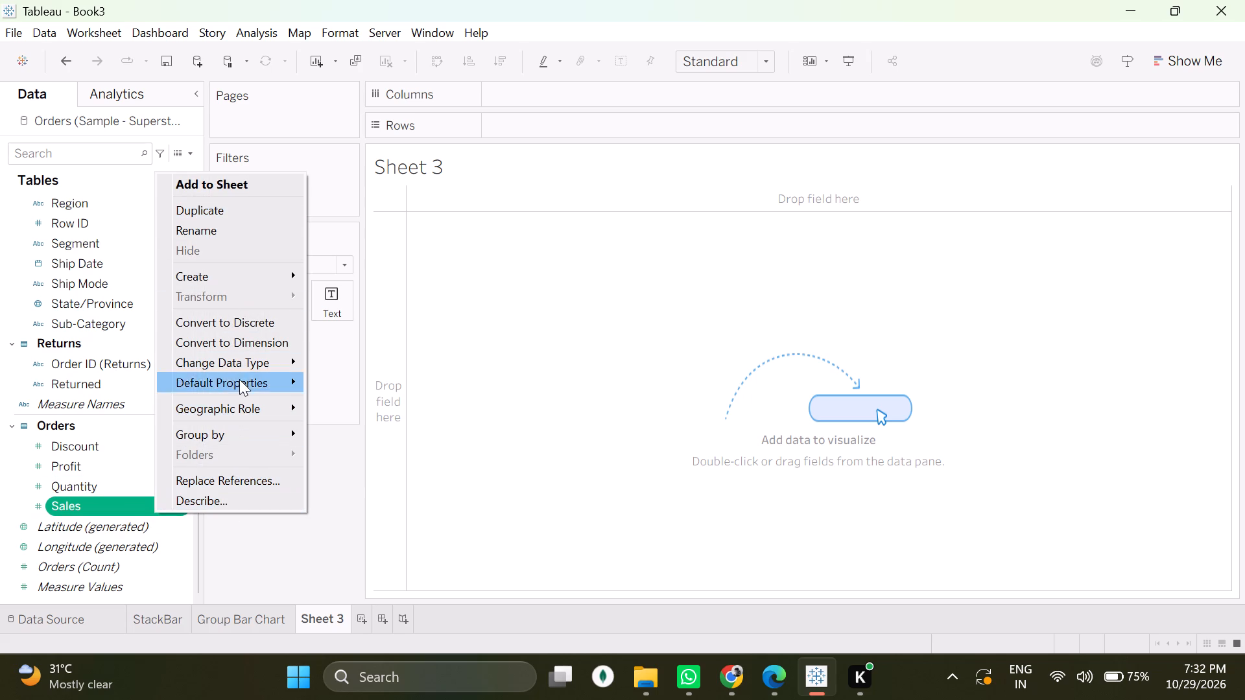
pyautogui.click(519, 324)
# Select Category and Sales together, and build a tree map from them on Sheet 3 with Show Me.
pyautogui.scroll(4, 159, 412)
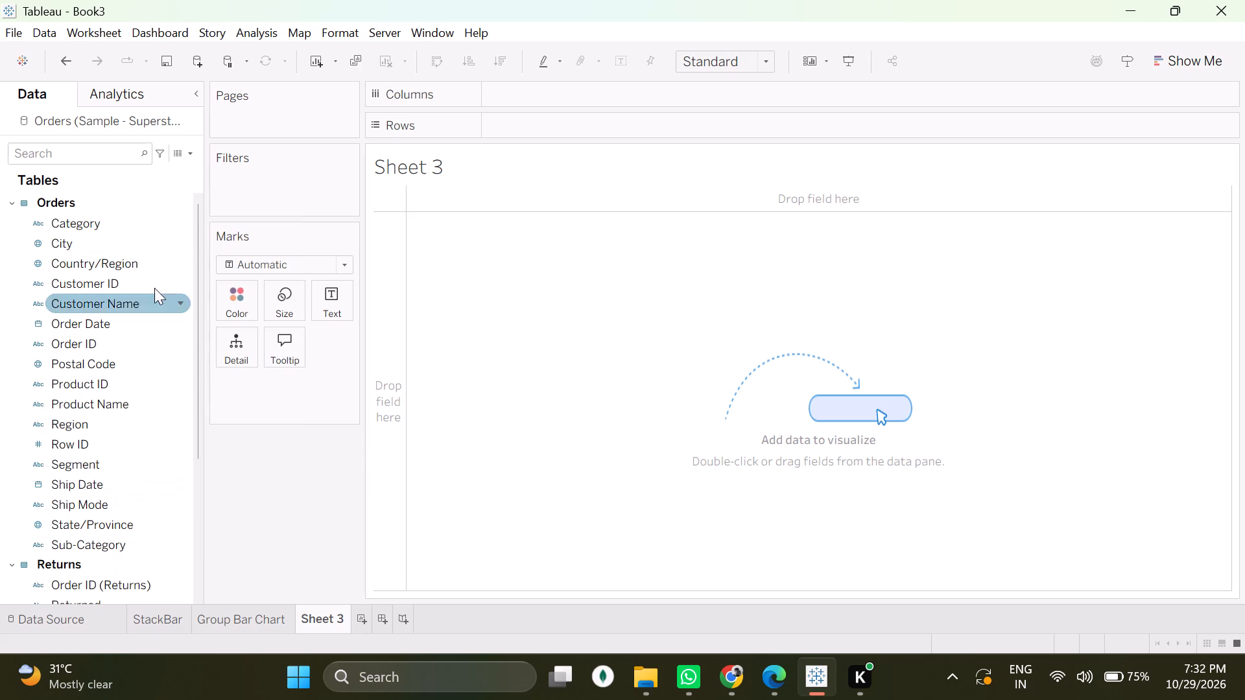
pyautogui.click(110, 227)
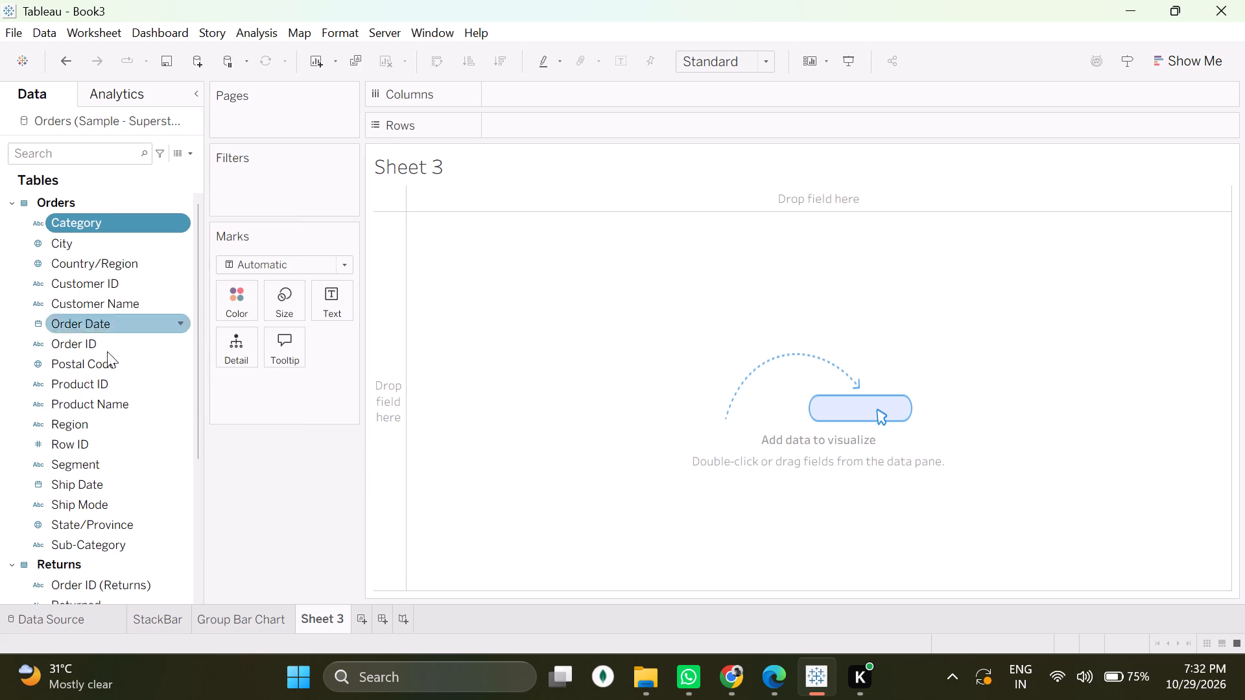
pyautogui.keyDown('ctrl'); pyautogui.scroll(-4, 141, 501); pyautogui.keyUp('ctrl')
pyautogui.keyDown('ctrl'); pyautogui.click(139, 515); pyautogui.keyUp('ctrl')
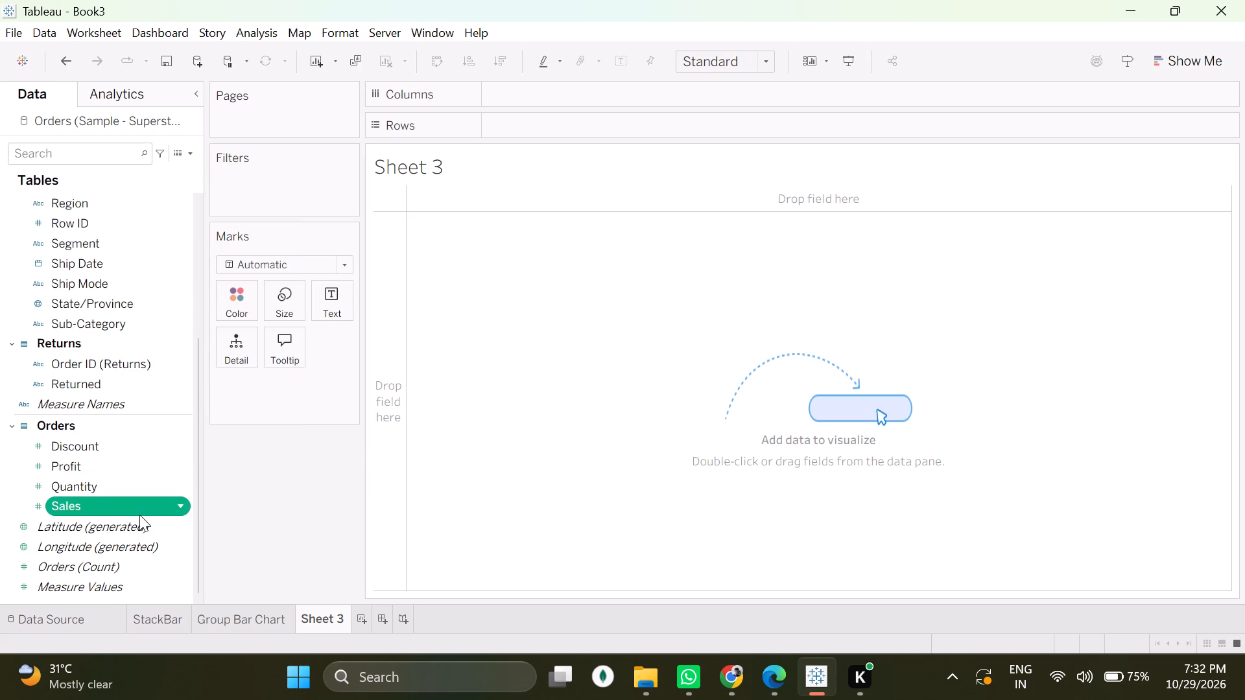
pyautogui.rightClick(140, 499)
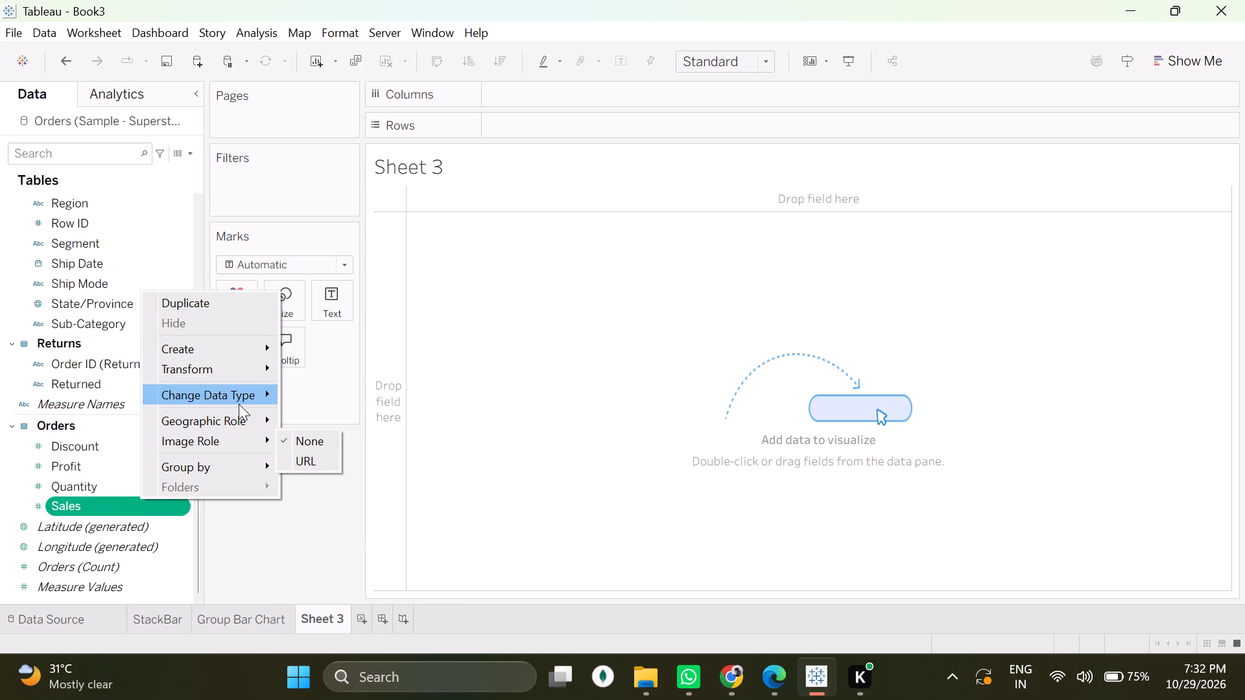
pyautogui.click(1202, 69)
pyautogui.click(1081, 279)
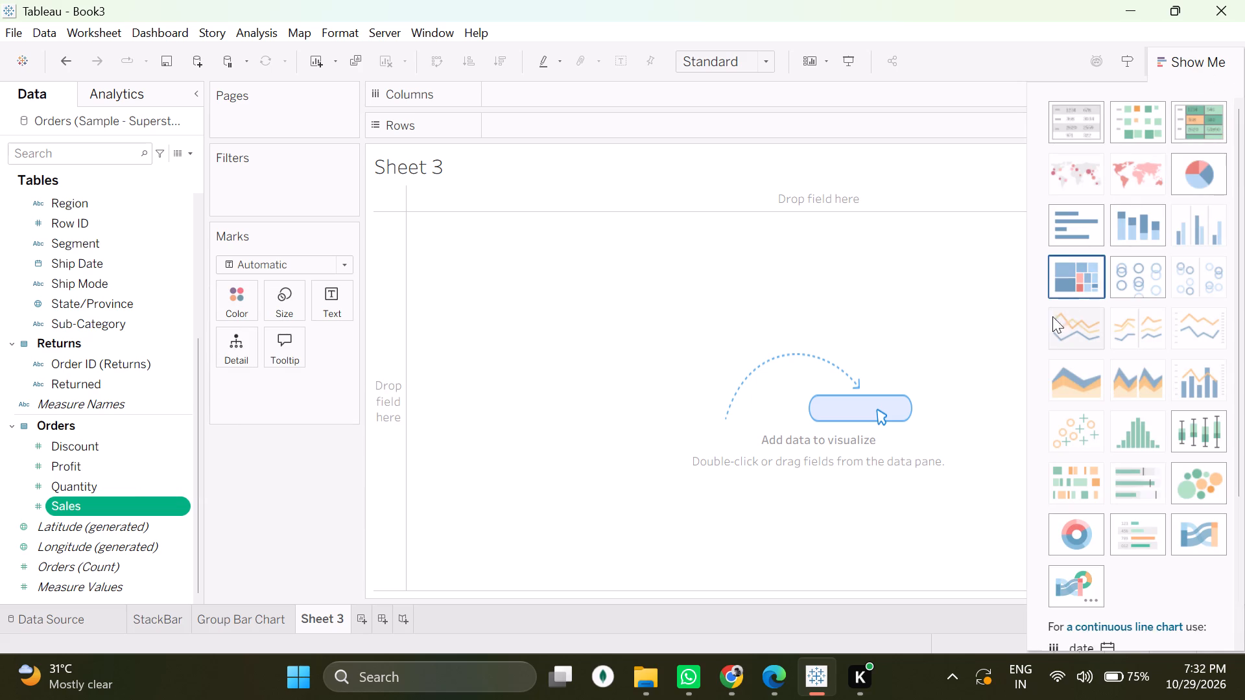
pyautogui.click(1069, 285)
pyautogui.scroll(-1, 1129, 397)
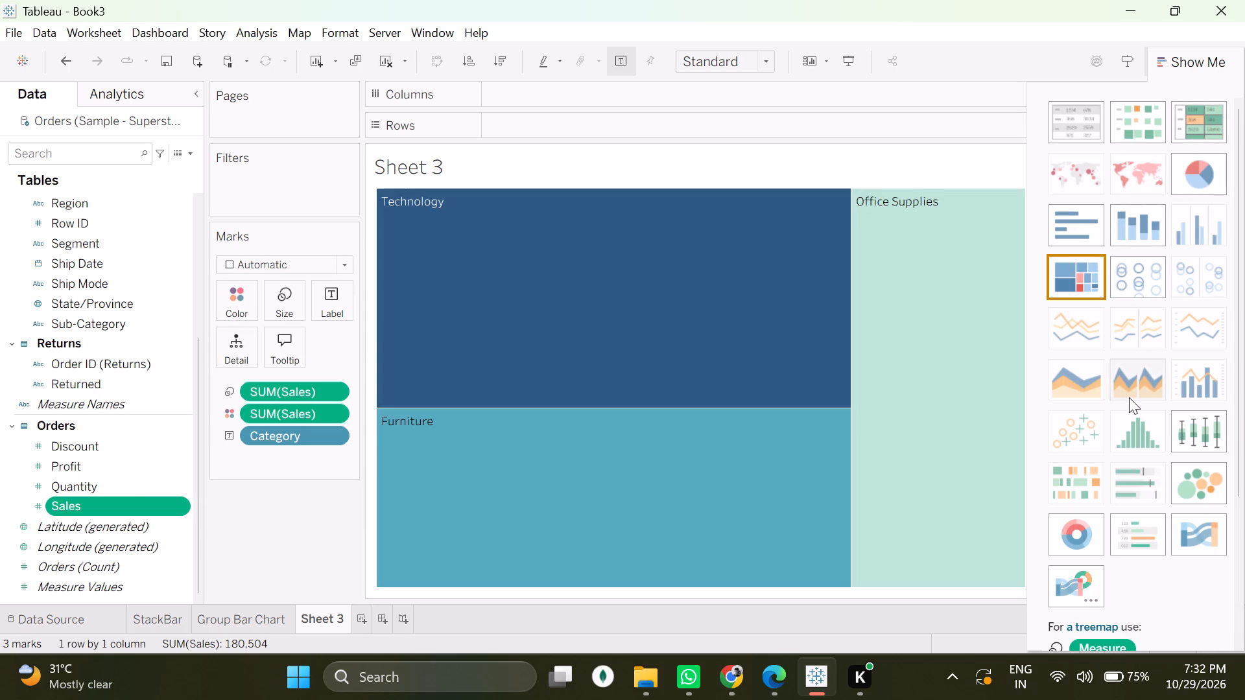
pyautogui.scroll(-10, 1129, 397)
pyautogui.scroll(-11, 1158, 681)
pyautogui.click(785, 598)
# Check the tree map steps that follow Show Me in DV3pract.pdf, and return to Tableau.
pyautogui.click(779, 676)
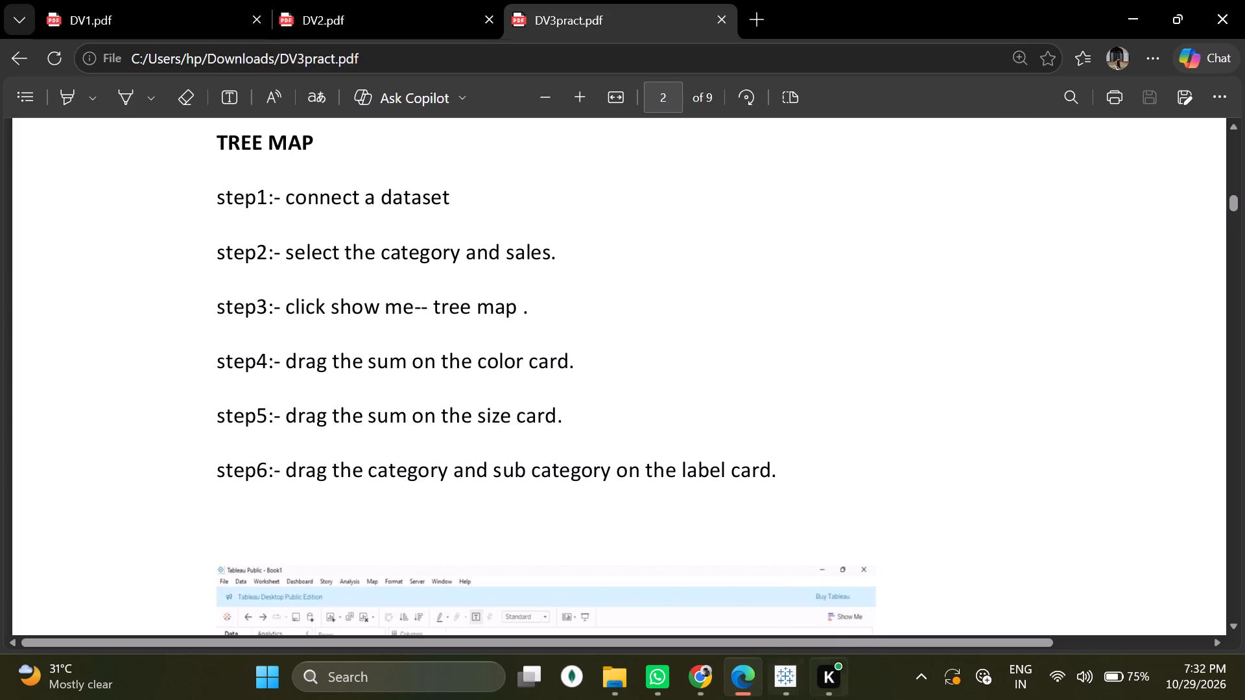
pyautogui.click(781, 678)
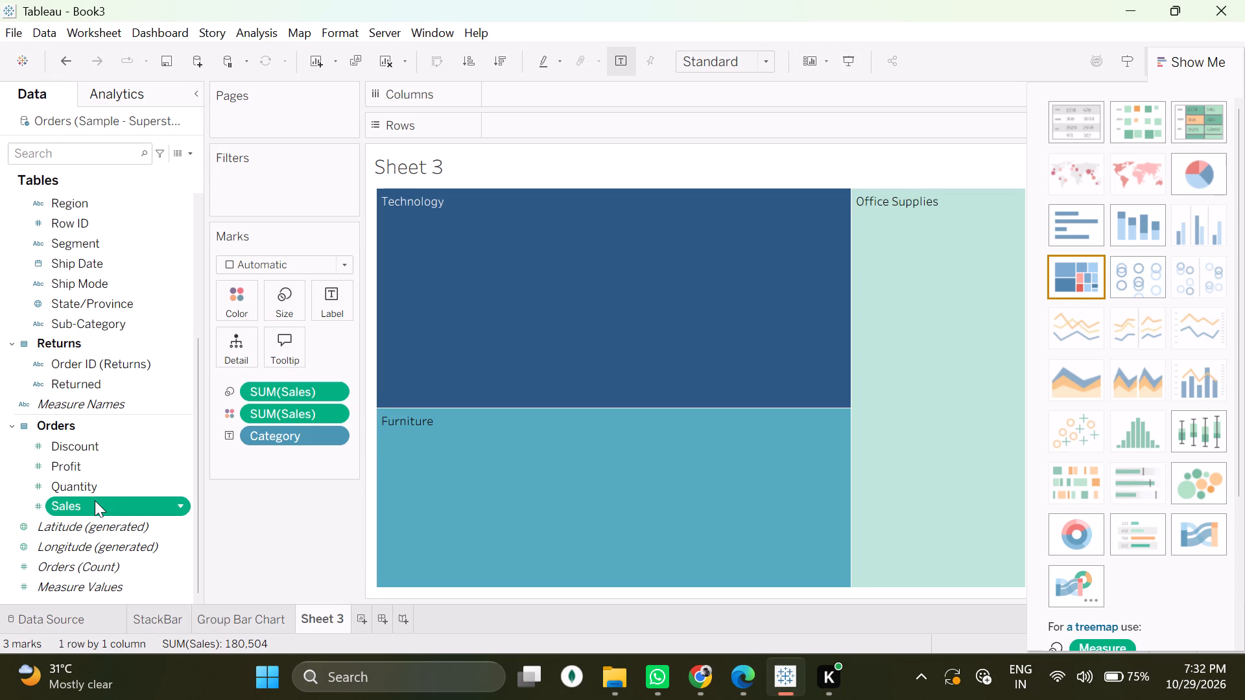
# Drop the selected Category and Sales fields among the Orders measures, adding a distinct count of Category.
pyautogui.moveTo(95, 500); pyautogui.dragTo(102, 498)
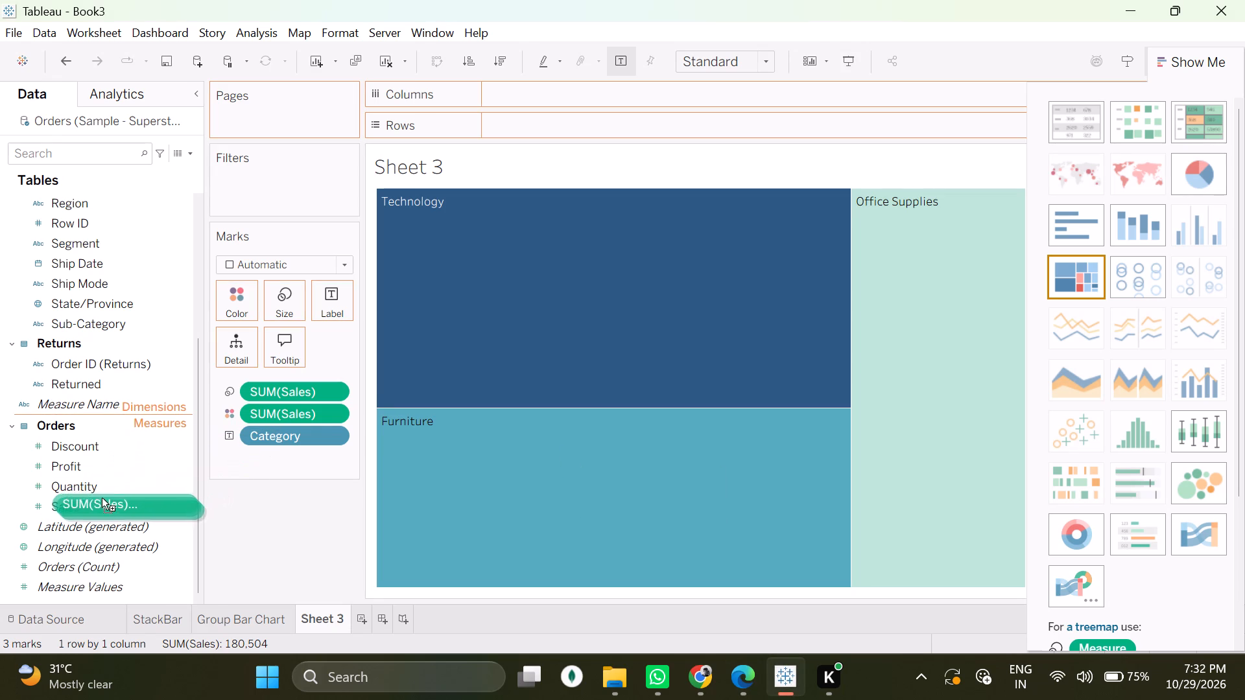
pyautogui.moveTo(102, 498); pyautogui.dragTo(101, 498)
# Compare the tree map on Sheet 3 with the color, size and label card steps in DV3pract.pdf.
pyautogui.click(730, 682)
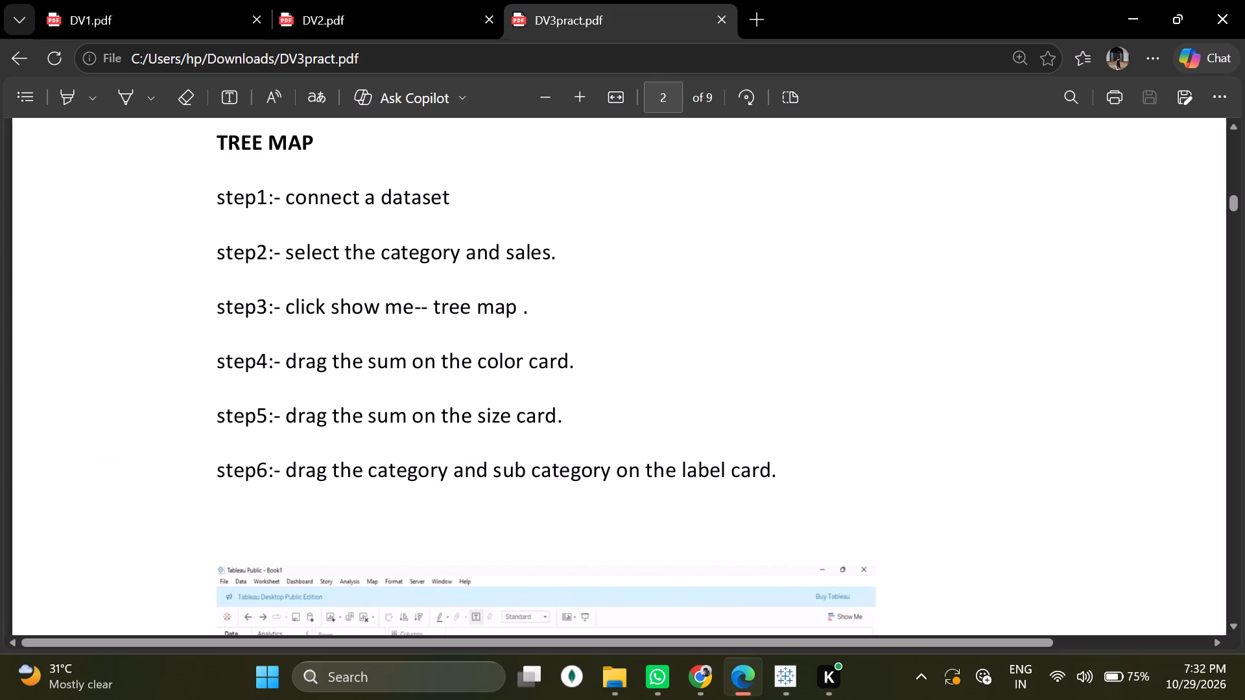
pyautogui.click(782, 670)
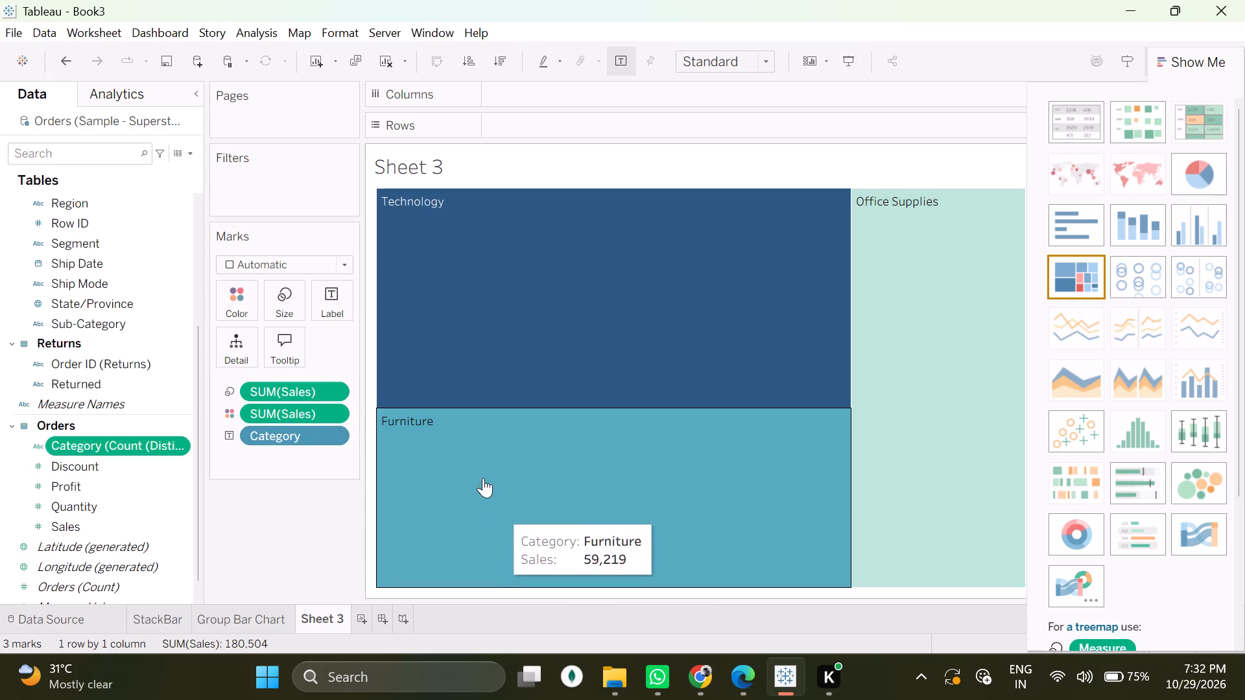
pyautogui.click(749, 673)
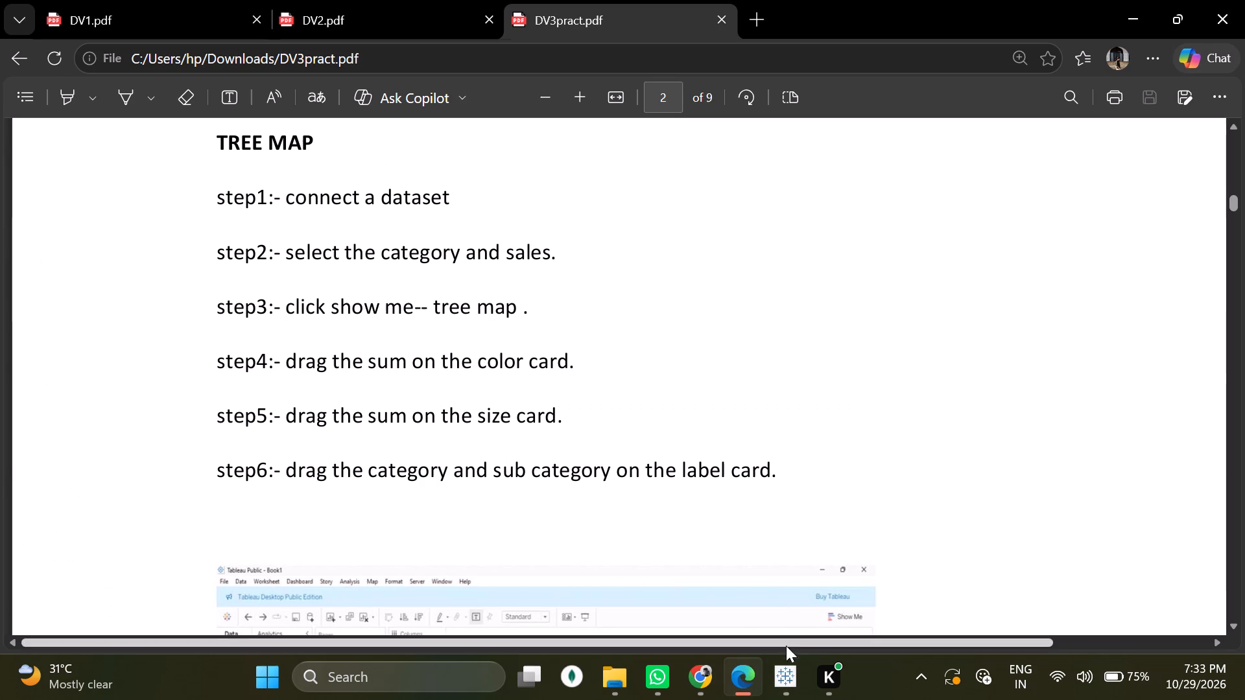
# Return to Tableau and add Sub-Category to the Label card of the tree map on Sheet 3.
pyautogui.click(784, 666)
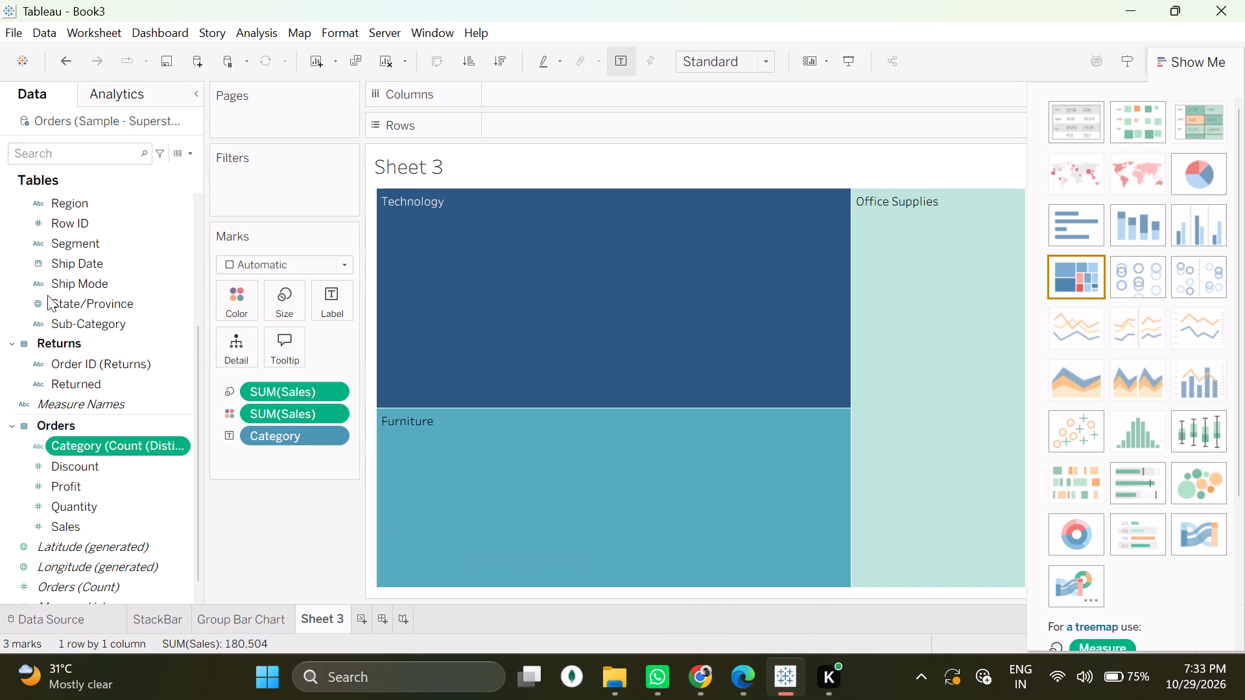
pyautogui.scroll(7, 92, 292)
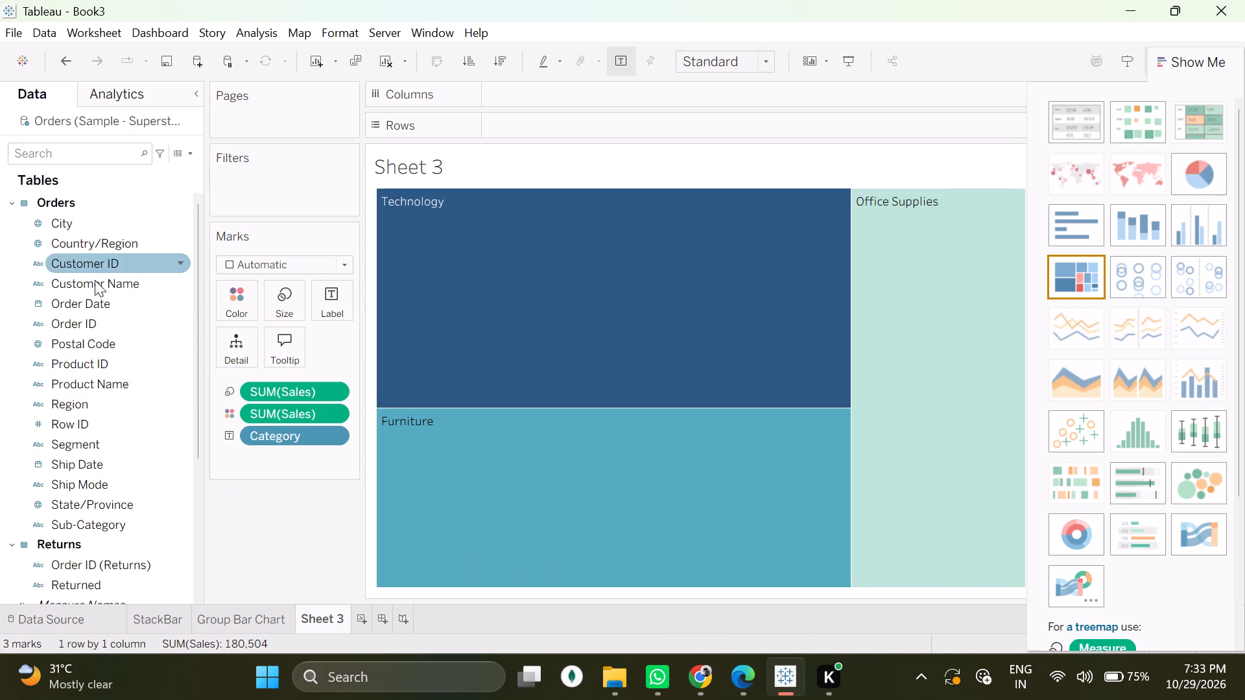
pyautogui.moveTo(92, 519); pyautogui.dragTo(223, 437)
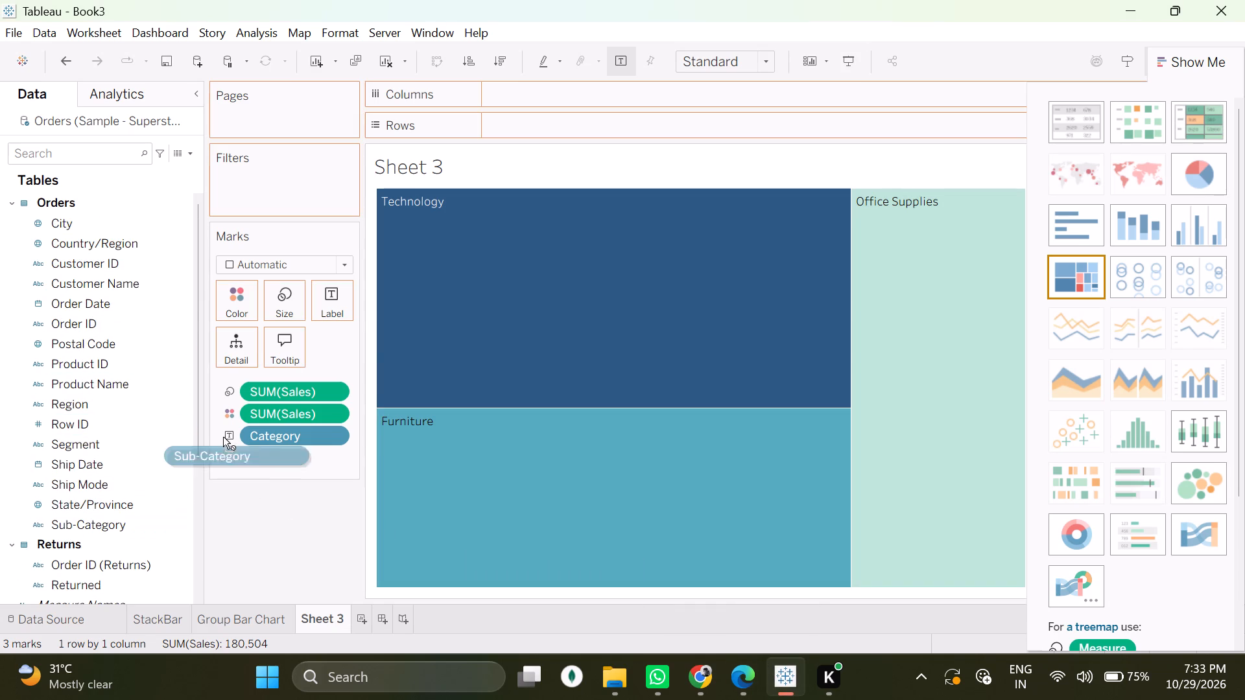
pyautogui.moveTo(223, 437); pyautogui.dragTo(344, 295)
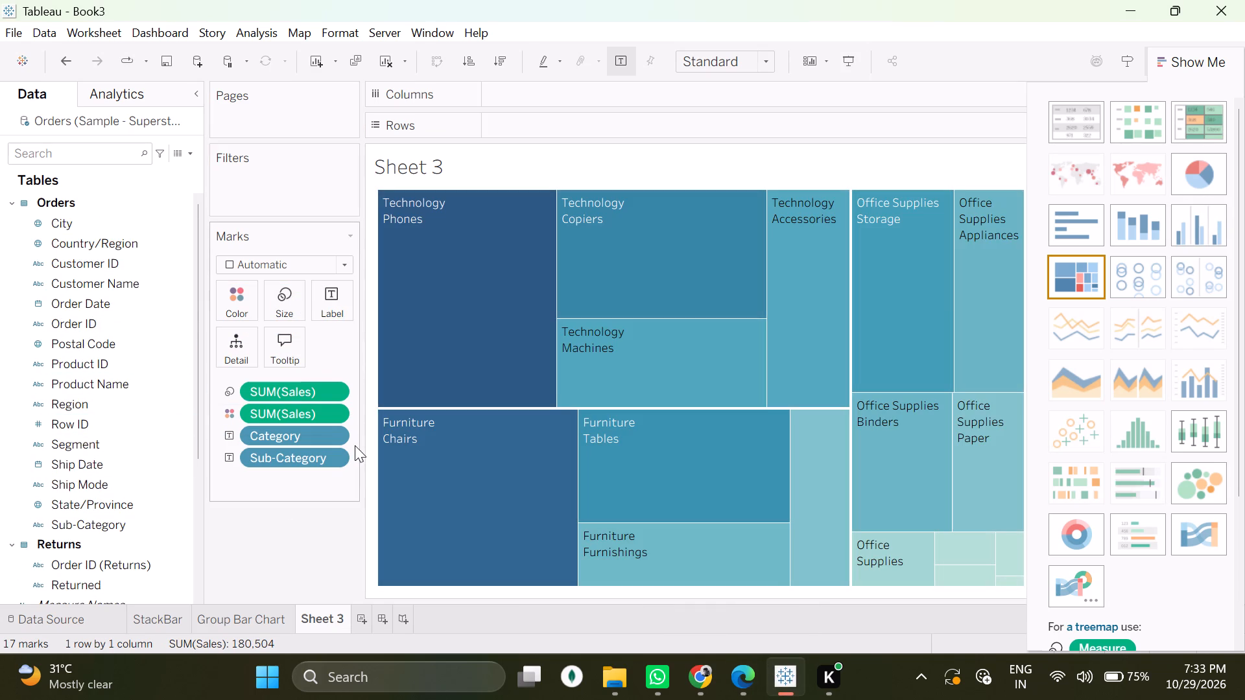
pyautogui.click(1205, 66)
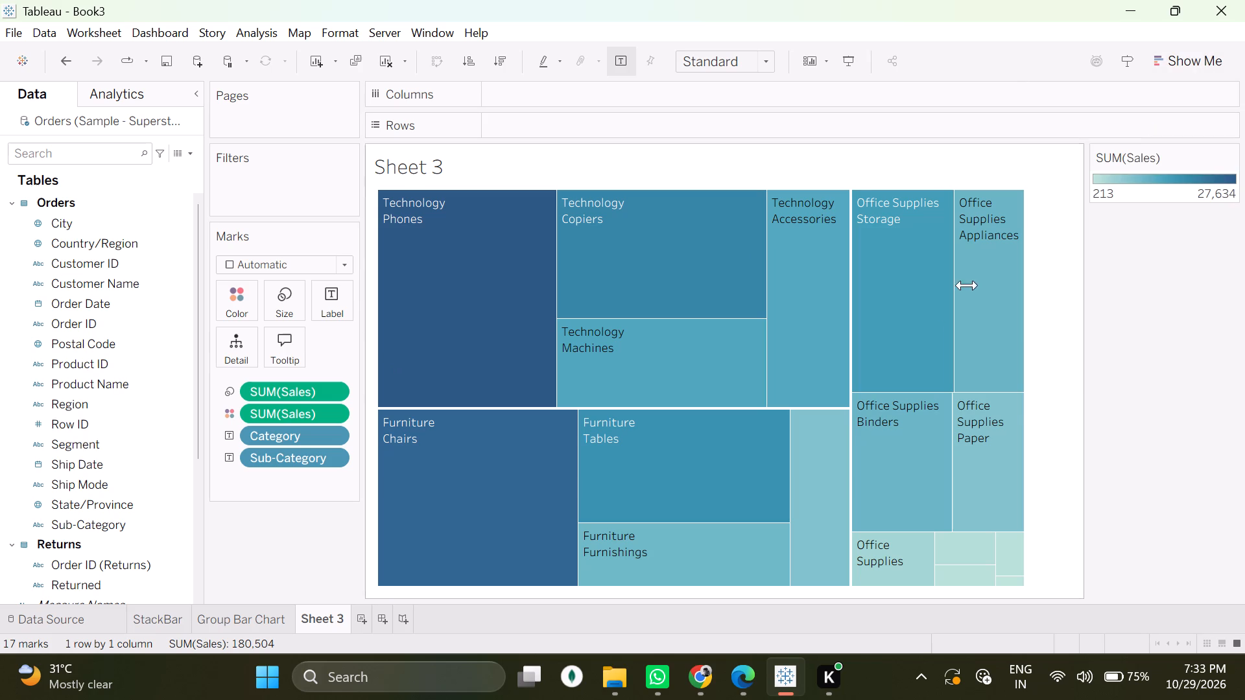
pyautogui.click(1158, 342)
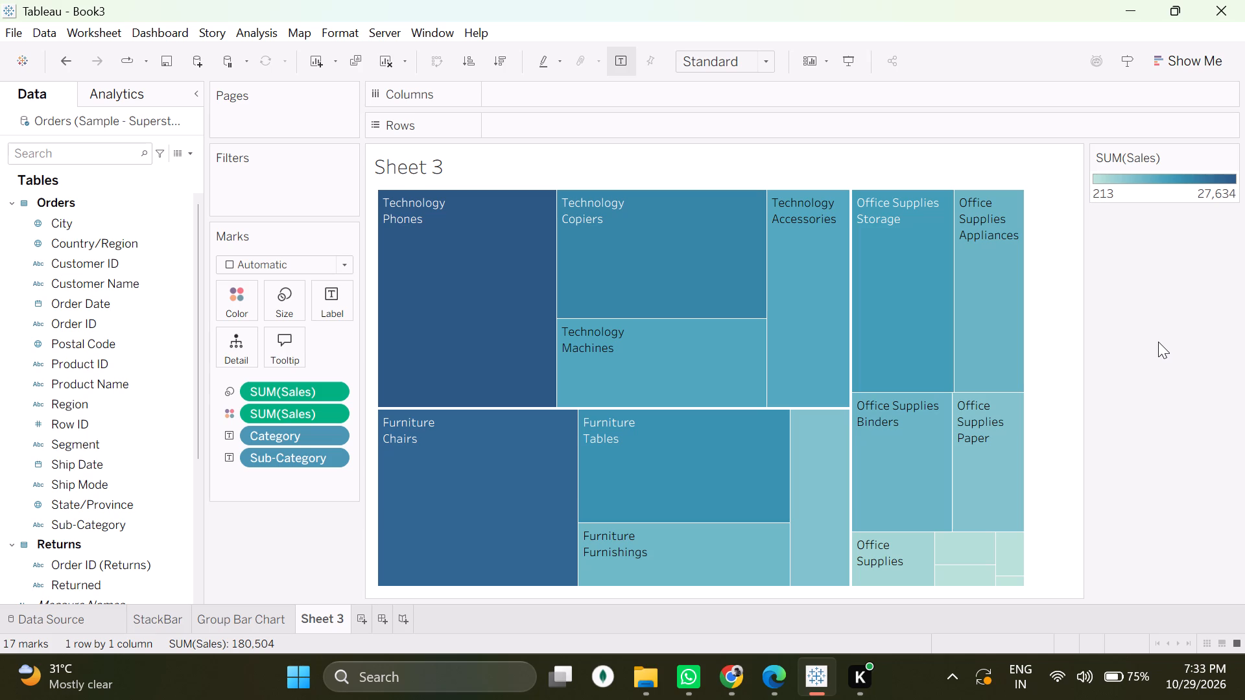
# Rename Sheet 3 as TreeMap.
pyautogui.doubleClick(315, 611)
pyautogui.press('BackSpace')
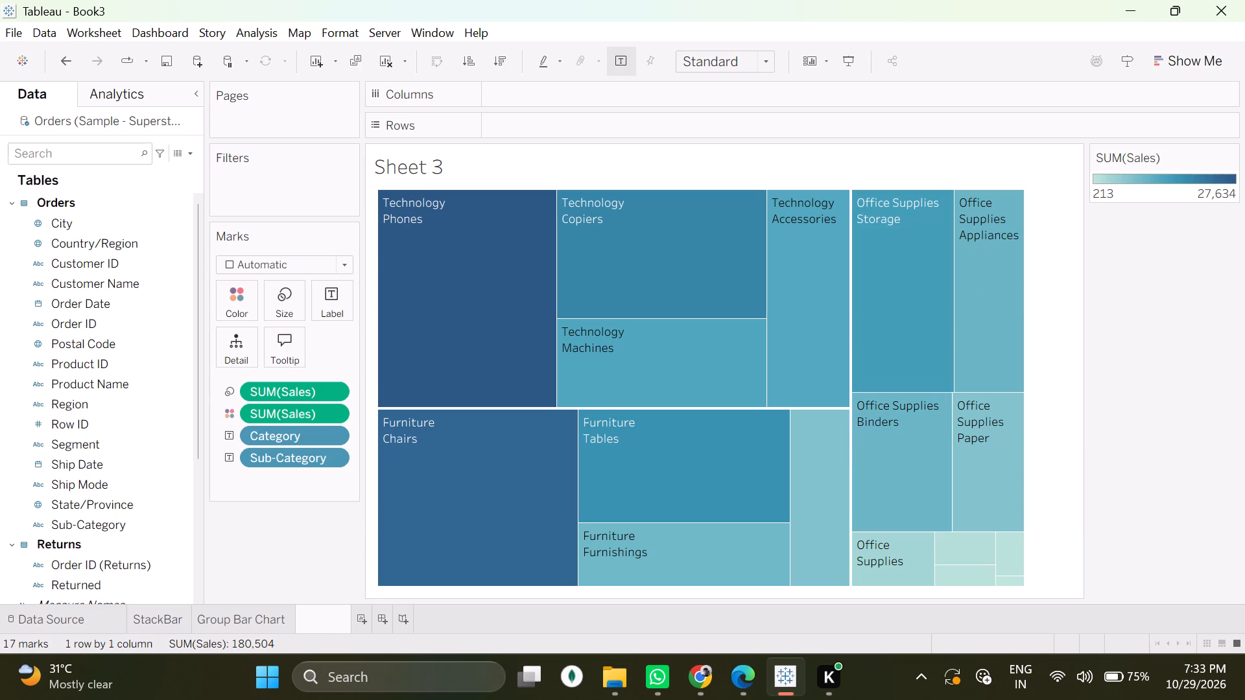
pyautogui.write('Tree')
pyautogui.write('Map')
pyautogui.press('Return')
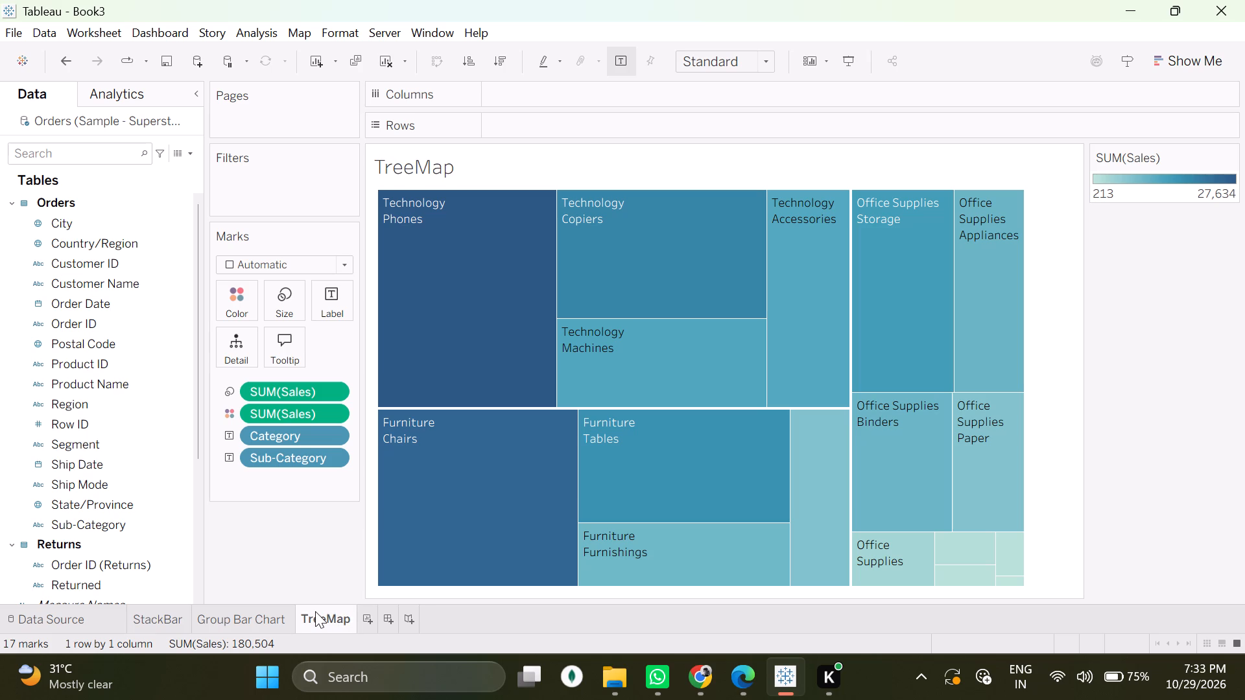
# Add a new worksheet after TreeMap.
pyautogui.click(369, 616)
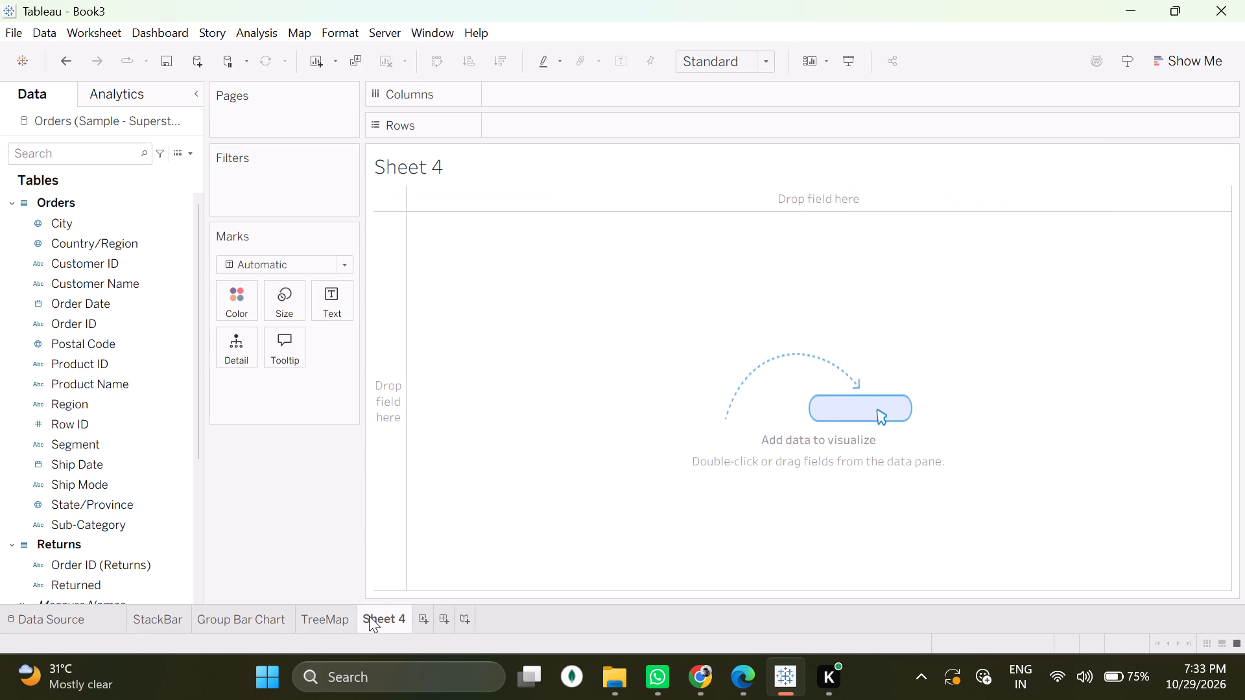
# Switch to DV3pract.pdf in Edge and read the pie chart steps that follow the tree map section.
pyautogui.click(733, 666)
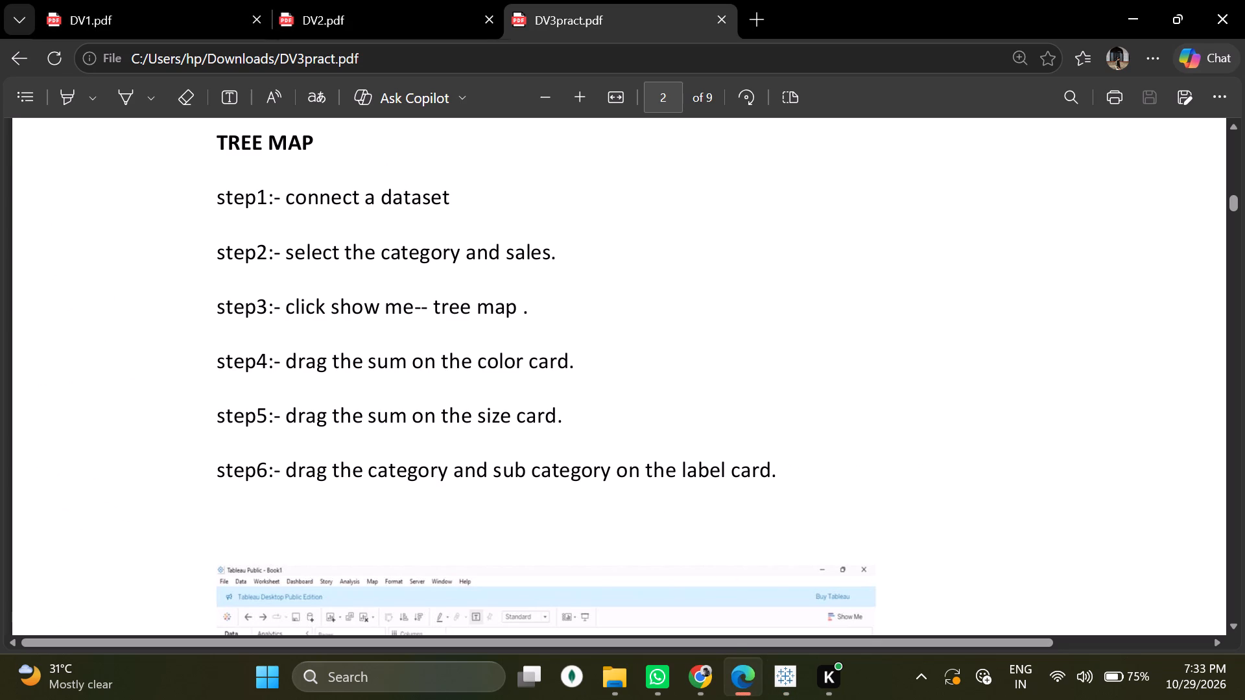
pyautogui.scroll(-1, 620, 478)
pyautogui.click(538, 94)
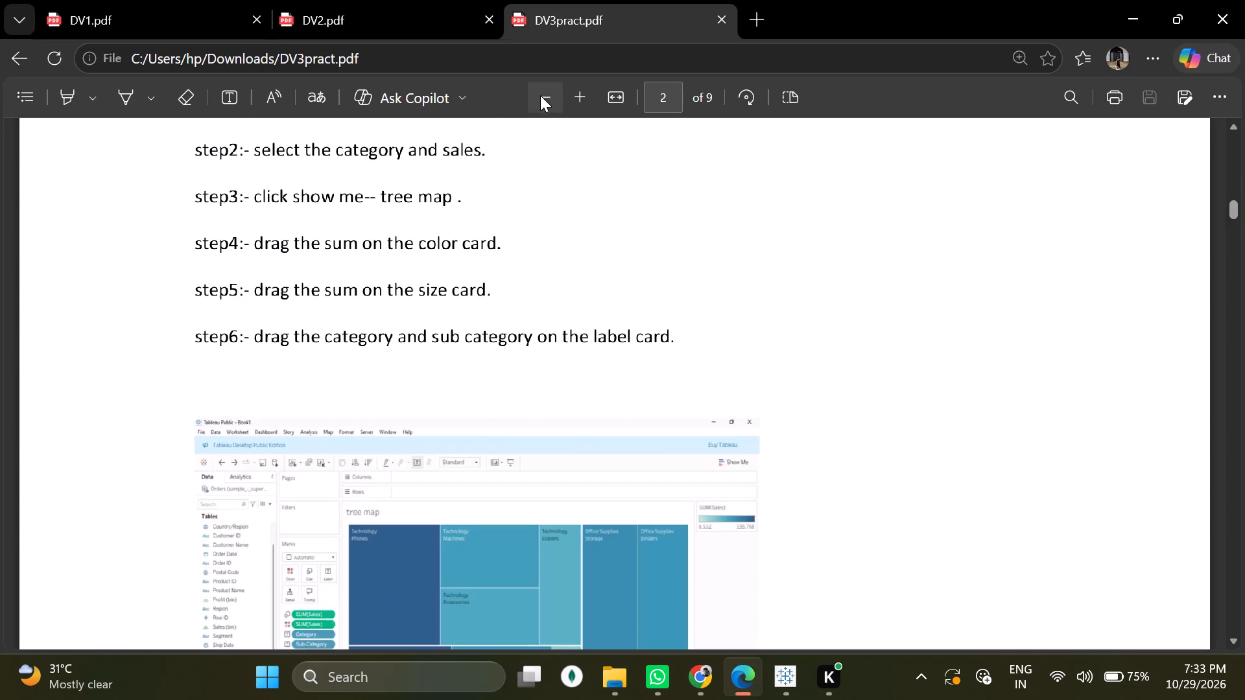
pyautogui.scroll(-7, 503, 349)
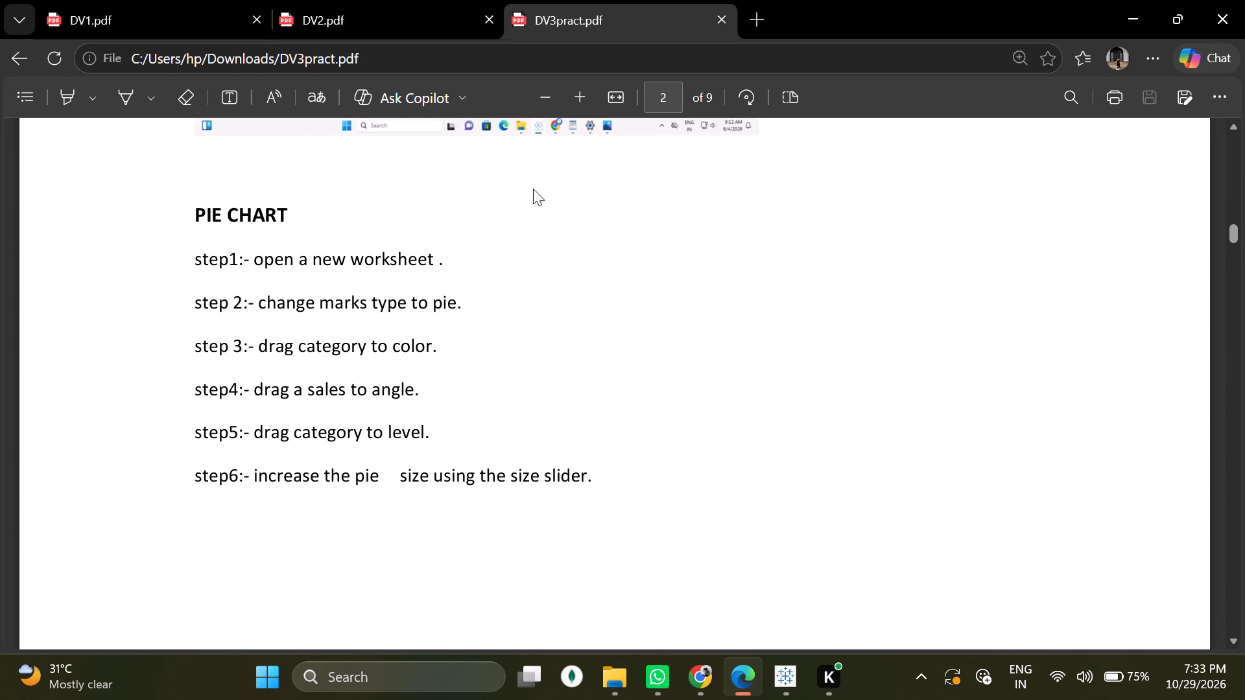
pyautogui.scroll(-6, 552, 258)
pyautogui.scroll(3, 553, 267)
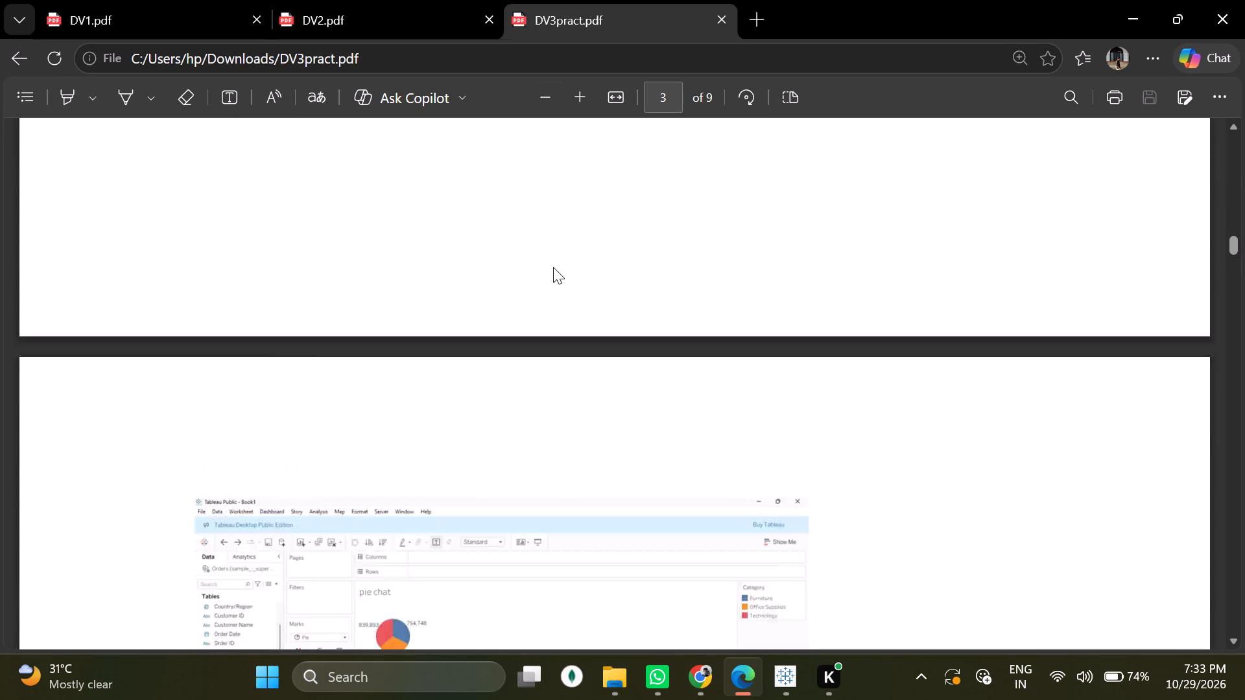
pyautogui.scroll(4, 553, 267)
pyautogui.scroll(-1, 553, 267)
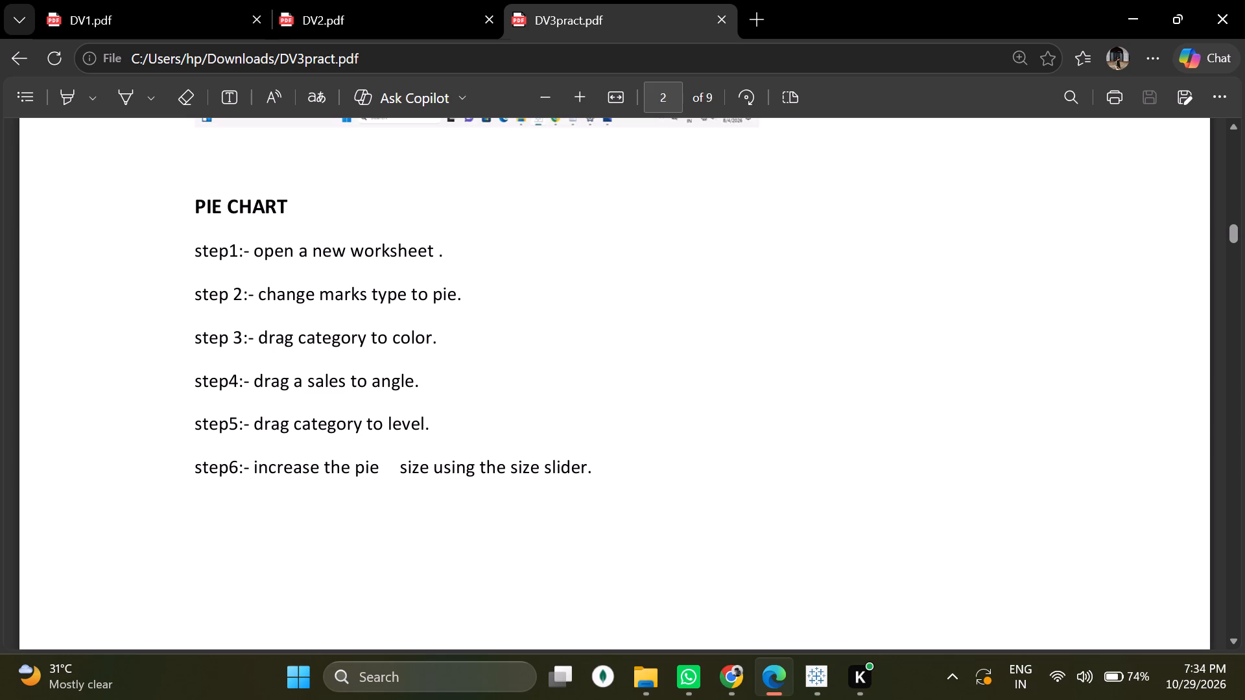
# Return to Tableau and move the distinct-count Category field from the Orders measures back to the Orders dimensions.
pyautogui.click(803, 676)
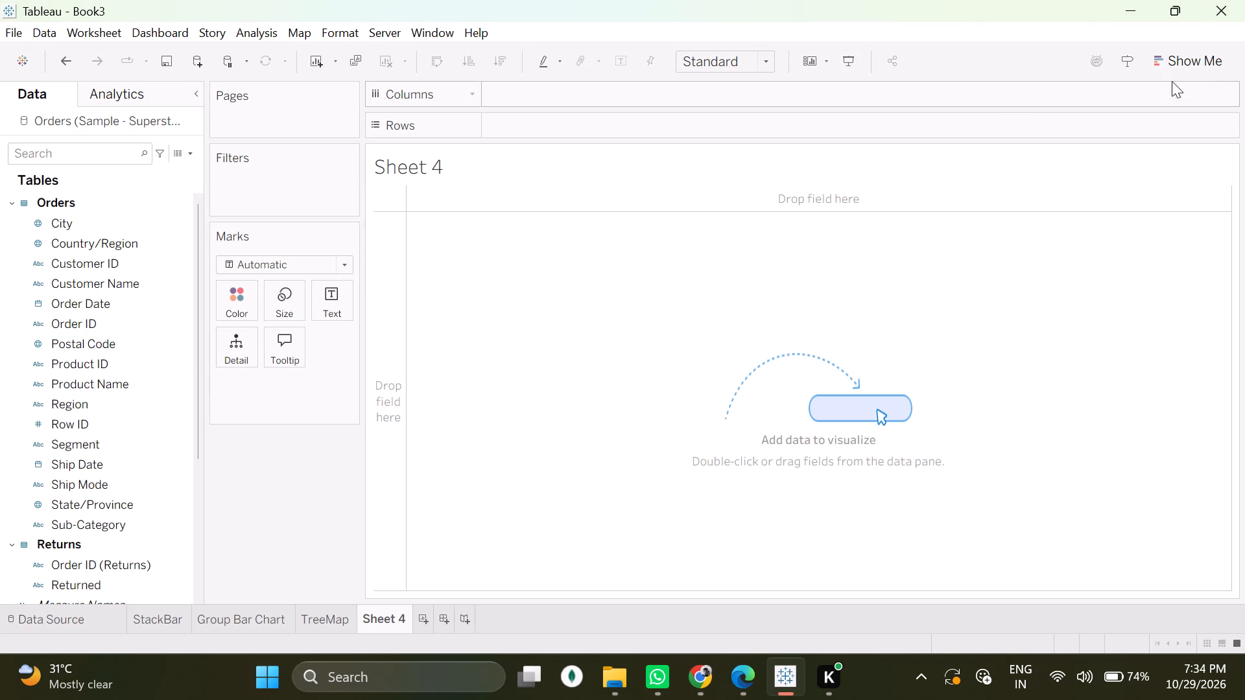
pyautogui.click(1206, 34)
pyautogui.click(1185, 70)
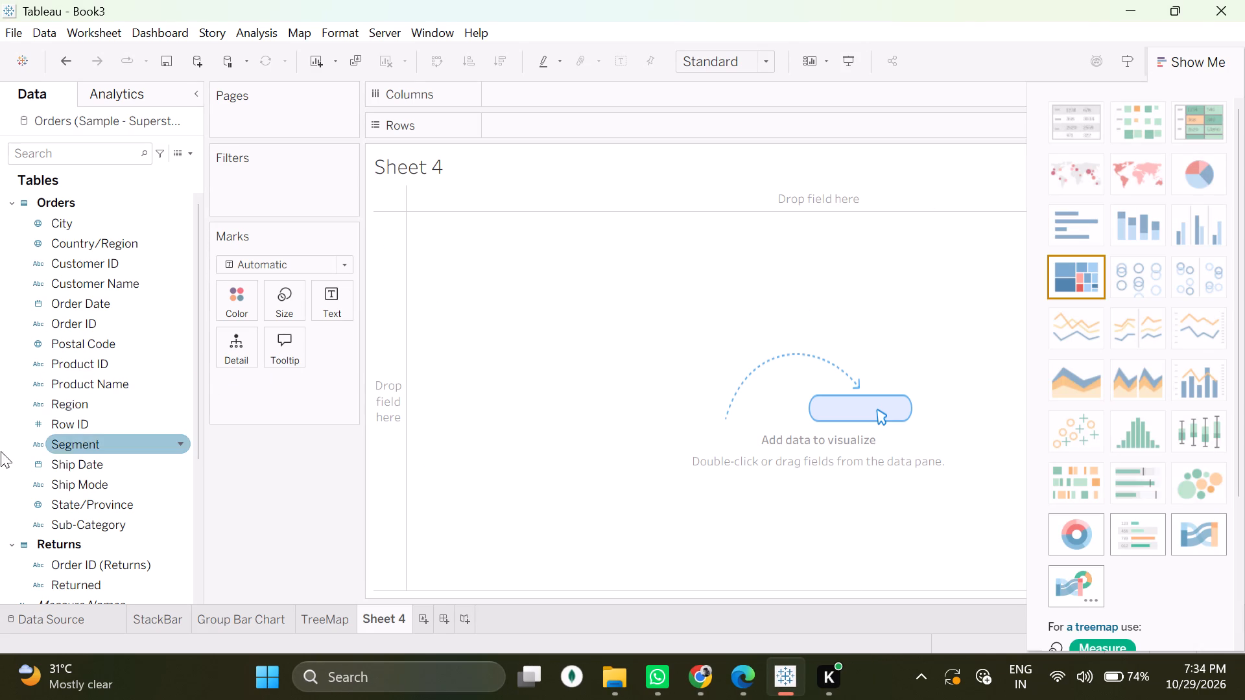
pyautogui.scroll(6, 108, 255)
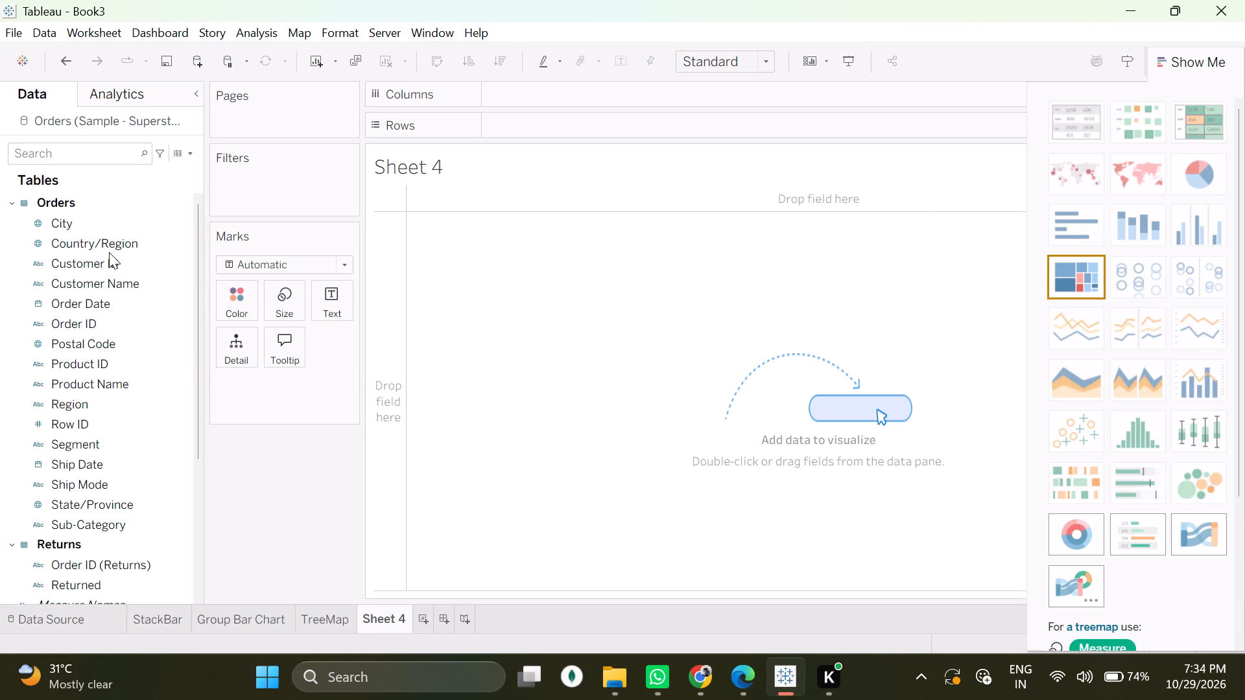
pyautogui.scroll(9, 109, 252)
pyautogui.scroll(-2, 102, 287)
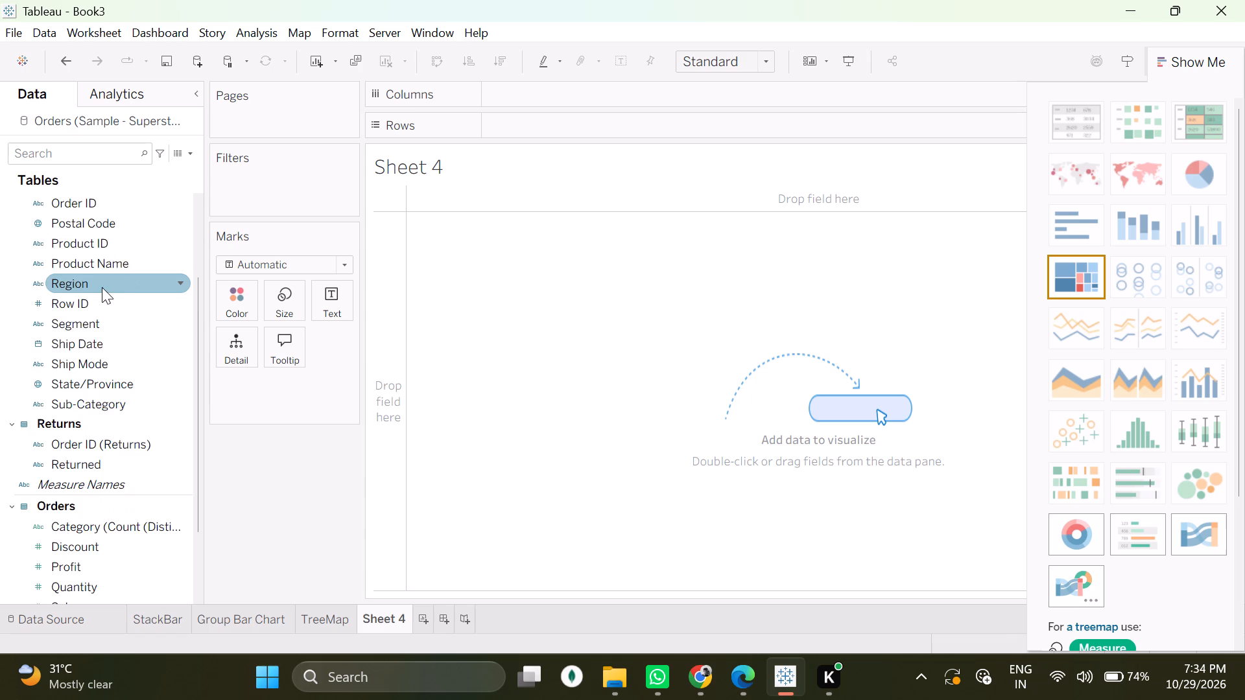
pyautogui.scroll(-2, 102, 287)
pyautogui.moveTo(77, 435); pyautogui.dragTo(77, 266)
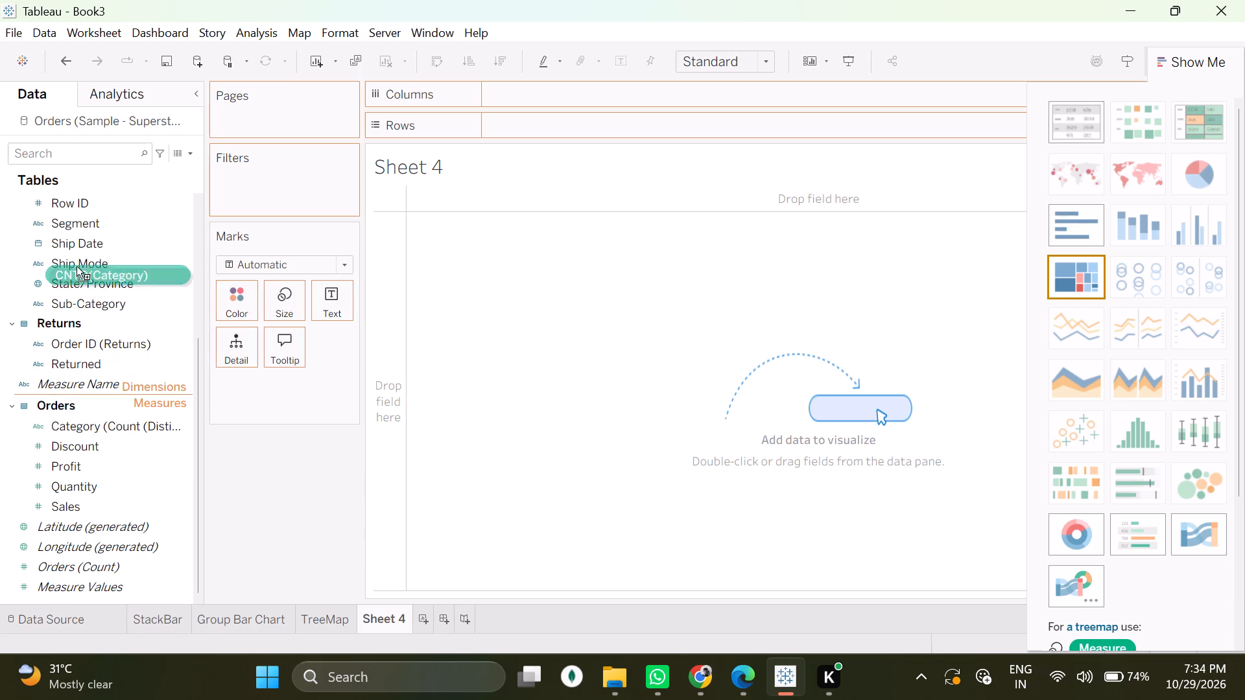
pyautogui.moveTo(77, 266); pyautogui.dragTo(79, 196)
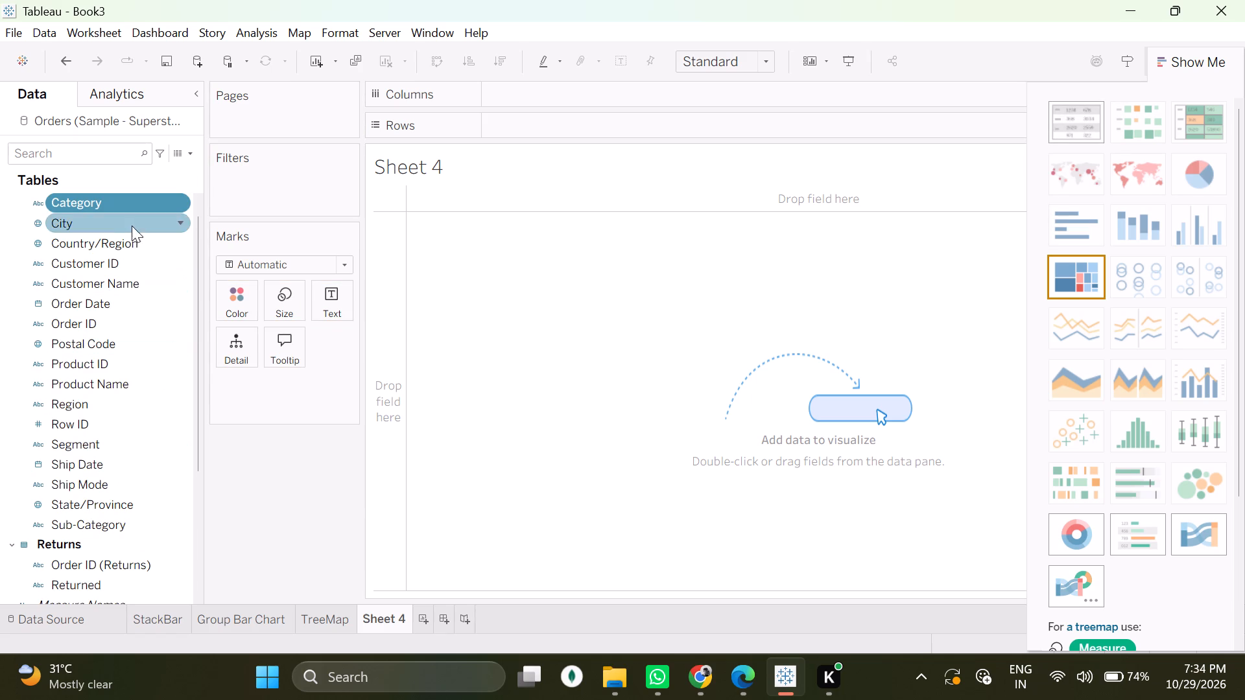
# Place Category on Columns and Sales on Rows of Sheet 4, and convert the view to a pie chart with Show Me.
pyautogui.moveTo(109, 206); pyautogui.dragTo(561, 97)
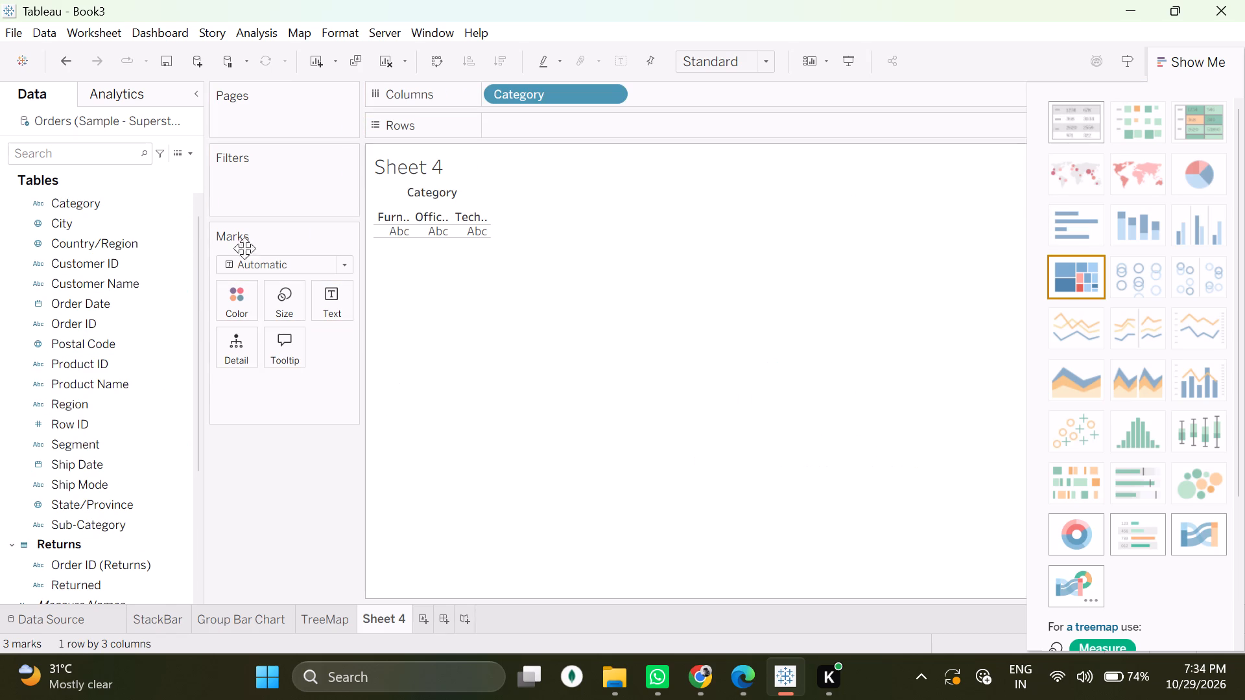
pyautogui.scroll(-5, 87, 340)
pyautogui.moveTo(78, 497); pyautogui.dragTo(407, 313)
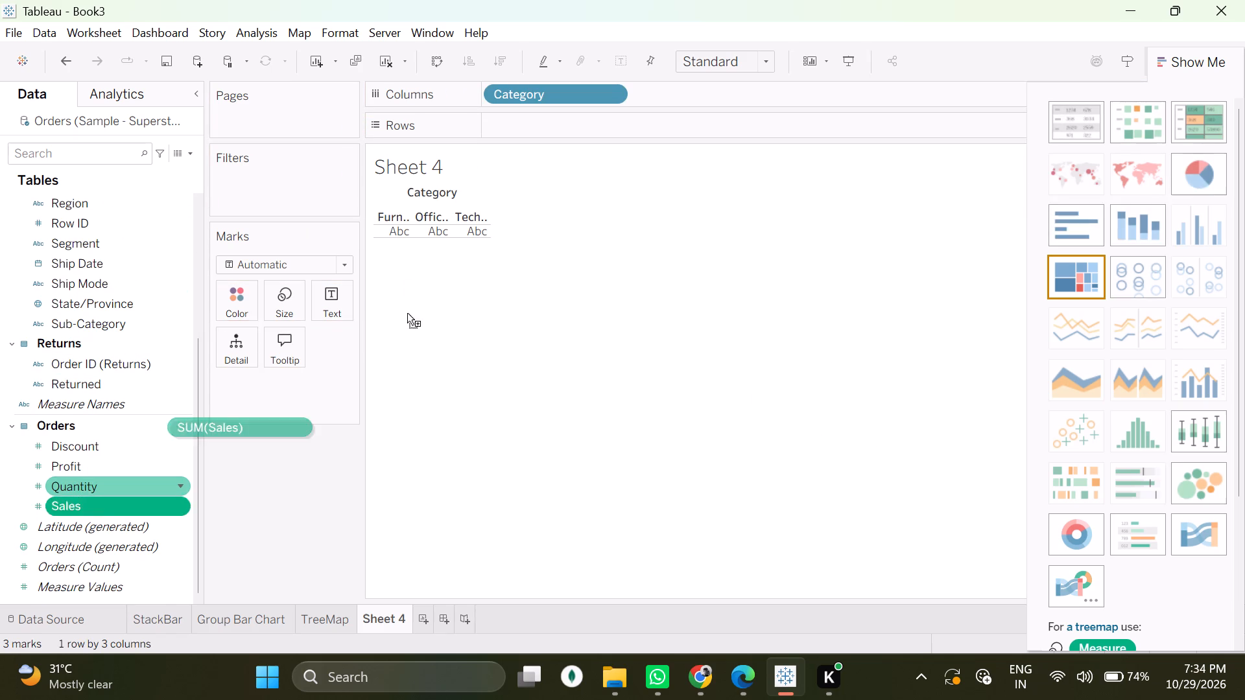
pyautogui.moveTo(407, 313); pyautogui.dragTo(553, 119)
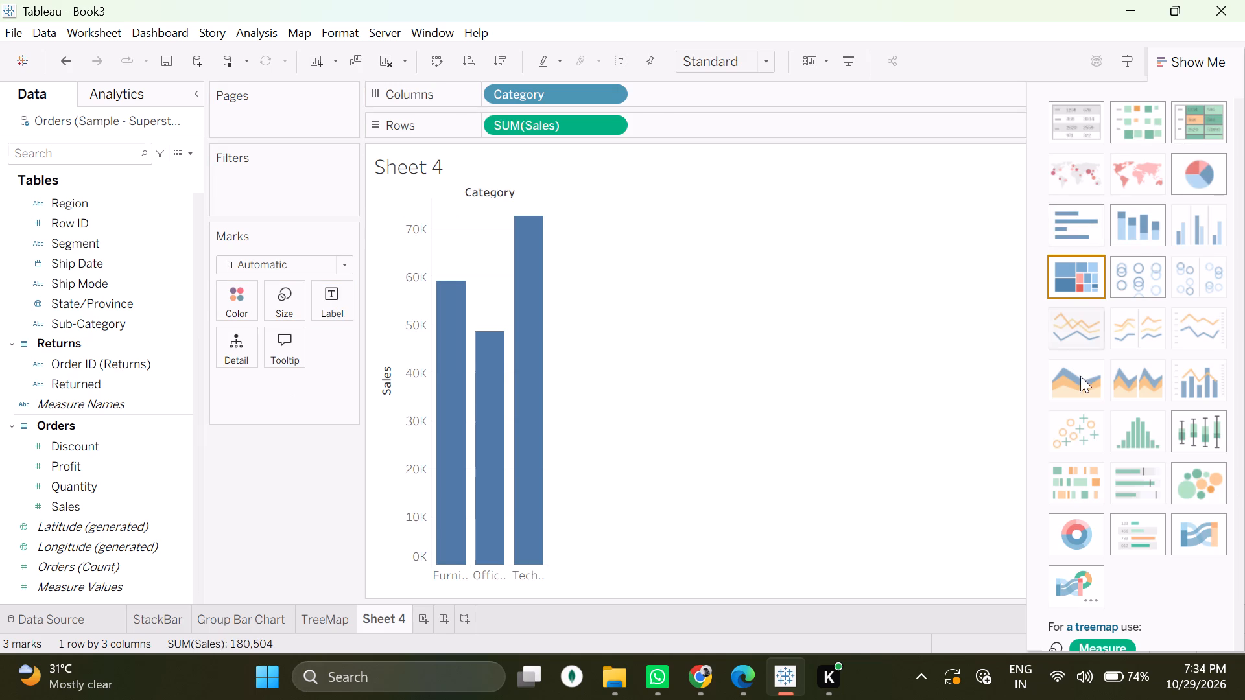
pyautogui.click(1191, 183)
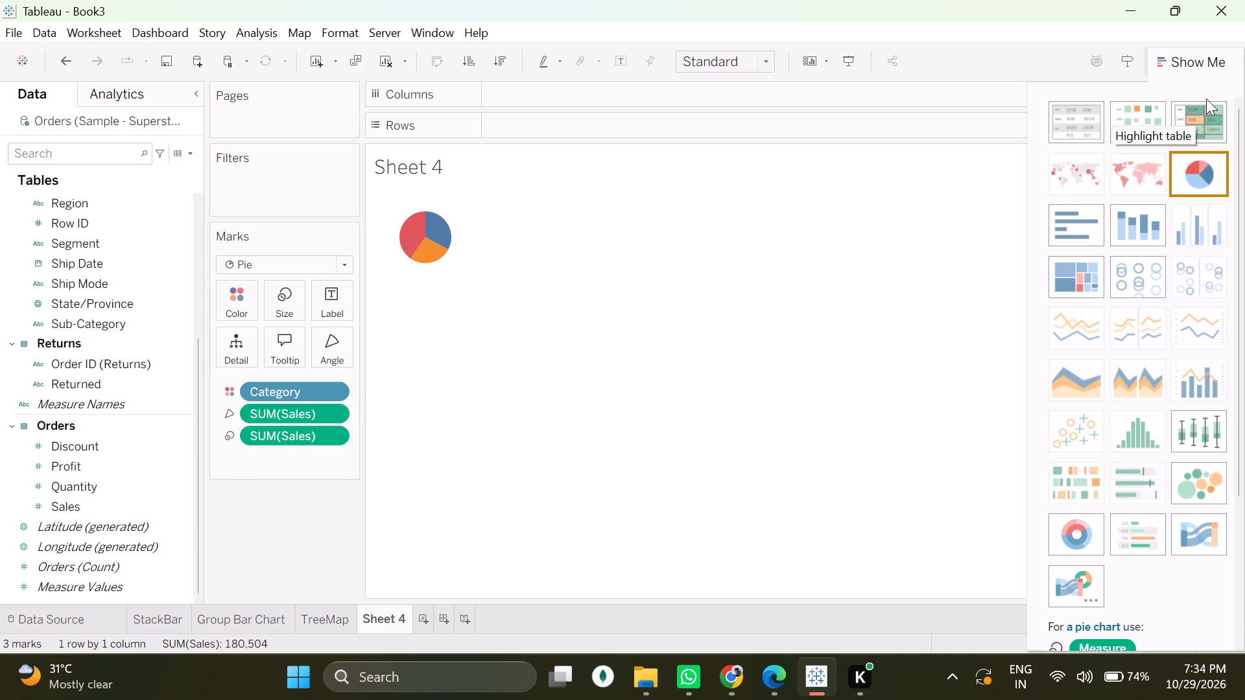
pyautogui.click(1207, 64)
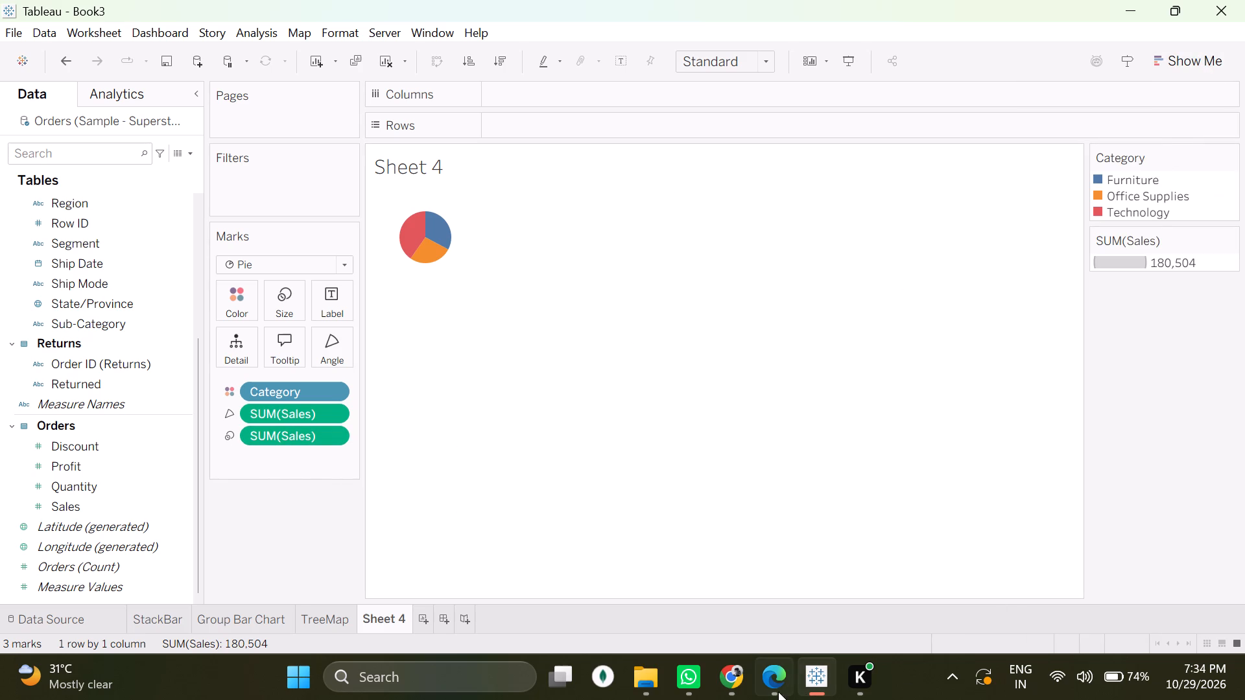
# Check the Sales-to-angle instruction in DV3pract.pdf, and assign Sales to the Angle card of the pie chart in Tableau.
pyautogui.click(776, 690)
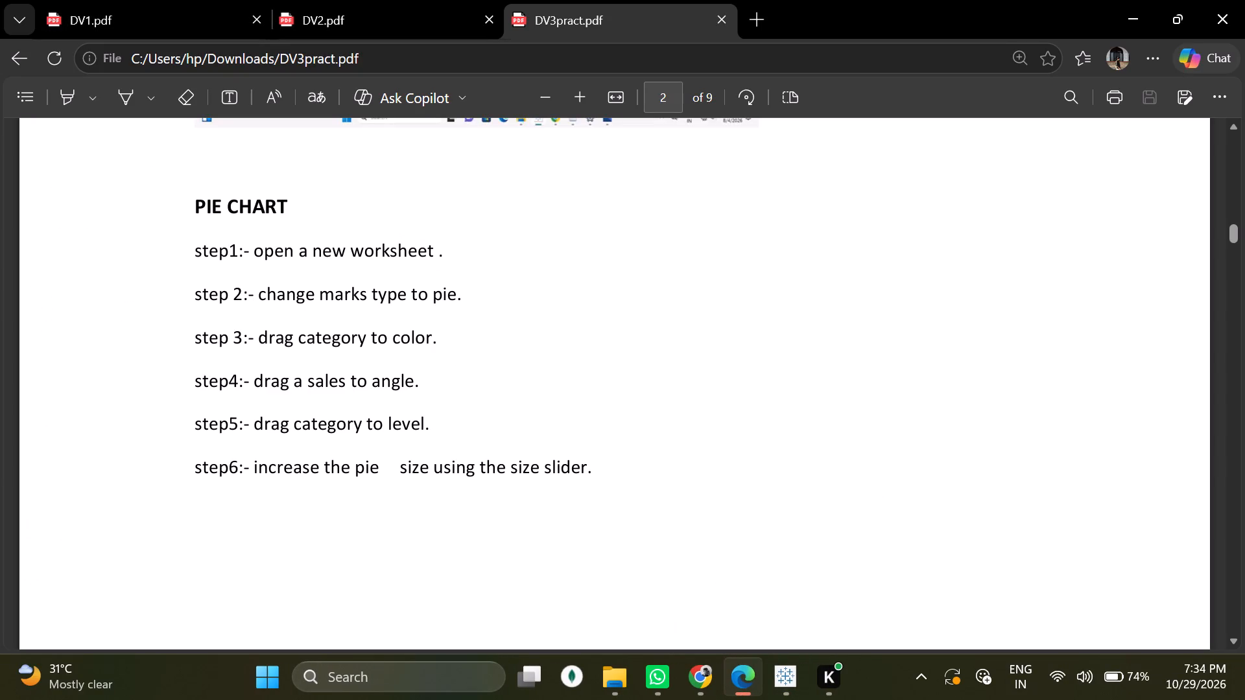
pyautogui.moveTo(251, 376); pyautogui.dragTo(453, 393)
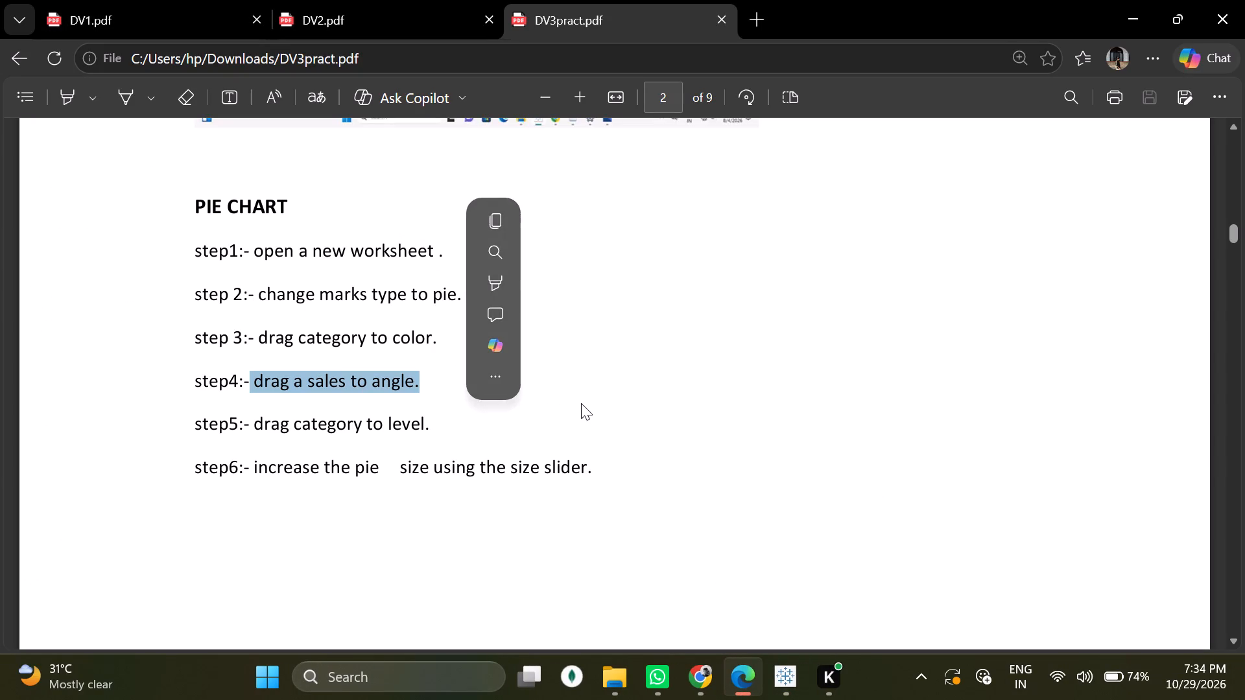
pyautogui.click(581, 403)
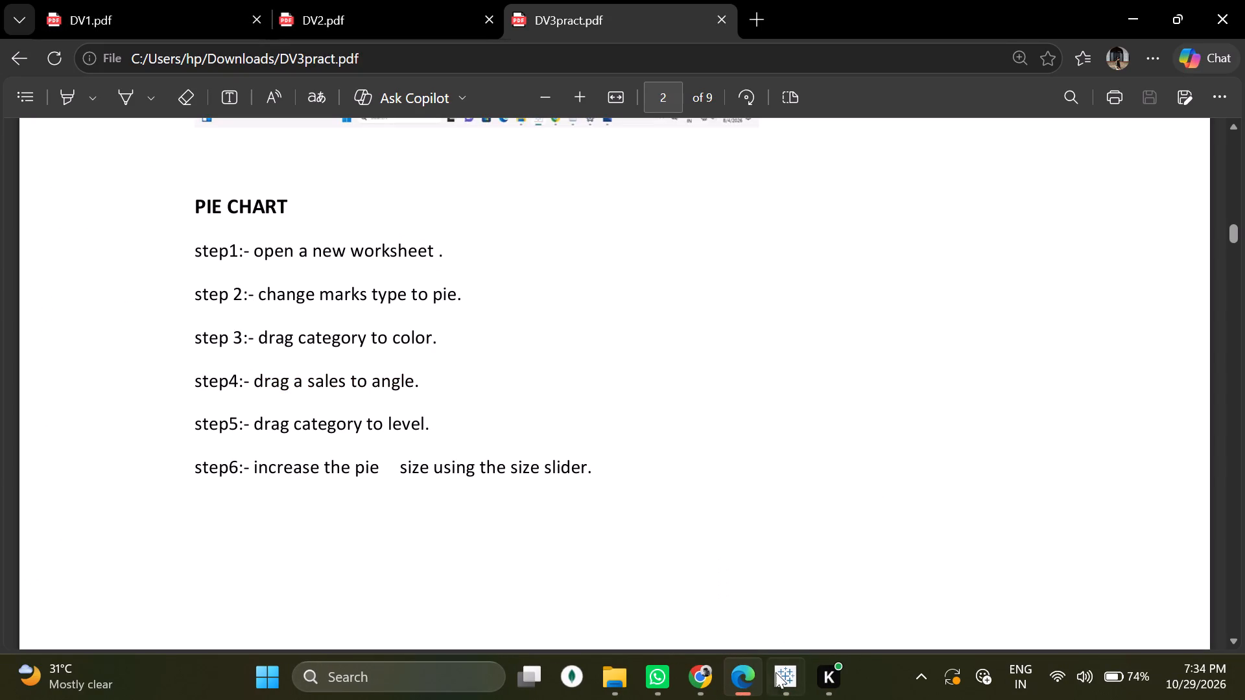
pyautogui.click(772, 686)
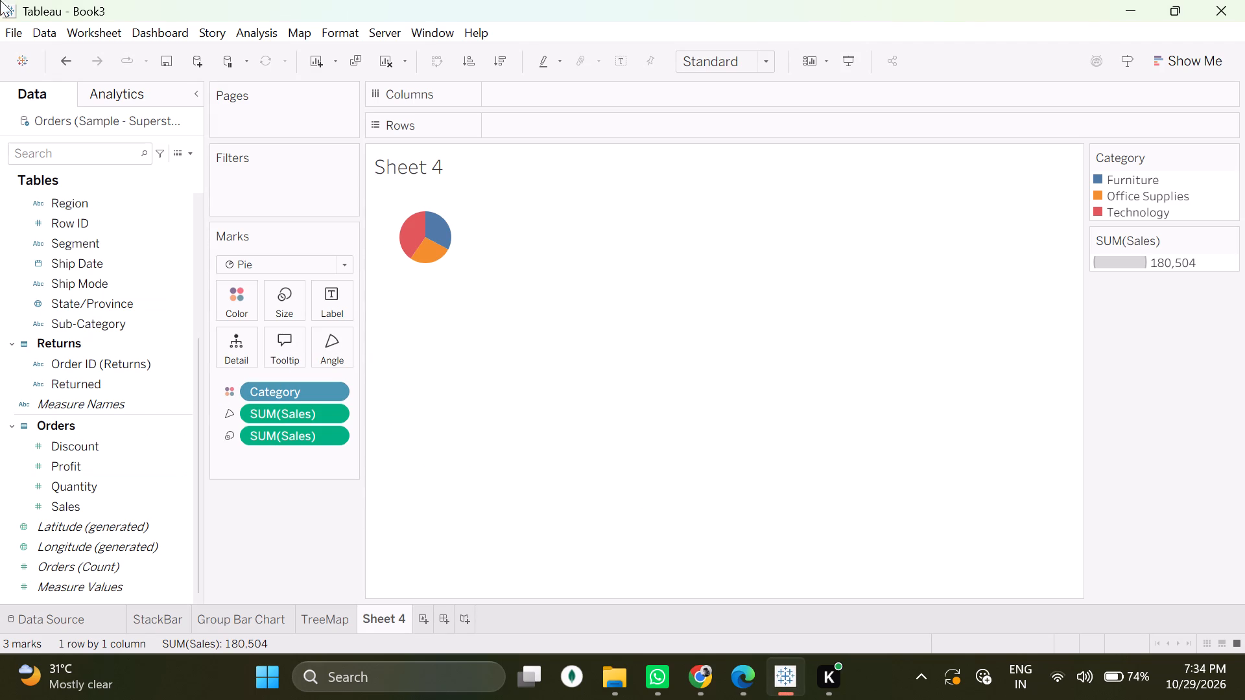
pyautogui.moveTo(81, 506); pyautogui.dragTo(324, 305)
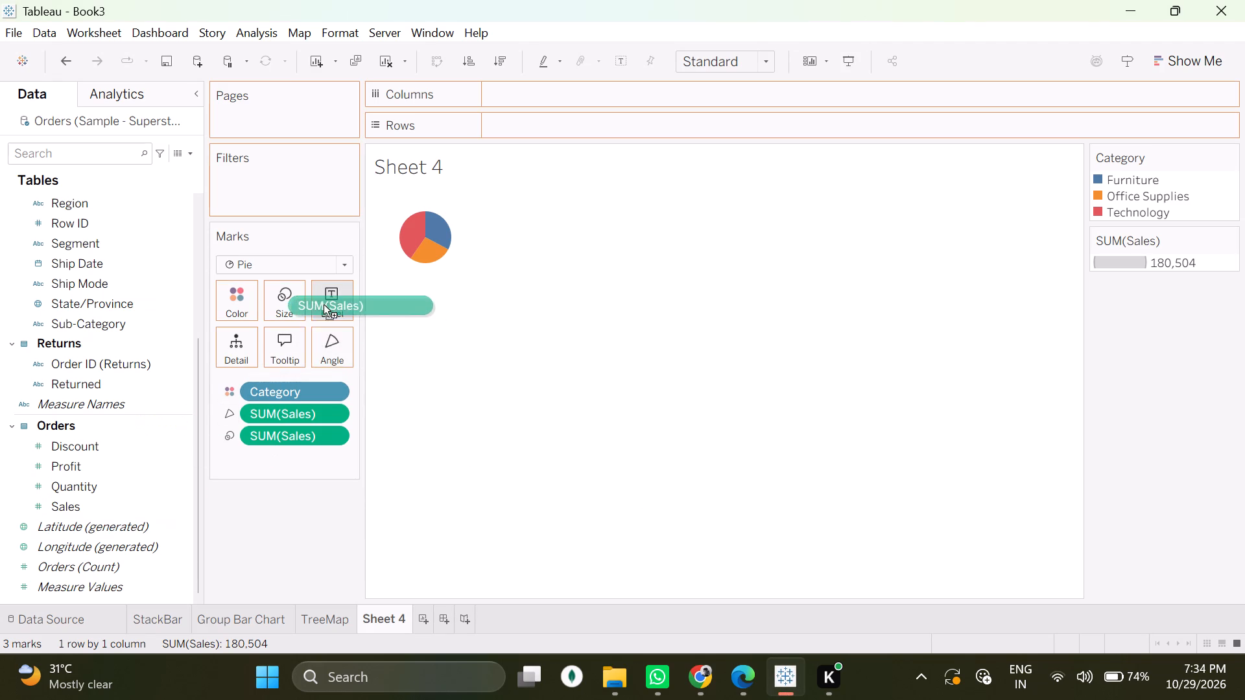
pyautogui.moveTo(324, 305); pyautogui.dragTo(344, 353)
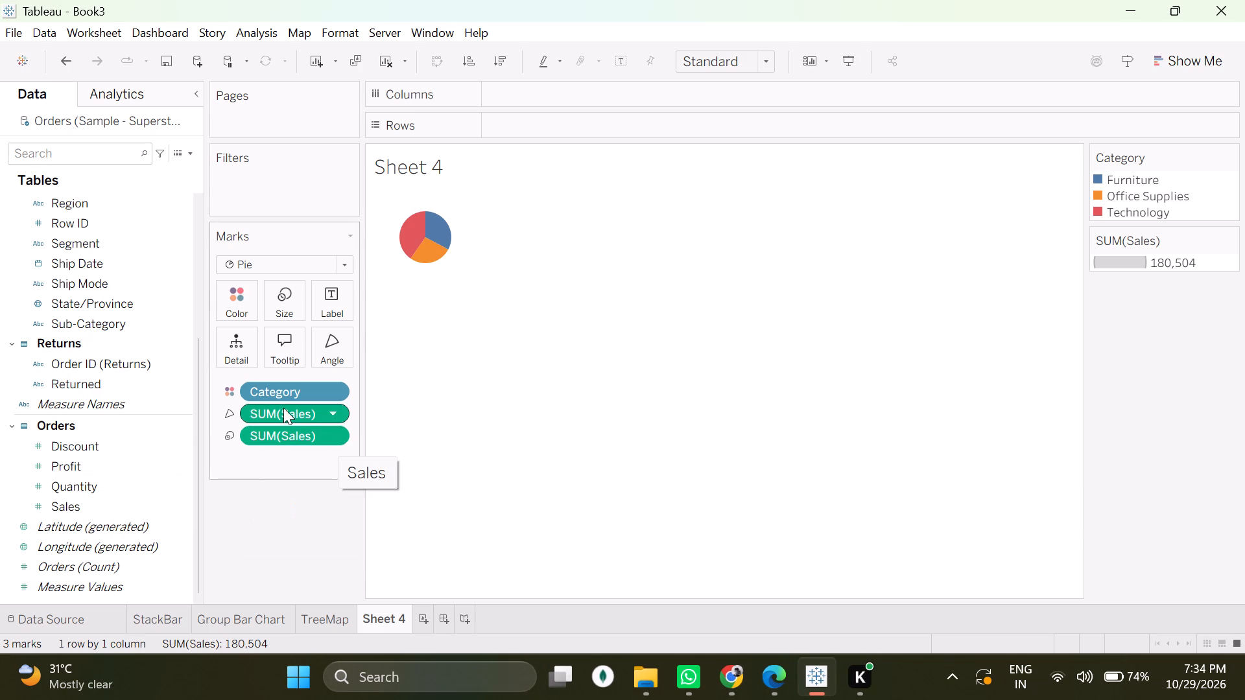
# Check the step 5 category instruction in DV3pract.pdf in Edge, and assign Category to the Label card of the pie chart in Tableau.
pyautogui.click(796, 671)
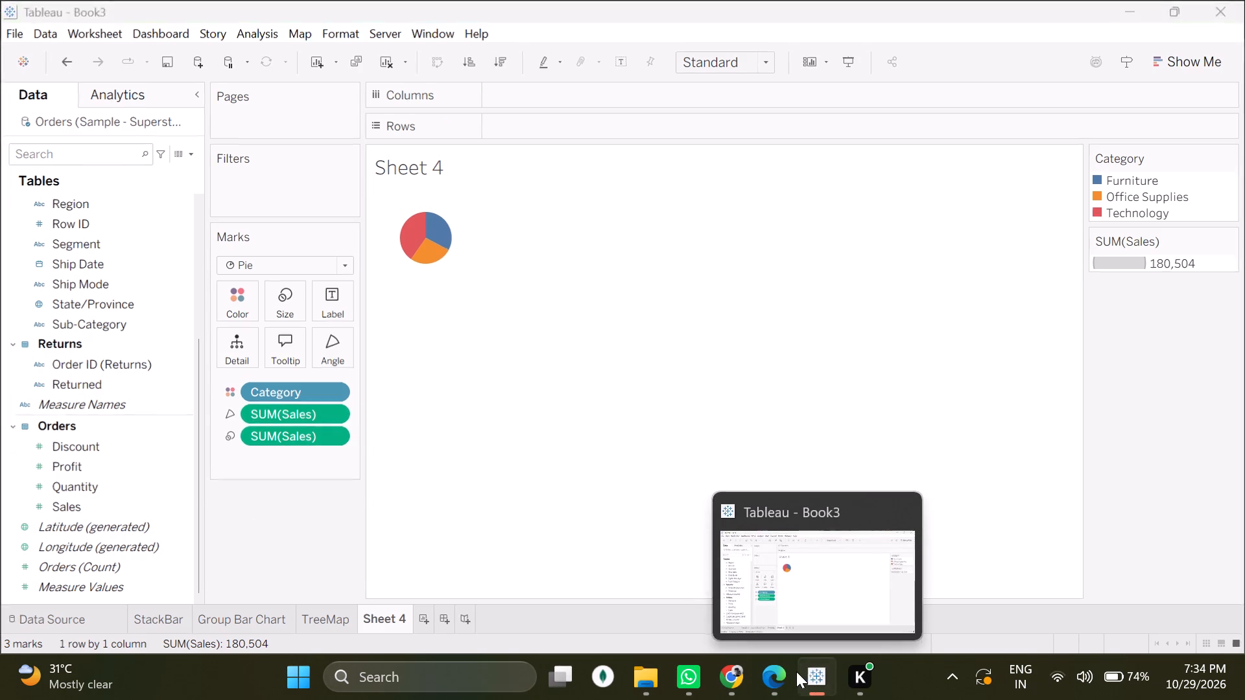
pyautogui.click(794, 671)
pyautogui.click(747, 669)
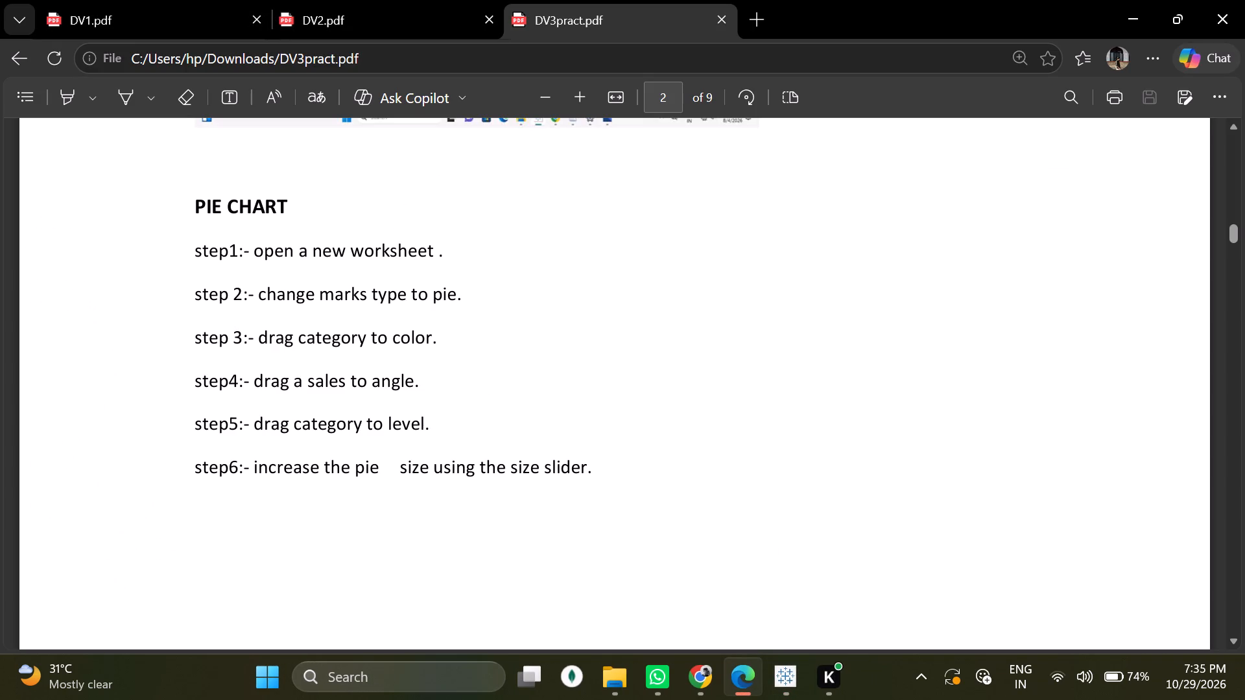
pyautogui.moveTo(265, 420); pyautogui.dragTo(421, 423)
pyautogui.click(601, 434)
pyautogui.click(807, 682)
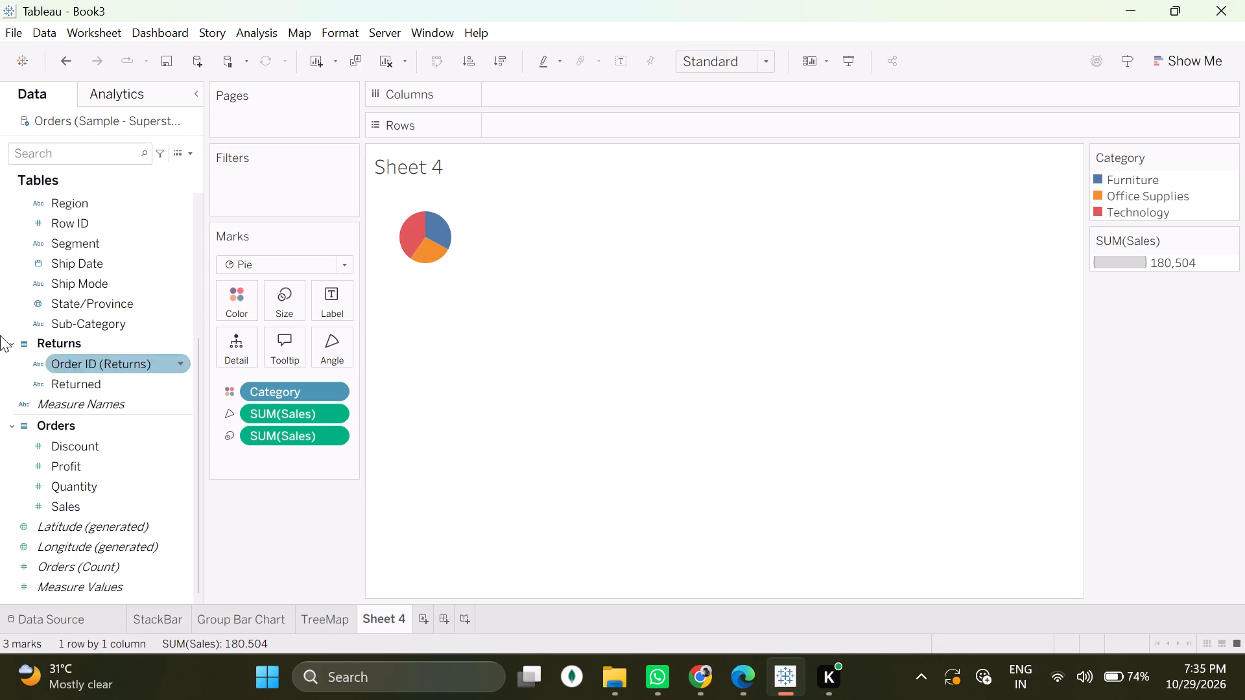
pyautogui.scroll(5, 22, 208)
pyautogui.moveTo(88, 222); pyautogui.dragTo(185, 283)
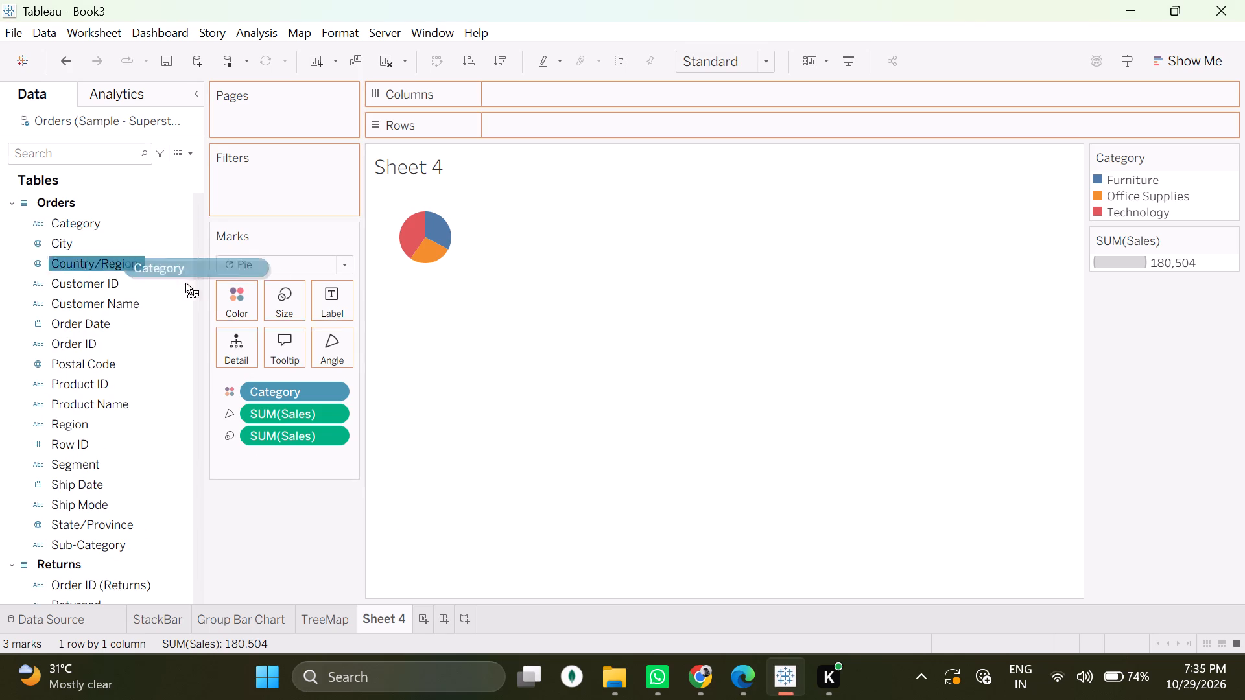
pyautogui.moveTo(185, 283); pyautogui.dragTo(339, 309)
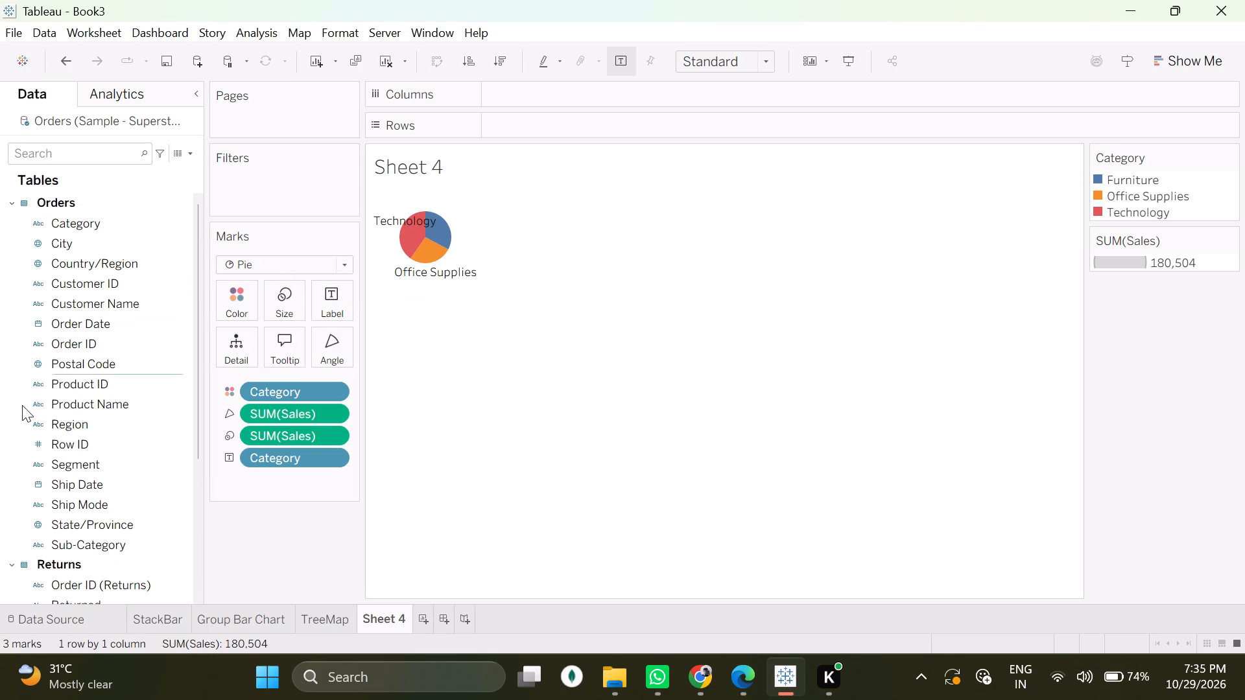
# Recheck the pie chart steps in DV3pract.pdf, and enlarge the pie in Tableau slightly with the Size slider.
pyautogui.click(740, 694)
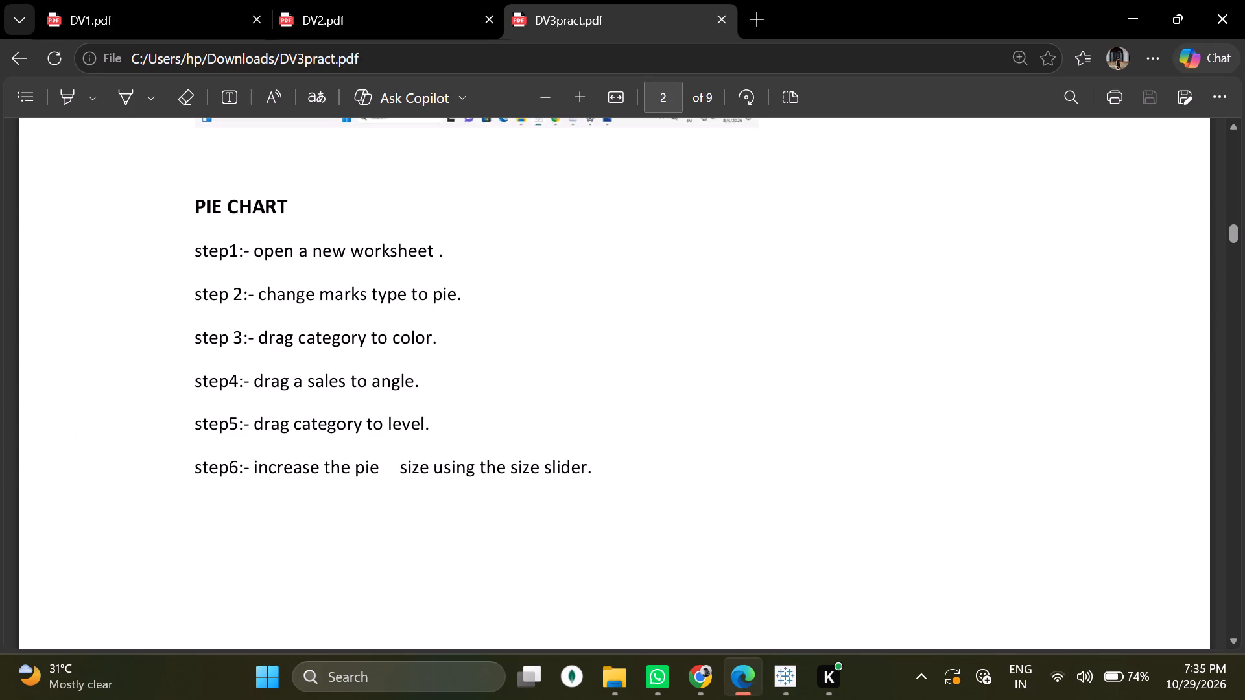
pyautogui.moveTo(431, 423); pyautogui.dragTo(387, 423)
pyautogui.click(567, 419)
pyautogui.click(797, 673)
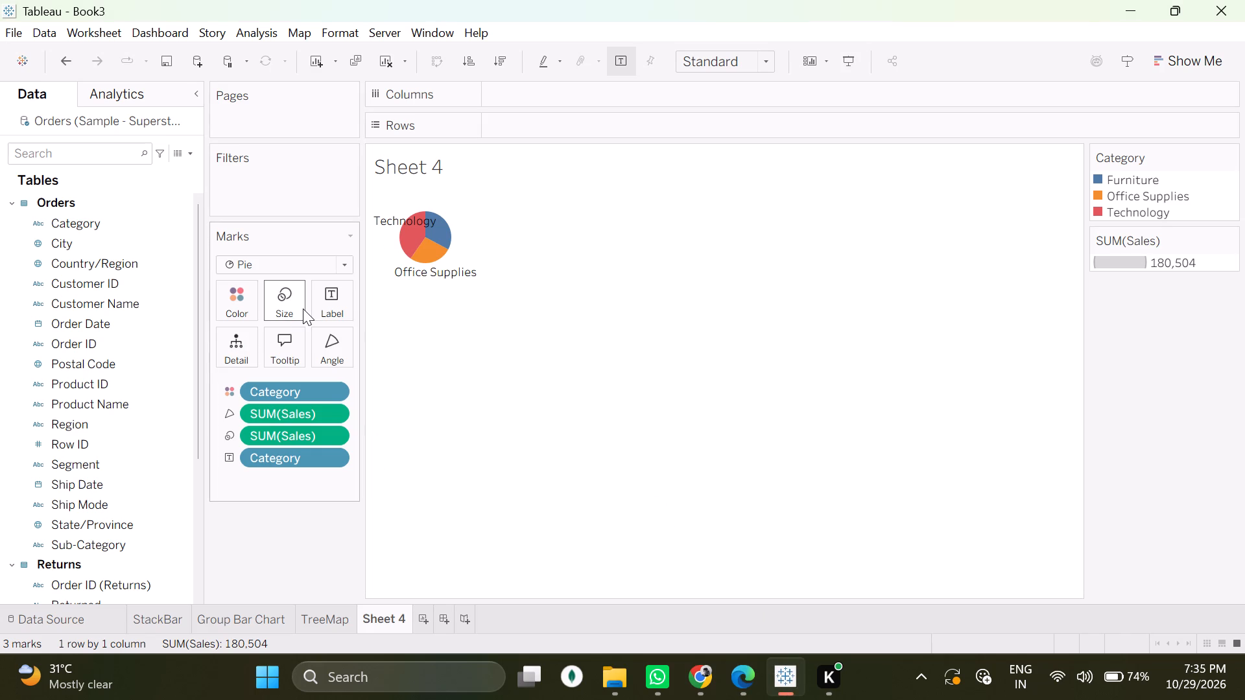
pyautogui.click(286, 299)
pyautogui.moveTo(306, 343); pyautogui.dragTo(306, 344)
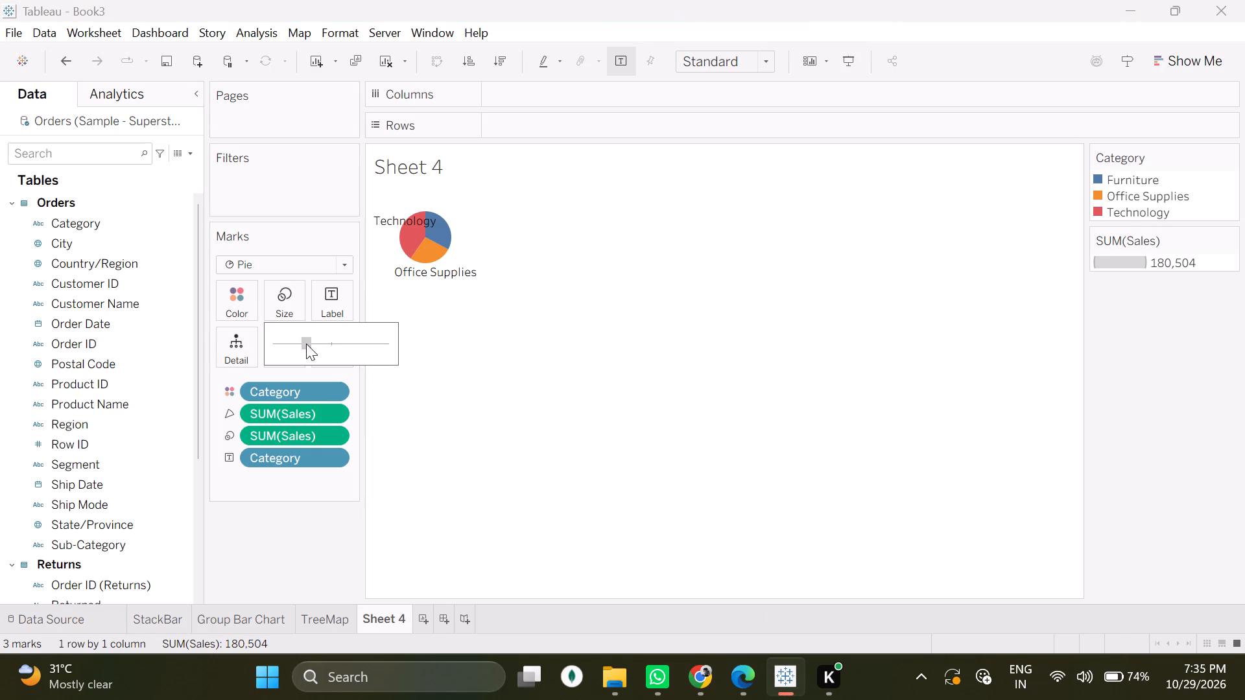
pyautogui.moveTo(306, 344); pyautogui.dragTo(334, 356)
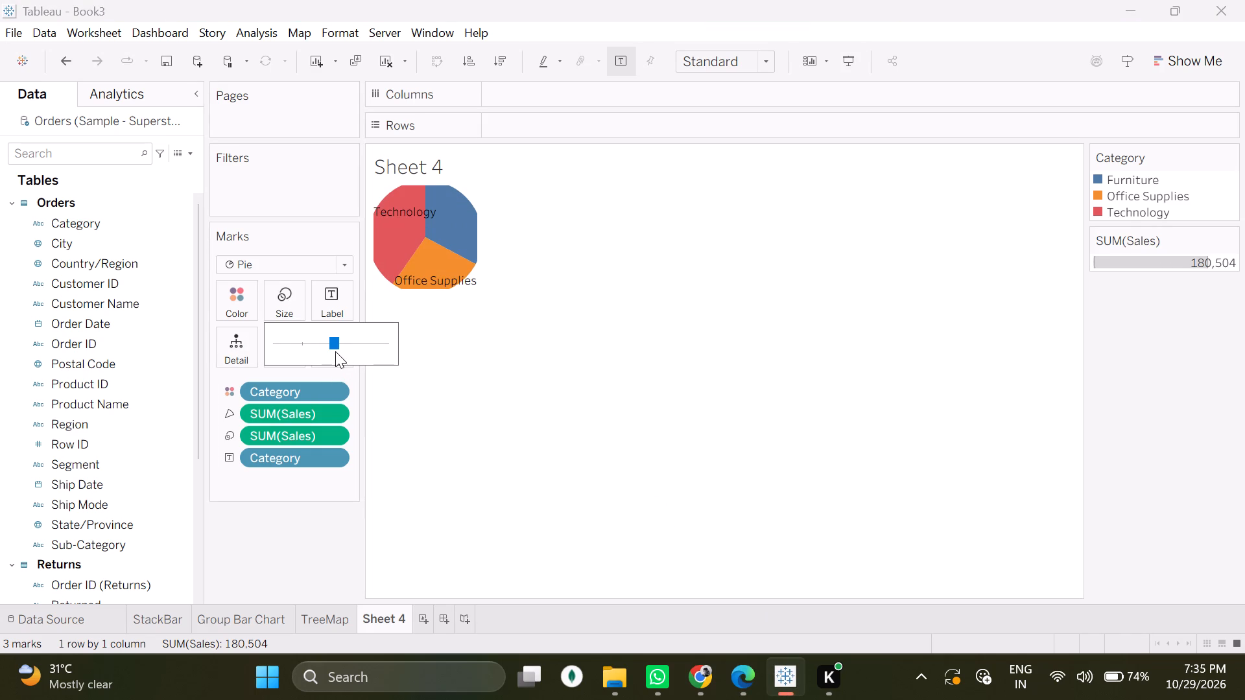
pyautogui.click(320, 343)
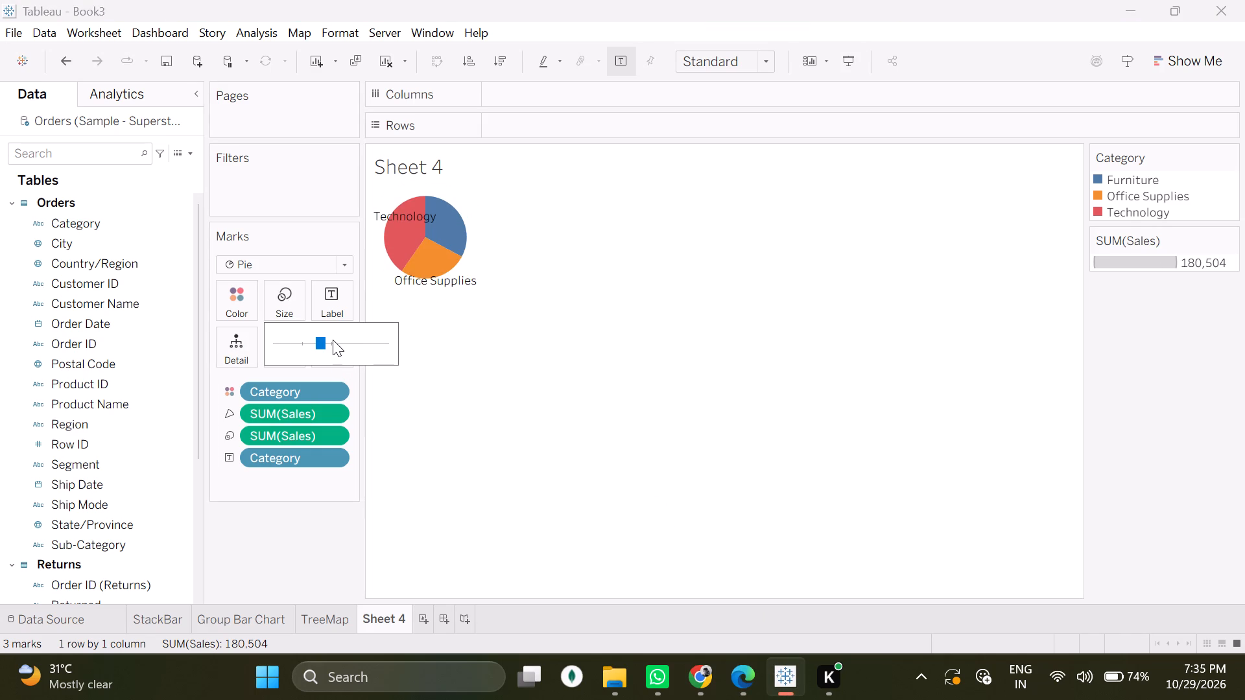
pyautogui.click(628, 334)
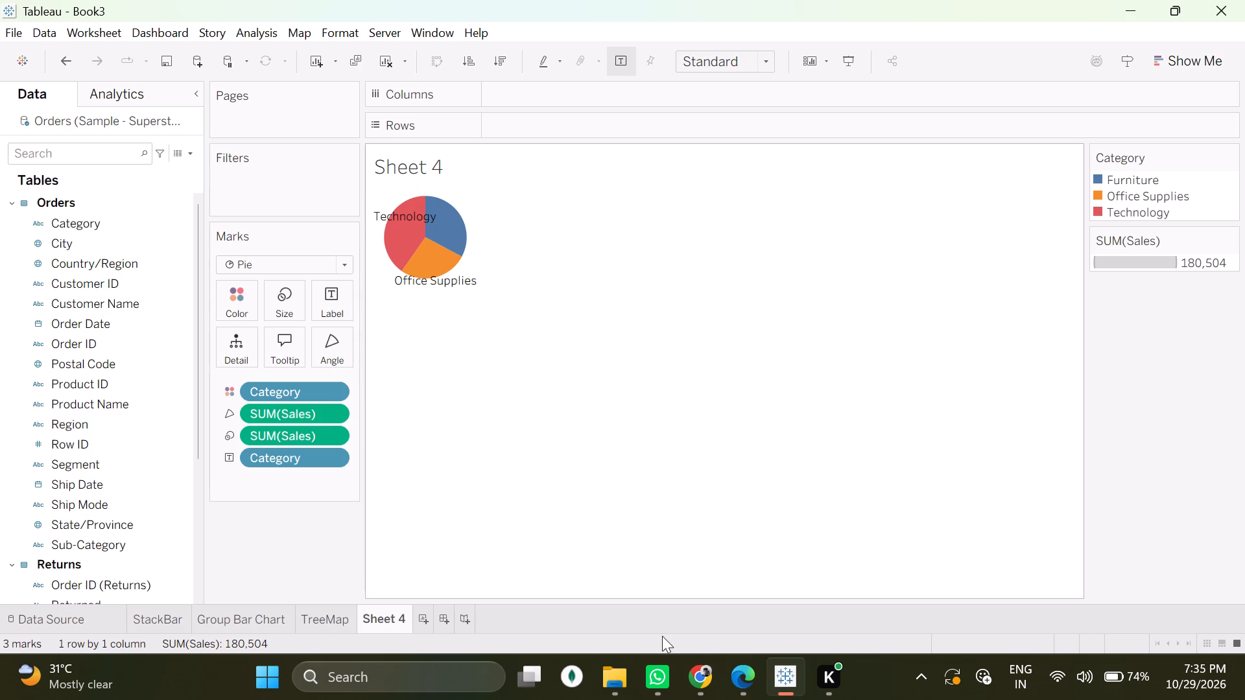
# Compare the Tableau pie chart with the size instruction and the sample pie chart screenshot on page 3 of DV3pract.pdf.
pyautogui.click(735, 686)
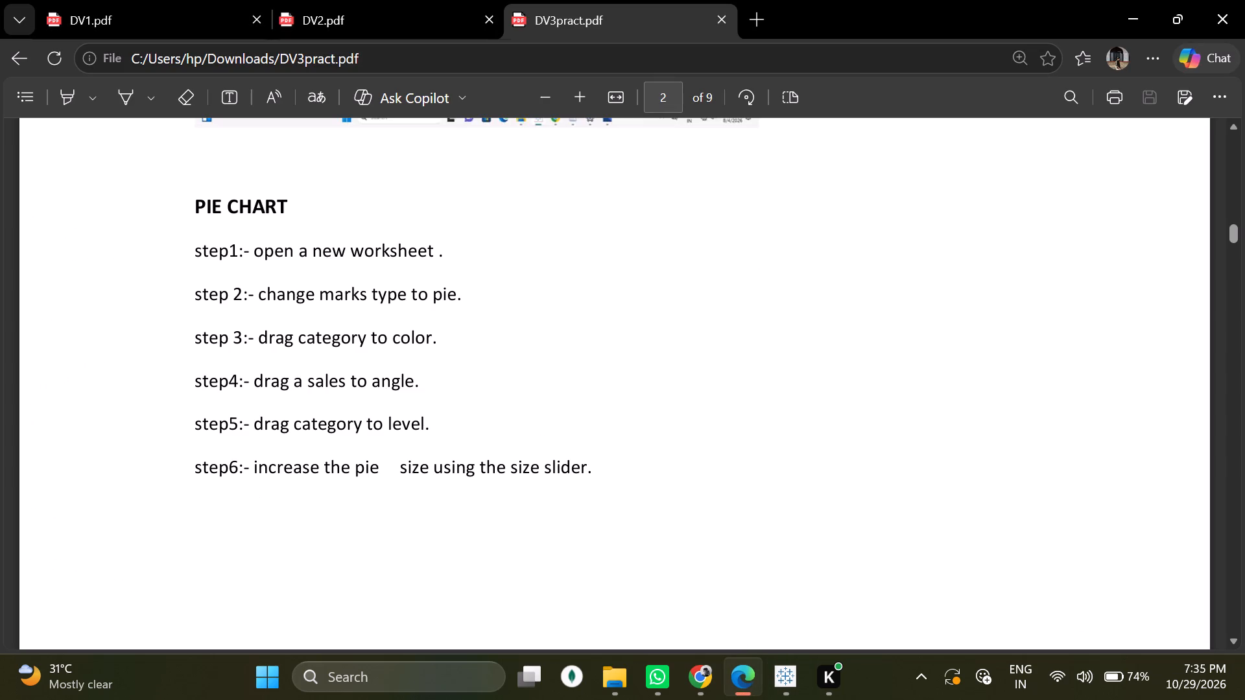
pyautogui.moveTo(252, 476); pyautogui.dragTo(374, 485)
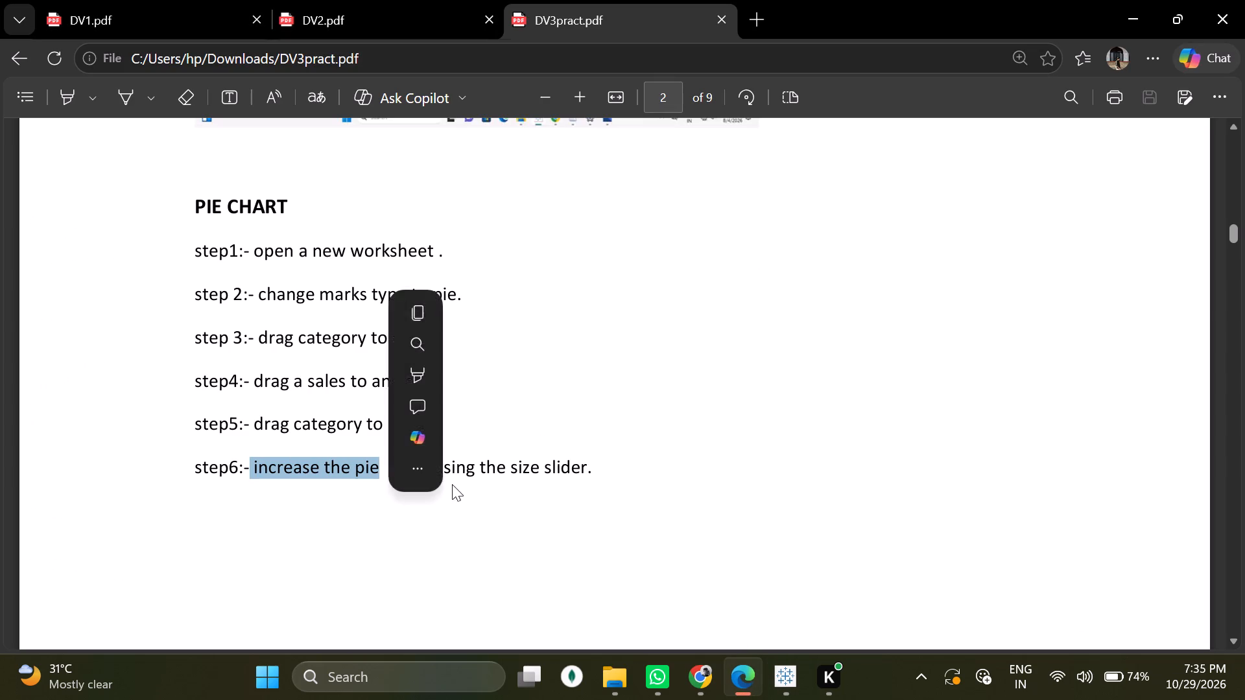
pyautogui.click(458, 487)
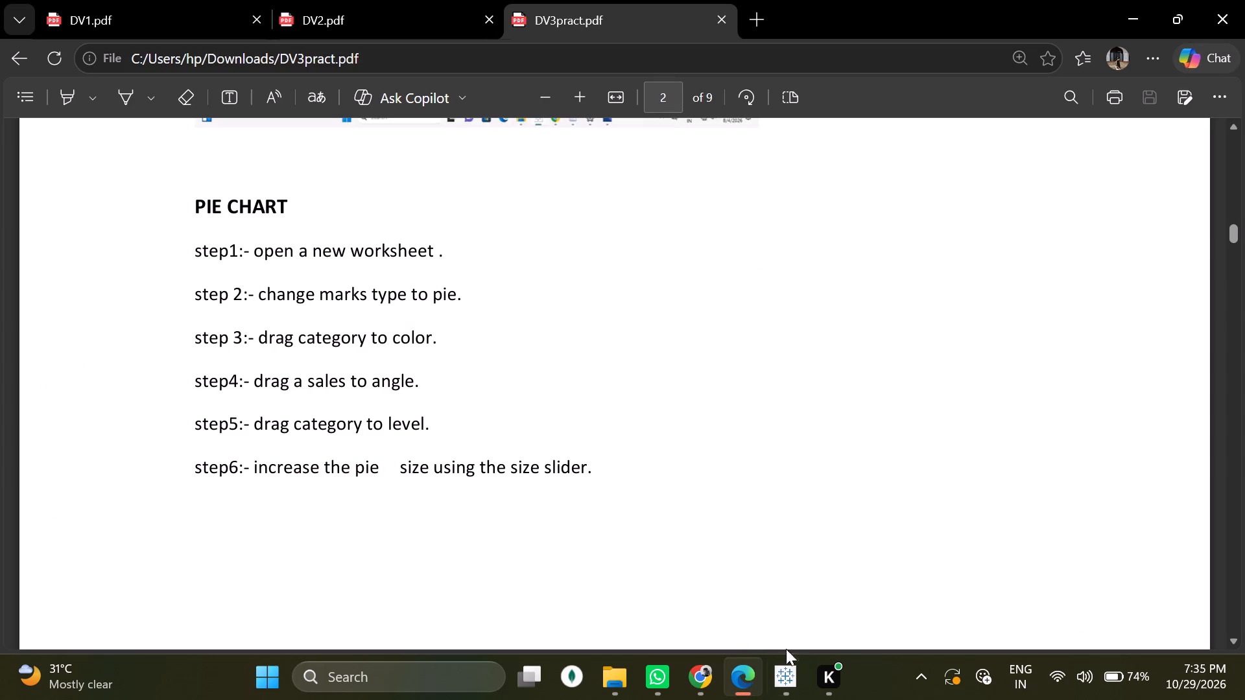
pyautogui.click(794, 684)
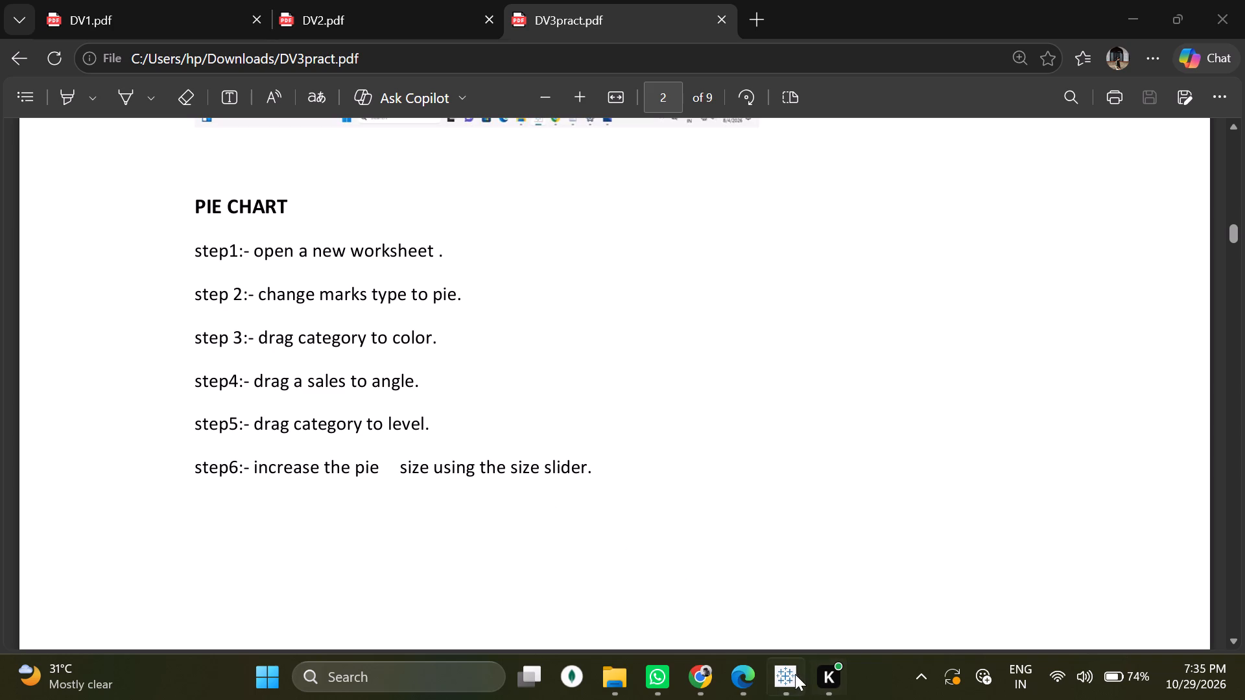
pyautogui.click(790, 673)
pyautogui.click(462, 345)
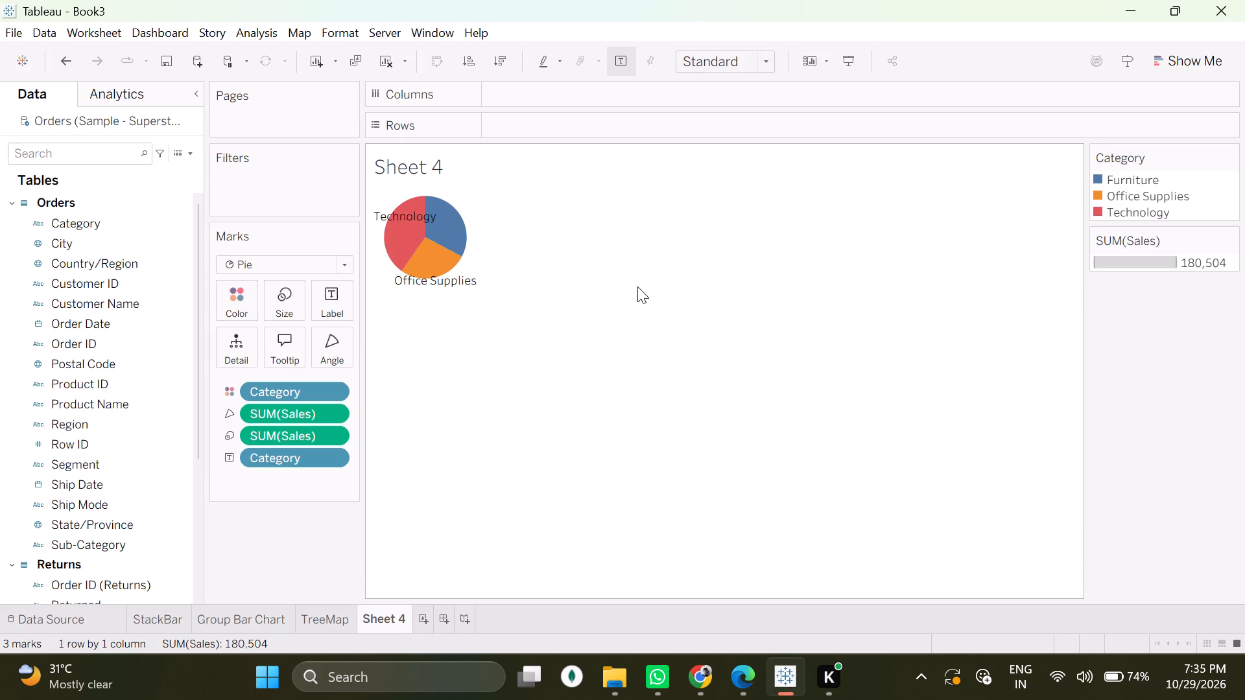
pyautogui.click(653, 250)
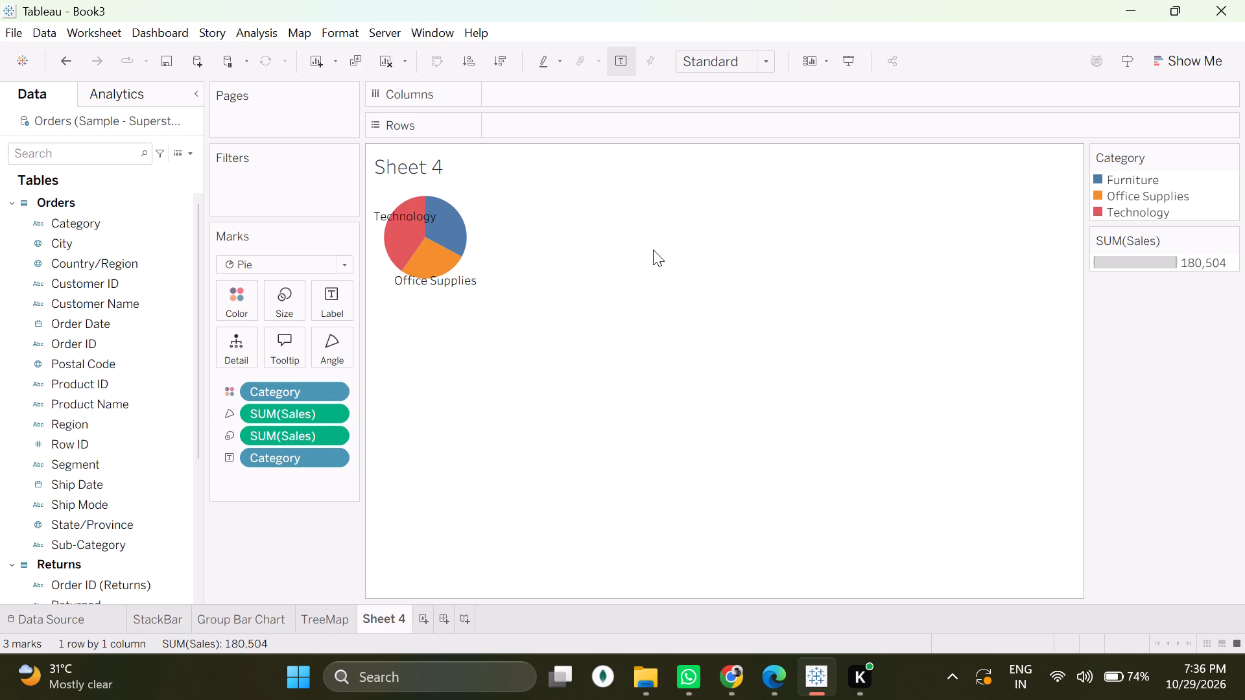
pyautogui.click(728, 673)
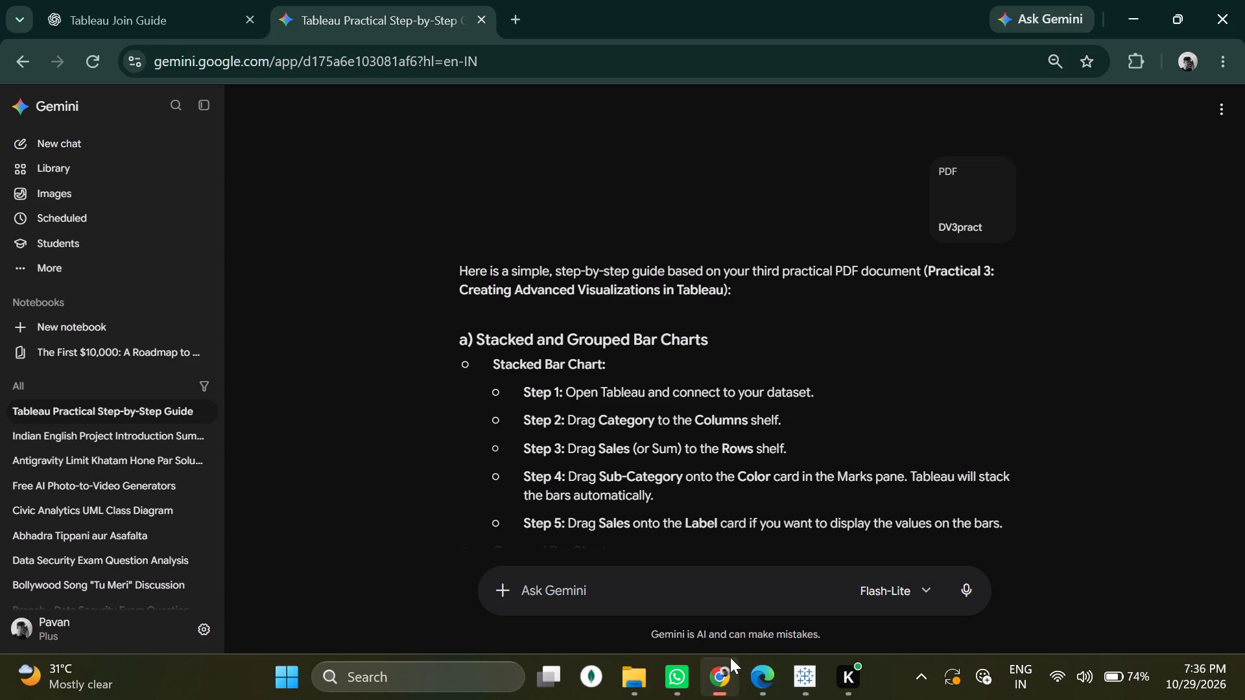
pyautogui.click(795, 689)
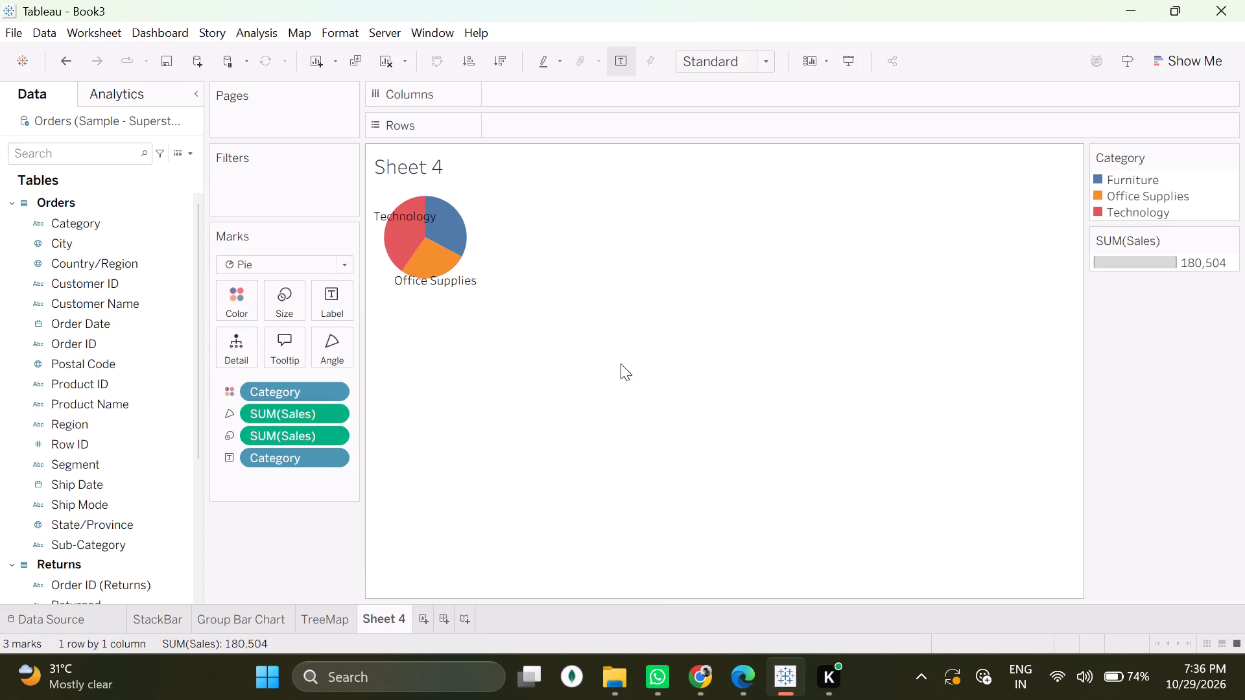
pyautogui.click(759, 690)
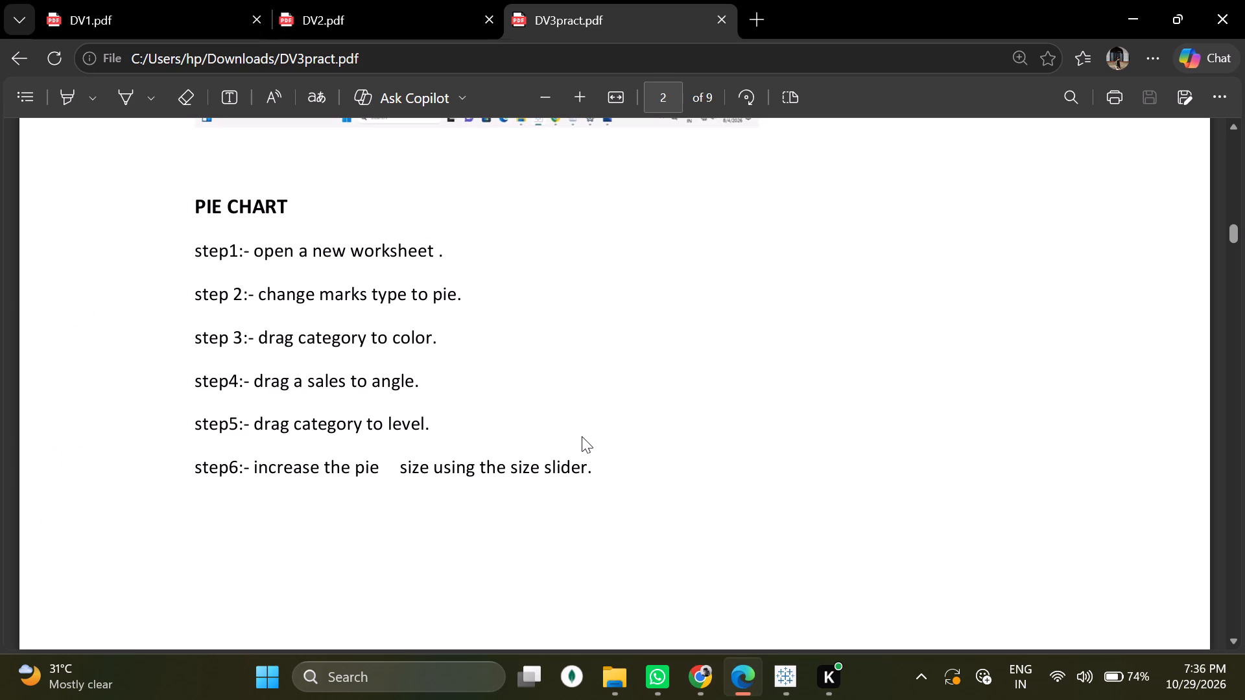
pyautogui.scroll(-9, 530, 383)
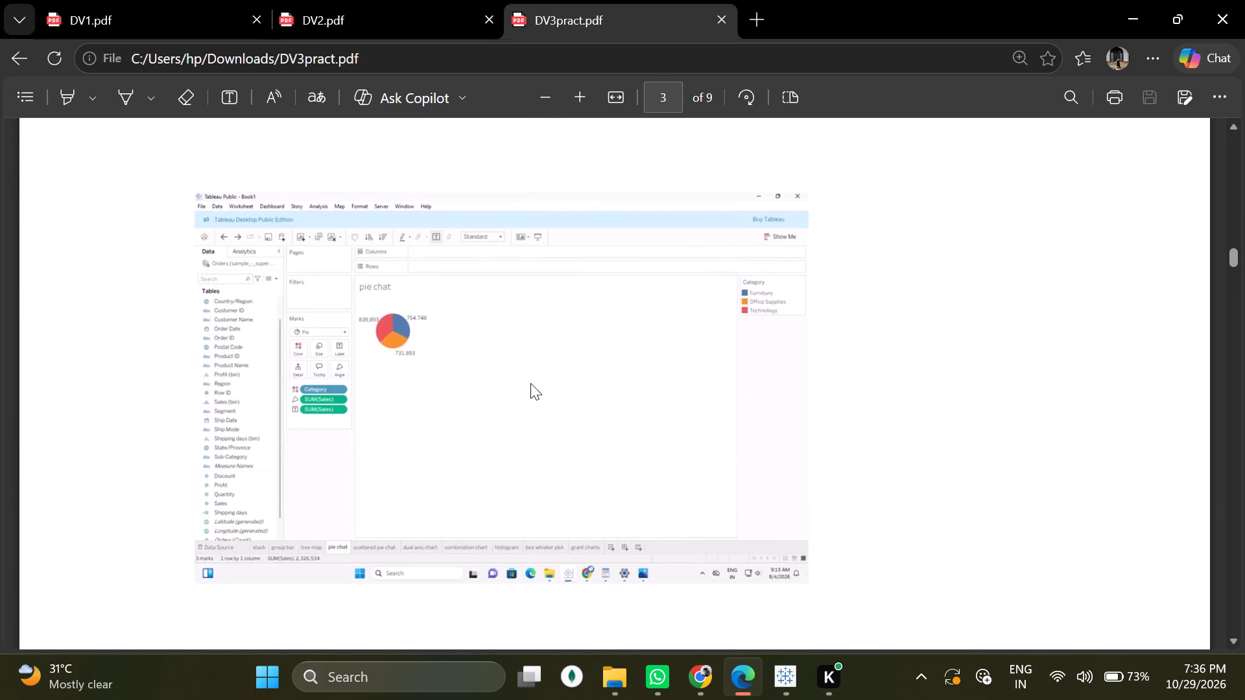
pyautogui.scroll(2, 530, 383)
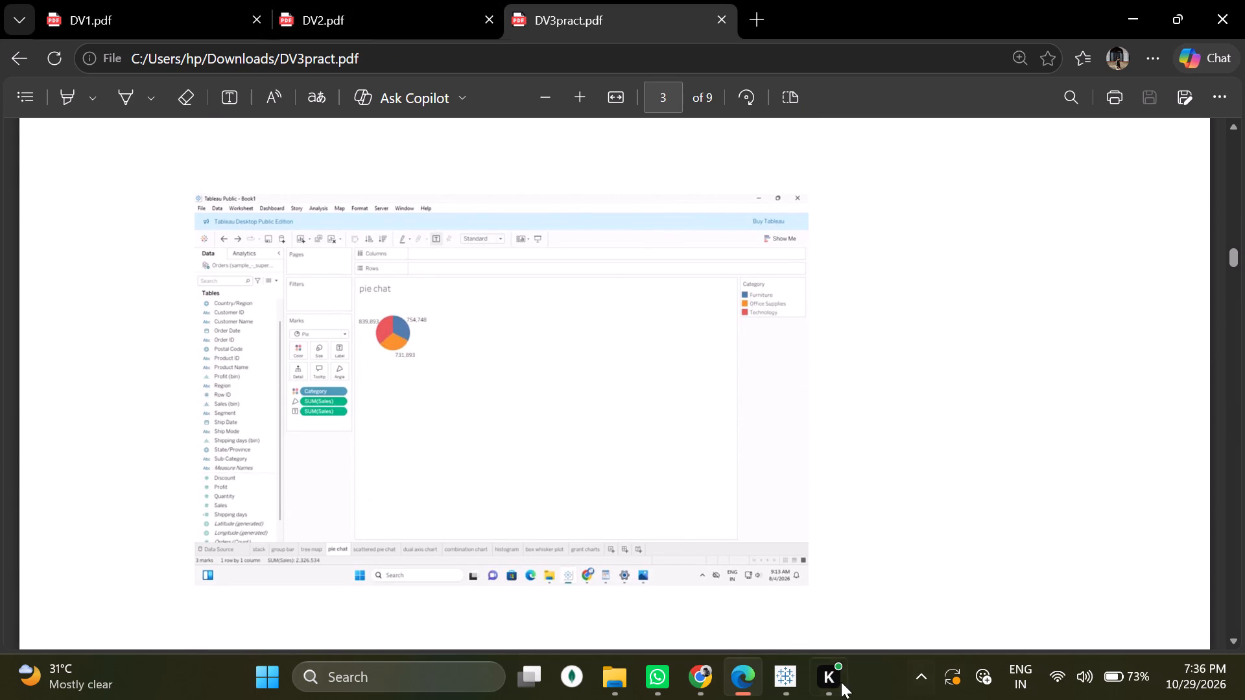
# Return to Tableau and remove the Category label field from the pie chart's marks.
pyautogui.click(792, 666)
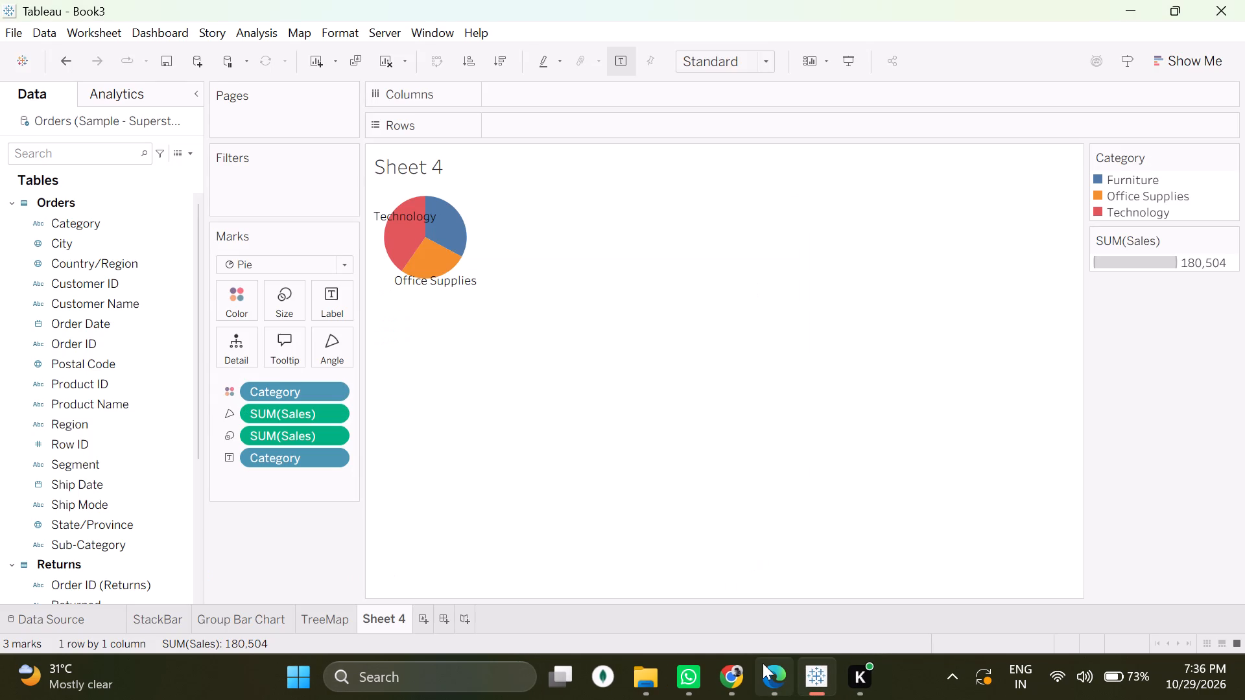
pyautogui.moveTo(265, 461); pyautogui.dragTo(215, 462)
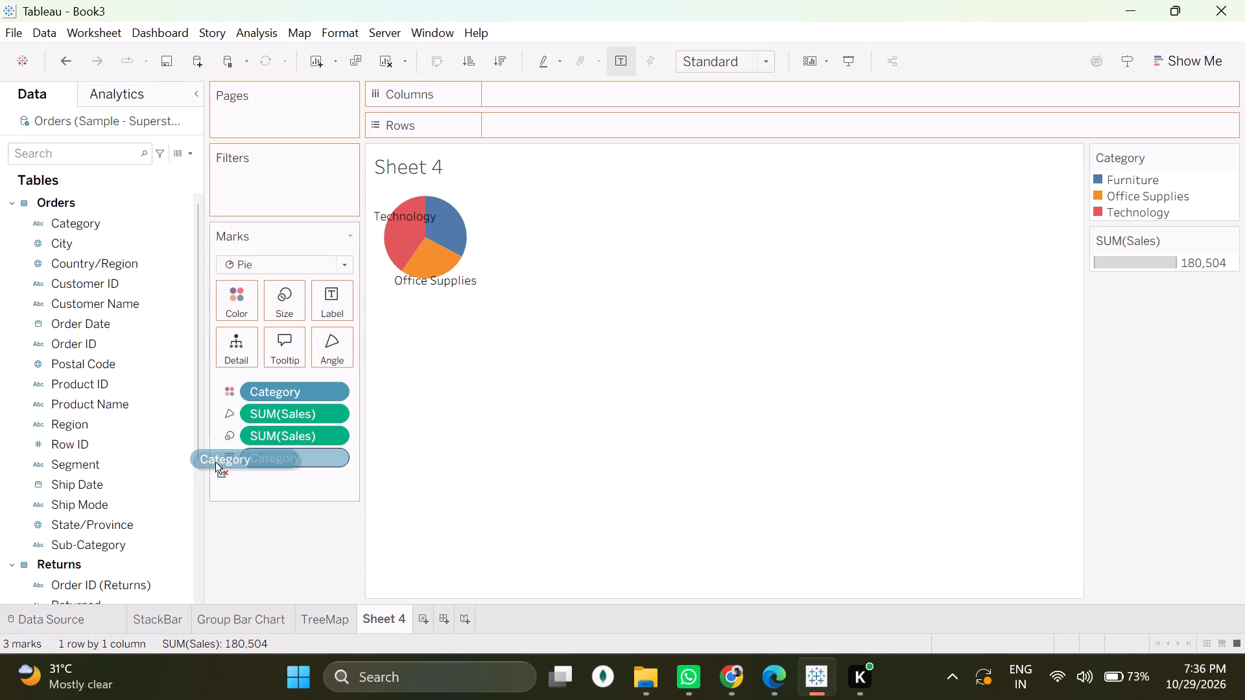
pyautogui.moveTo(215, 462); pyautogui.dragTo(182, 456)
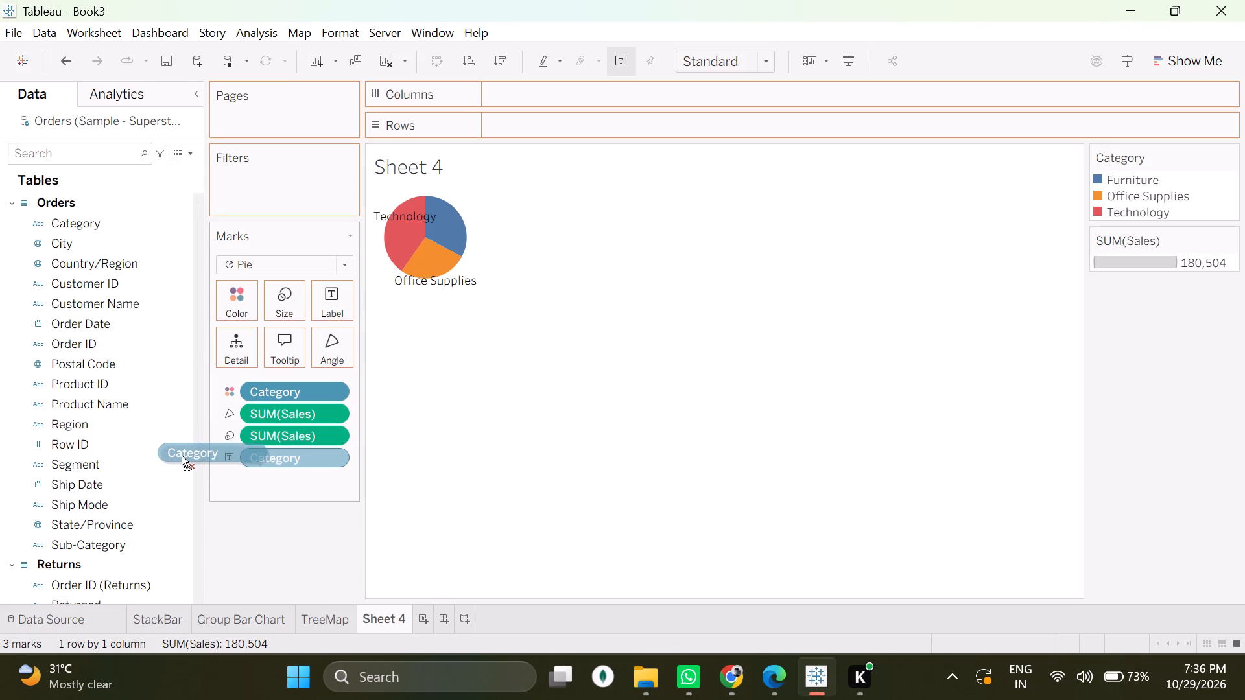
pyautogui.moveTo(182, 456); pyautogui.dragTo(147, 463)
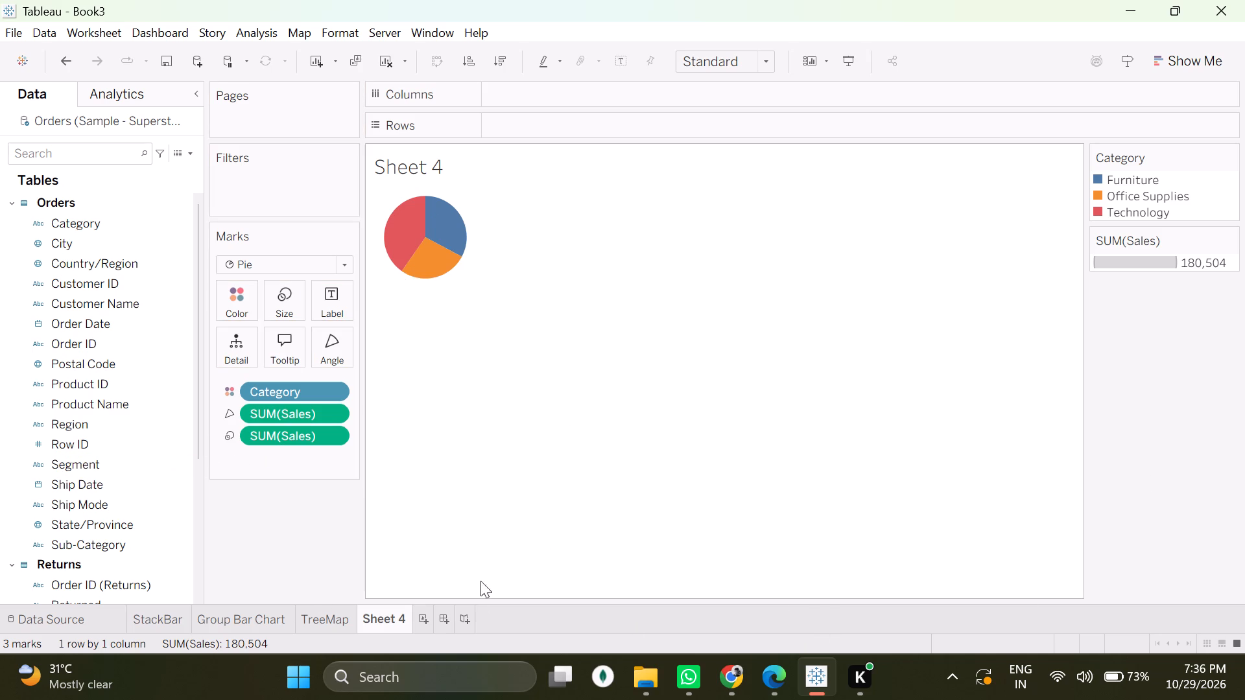
# Check the sample's marks in DV3pract.pdf, and move the Sales field from Size to Label on the Tableau pie chart.
pyautogui.click(787, 675)
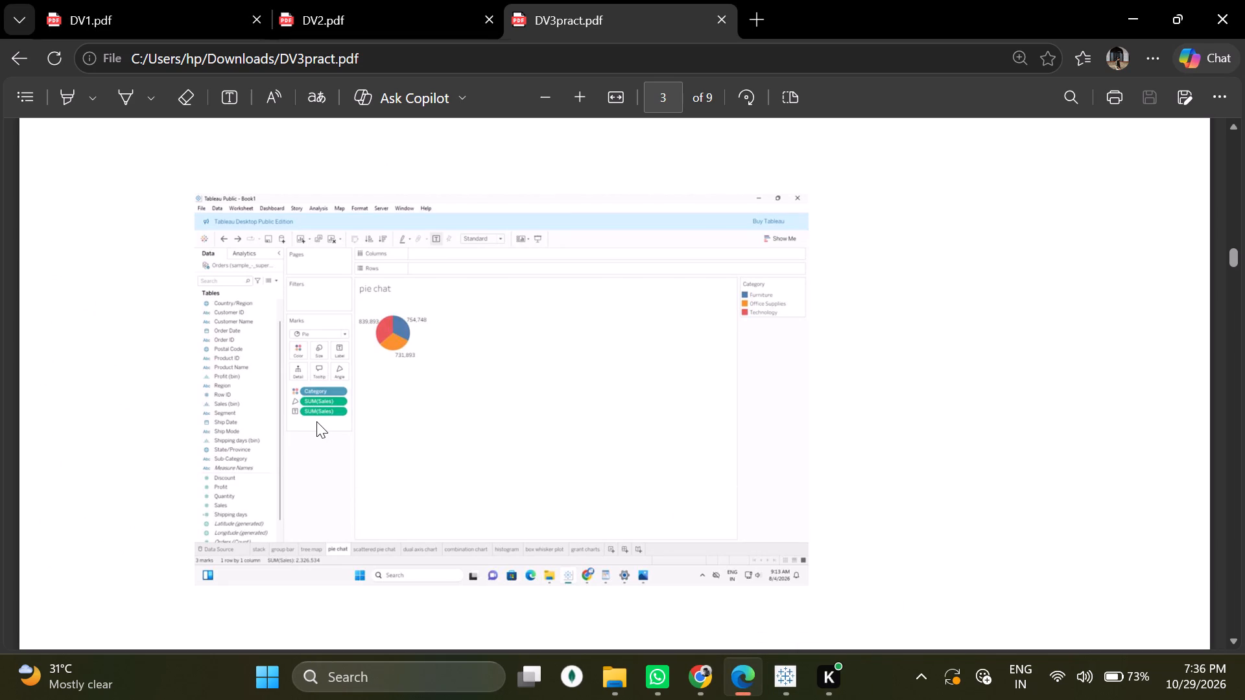
pyautogui.click(790, 664)
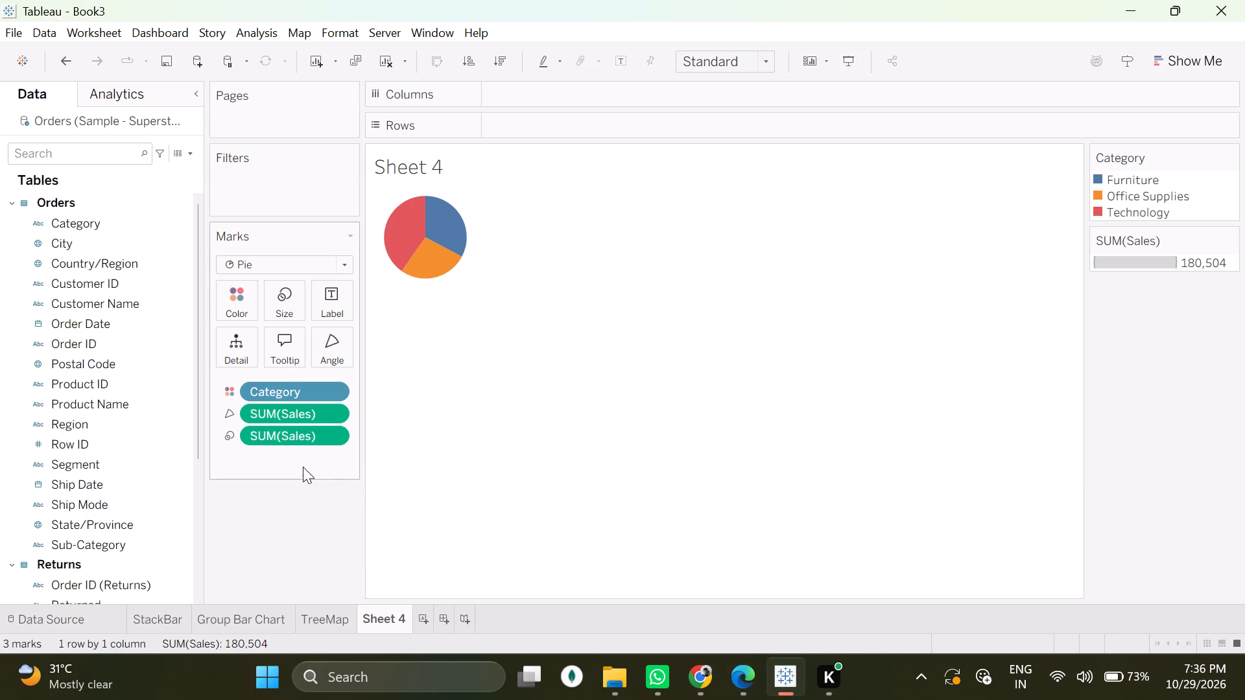
pyautogui.moveTo(268, 434); pyautogui.dragTo(316, 299)
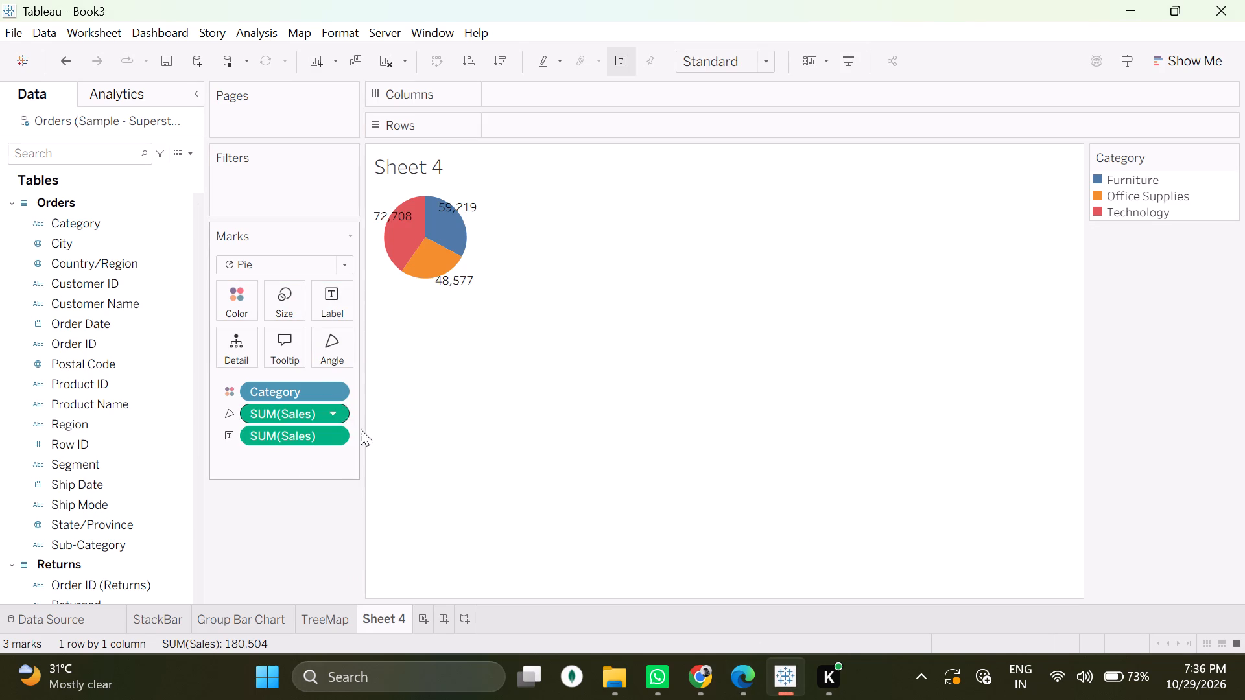
pyautogui.click(518, 439)
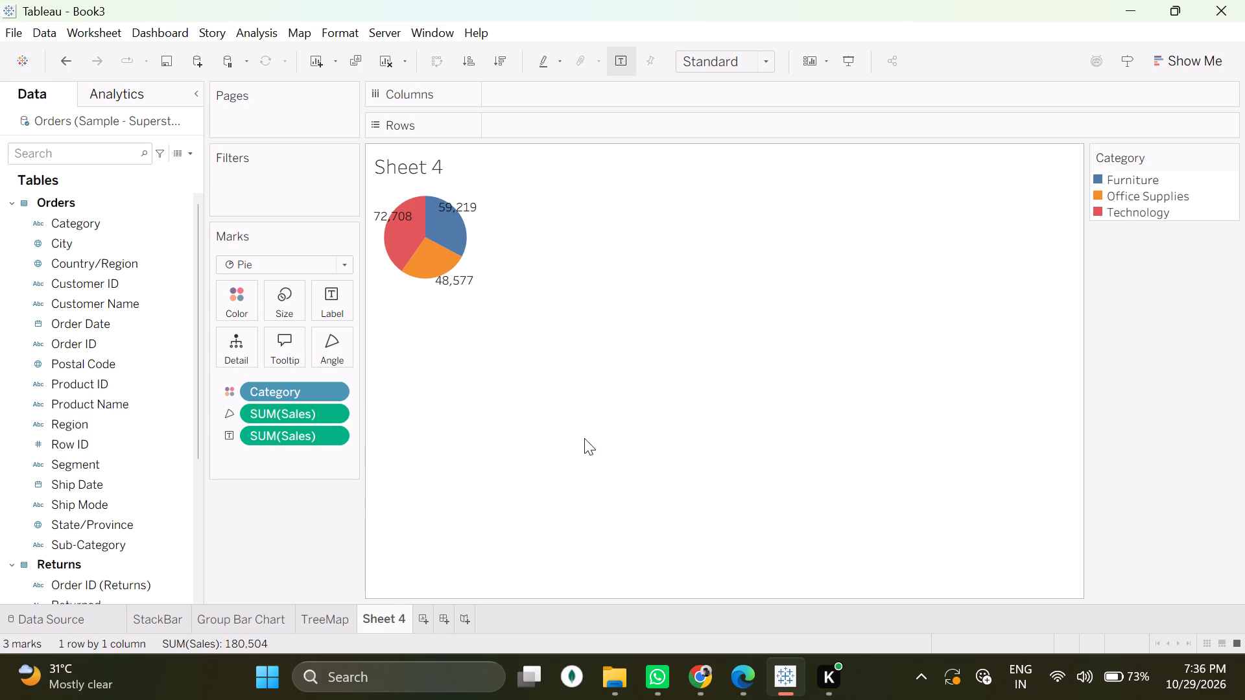
# Rename Sheet 4 as pie.
pyautogui.doubleClick(391, 616)
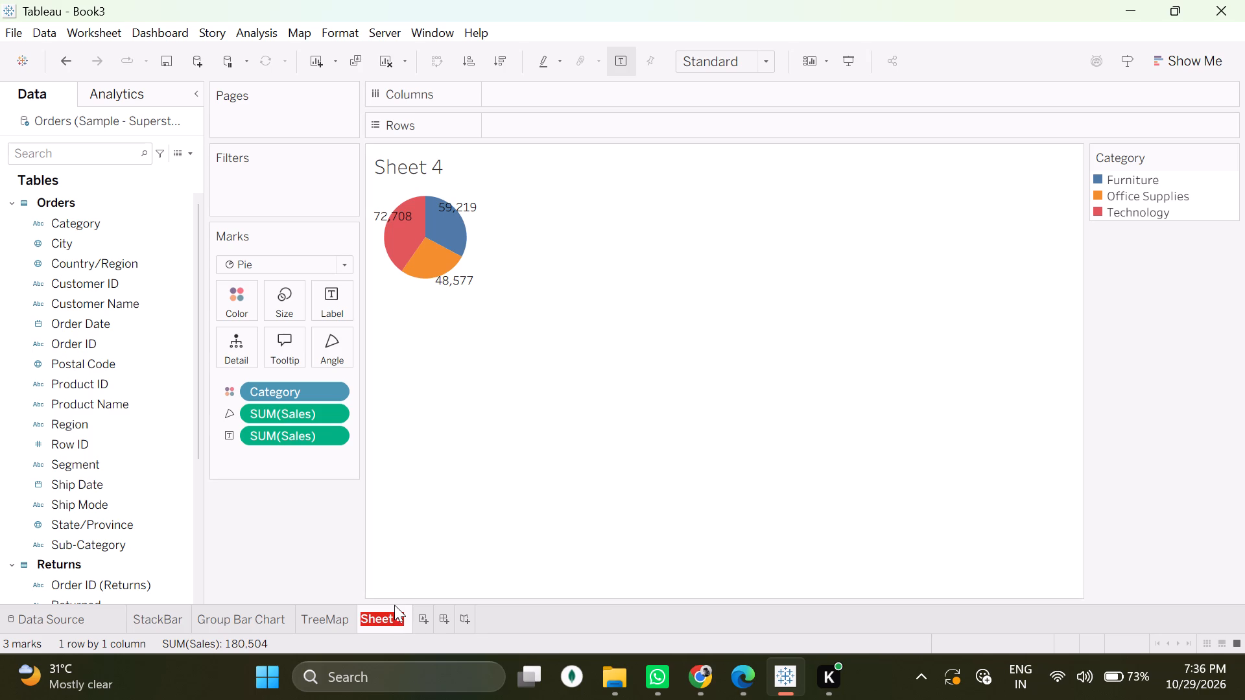
pyautogui.press('BackSpace')
pyautogui.write('pie')
pyautogui.press('space')
pyautogui.press('Return')
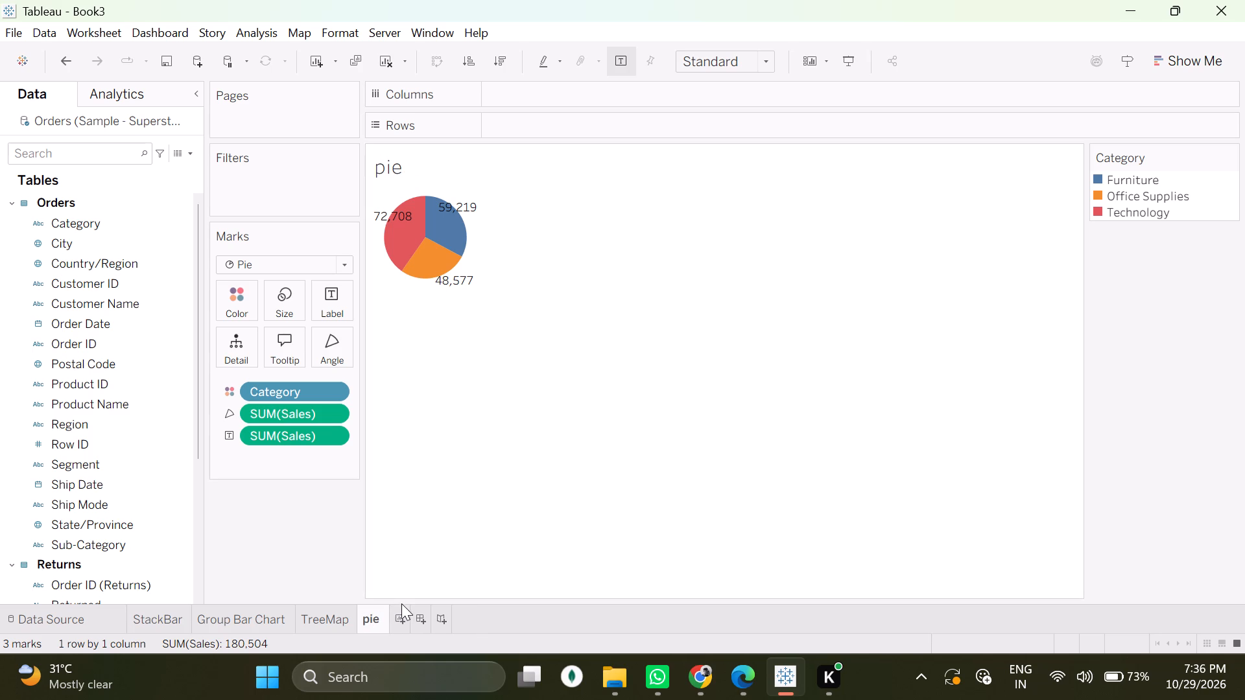
# Add a new blank worksheet after the pie sheet.
pyautogui.click(401, 609)
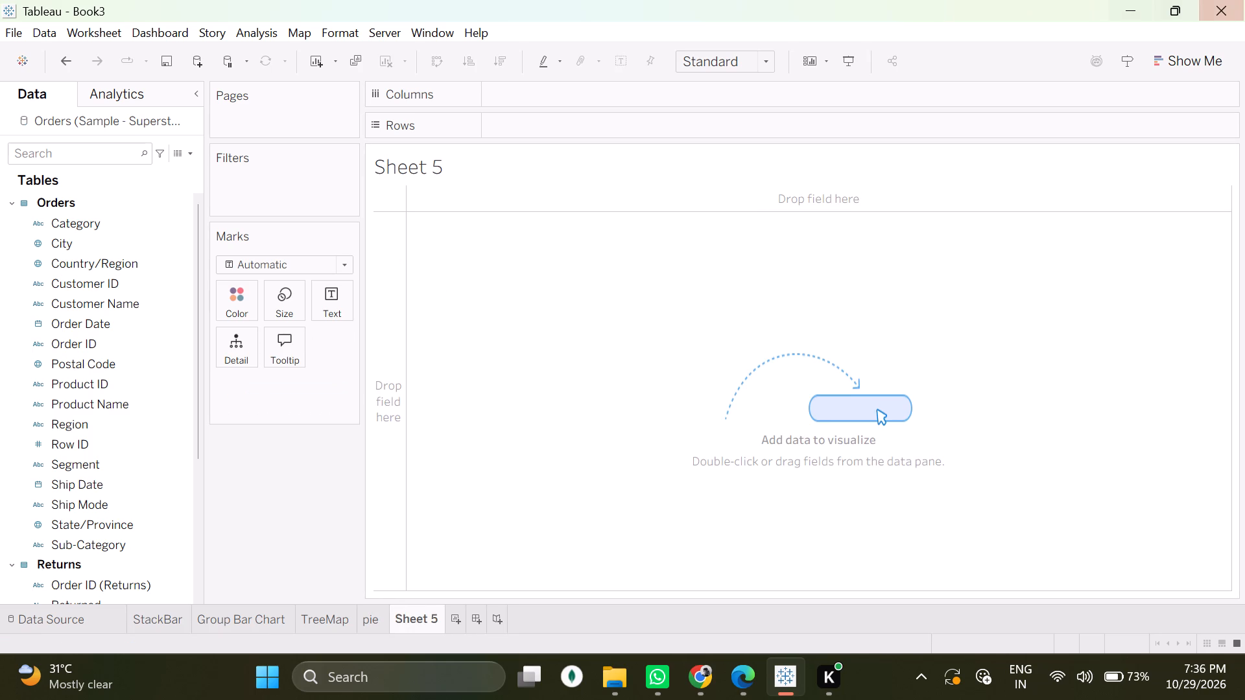
# Read the scatter plot instructions in DV3pract.pdf, and in Tableau place Sales on Columns and Profit on Rows of Sheet 5.
pyautogui.click(748, 681)
pyautogui.scroll(-2, 581, 389)
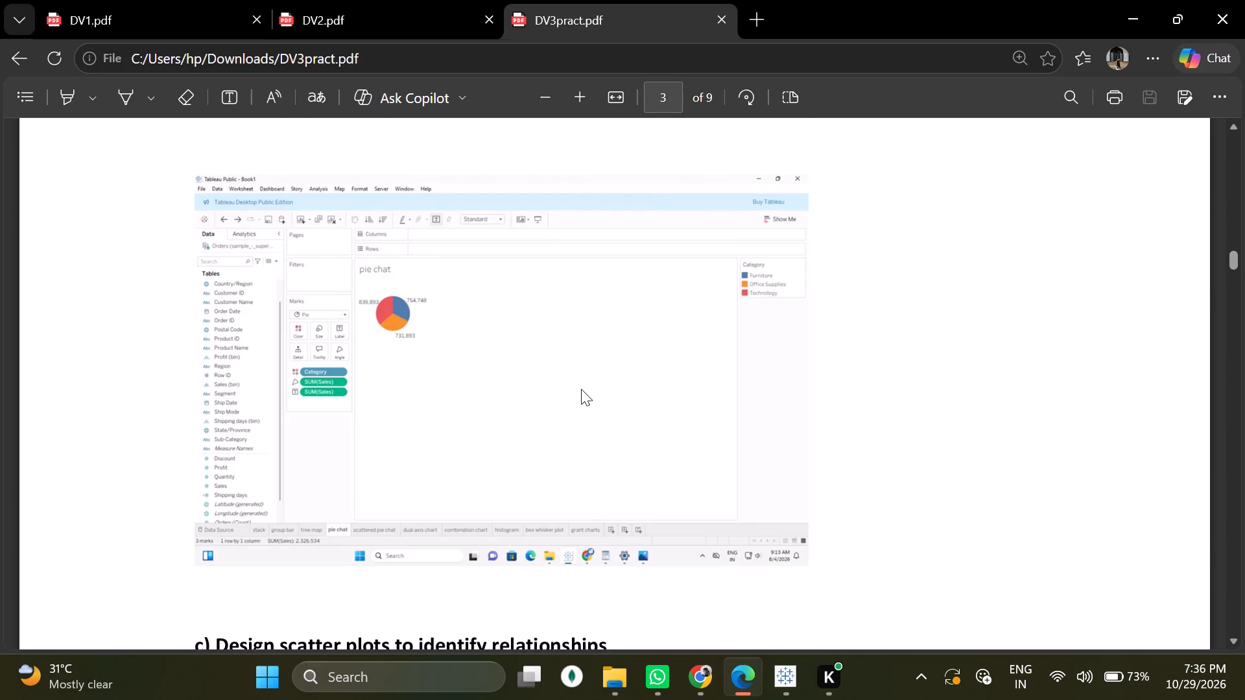
pyautogui.scroll(-3, 581, 389)
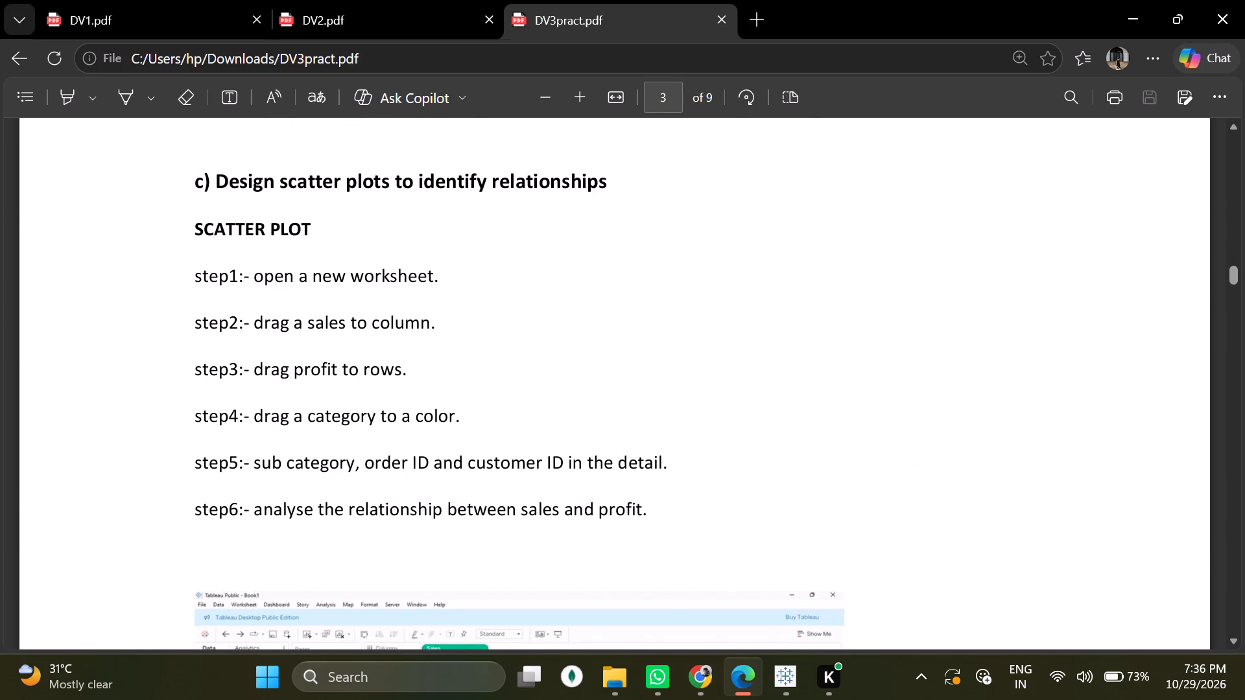
pyautogui.moveTo(213, 181); pyautogui.dragTo(637, 192)
pyautogui.click(538, 262)
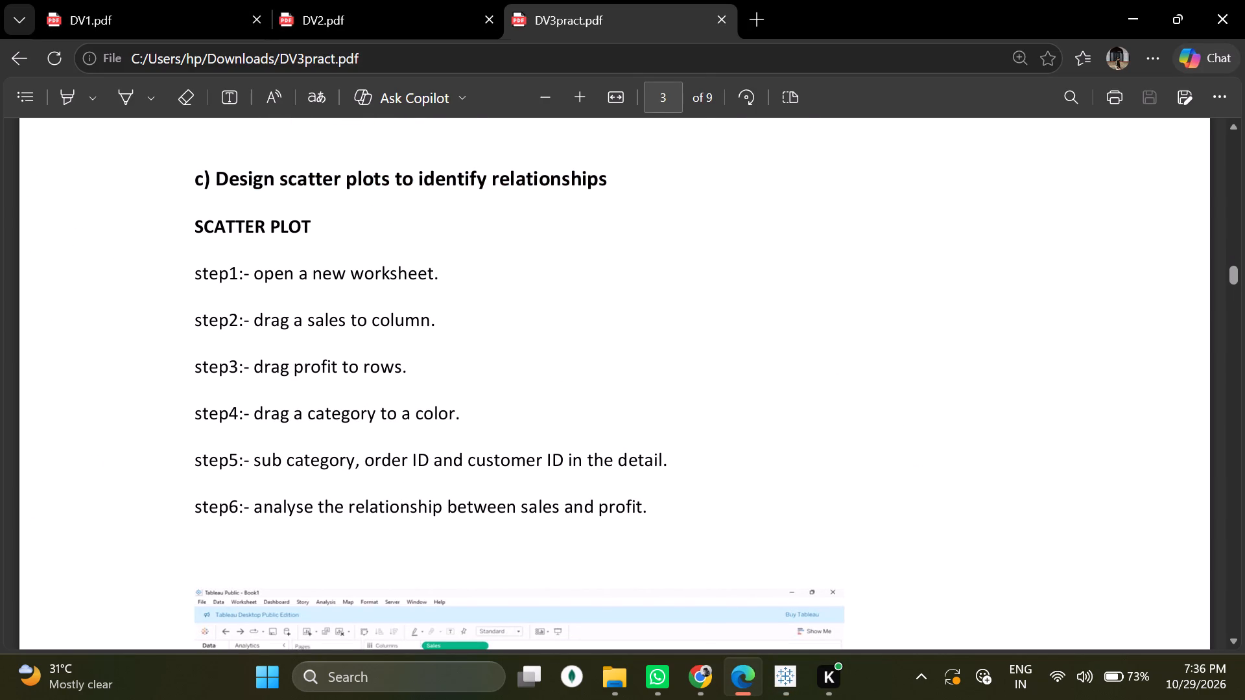
pyautogui.click(789, 681)
pyautogui.scroll(-3, 91, 462)
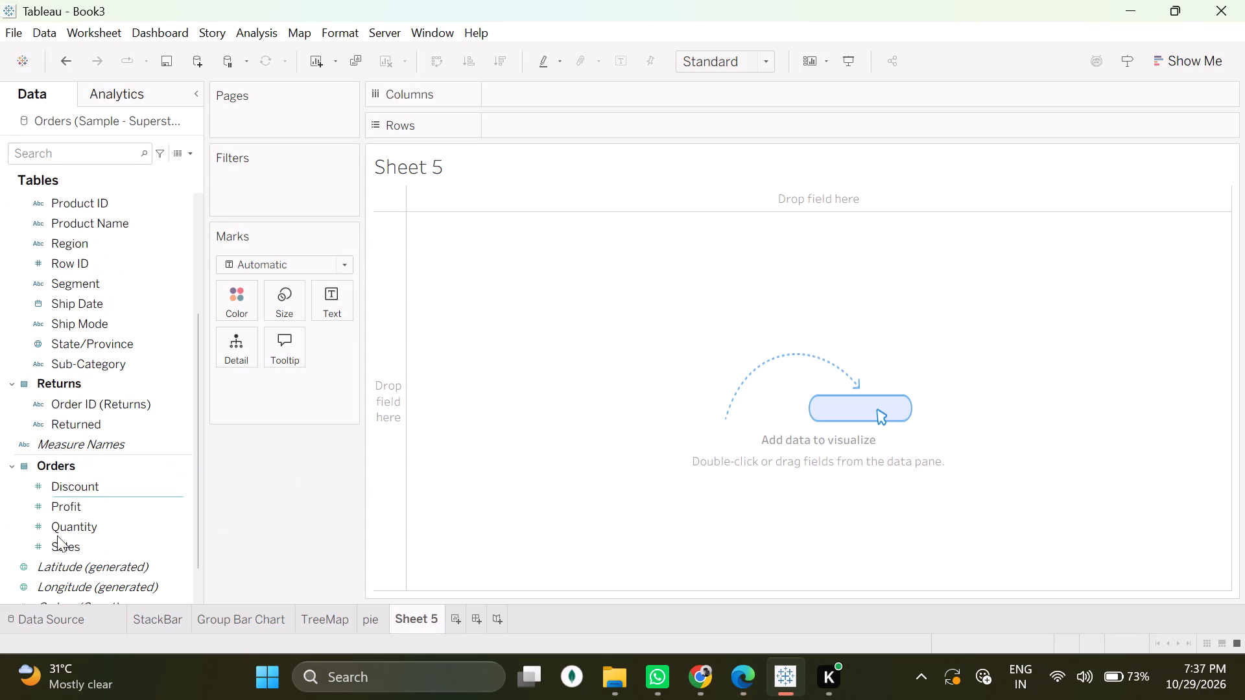
pyautogui.moveTo(58, 544); pyautogui.dragTo(552, 102)
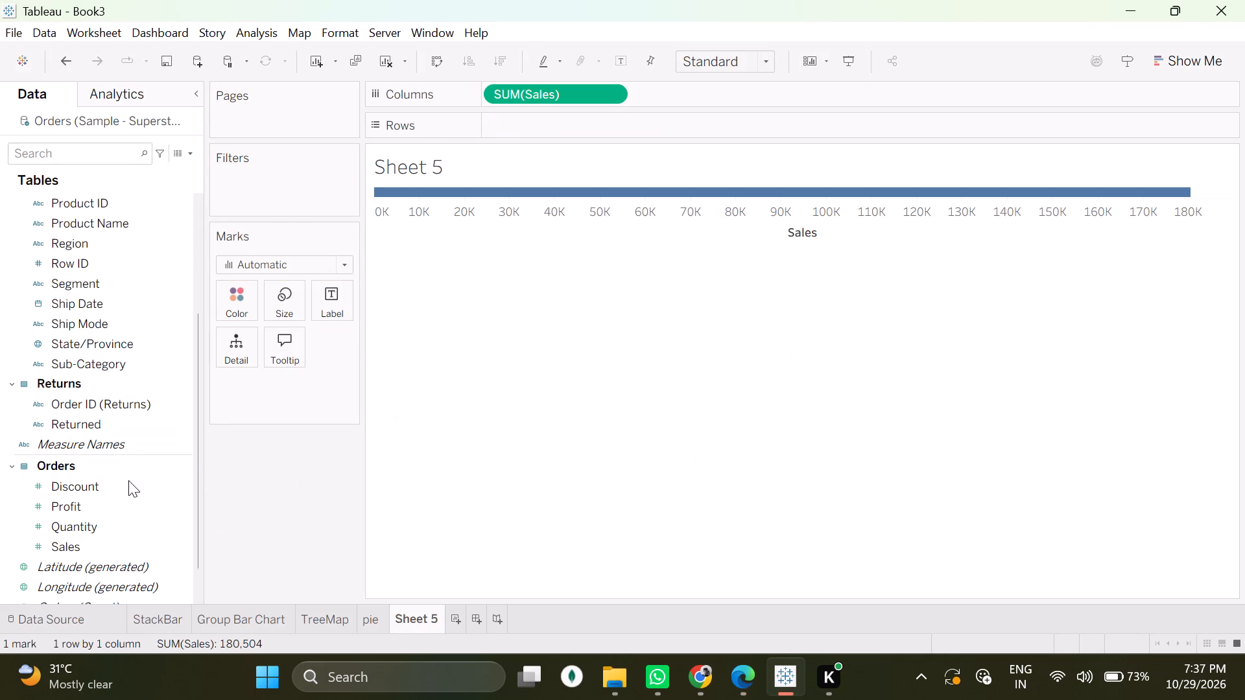
pyautogui.moveTo(98, 507); pyautogui.dragTo(559, 124)
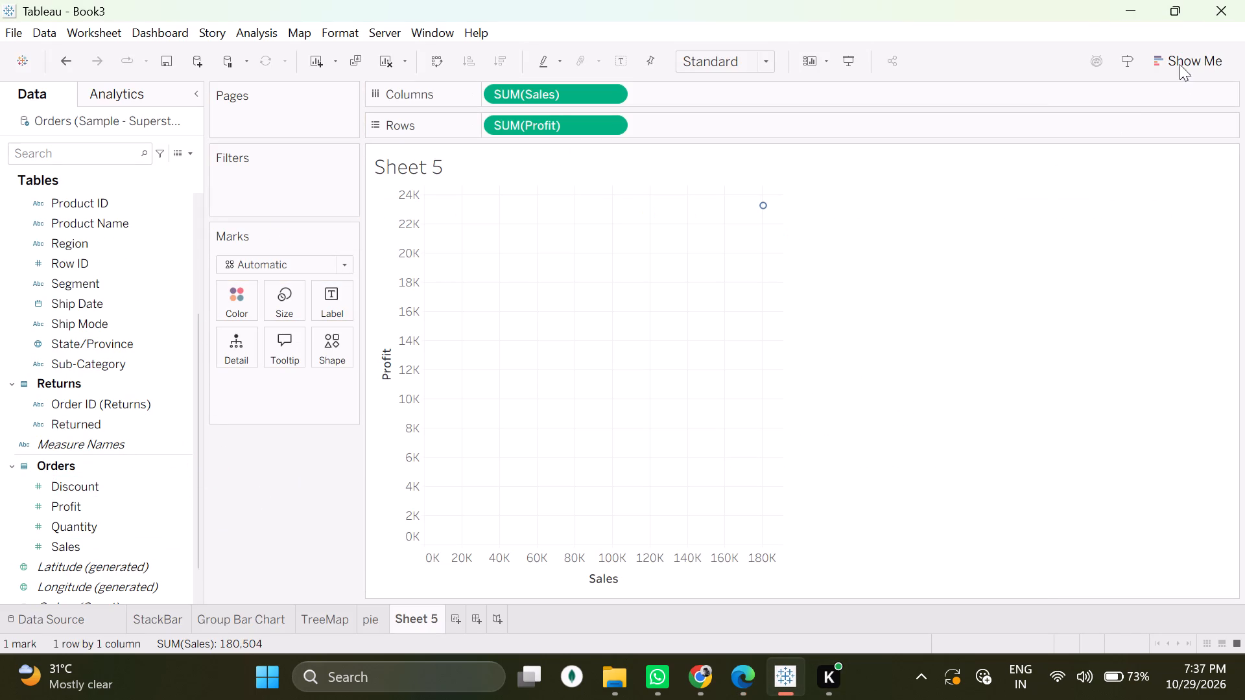
# Apply the single scatter plot chart type to the Sales and Profit view.
pyautogui.click(1180, 64)
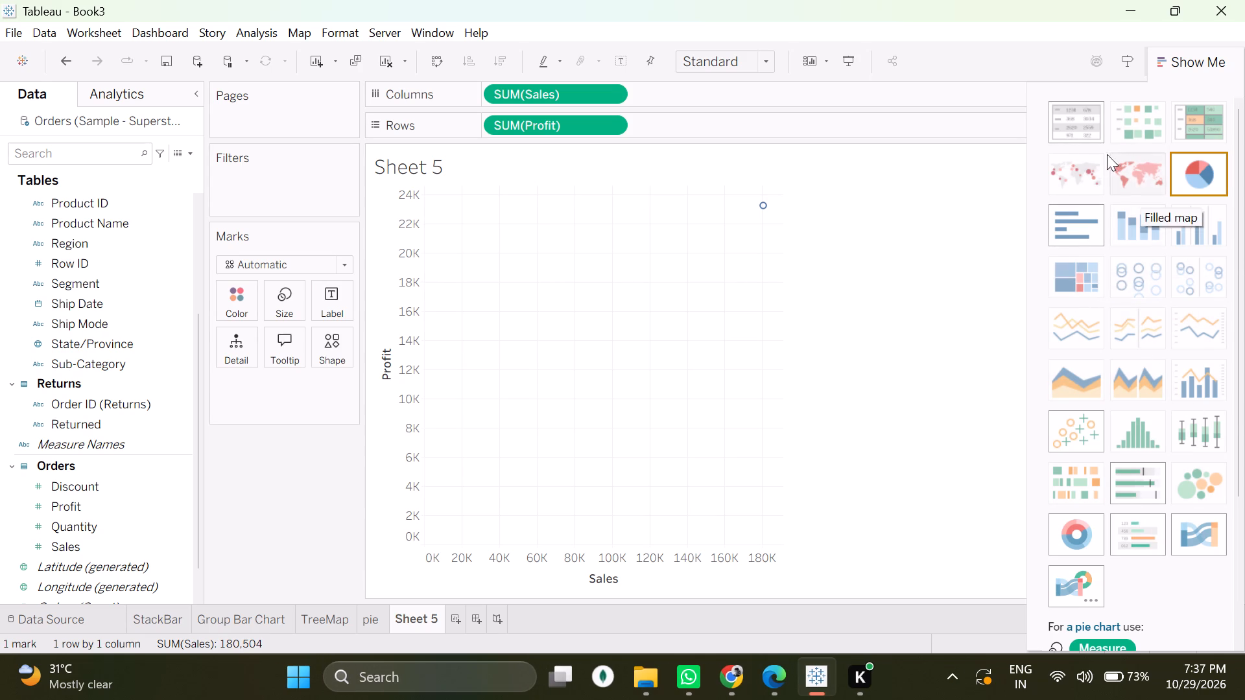
pyautogui.scroll(-5, 1172, 338)
pyautogui.scroll(-3, 1174, 393)
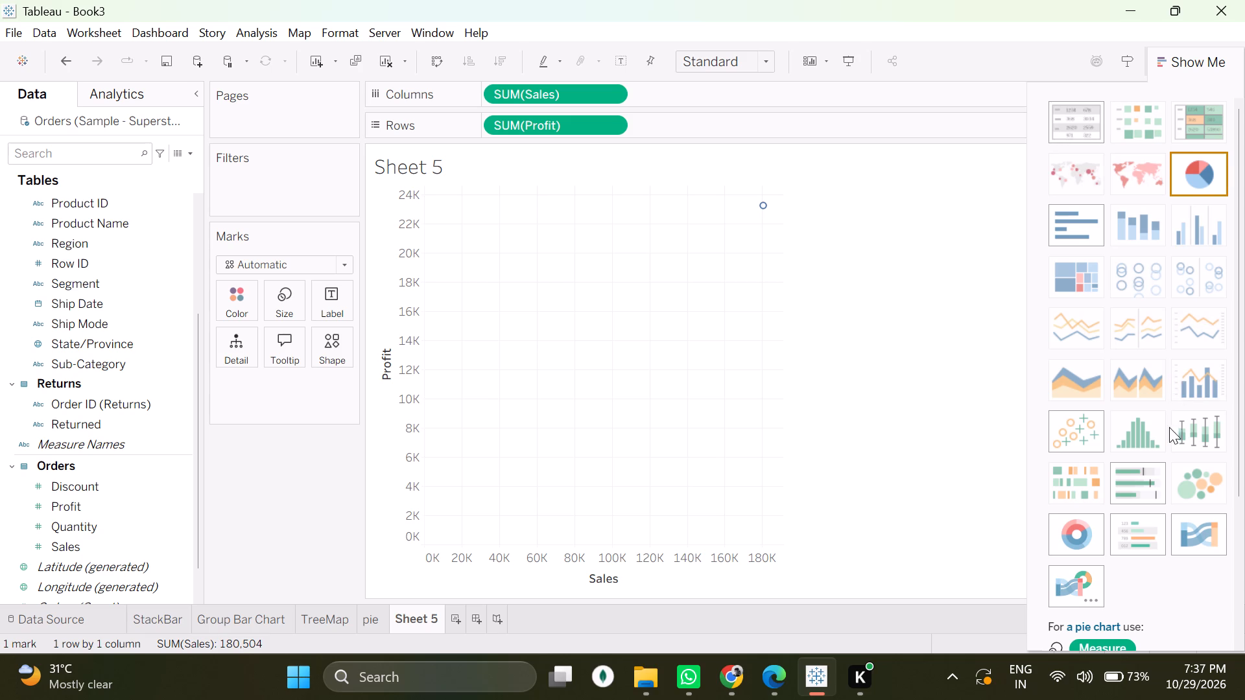
pyautogui.scroll(-1, 1169, 427)
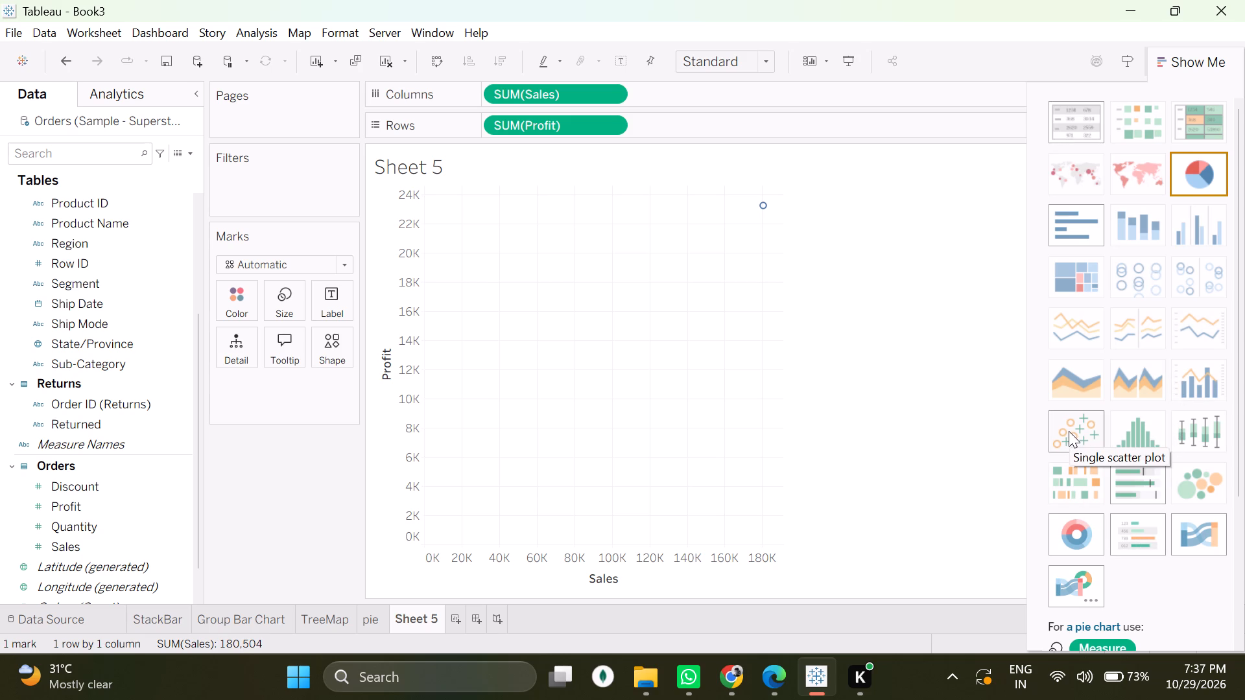
pyautogui.click(1069, 431)
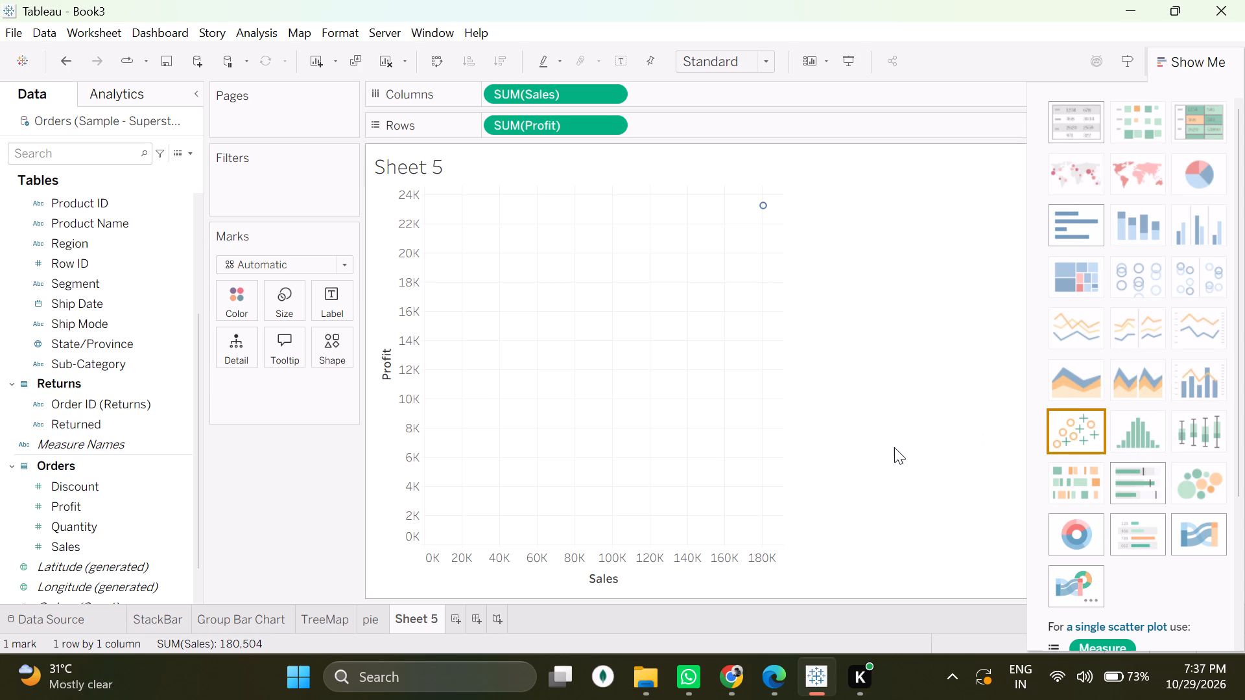
pyautogui.click(894, 447)
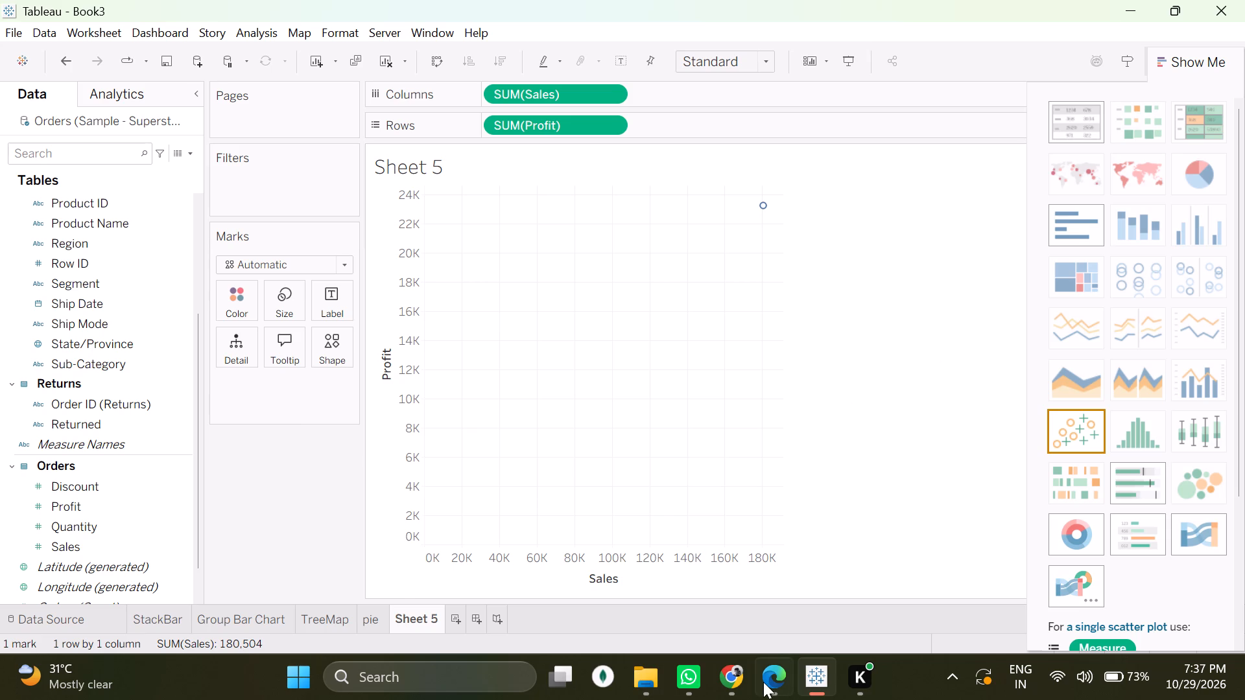
# Check the instruction after Profit in DV3pract.pdf, and assign Category to Color on the Tableau scatter plot.
pyautogui.click(763, 682)
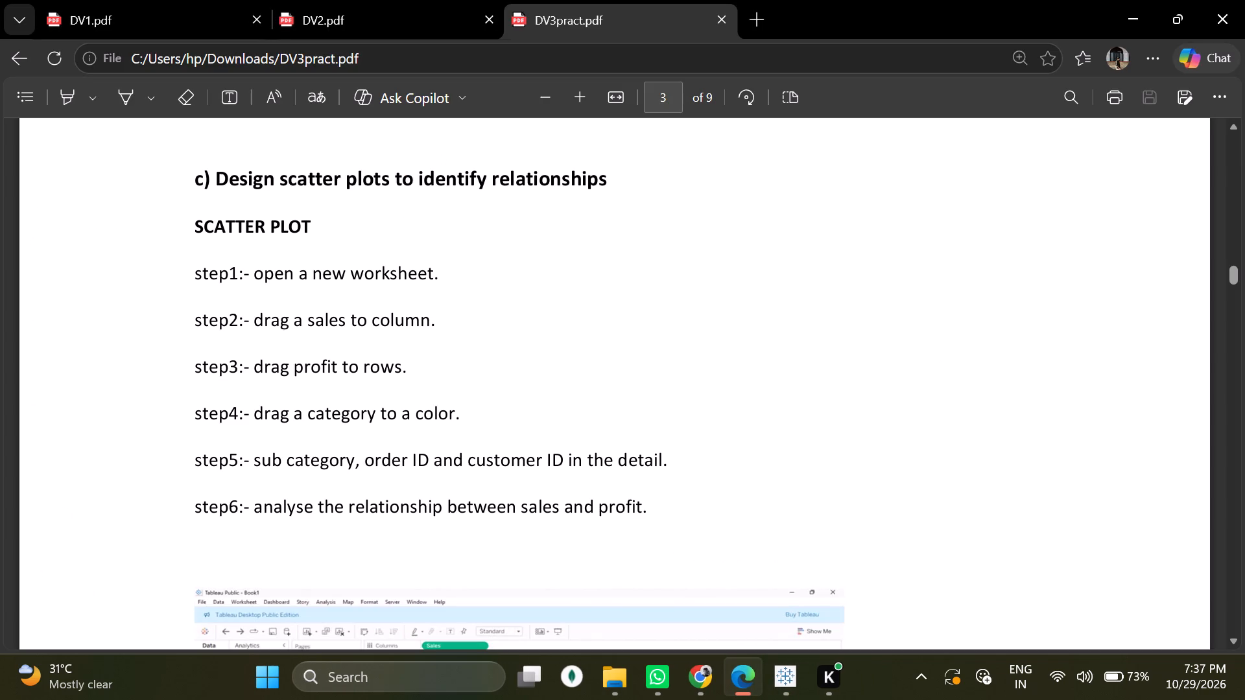
pyautogui.click(790, 690)
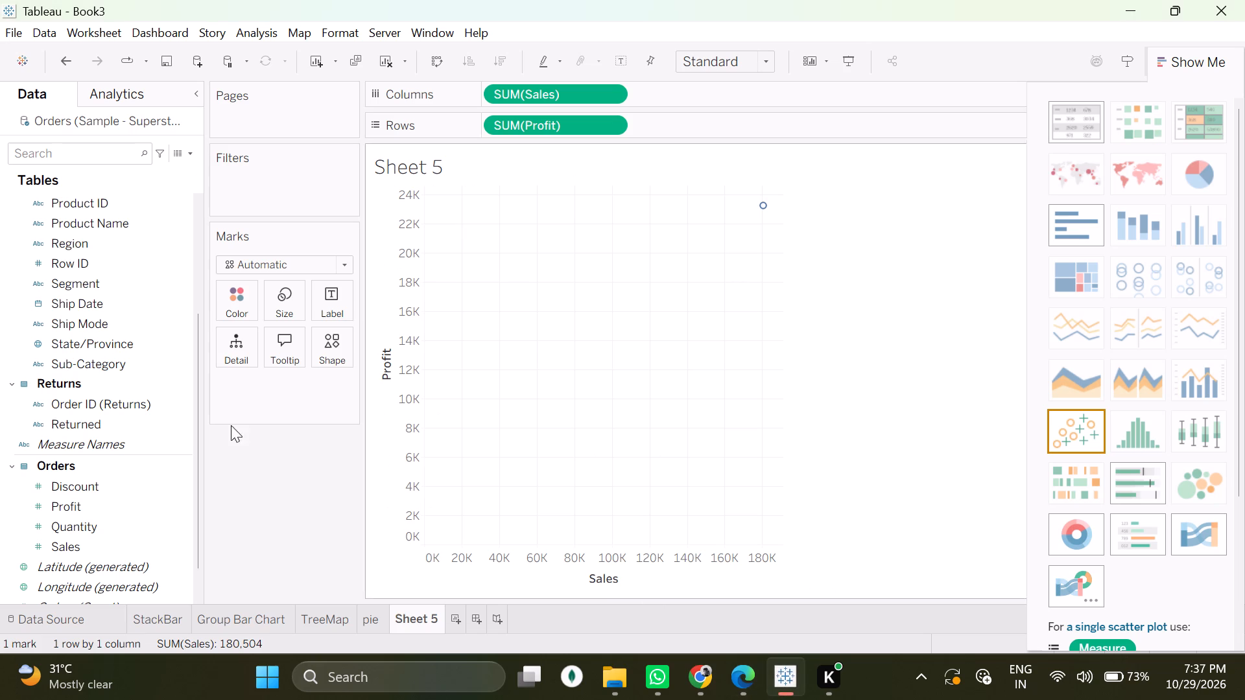
pyautogui.scroll(5, 87, 246)
pyautogui.moveTo(78, 226); pyautogui.dragTo(106, 244)
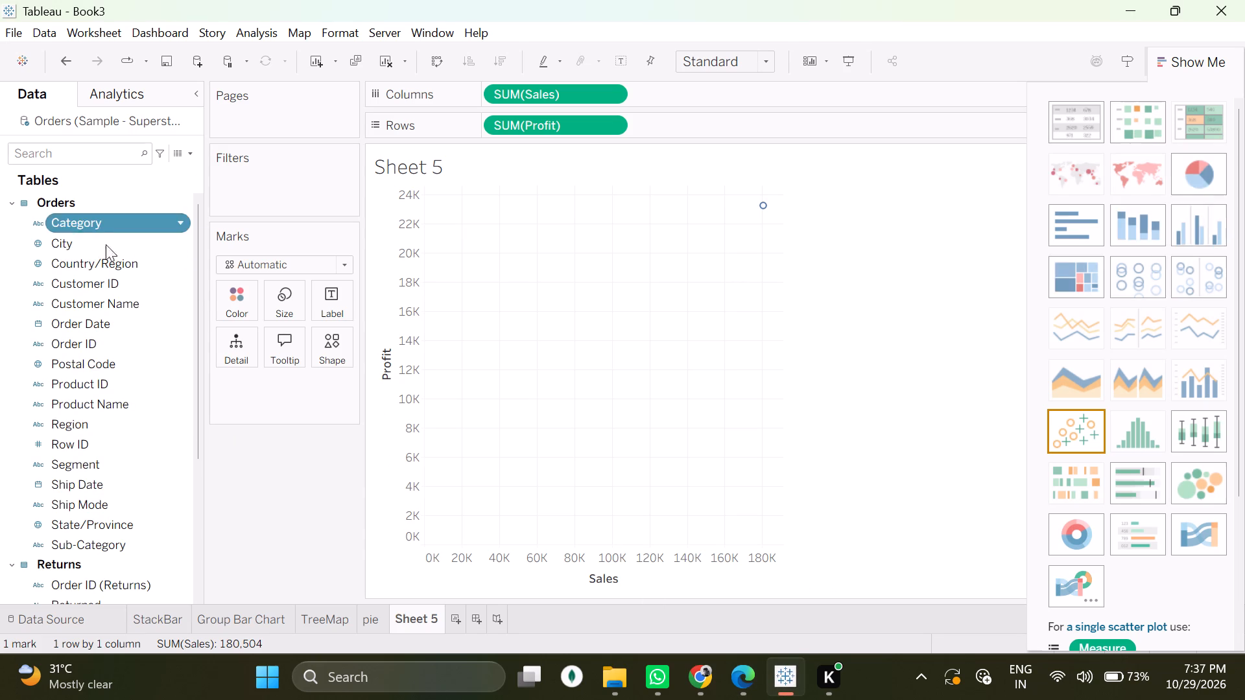
pyautogui.moveTo(106, 244); pyautogui.dragTo(228, 316)
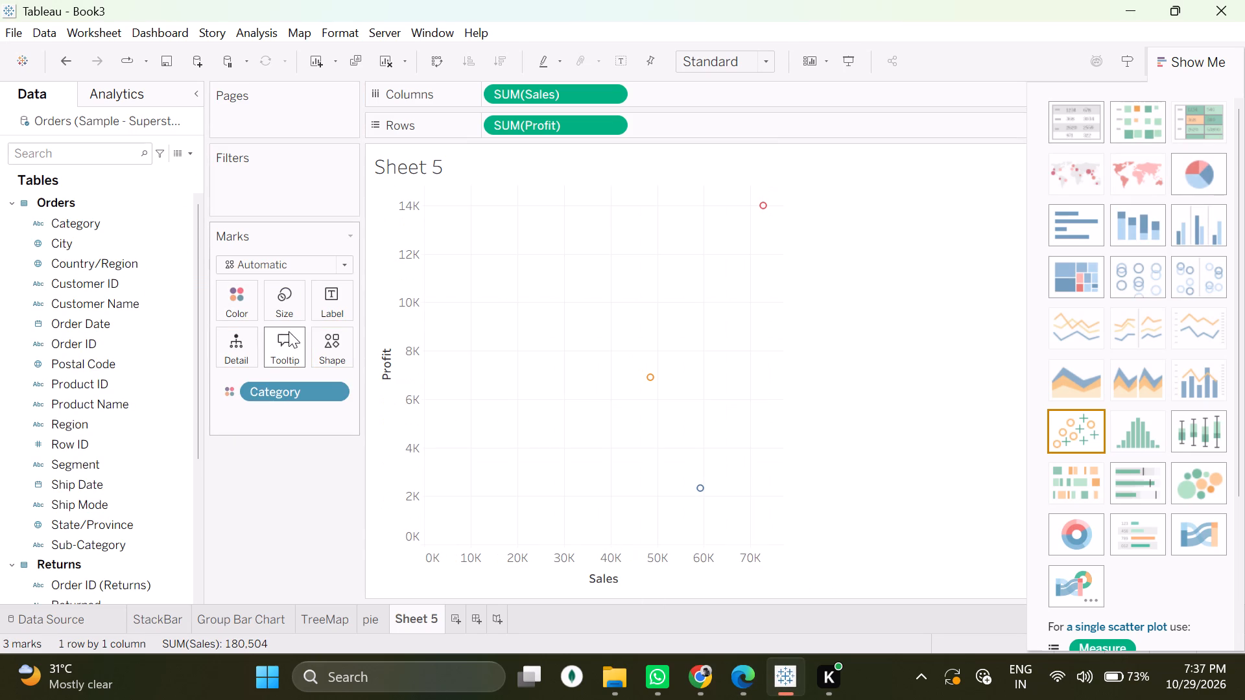
# Check step5 in DV3pract.pdf, and add Sub-Category, Order ID and Customer ID as detail fields on the Tableau scatter plot.
pyautogui.click(758, 675)
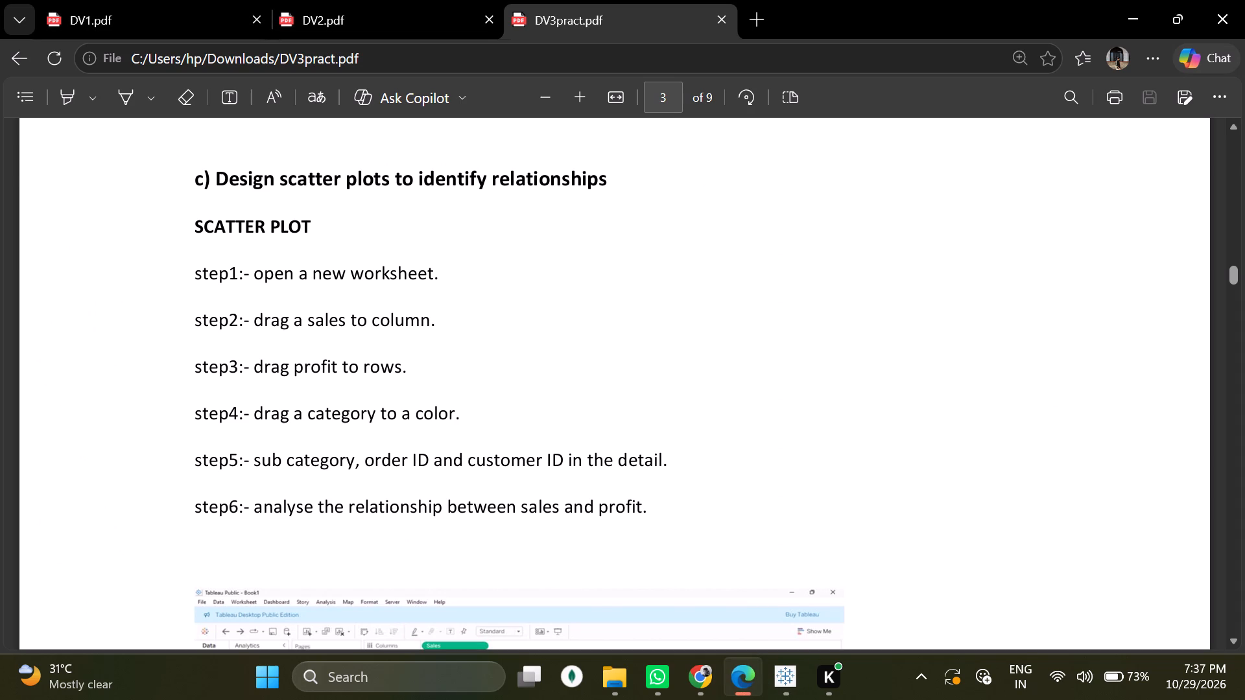
pyautogui.click(781, 685)
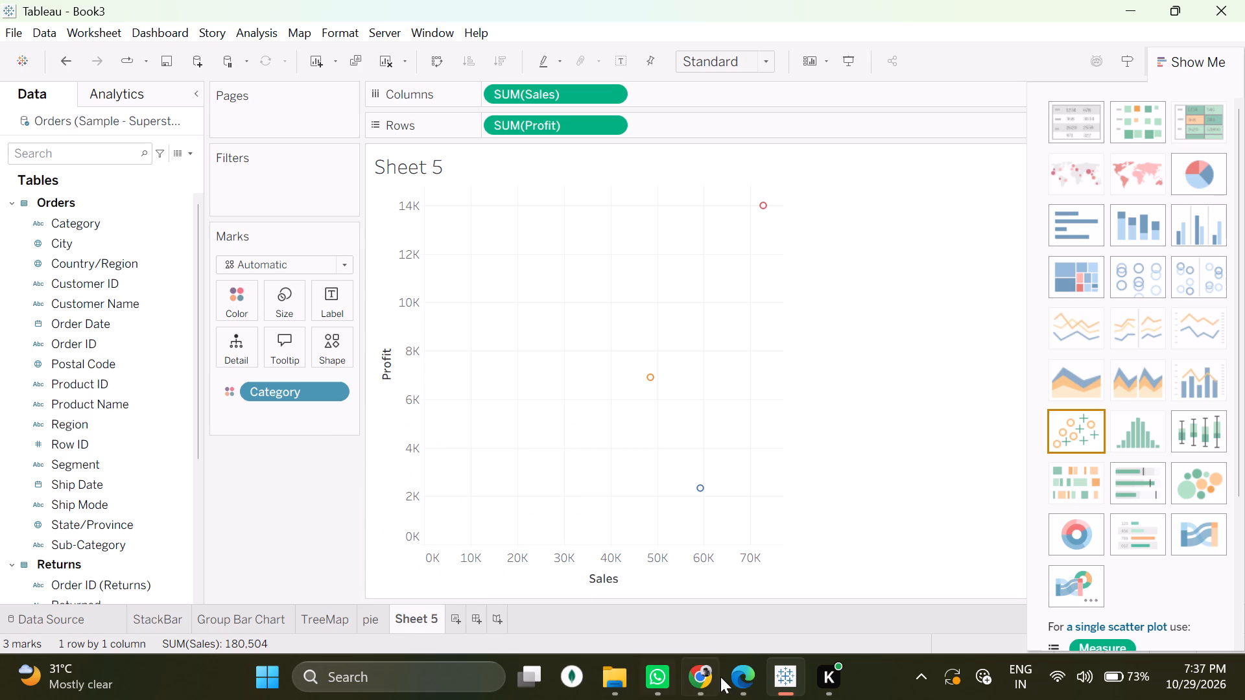
pyautogui.click(753, 671)
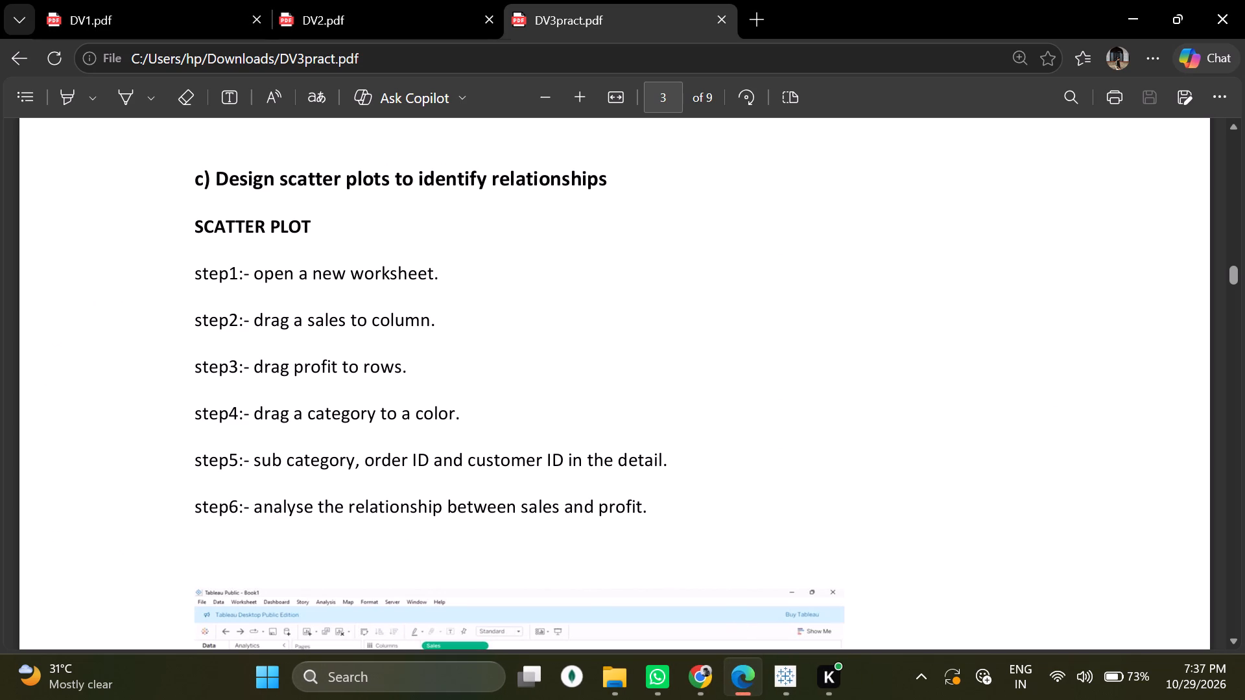
pyautogui.moveTo(258, 467); pyautogui.dragTo(352, 467)
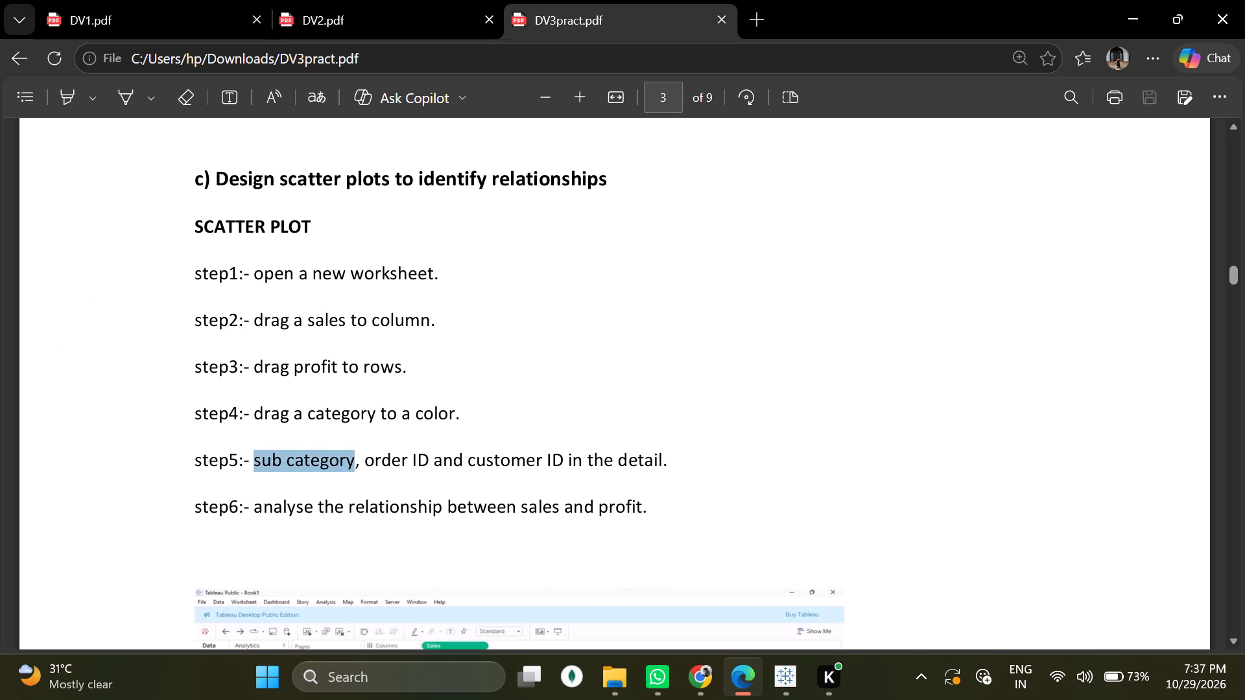
pyautogui.moveTo(352, 467); pyautogui.dragTo(355, 467)
pyautogui.click(801, 666)
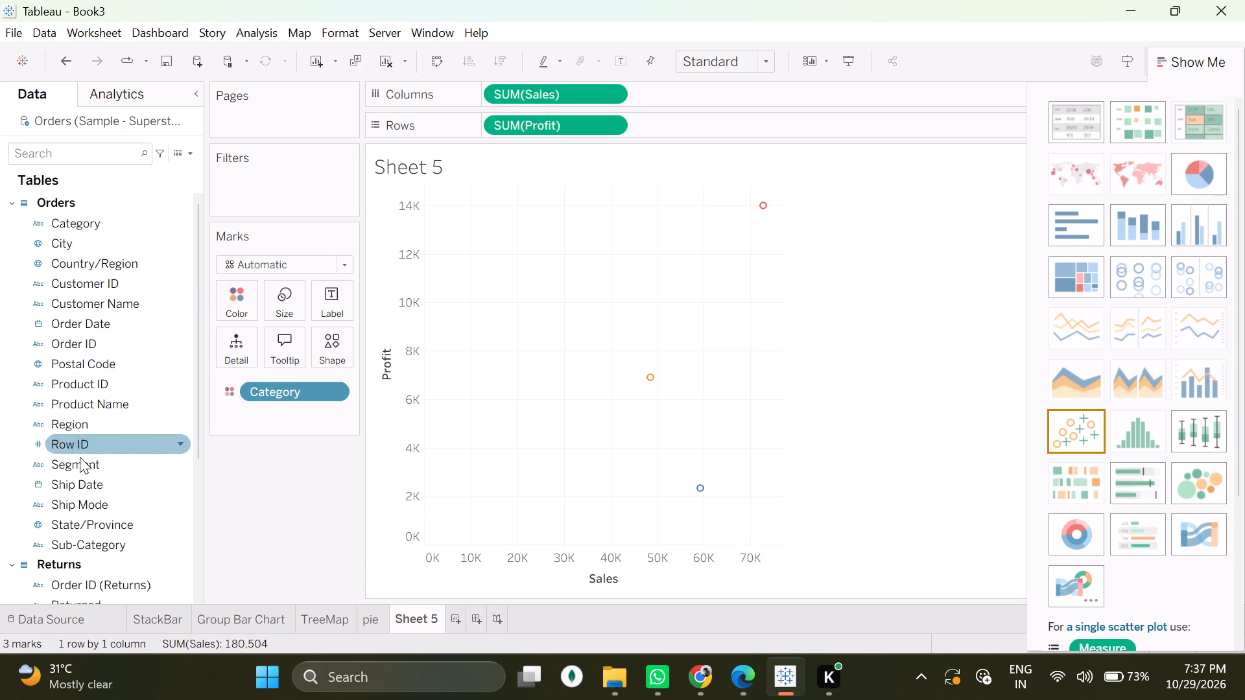
pyautogui.moveTo(79, 539); pyautogui.dragTo(193, 391)
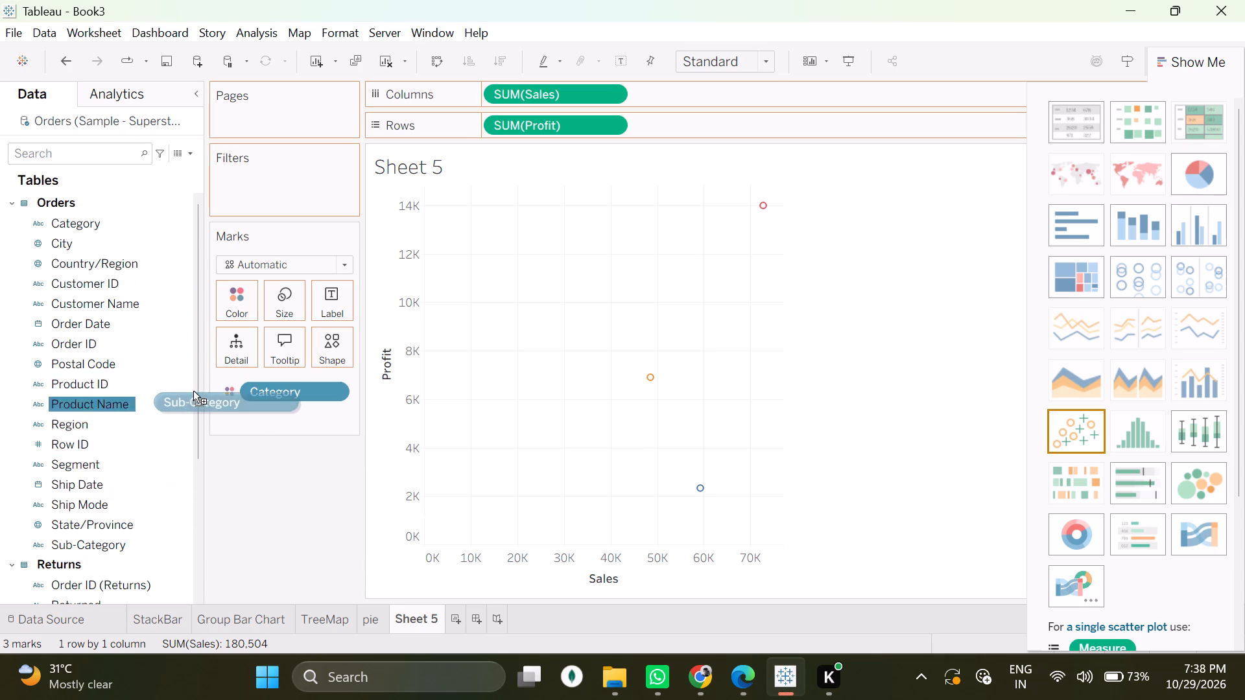
pyautogui.moveTo(193, 391); pyautogui.dragTo(252, 402)
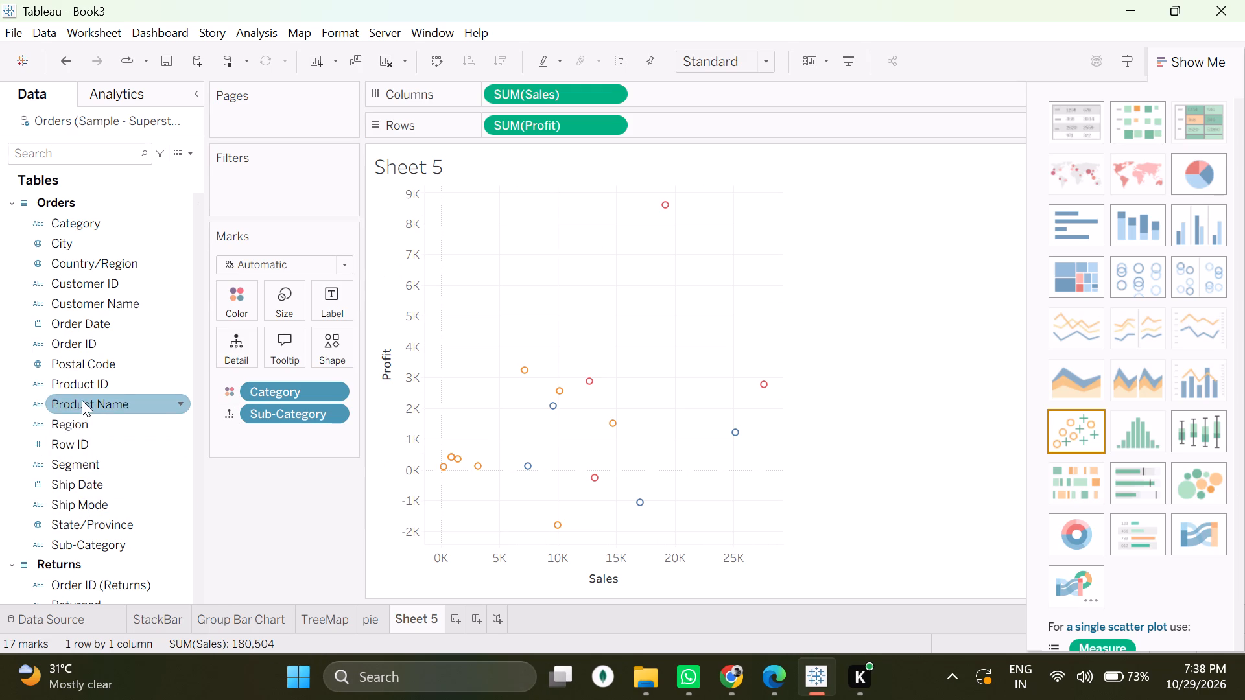
pyautogui.moveTo(77, 346); pyautogui.dragTo(268, 406)
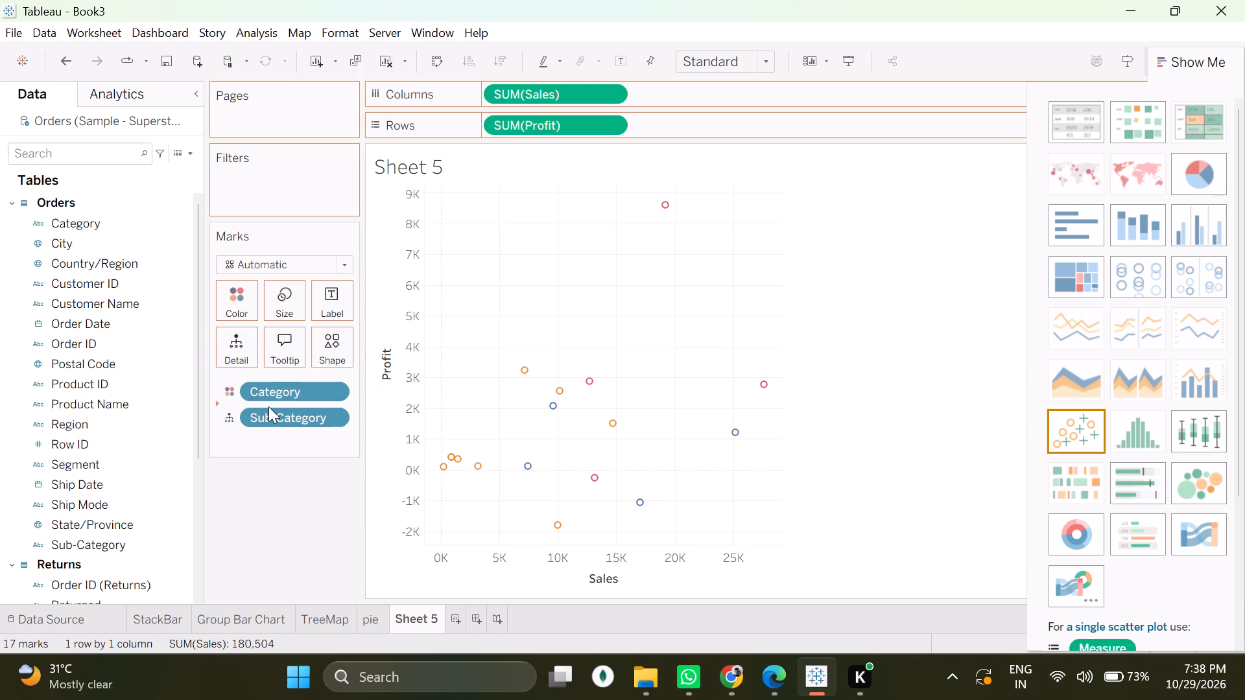
pyautogui.moveTo(77, 285); pyautogui.dragTo(256, 422)
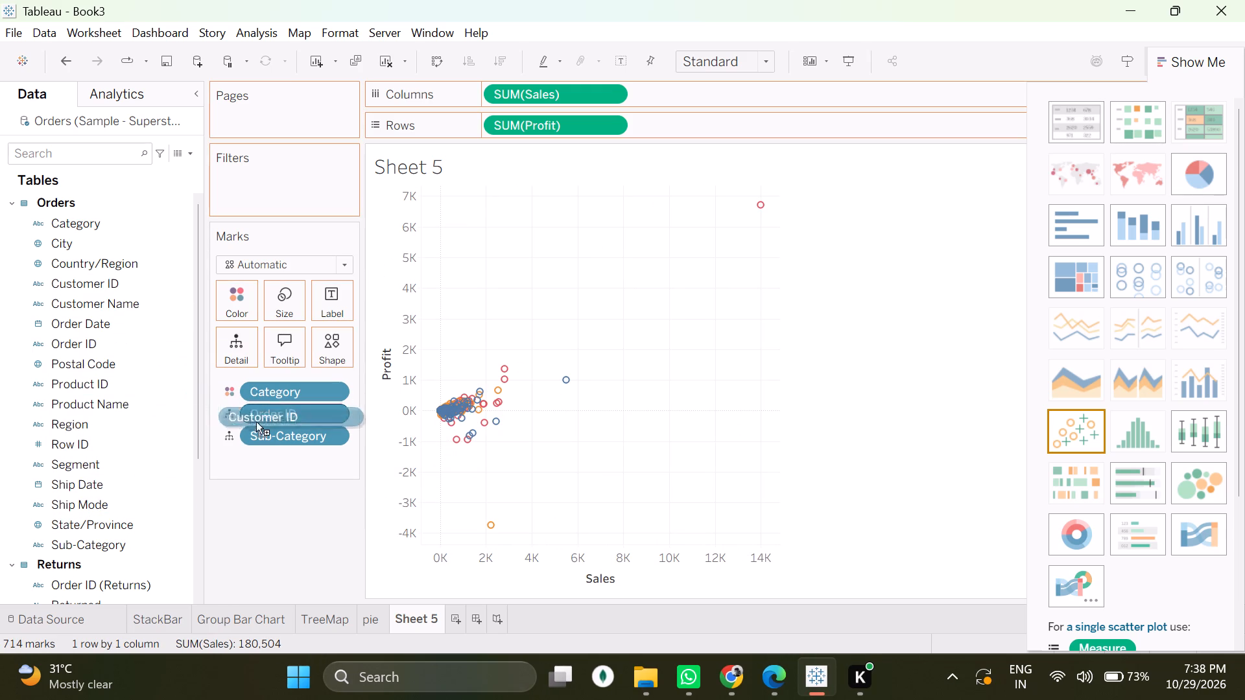
pyautogui.moveTo(256, 422); pyautogui.dragTo(265, 426)
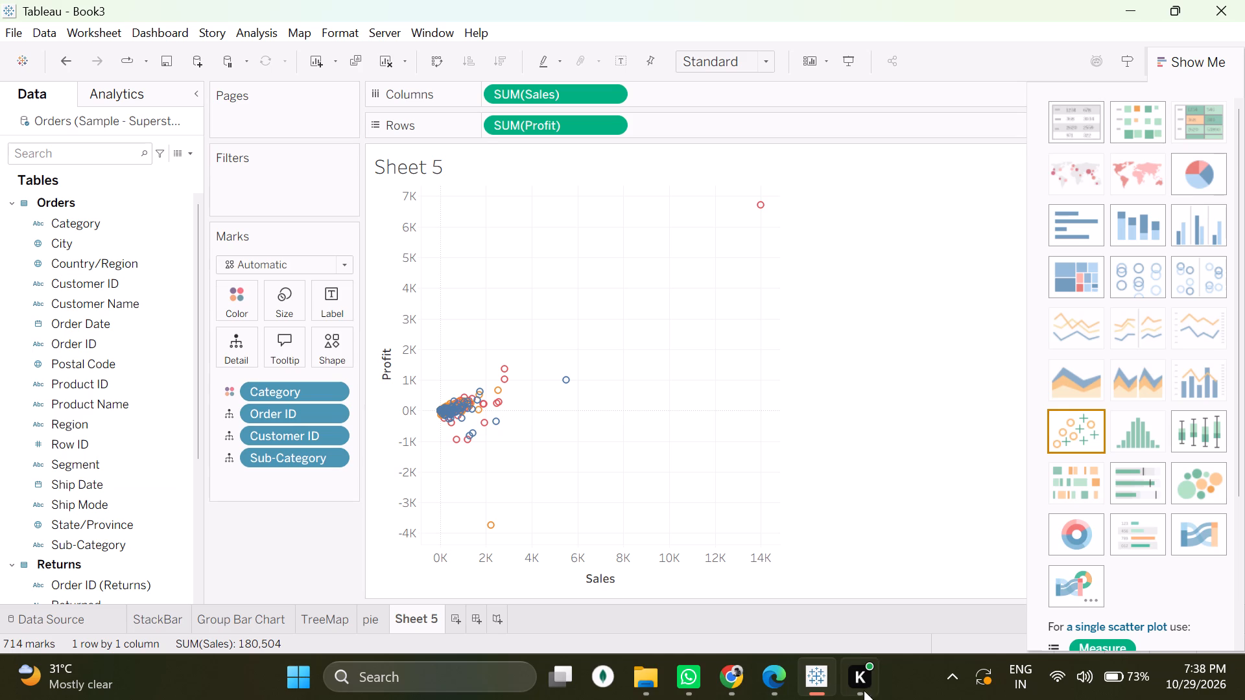
# Compare the Tableau scatter plot with the remaining instruction and the sample scatter plot screenshot on page 3 of DV3pract.pdf.
pyautogui.click(784, 685)
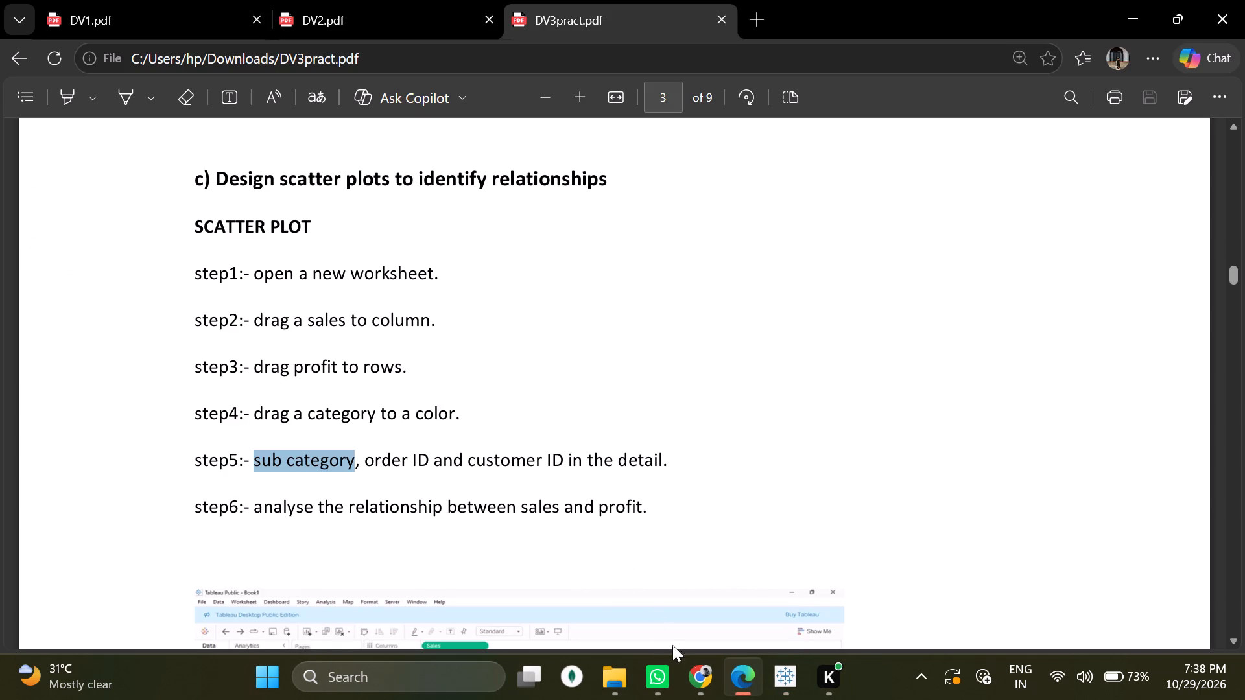
pyautogui.click(781, 687)
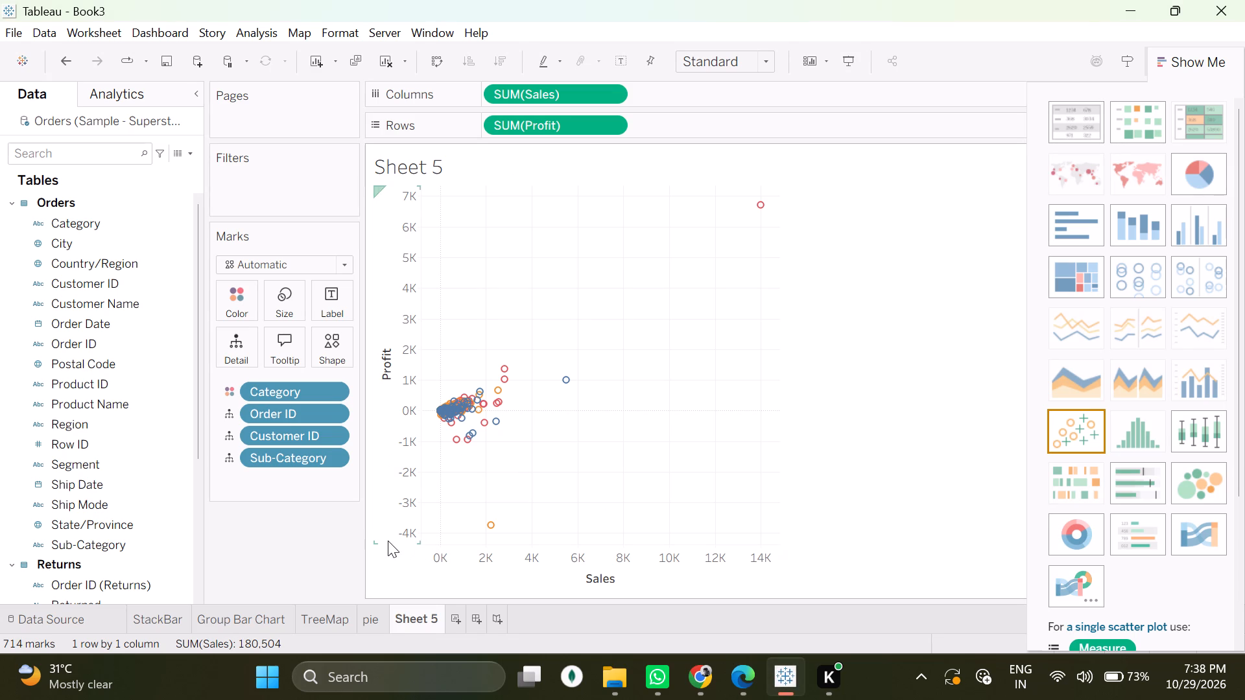
pyautogui.click(740, 679)
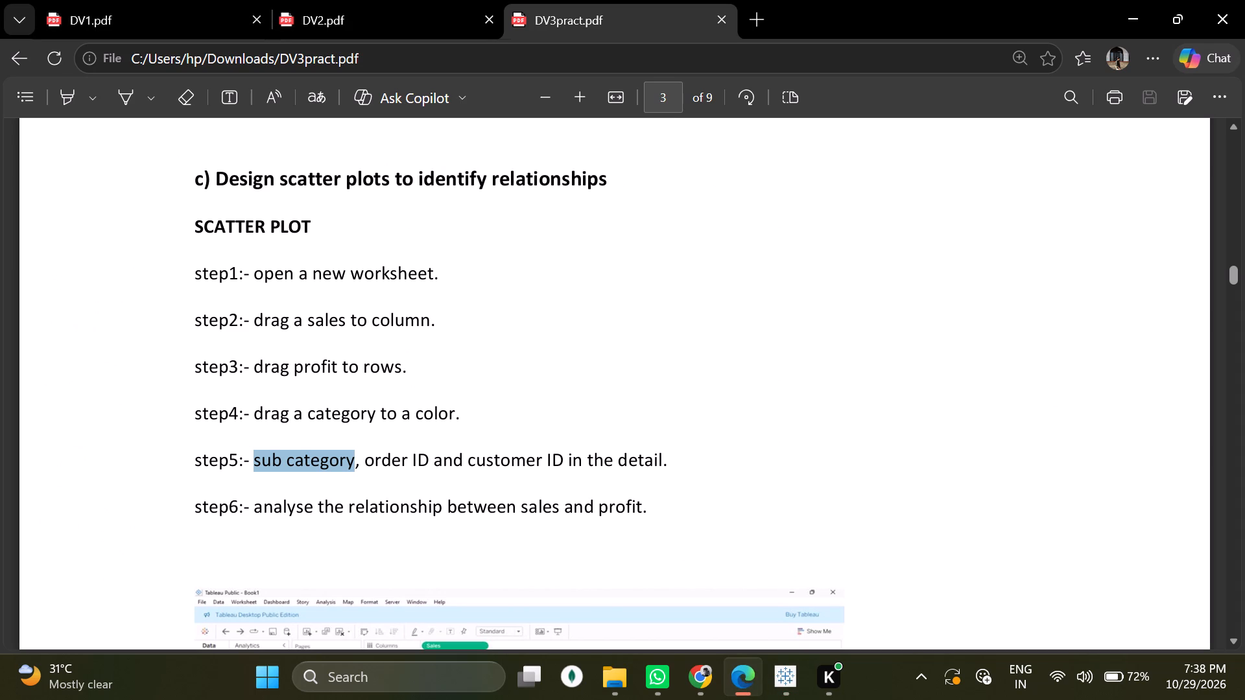
pyautogui.scroll(-6, 611, 482)
pyautogui.scroll(2, 624, 473)
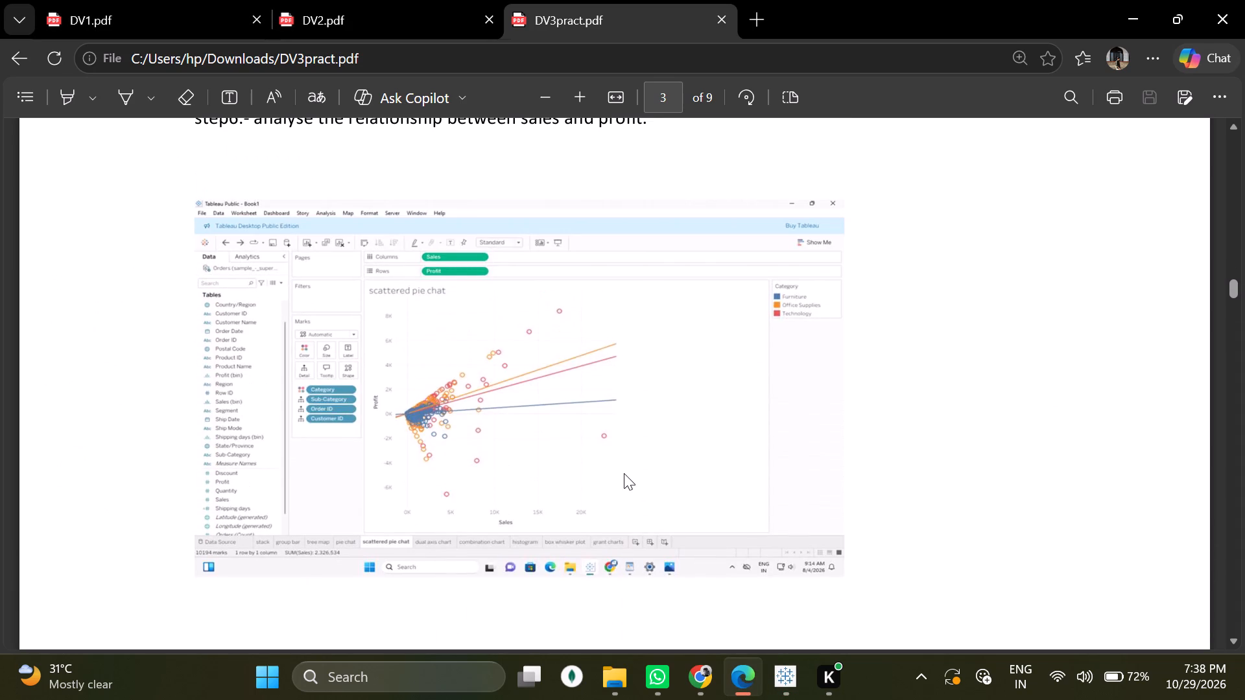
pyautogui.scroll(2, 624, 473)
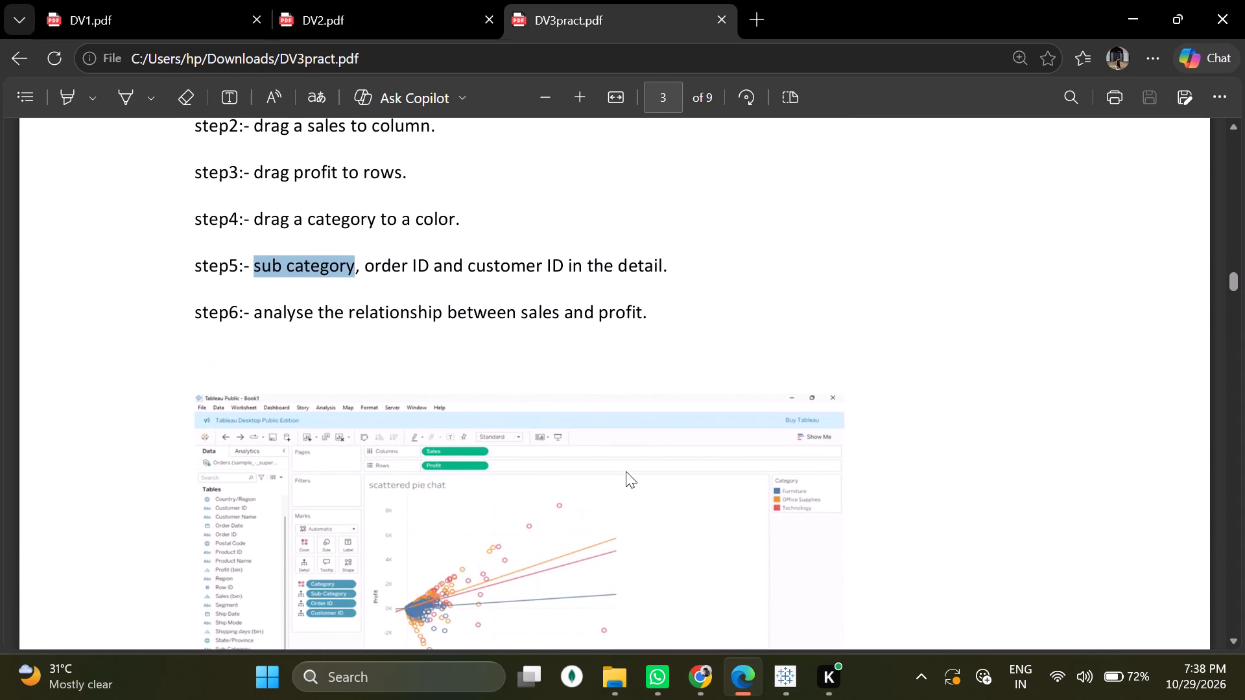
pyautogui.scroll(-2, 626, 471)
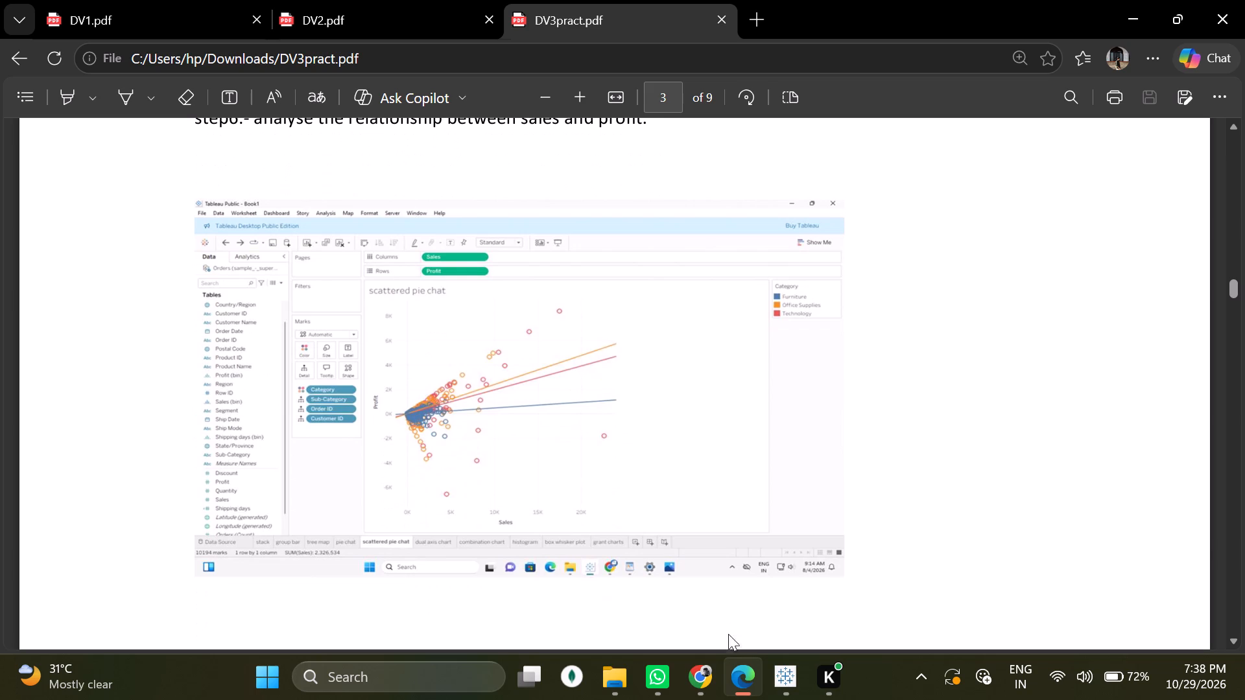
pyautogui.click(773, 673)
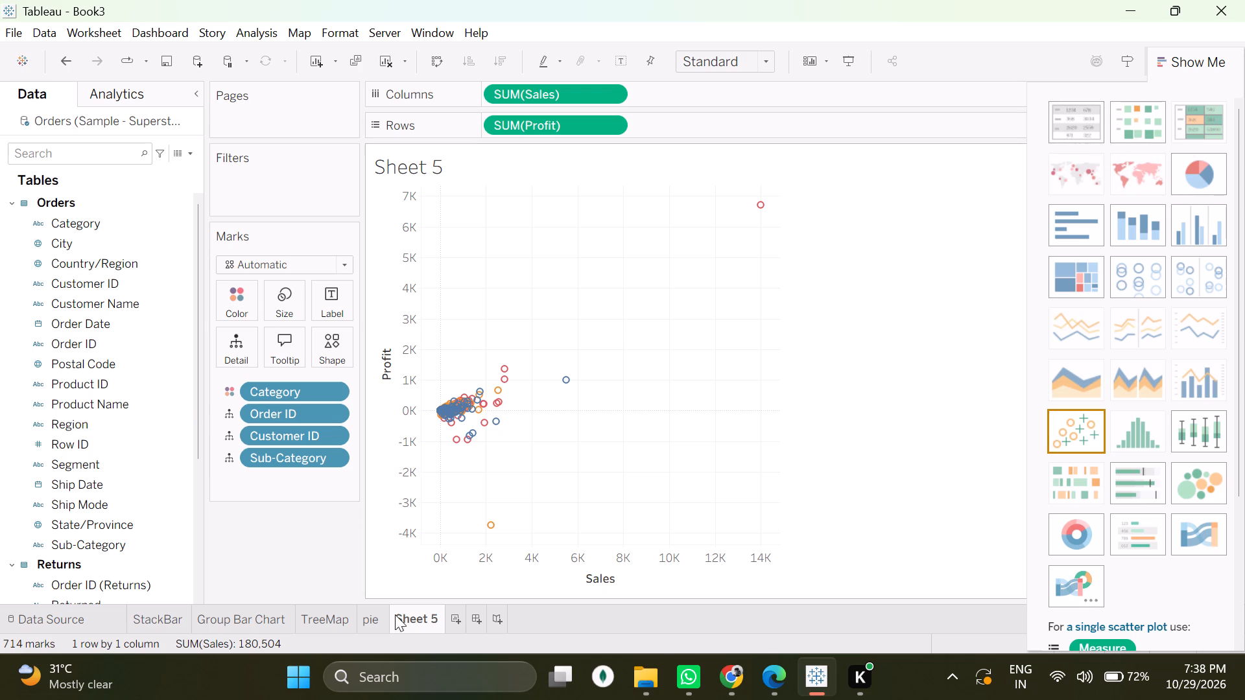
pyautogui.click(774, 682)
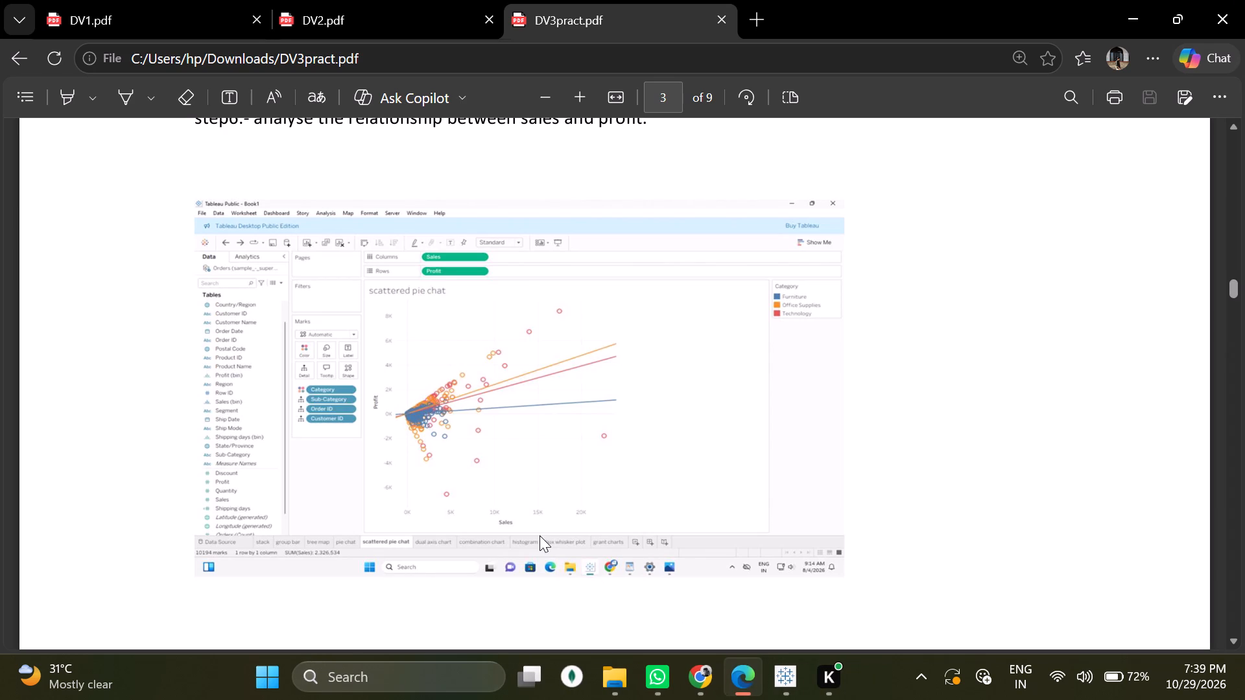
# Examine the sample scatter plot screenshot on page 3 of DV3pract.pdf at a larger zoom.
pyautogui.scroll(2, 348, 428)
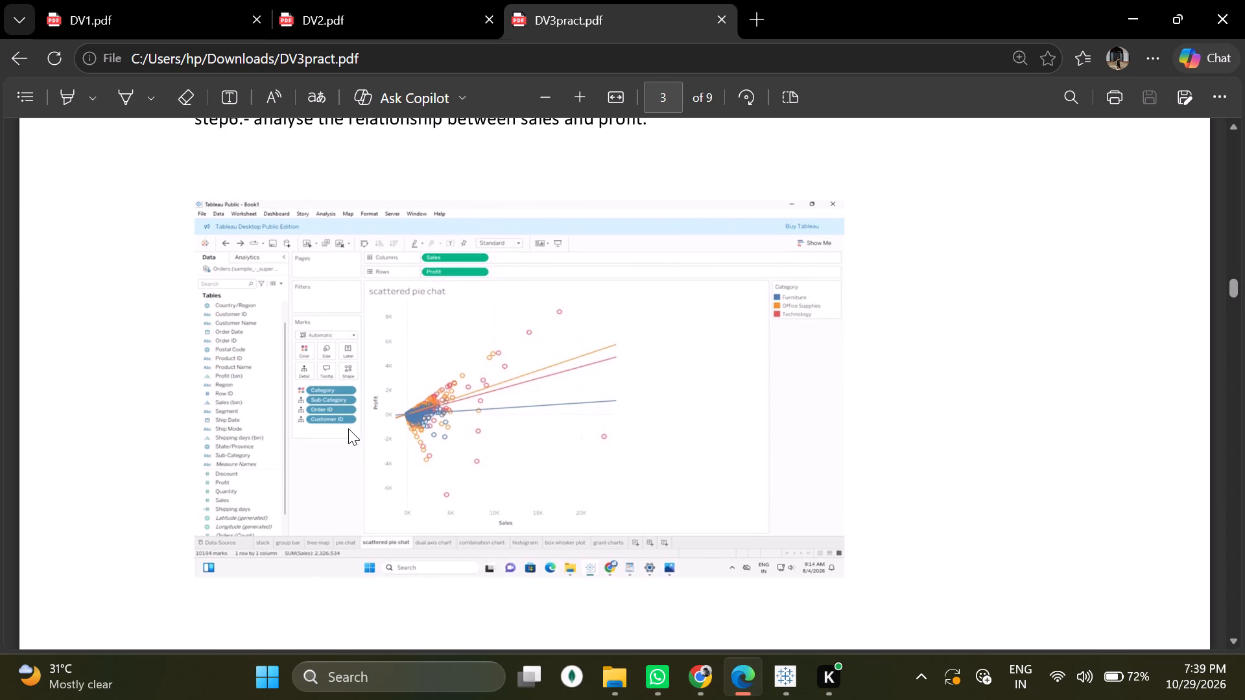
pyautogui.scroll(1, 348, 428)
pyautogui.scroll(-3, 348, 428)
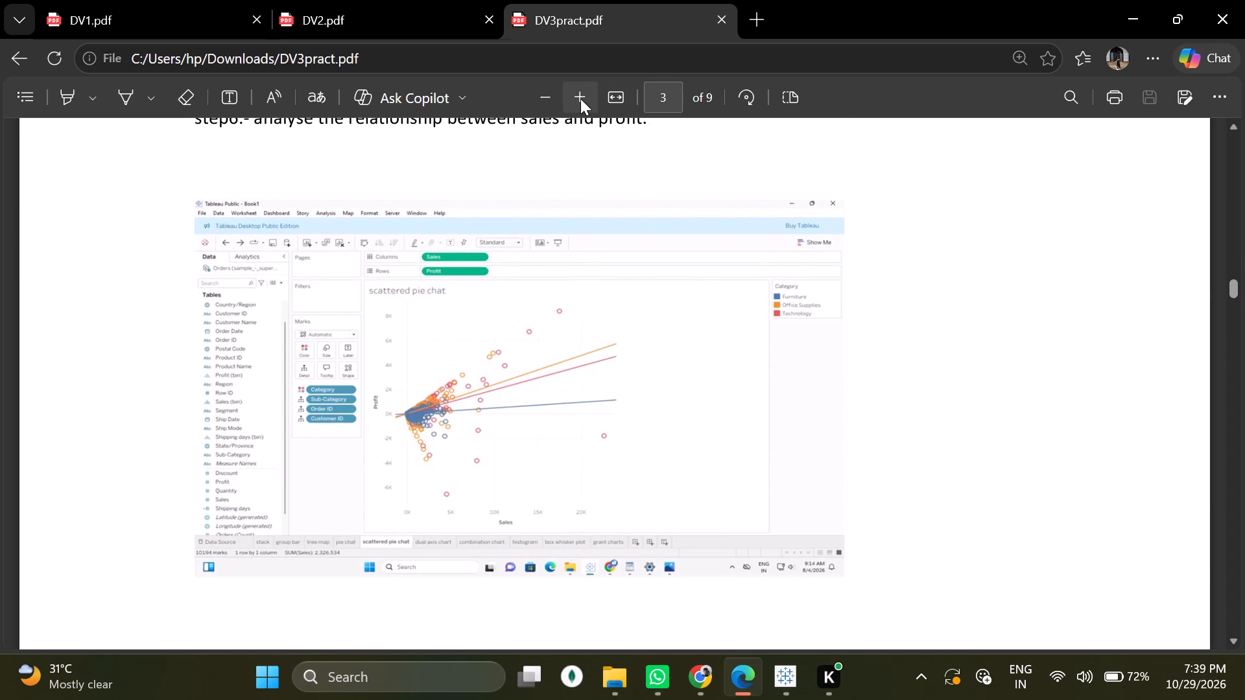
pyautogui.doubleClick(576, 97)
pyautogui.scroll(-2, 582, 183)
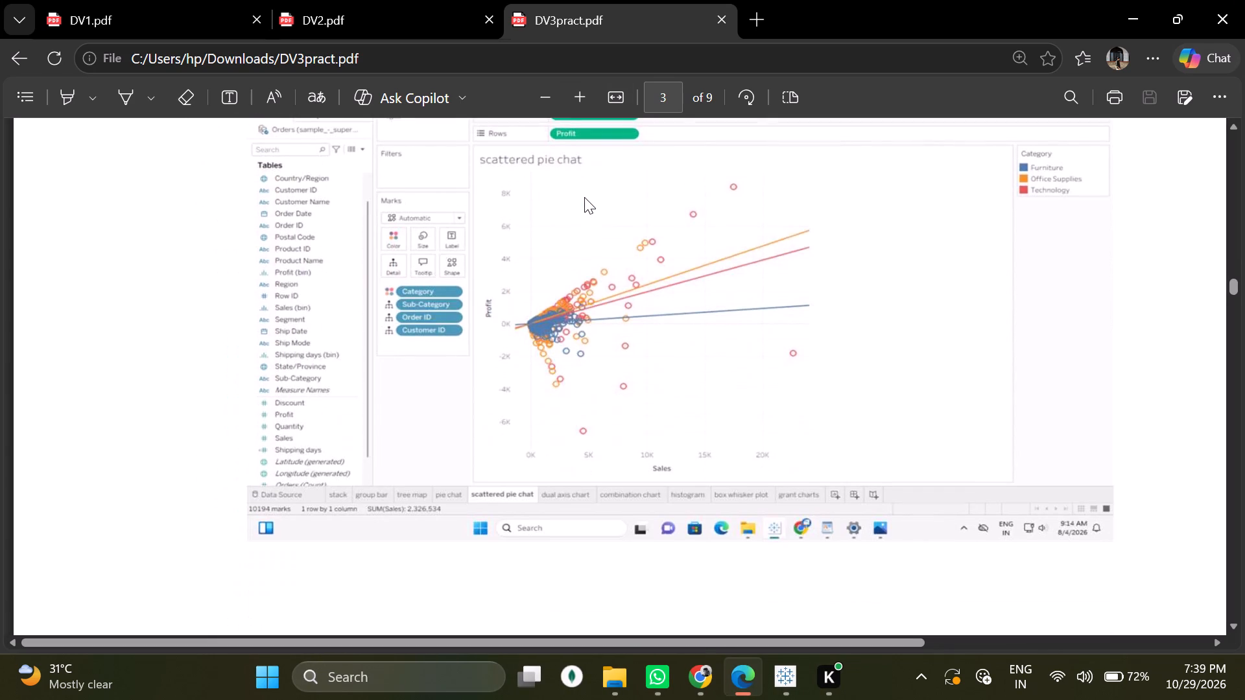
pyautogui.scroll(1, 584, 198)
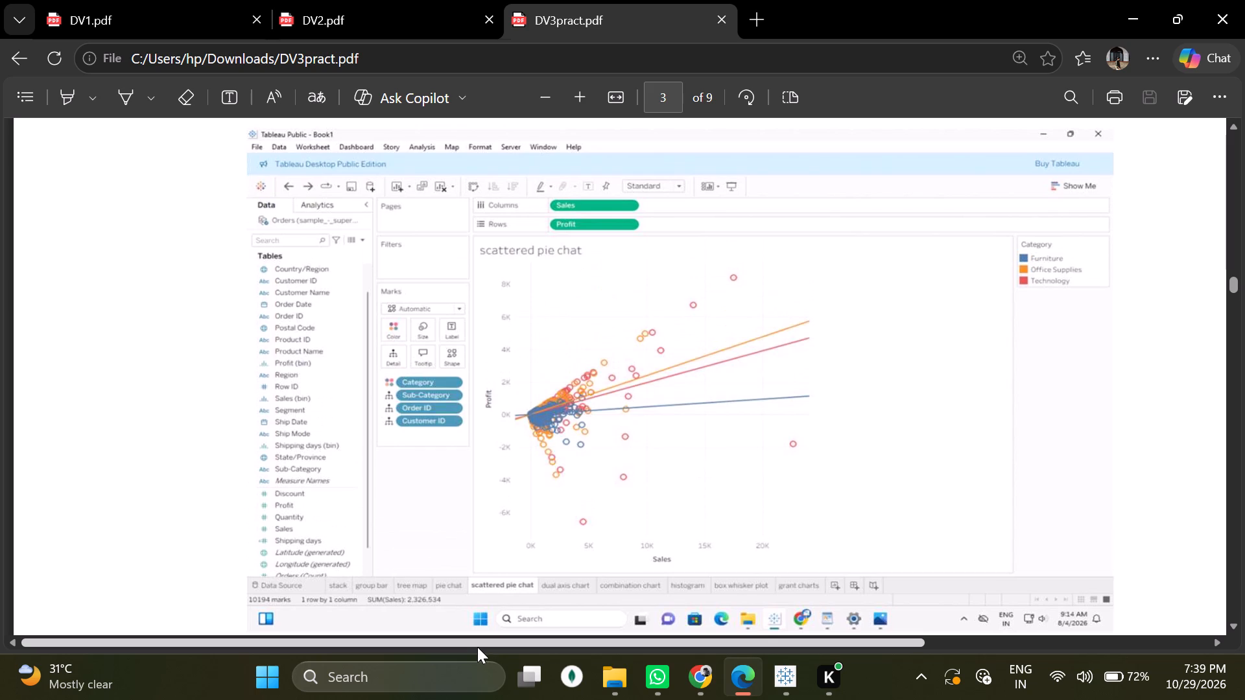
pyautogui.moveTo(477, 647); pyautogui.dragTo(501, 645)
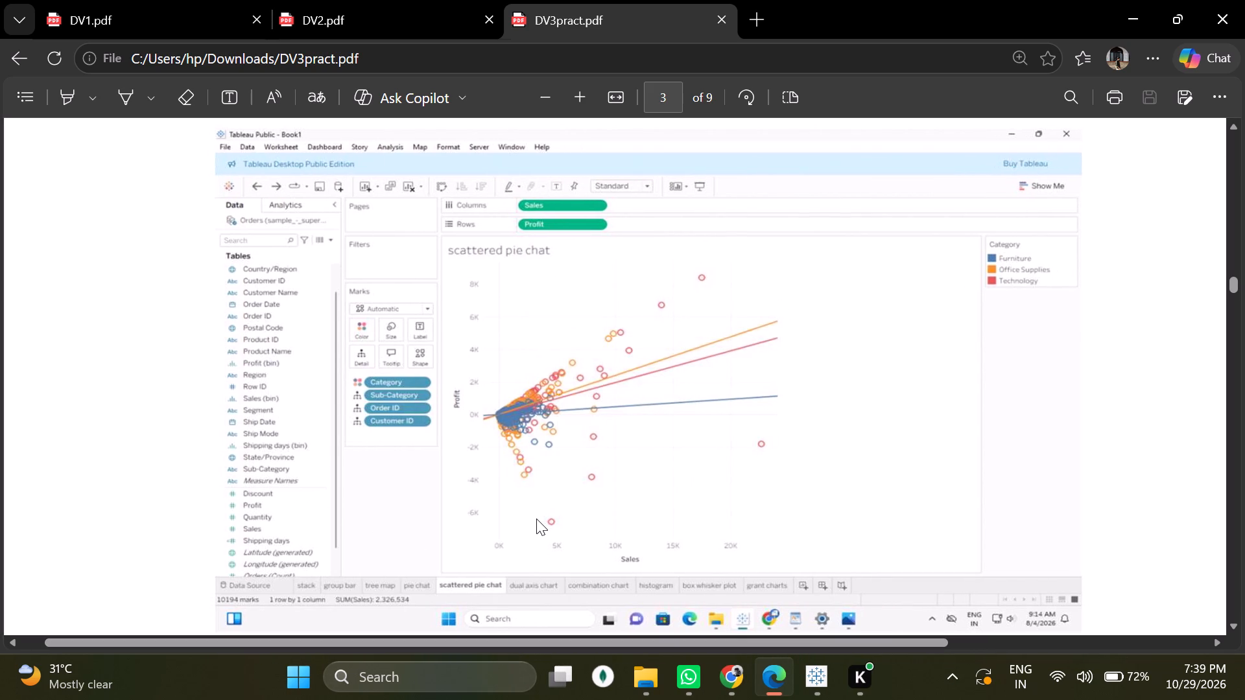
# Switch to Tableau and compare the Sheet 5 scatter plot, its axes, marks and available fields with the sample in DV3pract.pdf.
pyautogui.click(821, 686)
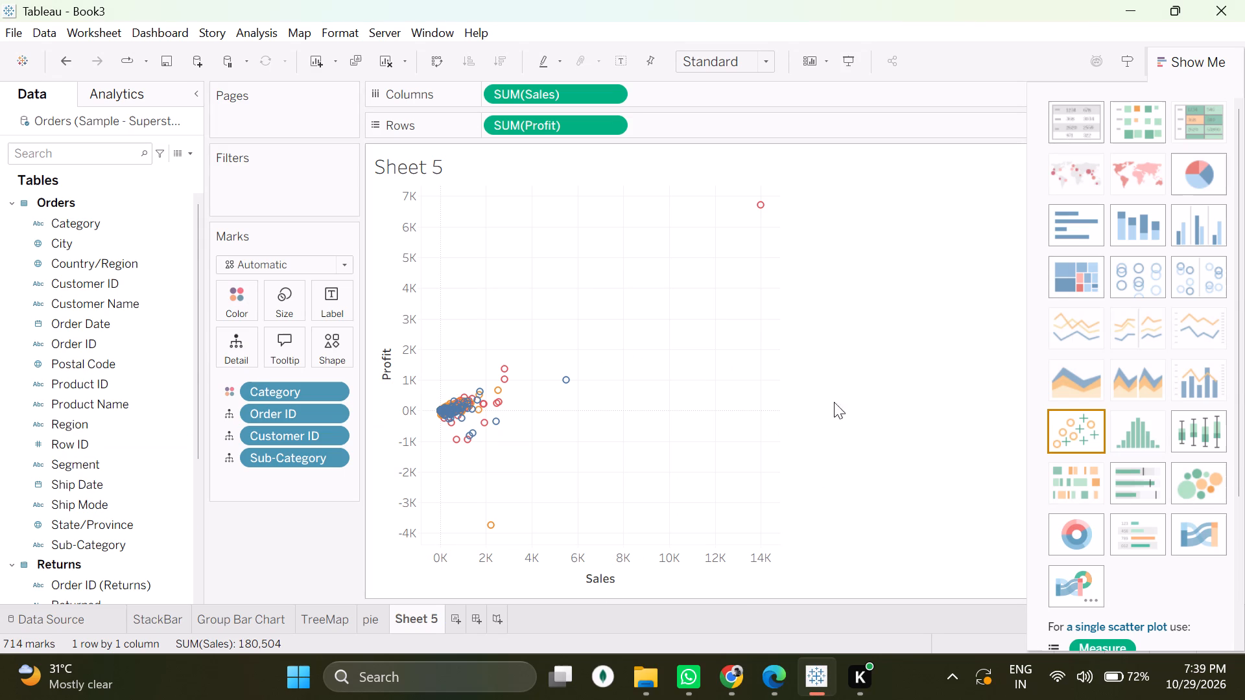
pyautogui.scroll(-10, 1133, 440)
pyautogui.scroll(-5, 1108, 610)
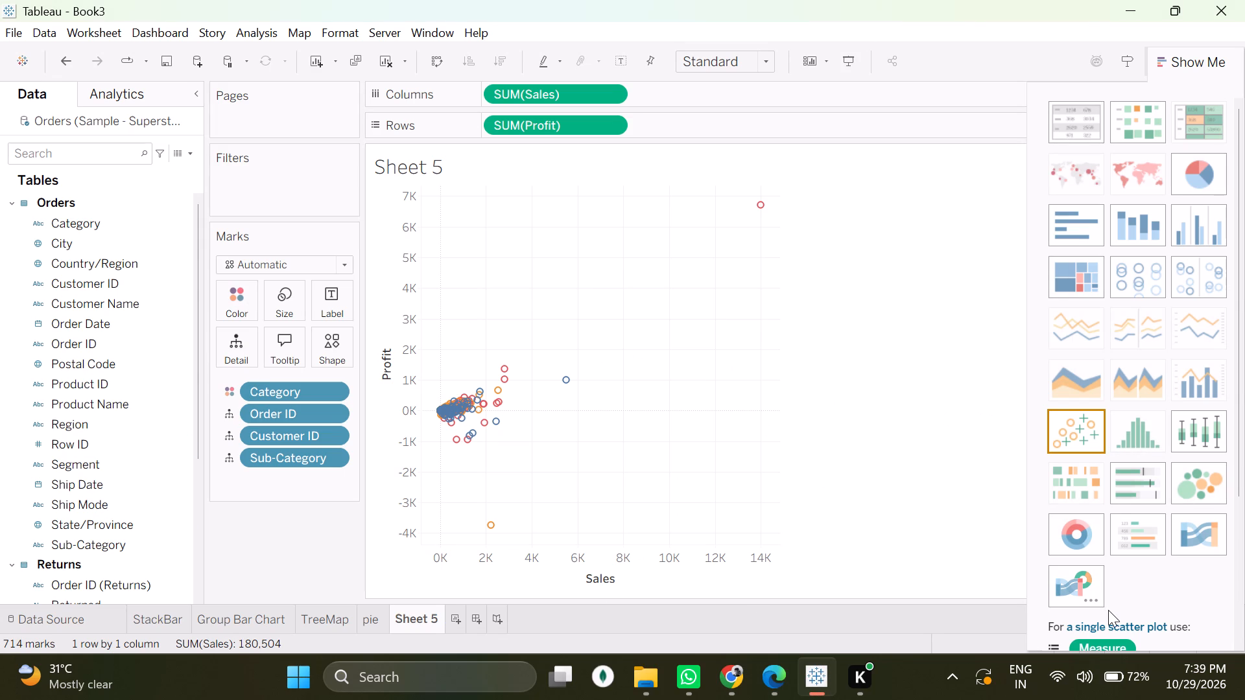
pyautogui.scroll(-5, 1108, 610)
pyautogui.scroll(5, 1108, 610)
pyautogui.scroll(-3, 1108, 610)
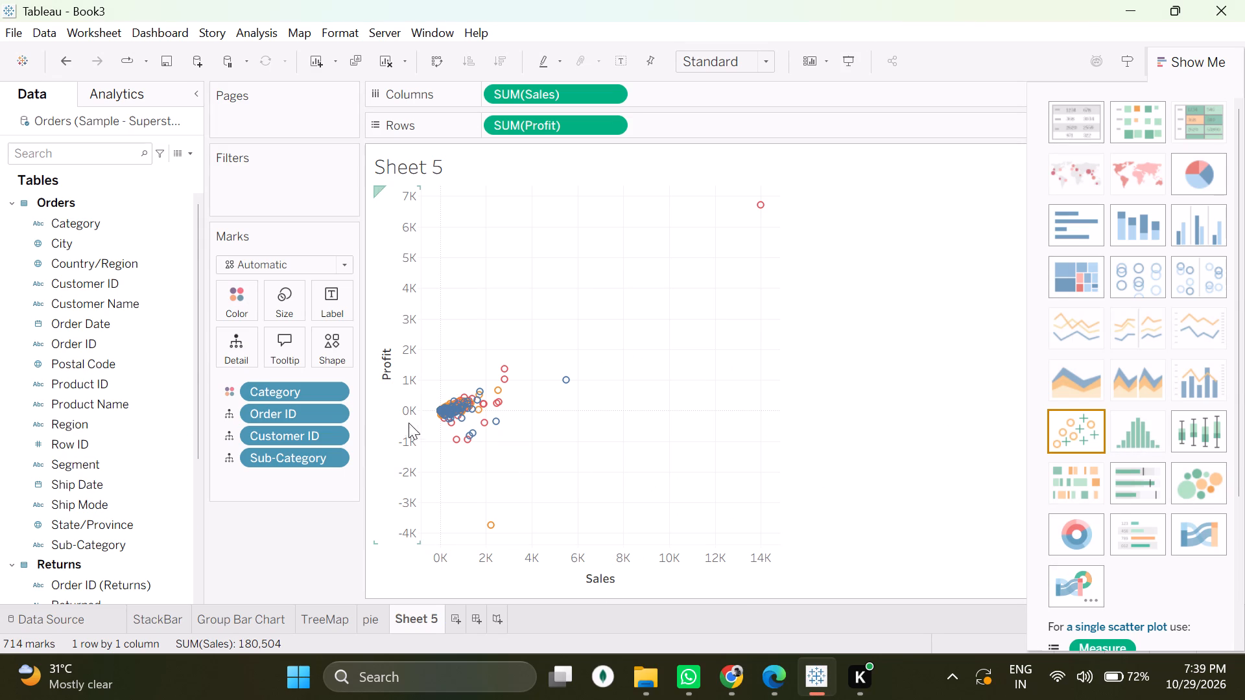
pyautogui.moveTo(418, 406); pyautogui.dragTo(543, 399)
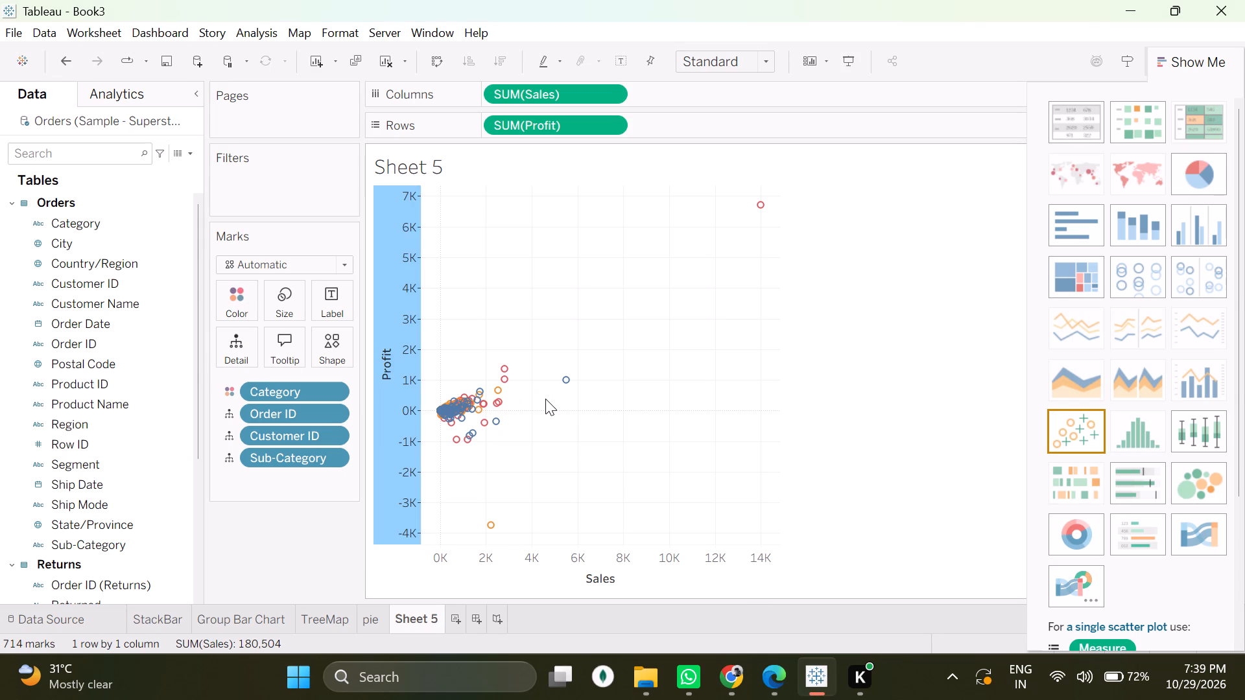
pyautogui.click(545, 399)
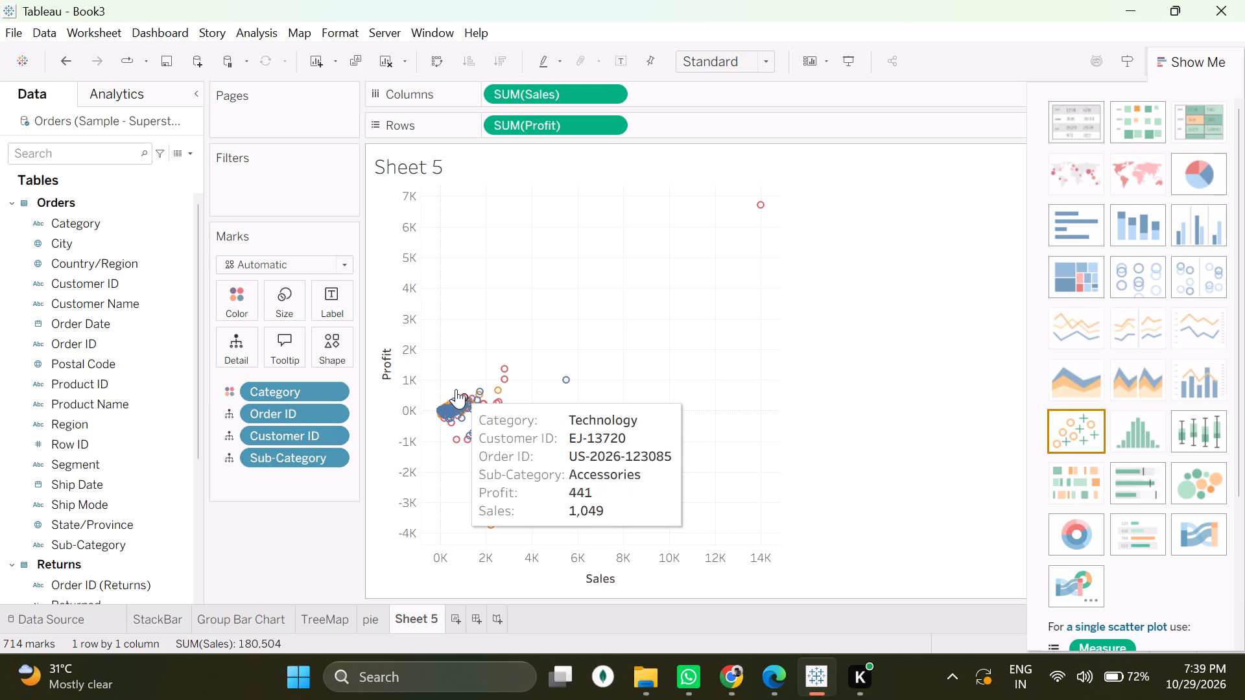
pyautogui.click(474, 336)
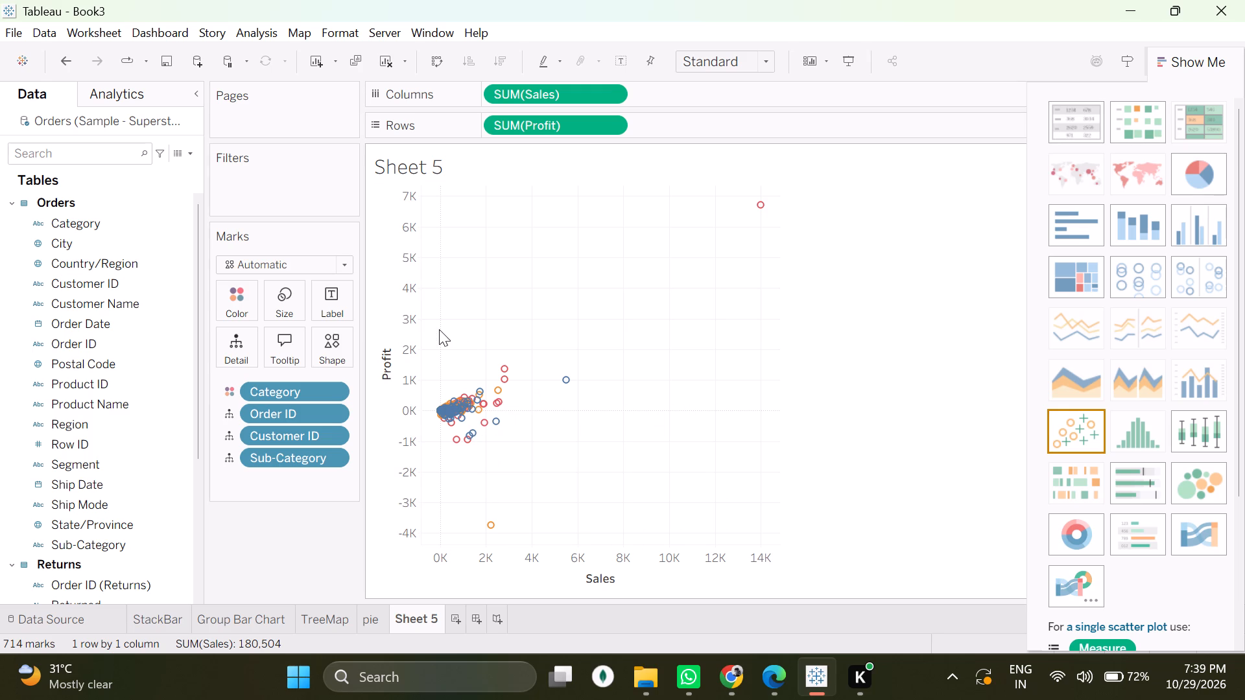
pyautogui.scroll(-9, 169, 454)
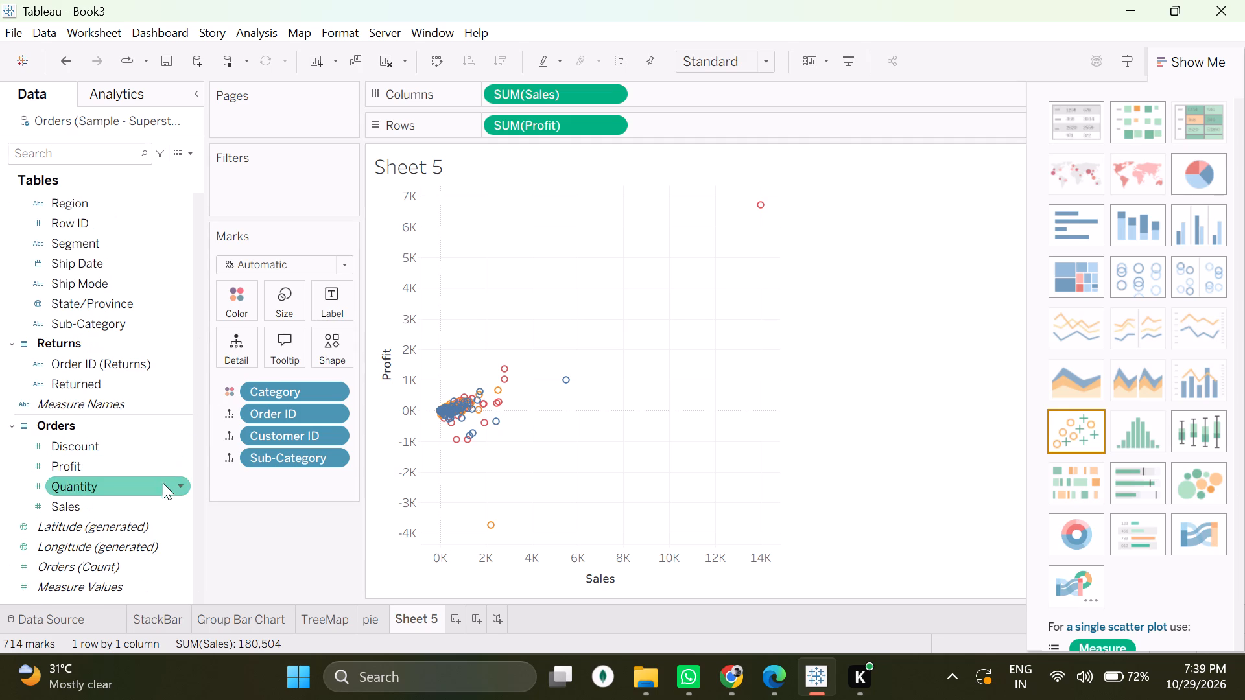
pyautogui.click(782, 678)
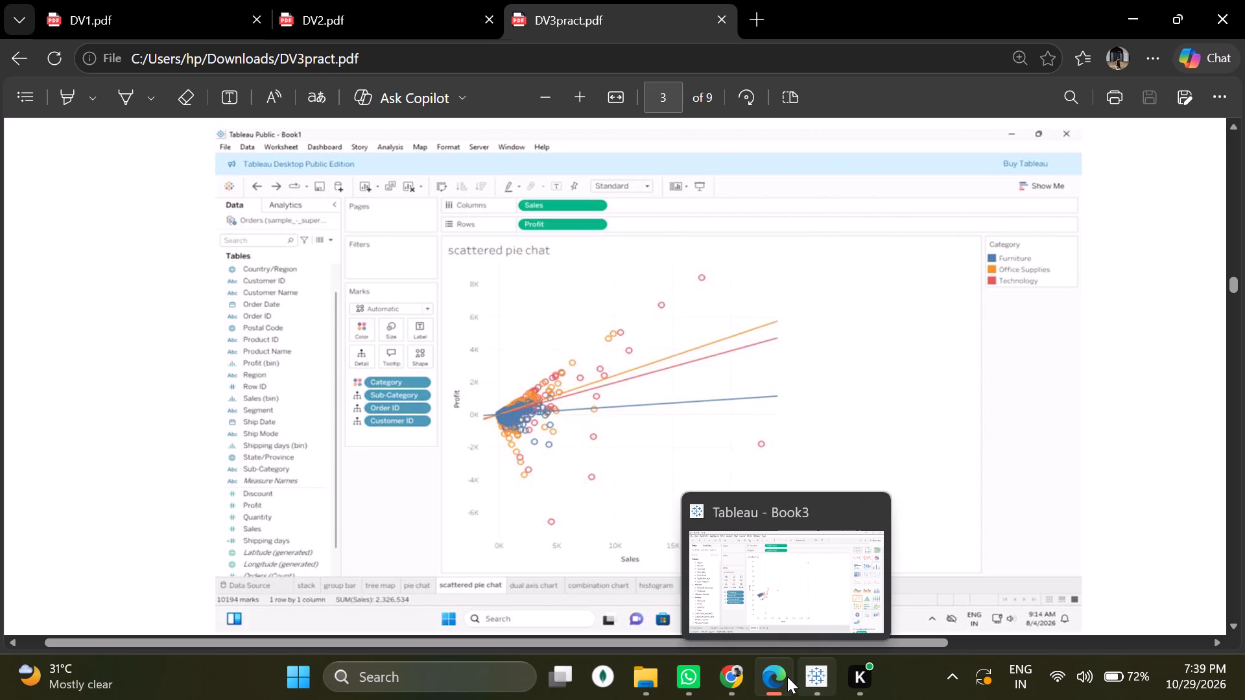
pyautogui.click(787, 677)
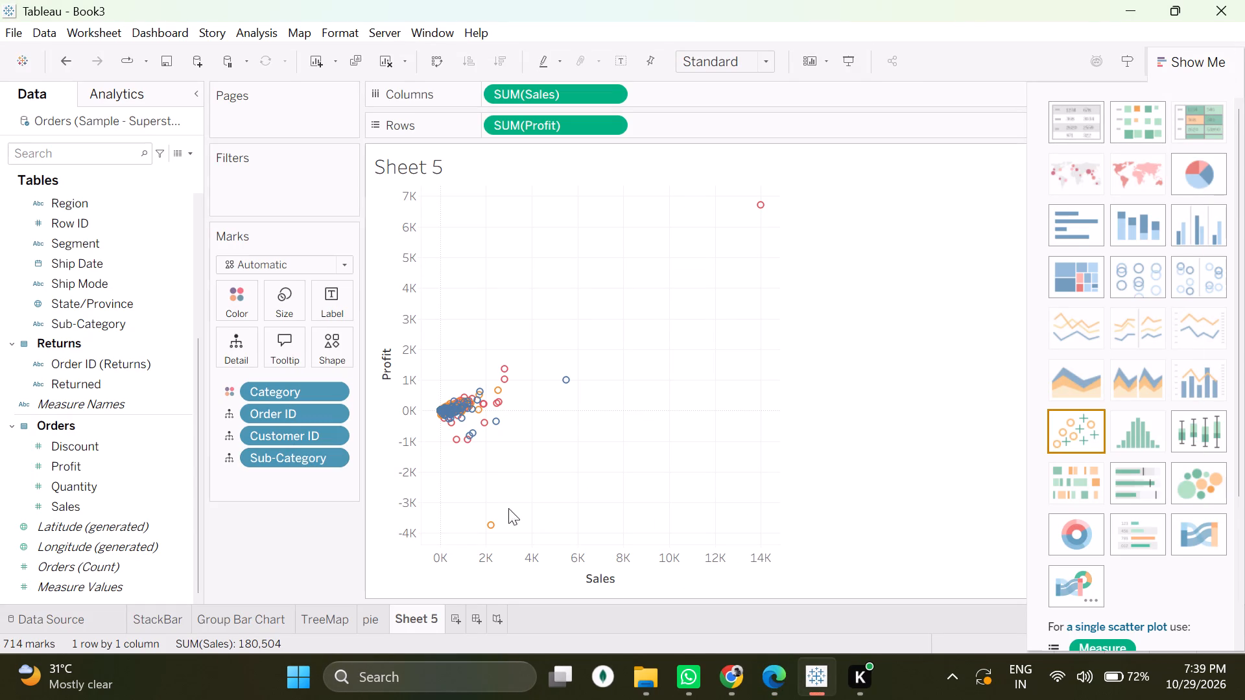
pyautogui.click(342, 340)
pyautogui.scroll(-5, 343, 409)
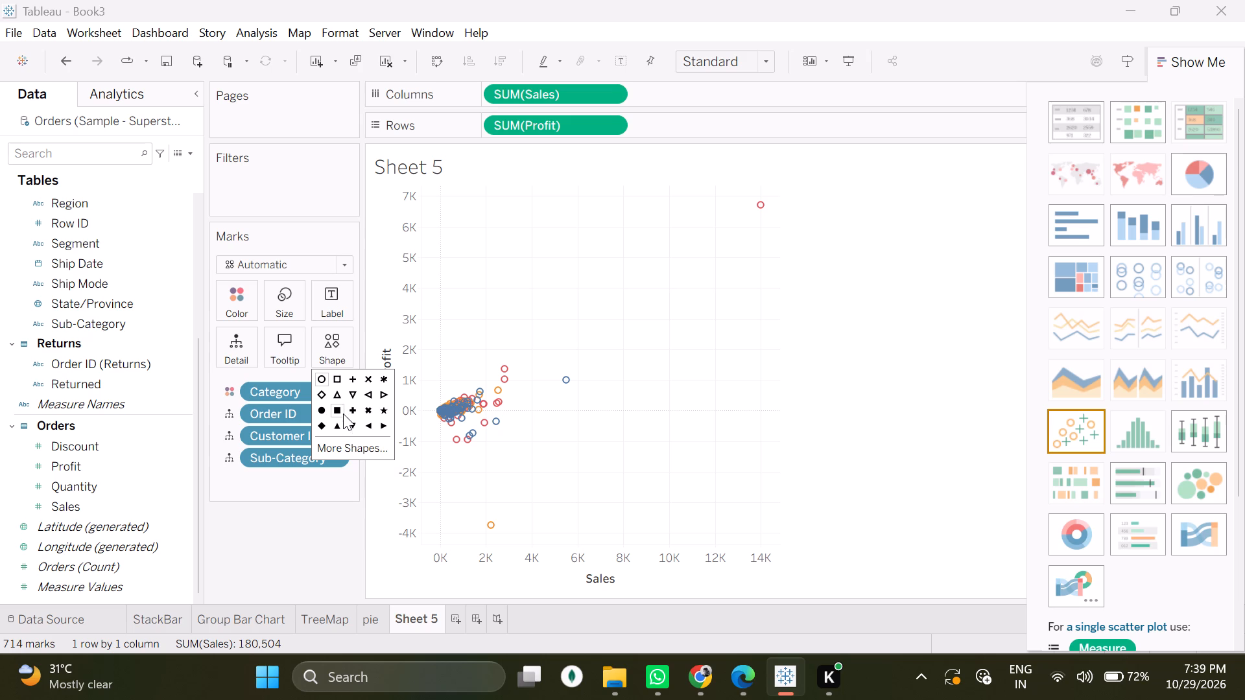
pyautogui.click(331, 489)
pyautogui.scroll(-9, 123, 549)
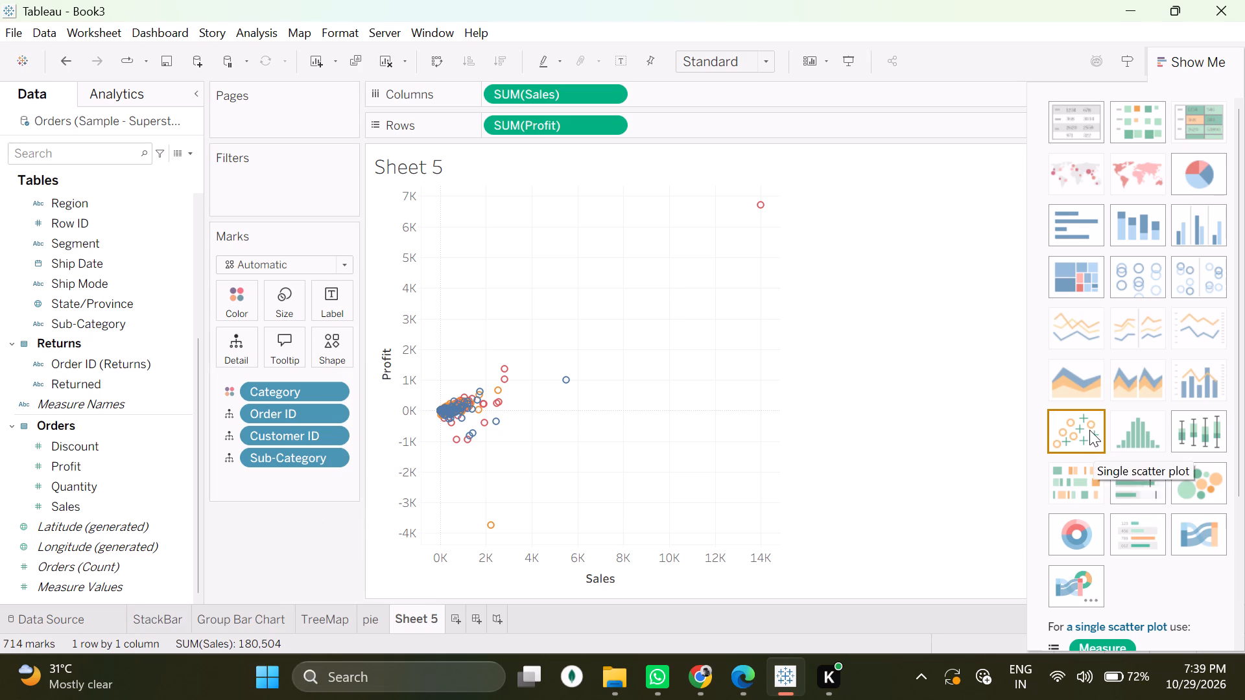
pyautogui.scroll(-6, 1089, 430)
# Read the dual axis chart instructions and examine the sample chart on page 4 of DV3pract.pdf.
pyautogui.click(754, 664)
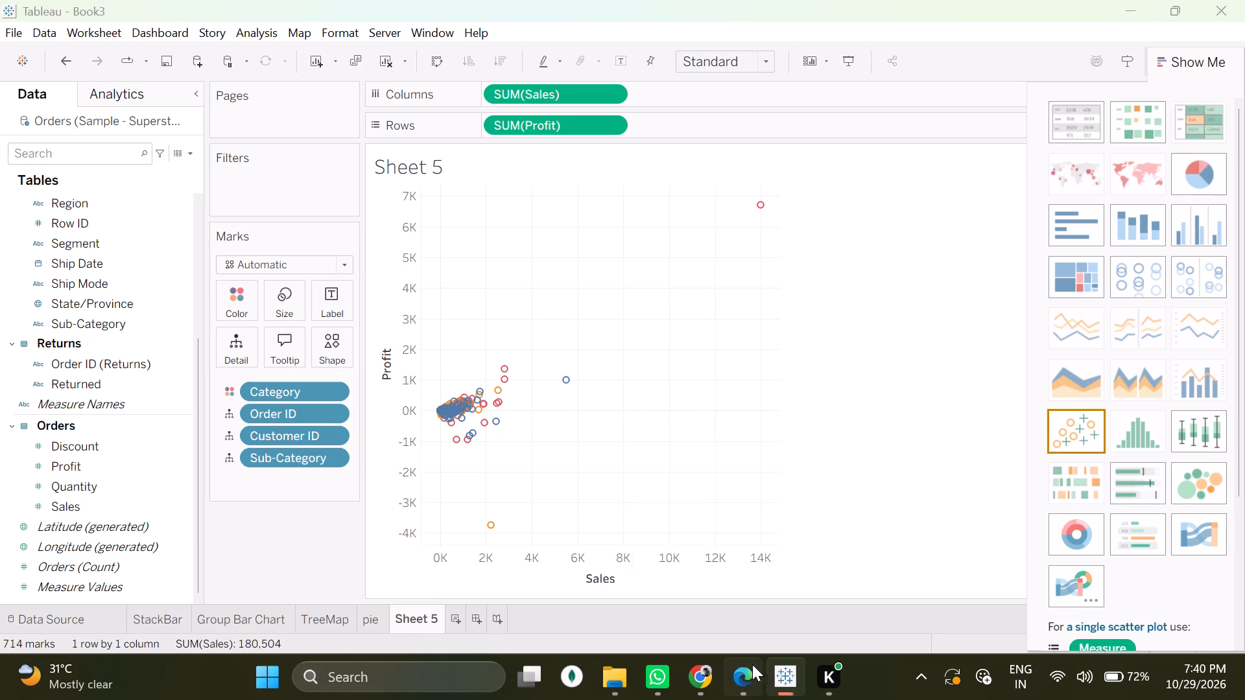
pyautogui.scroll(-8, 562, 469)
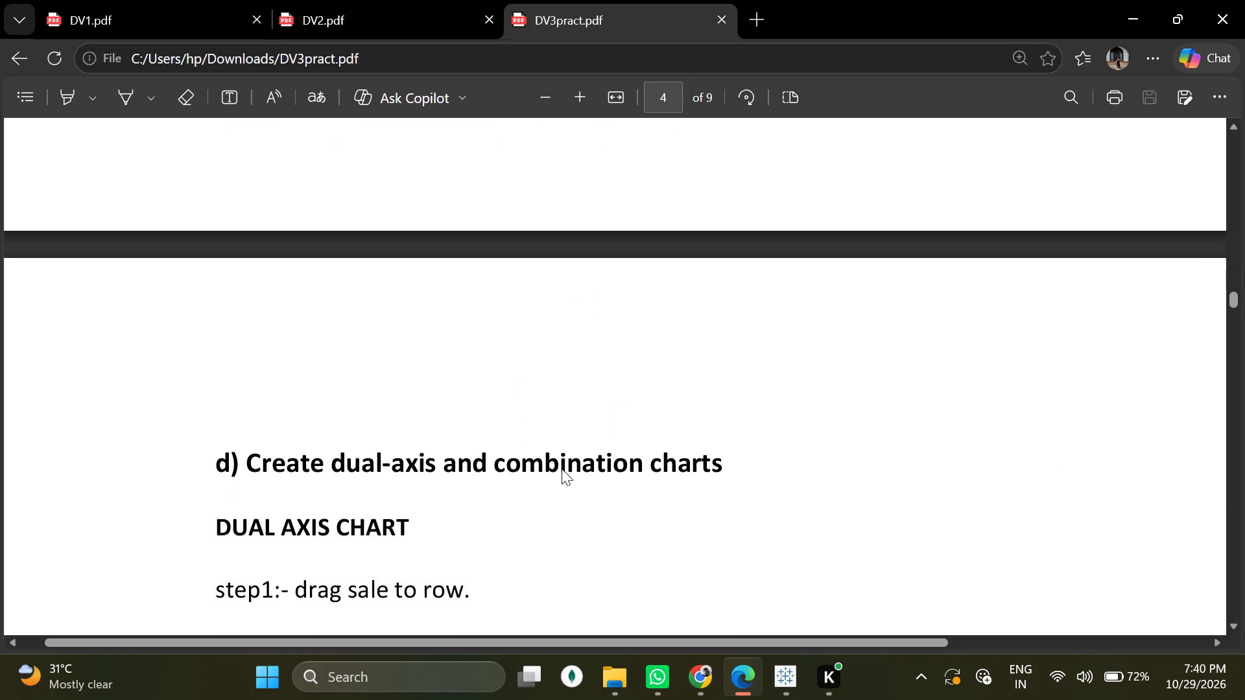
pyautogui.scroll(-1, 562, 469)
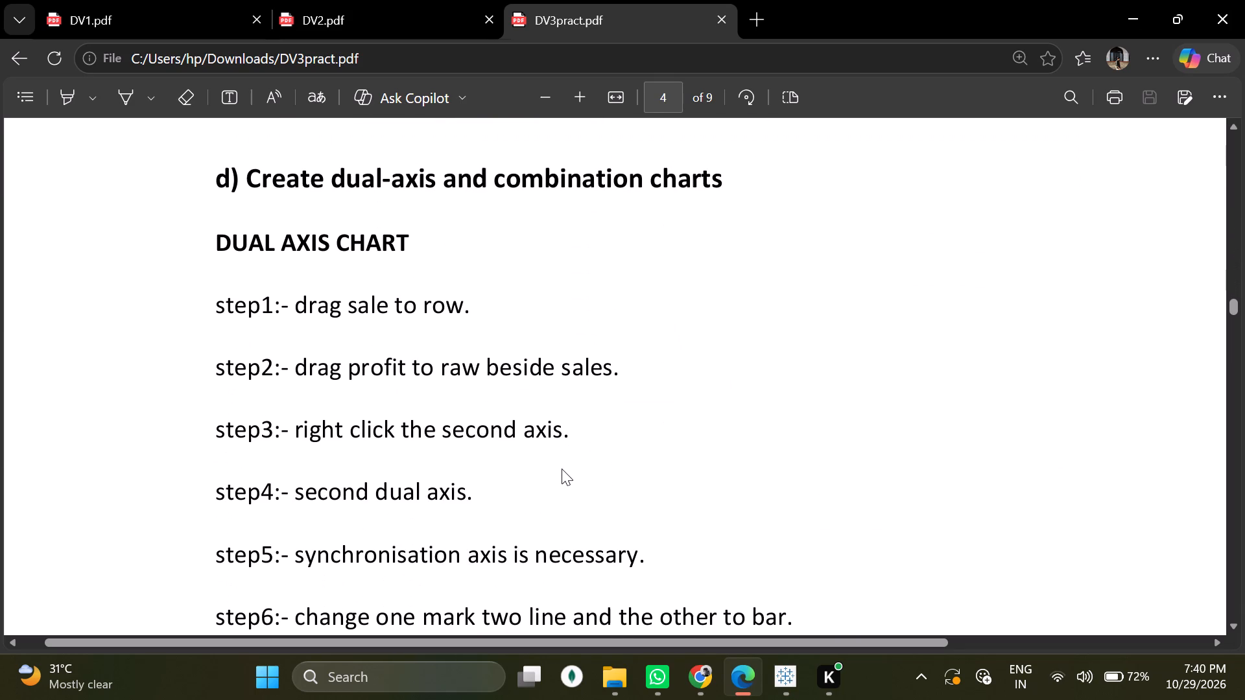
pyautogui.moveTo(730, 176); pyautogui.dragTo(469, 181)
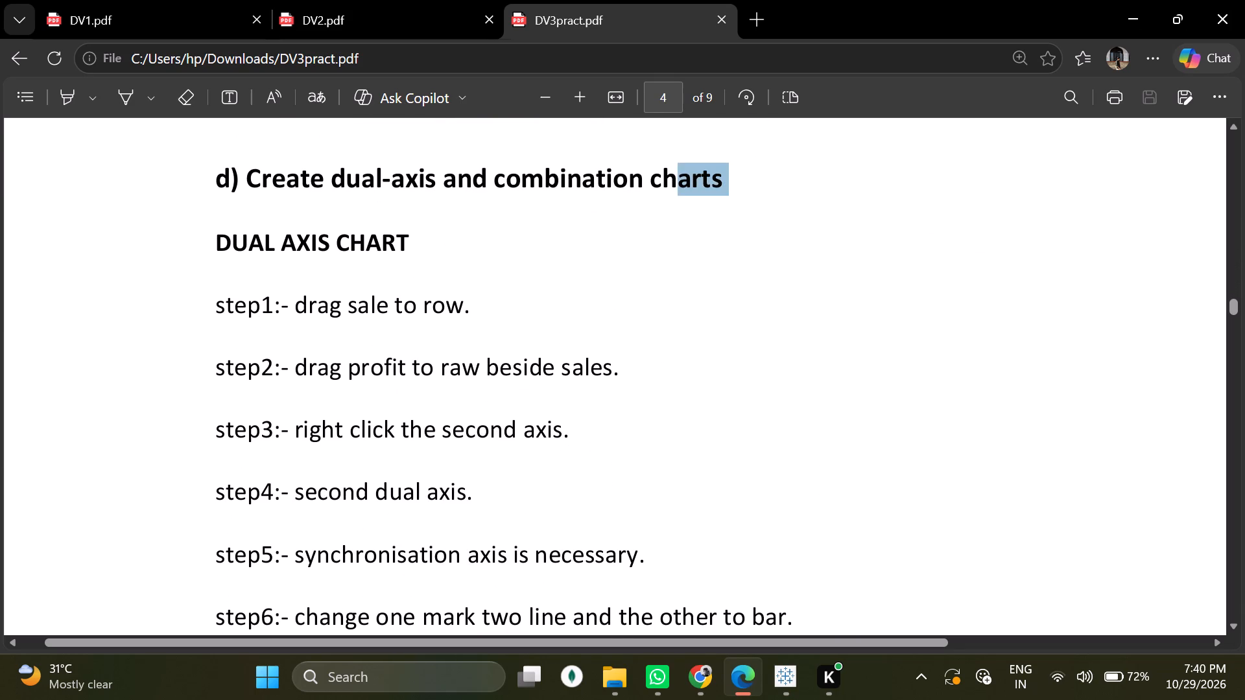
pyautogui.moveTo(469, 181); pyautogui.dragTo(200, 205)
pyautogui.click(543, 257)
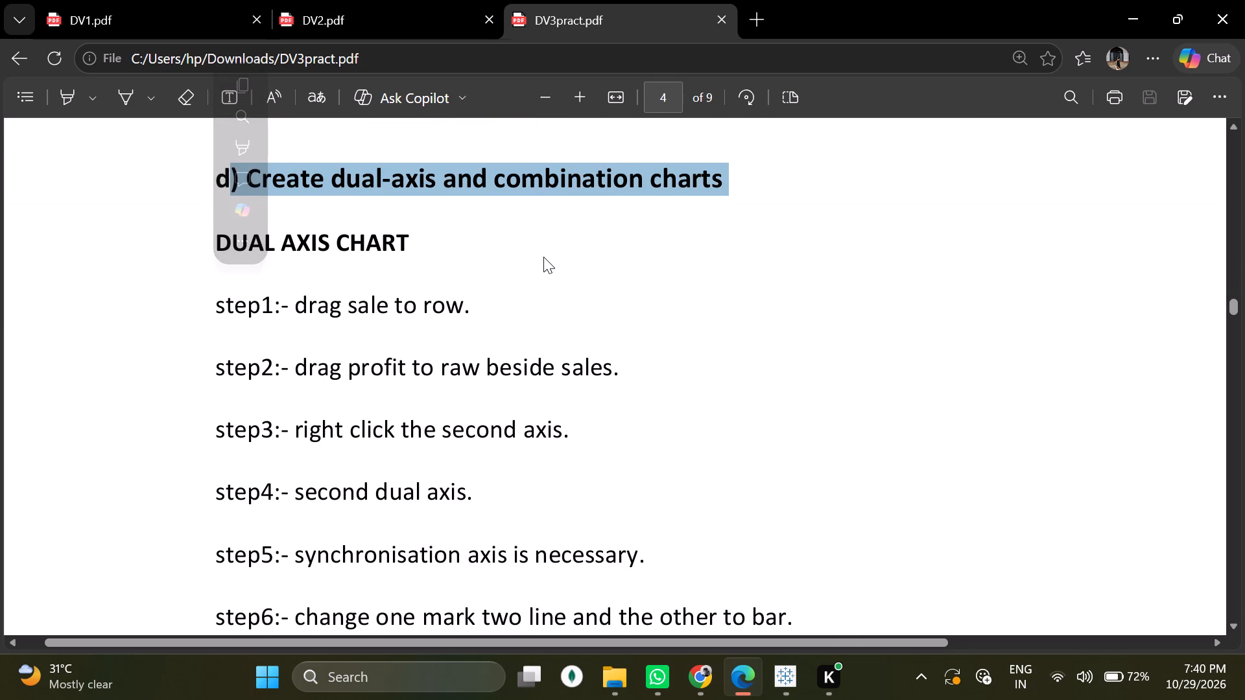
pyautogui.scroll(-1, 545, 260)
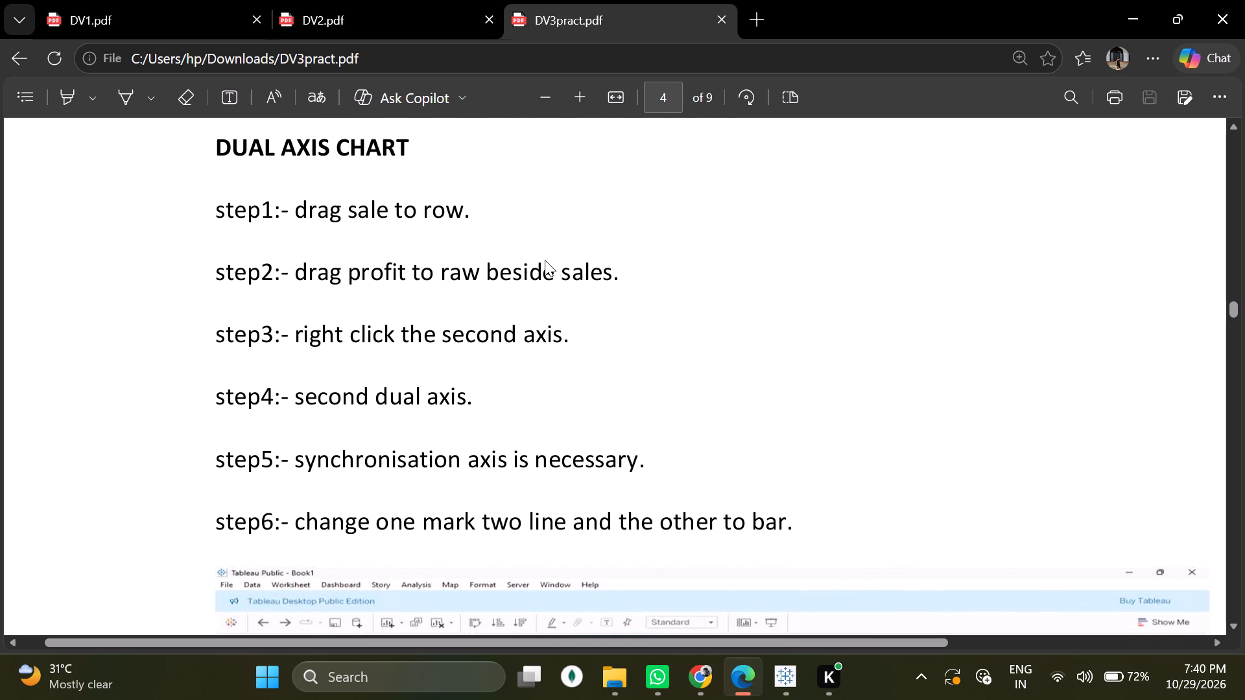
pyautogui.scroll(-6, 545, 260)
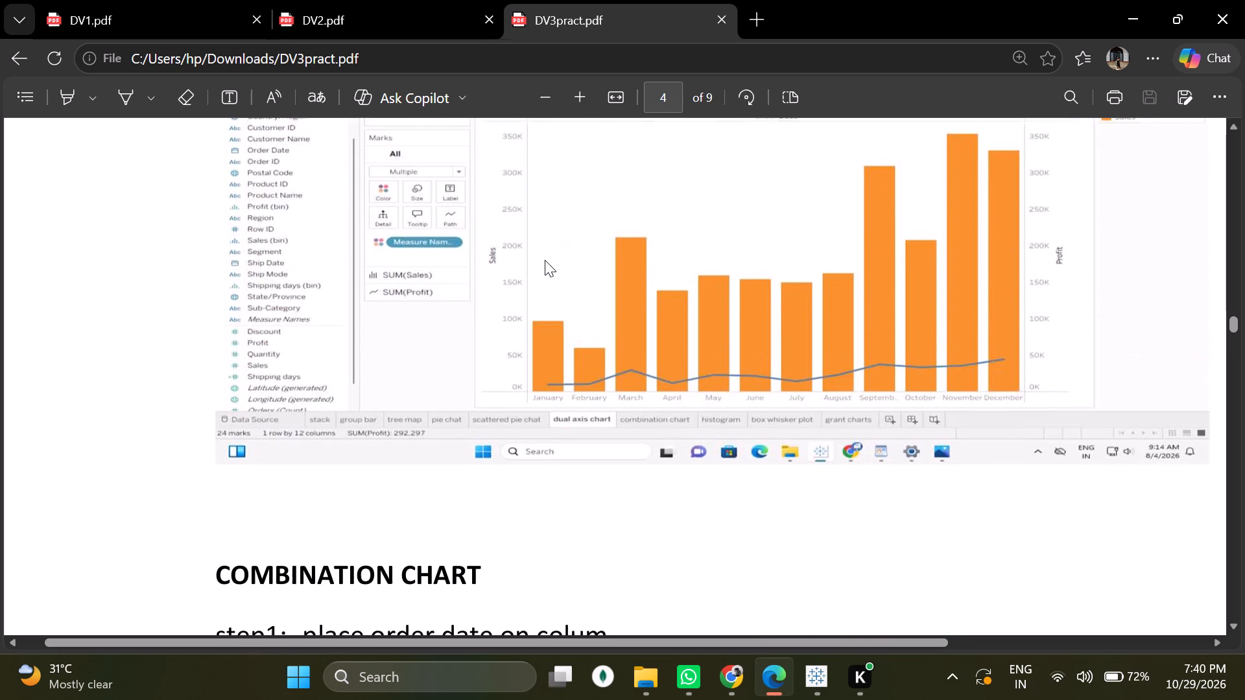
pyautogui.scroll(7, 545, 262)
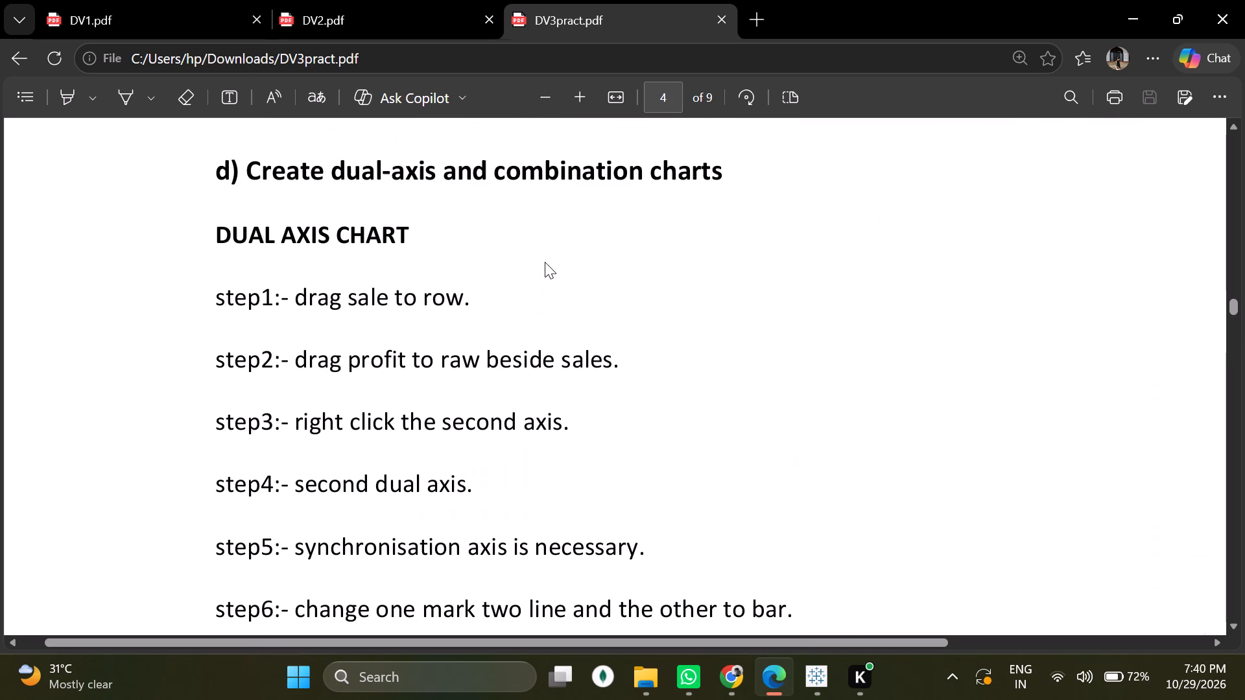
pyautogui.scroll(-1, 545, 262)
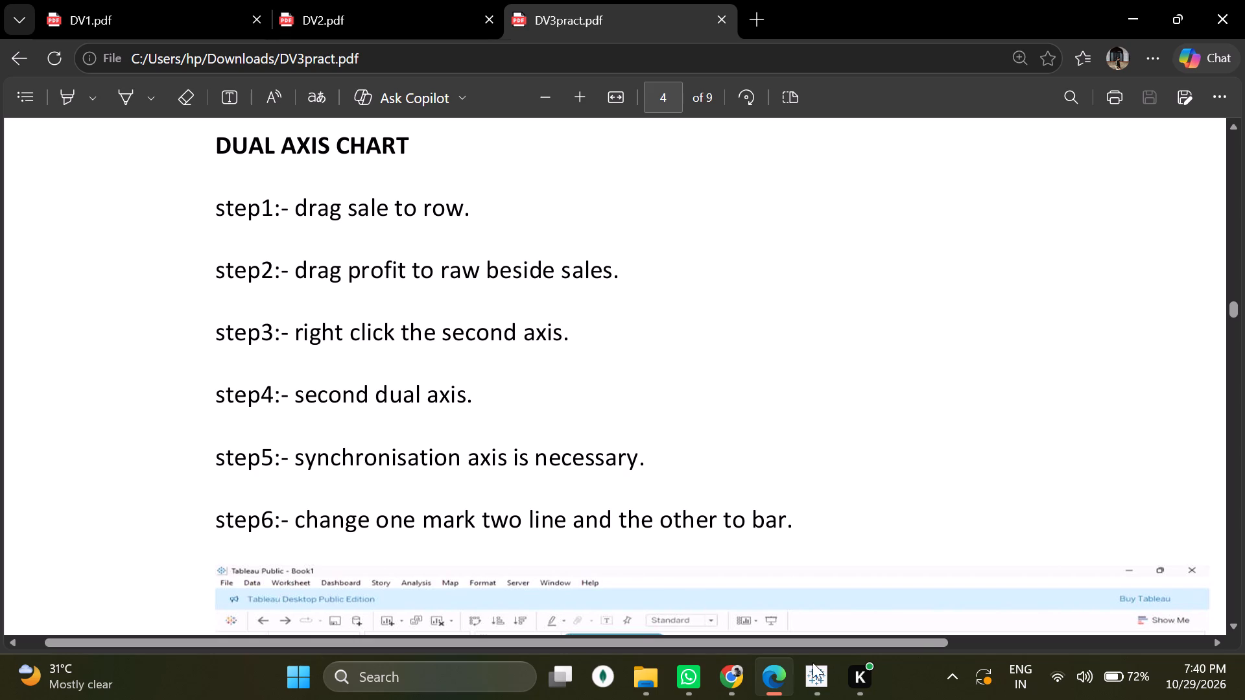
# Switch to Tableau and rename Sheet 5 as scatterplot.
pyautogui.click(832, 684)
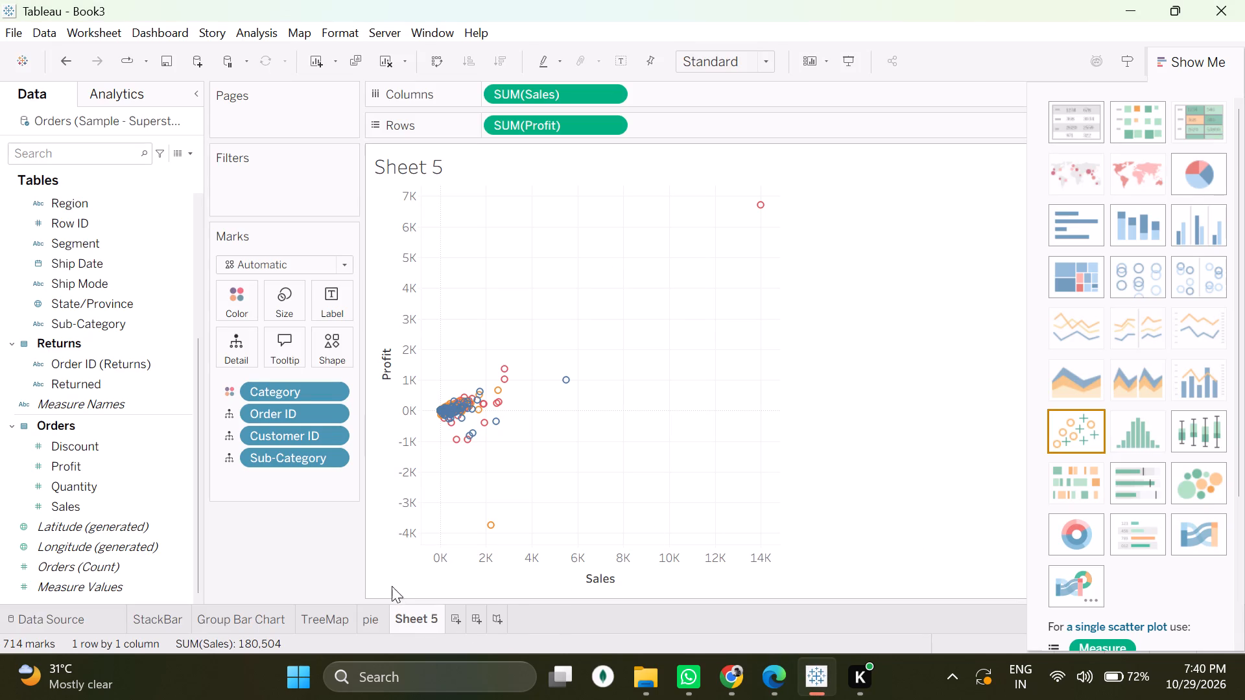
pyautogui.doubleClick(420, 620)
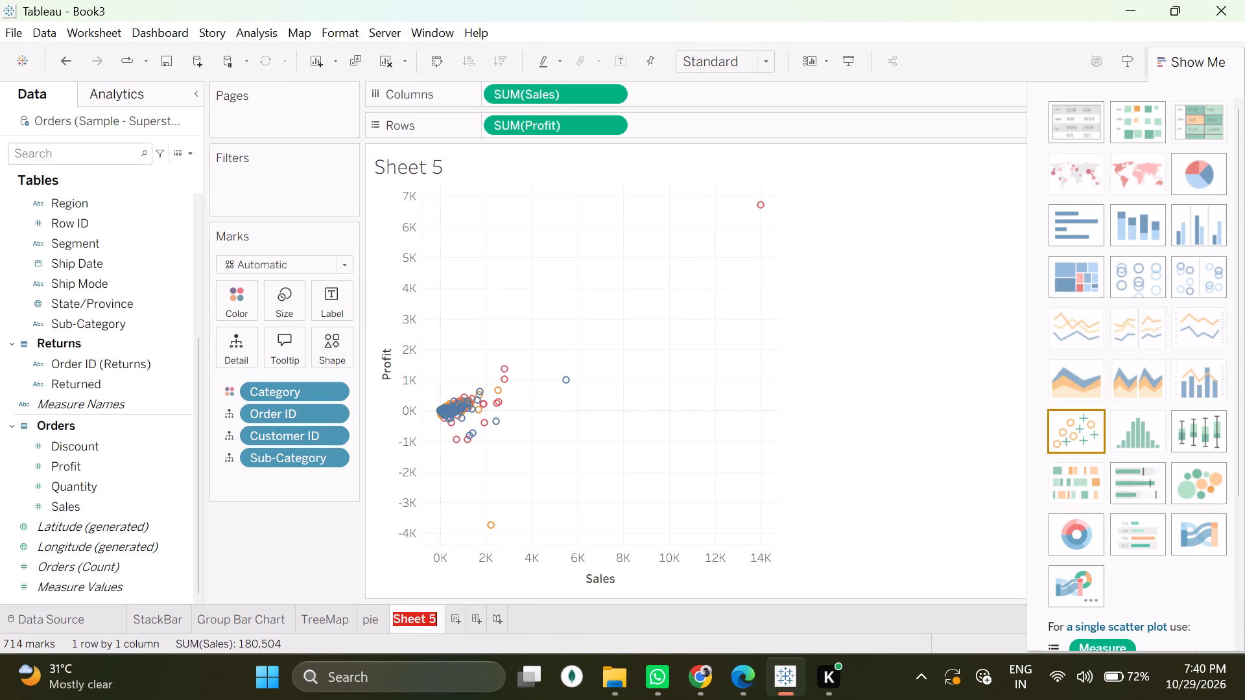
pyautogui.press('BackSpace')
pyautogui.write('scatter')
pyautogui.write('plot')
pyautogui.press('Return')
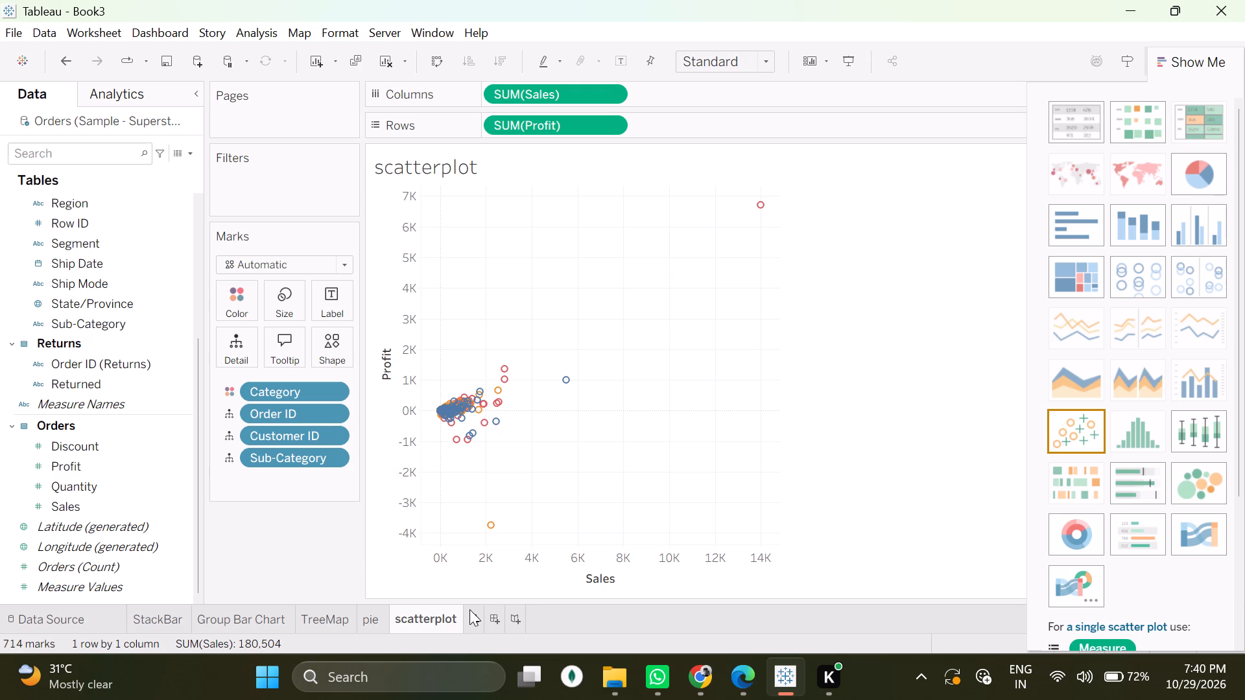
# Add a new worksheet and place Sales on Rows with Profit beside it.
pyautogui.click(475, 614)
pyautogui.scroll(-1, 80, 501)
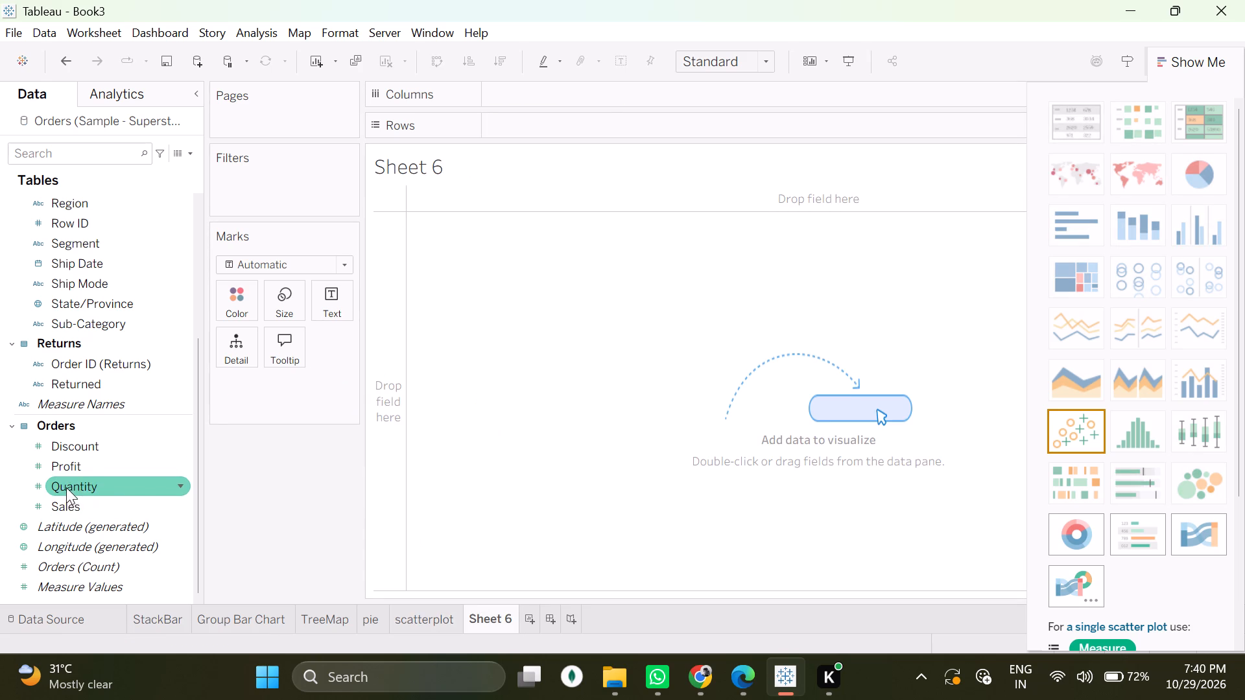
pyautogui.moveTo(65, 509); pyautogui.dragTo(521, 131)
pyautogui.moveTo(78, 470); pyautogui.dragTo(645, 178)
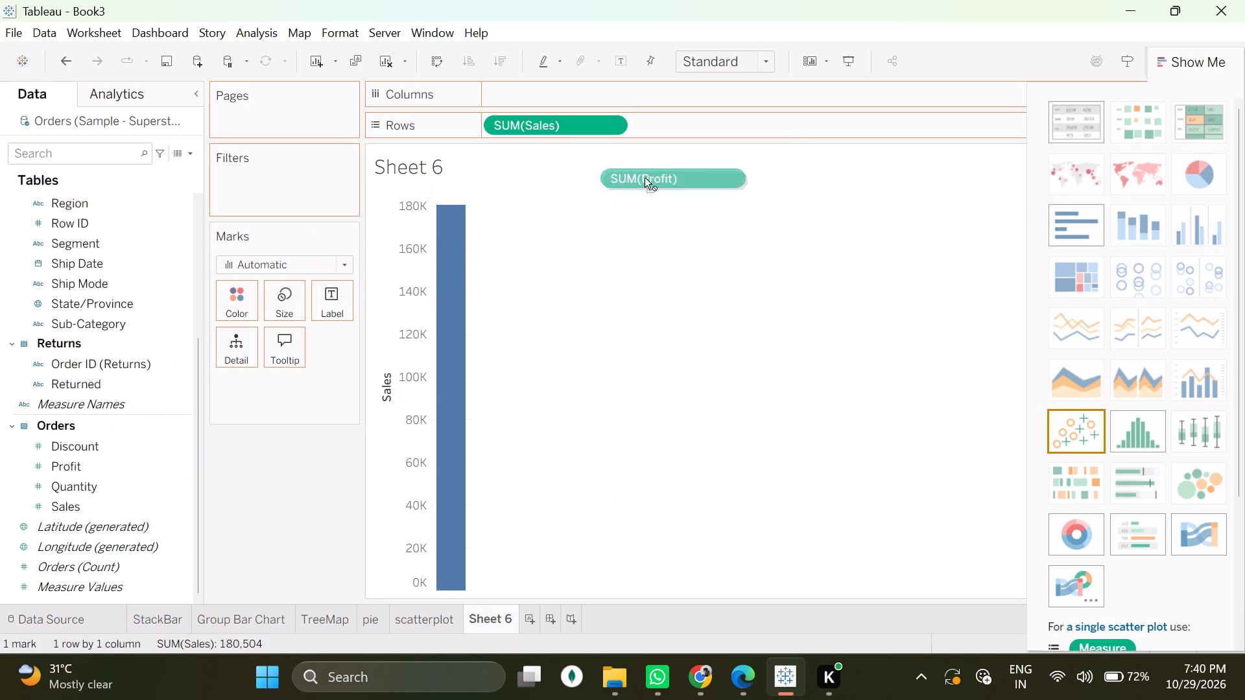
pyautogui.moveTo(645, 178); pyautogui.dragTo(678, 135)
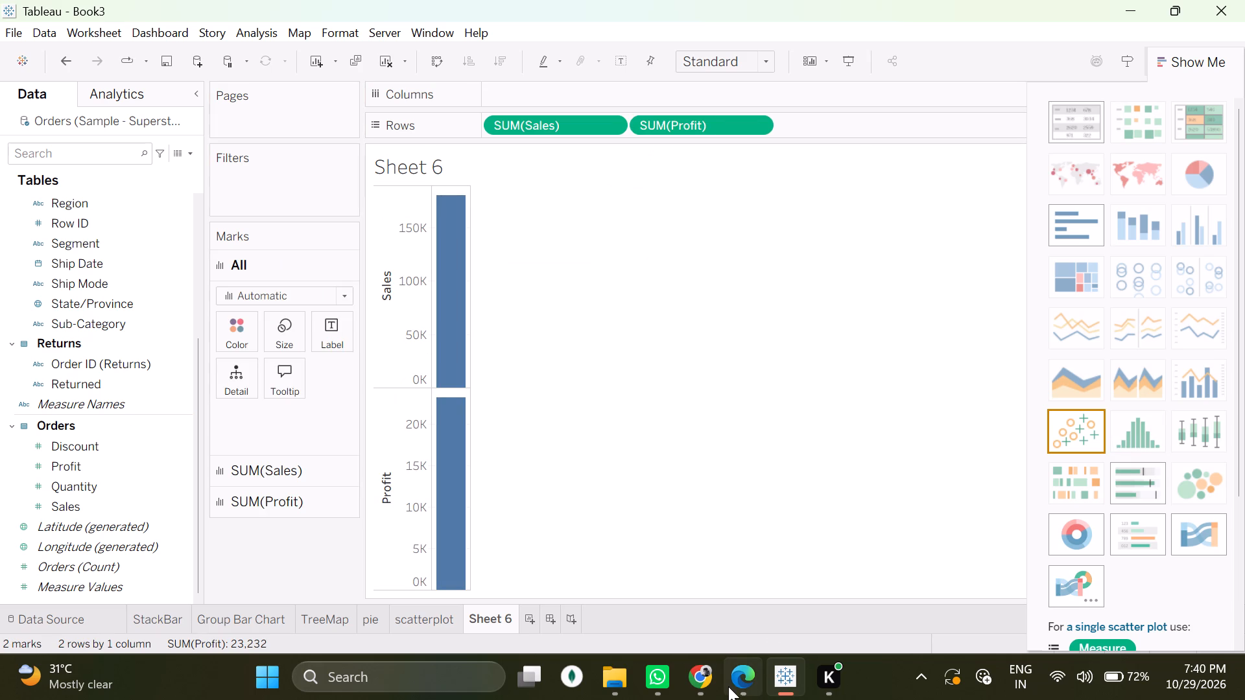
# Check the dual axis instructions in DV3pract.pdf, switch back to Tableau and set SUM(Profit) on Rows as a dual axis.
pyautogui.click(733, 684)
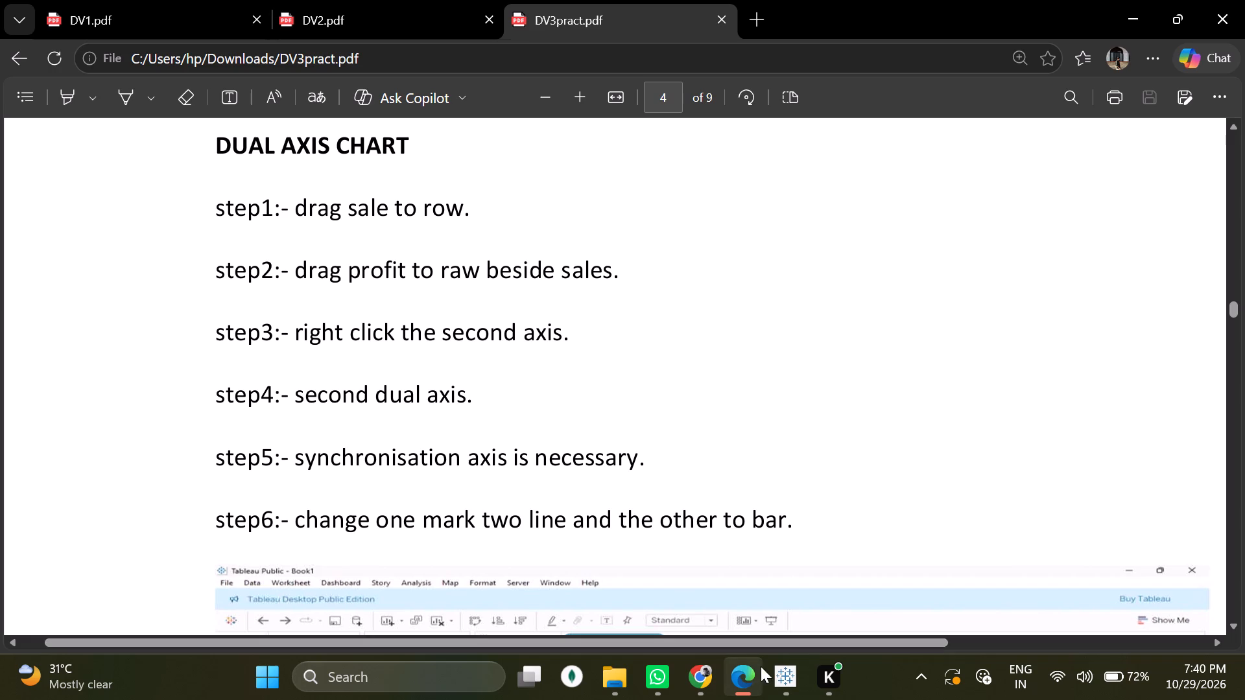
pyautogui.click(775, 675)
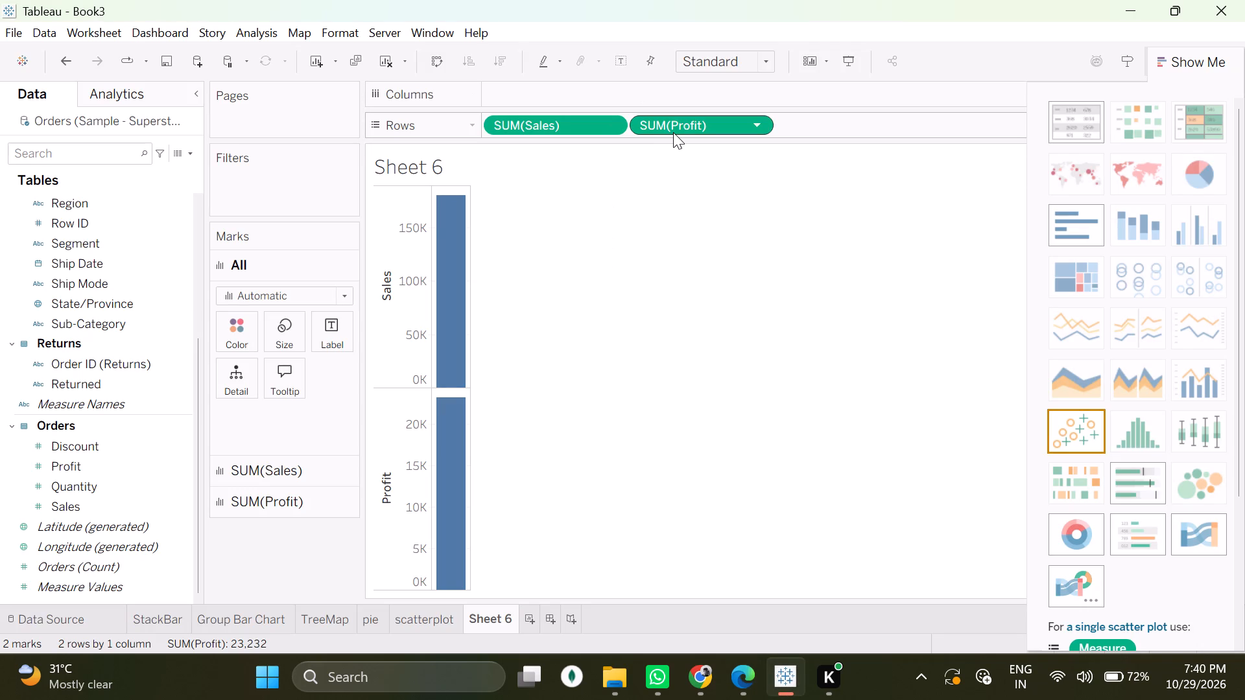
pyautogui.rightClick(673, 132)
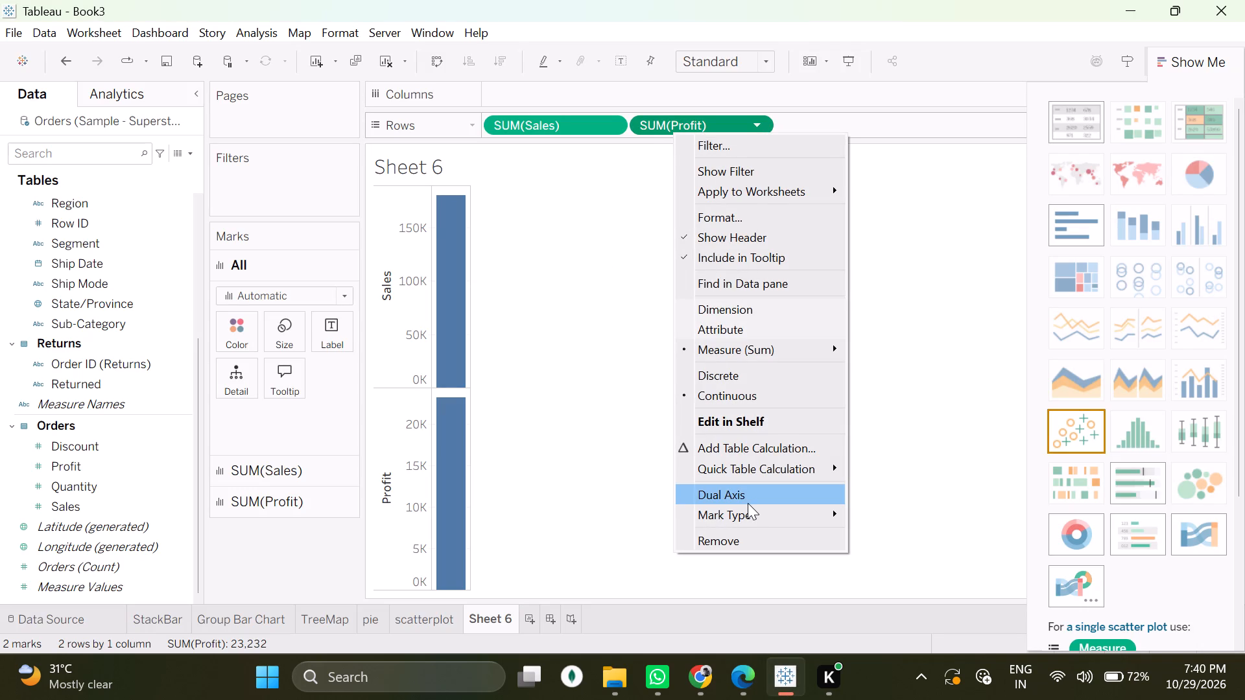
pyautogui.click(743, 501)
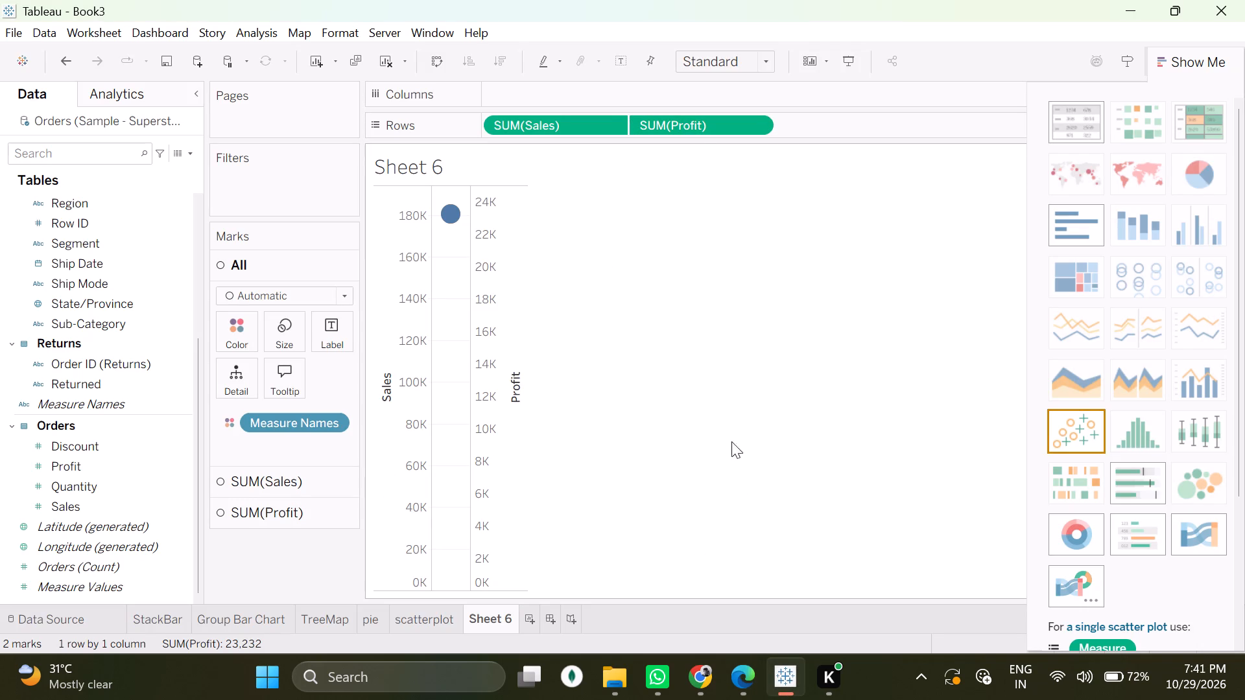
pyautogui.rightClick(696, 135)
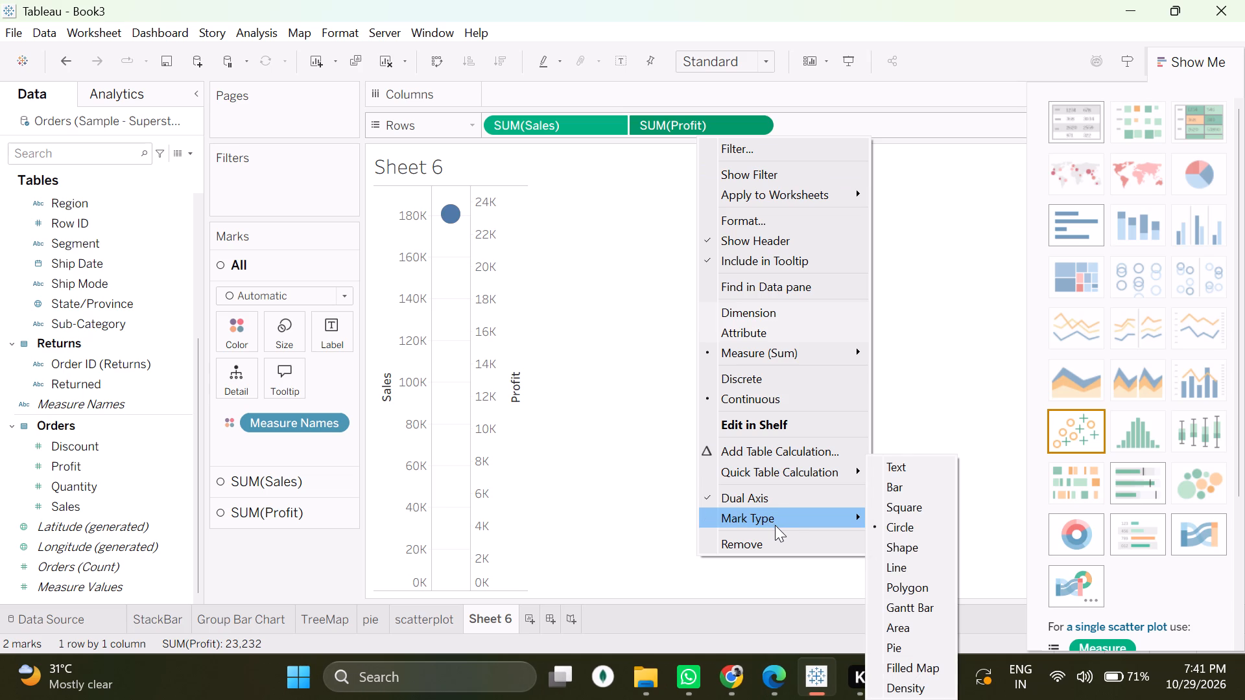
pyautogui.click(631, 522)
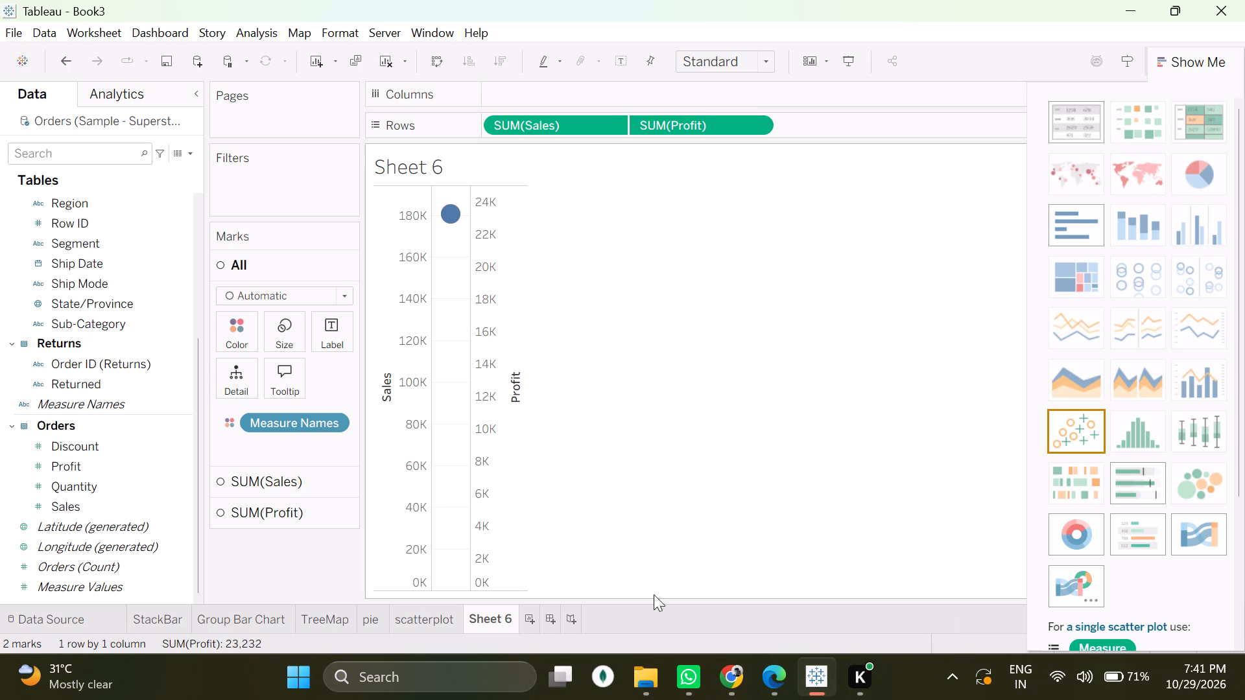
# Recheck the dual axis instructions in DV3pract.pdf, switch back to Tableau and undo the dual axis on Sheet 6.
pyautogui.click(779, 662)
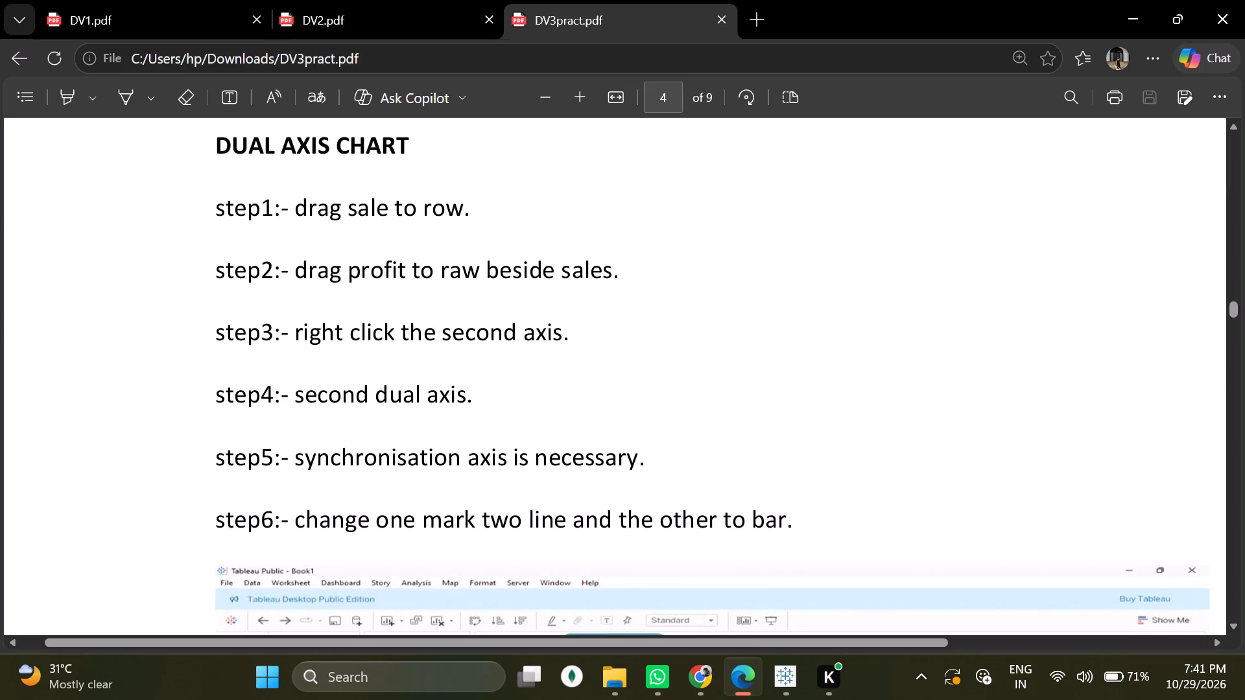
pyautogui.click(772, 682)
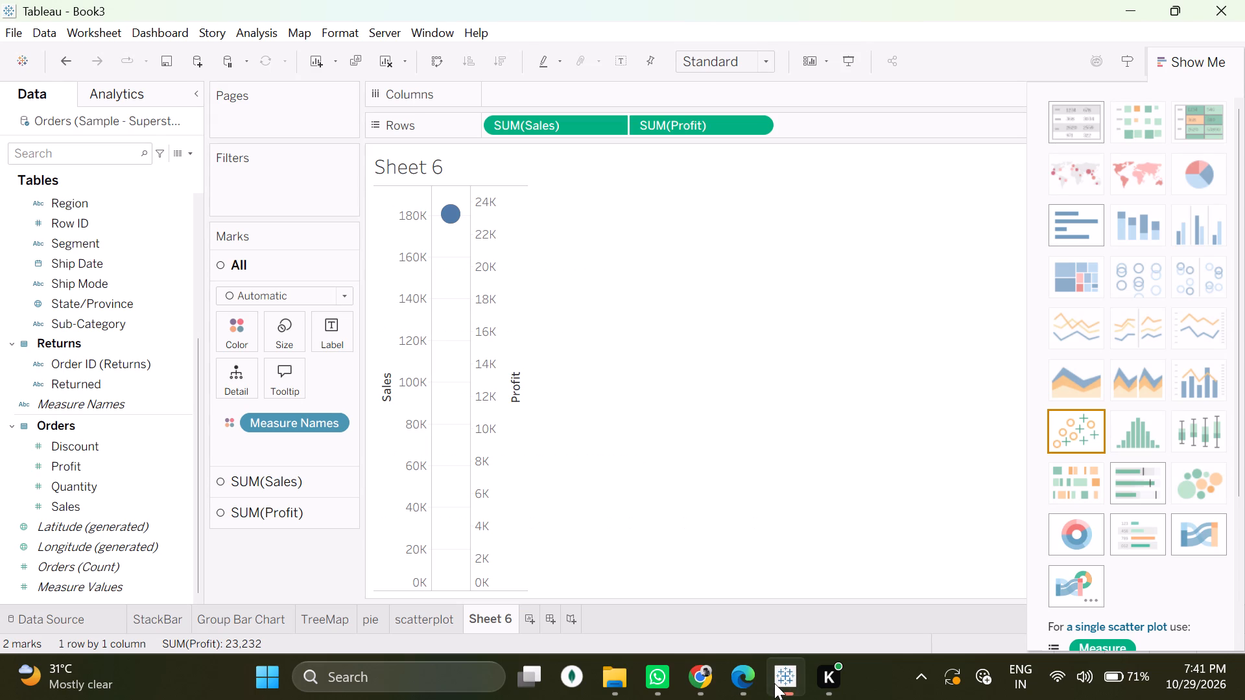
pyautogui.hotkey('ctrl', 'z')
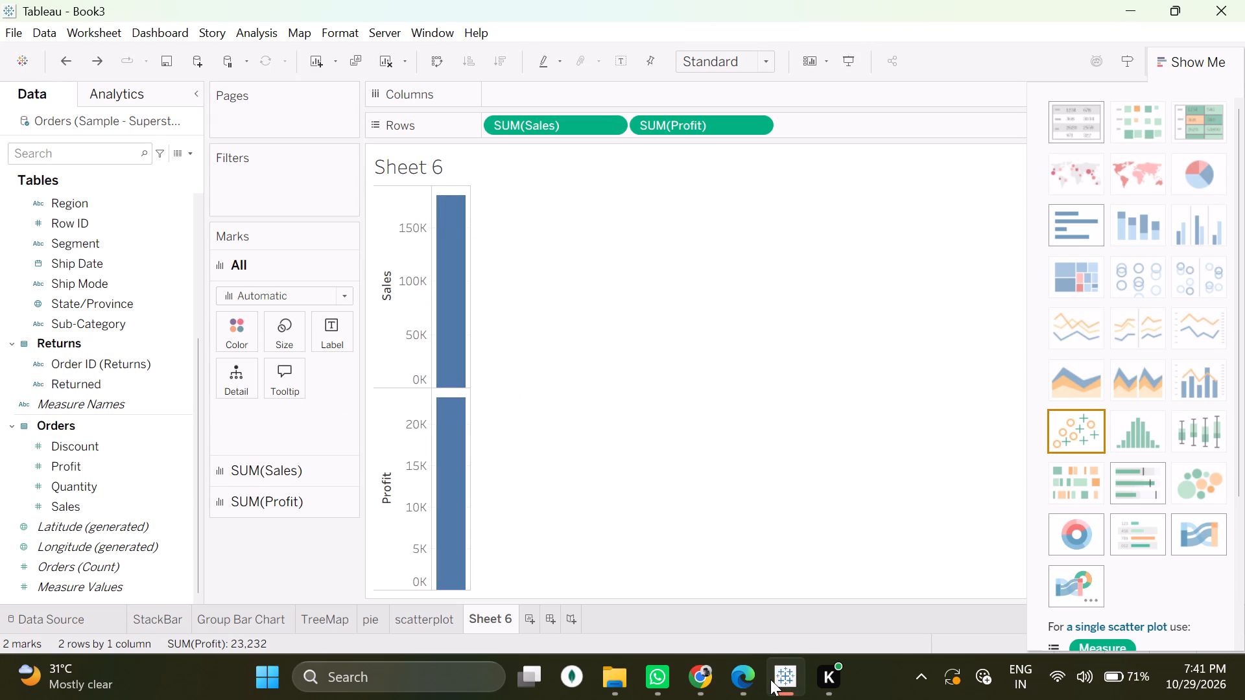
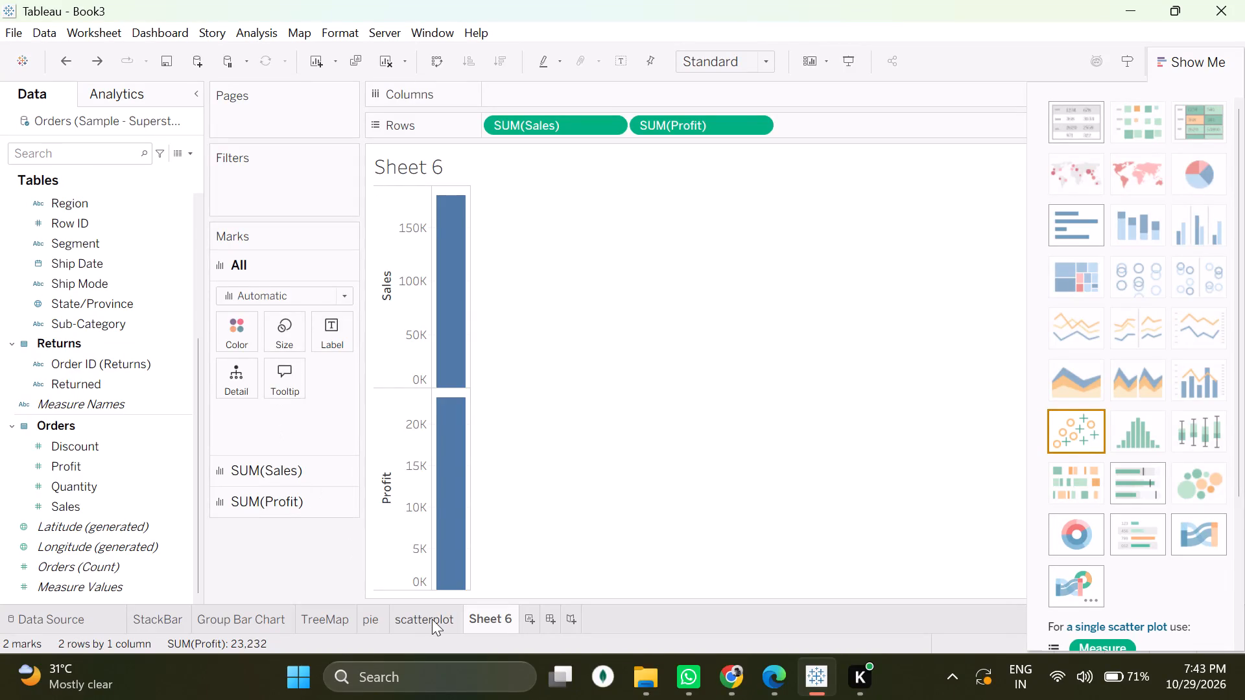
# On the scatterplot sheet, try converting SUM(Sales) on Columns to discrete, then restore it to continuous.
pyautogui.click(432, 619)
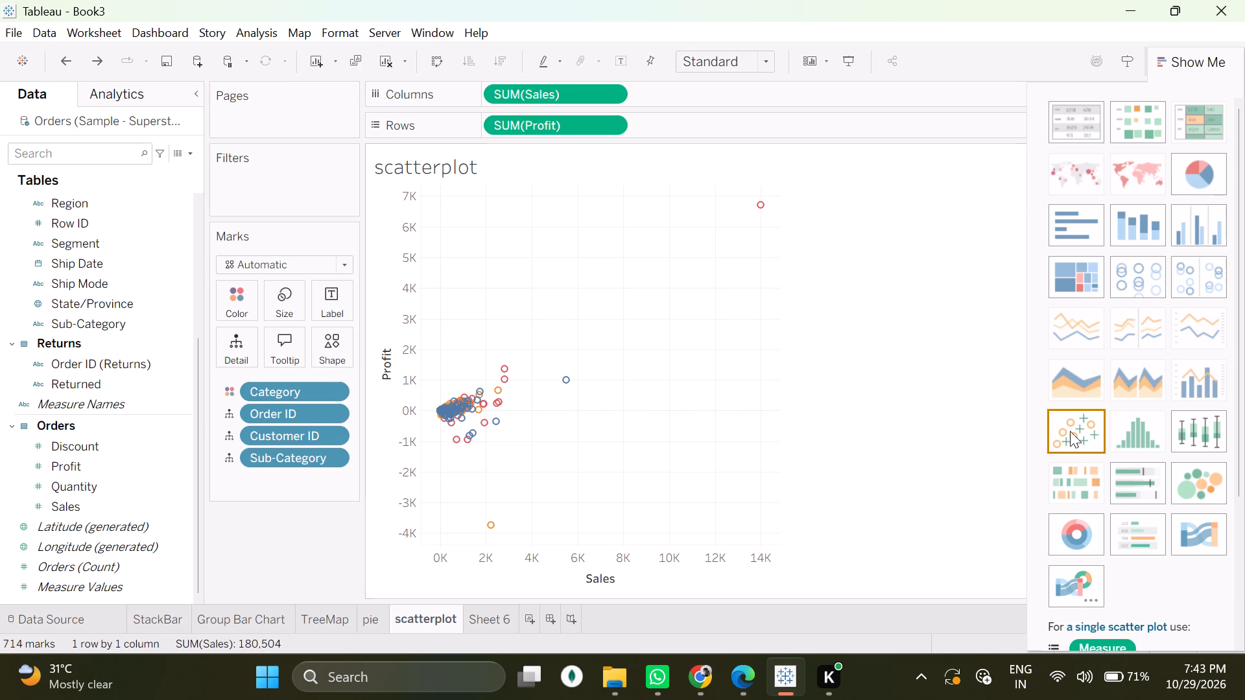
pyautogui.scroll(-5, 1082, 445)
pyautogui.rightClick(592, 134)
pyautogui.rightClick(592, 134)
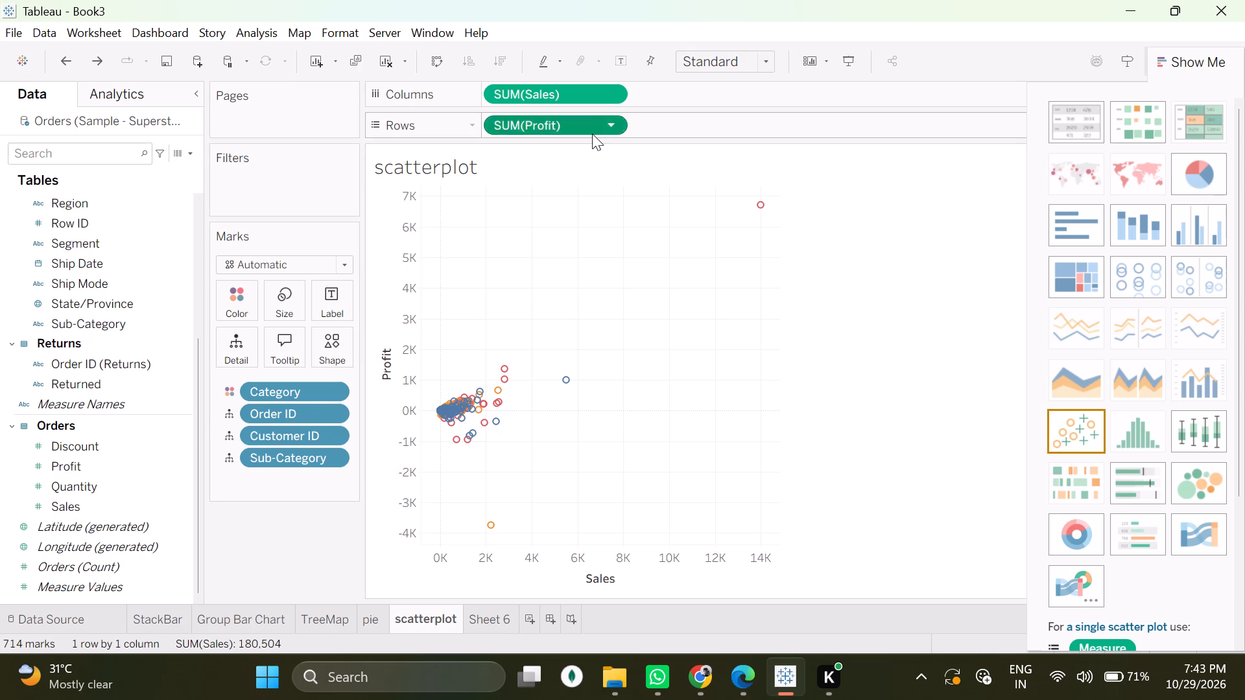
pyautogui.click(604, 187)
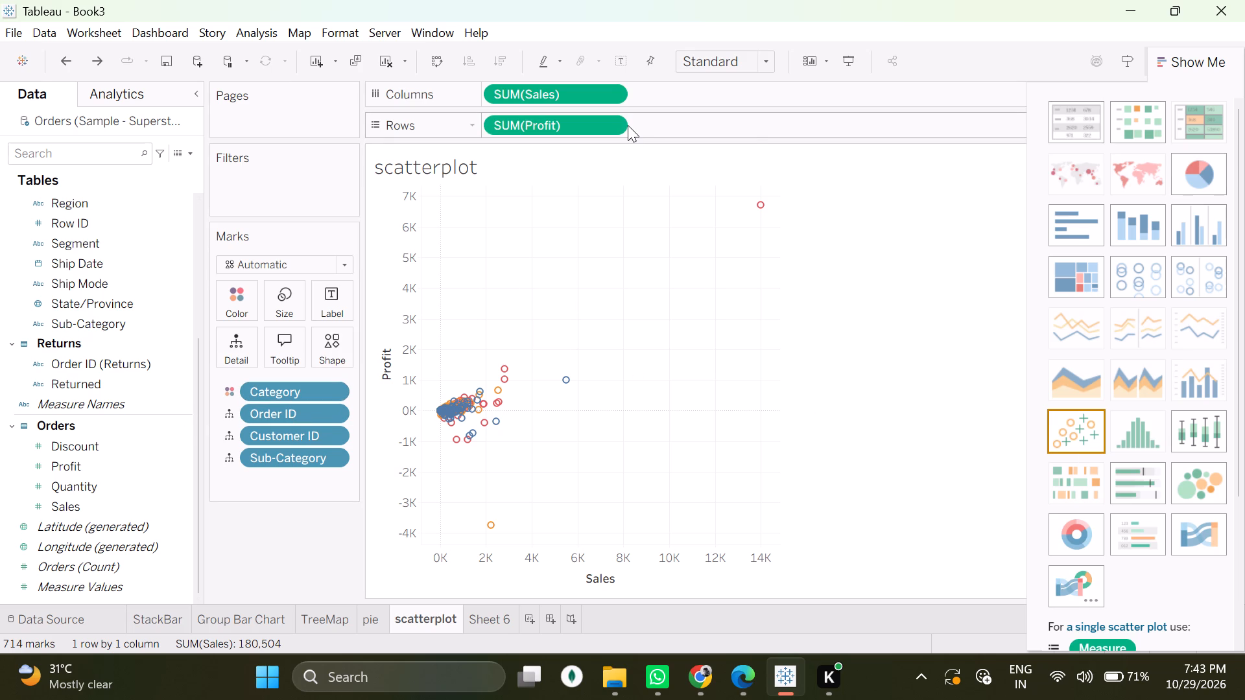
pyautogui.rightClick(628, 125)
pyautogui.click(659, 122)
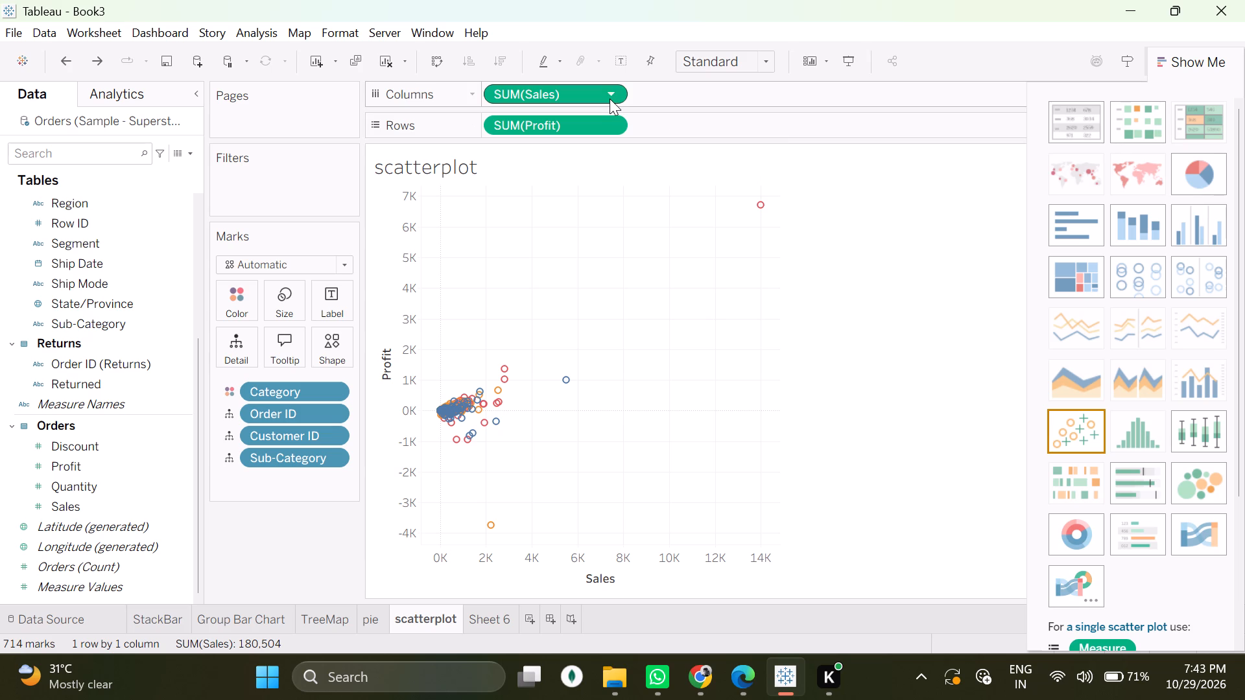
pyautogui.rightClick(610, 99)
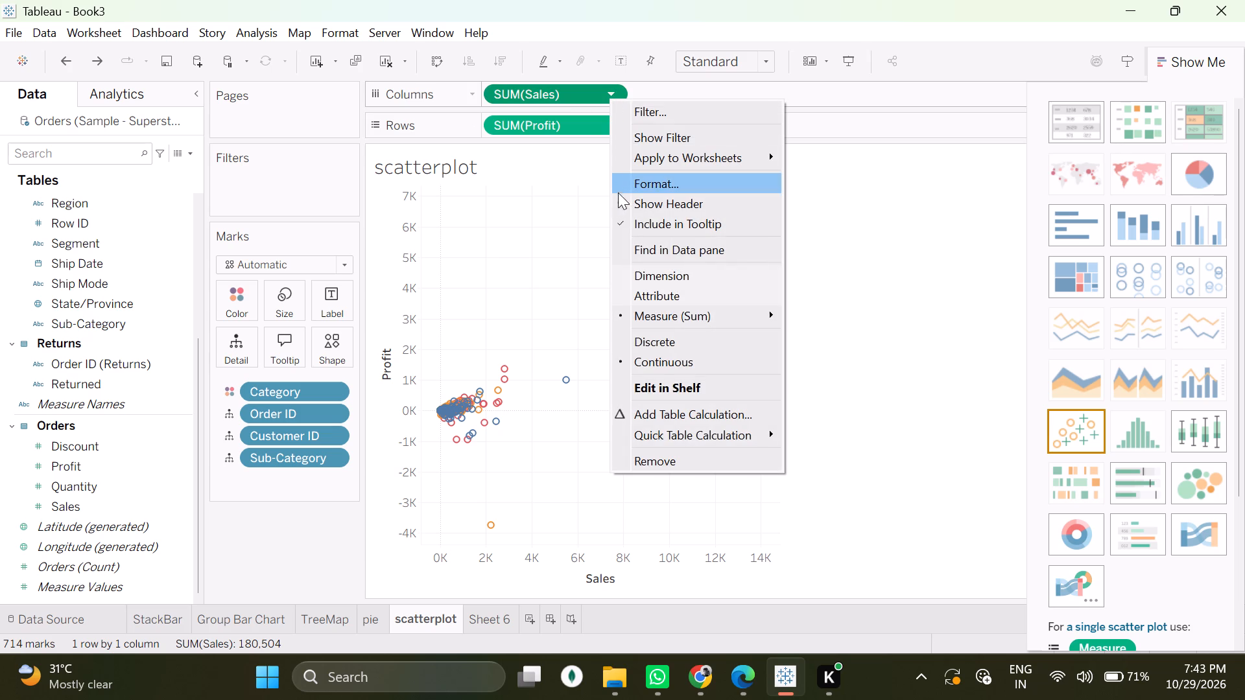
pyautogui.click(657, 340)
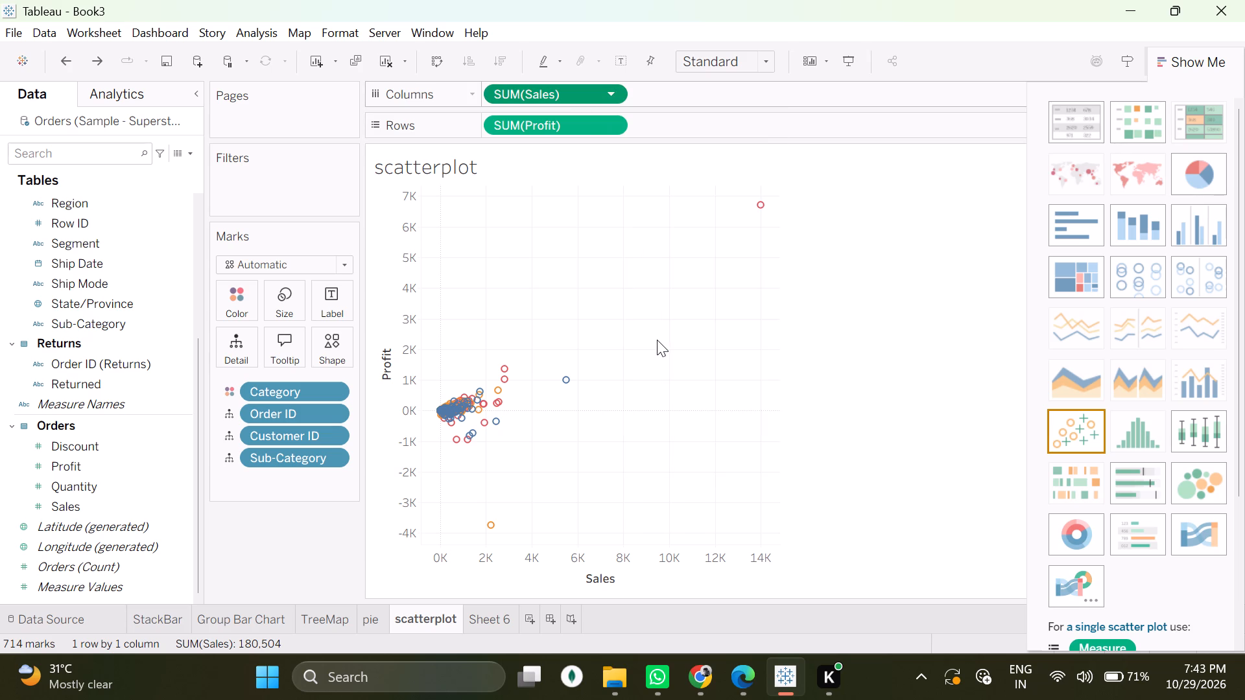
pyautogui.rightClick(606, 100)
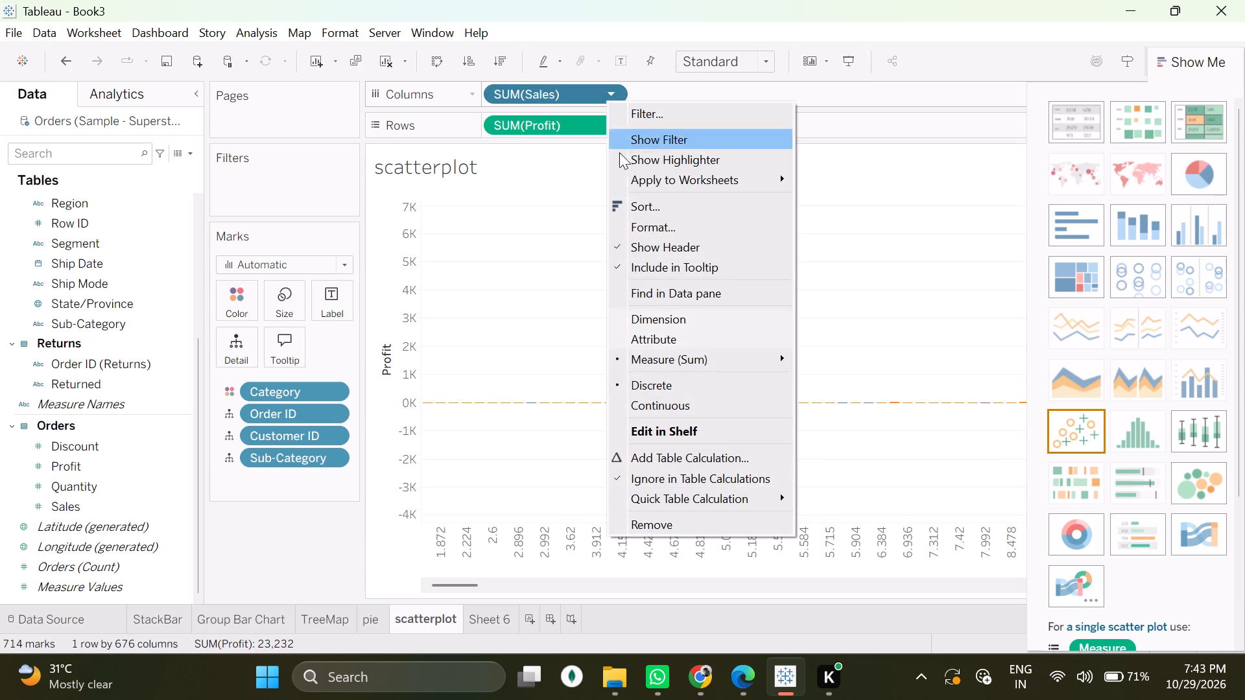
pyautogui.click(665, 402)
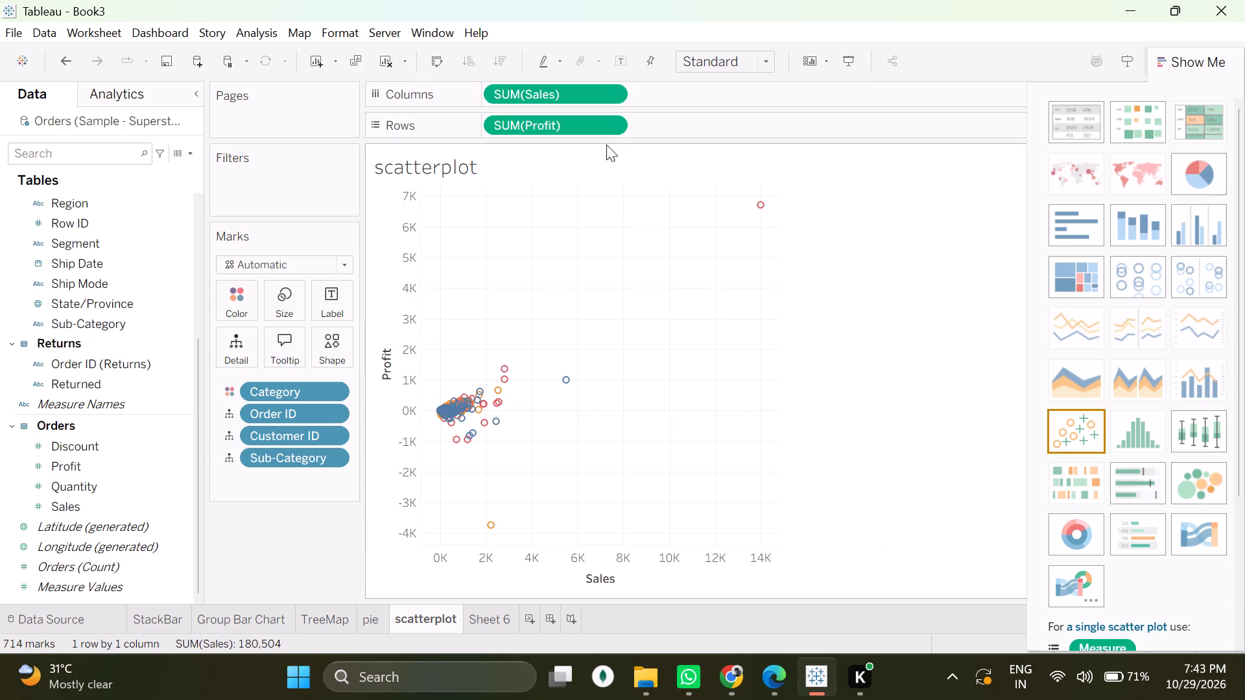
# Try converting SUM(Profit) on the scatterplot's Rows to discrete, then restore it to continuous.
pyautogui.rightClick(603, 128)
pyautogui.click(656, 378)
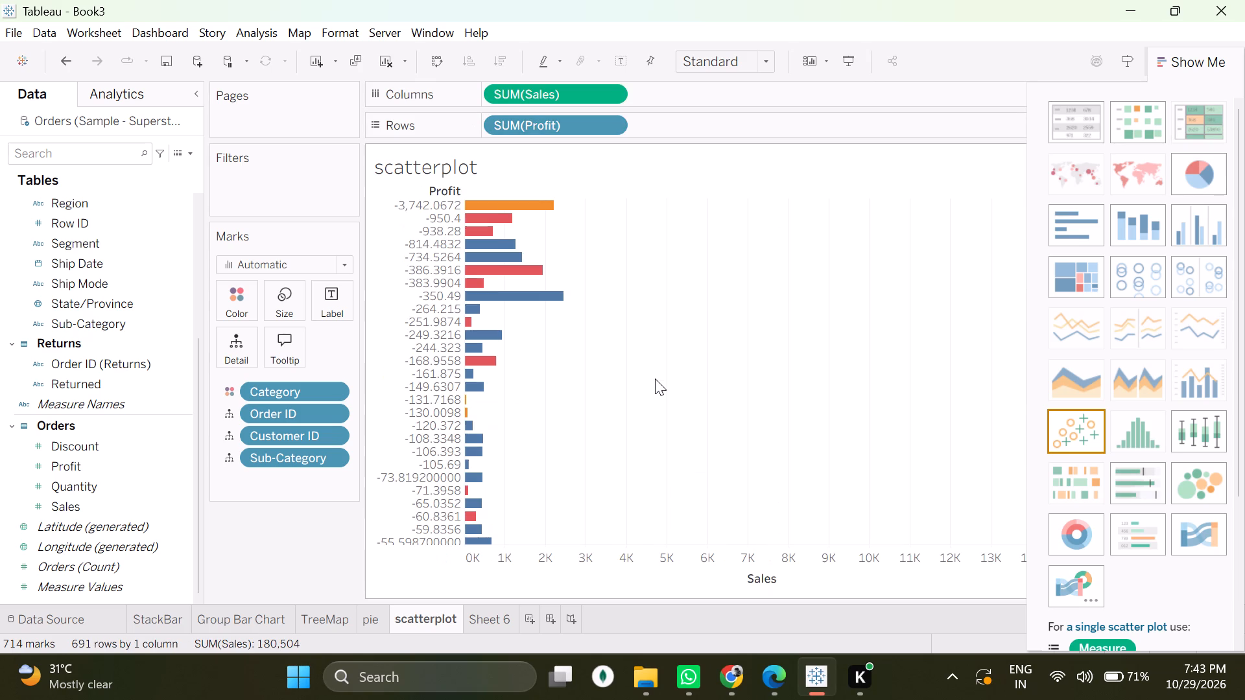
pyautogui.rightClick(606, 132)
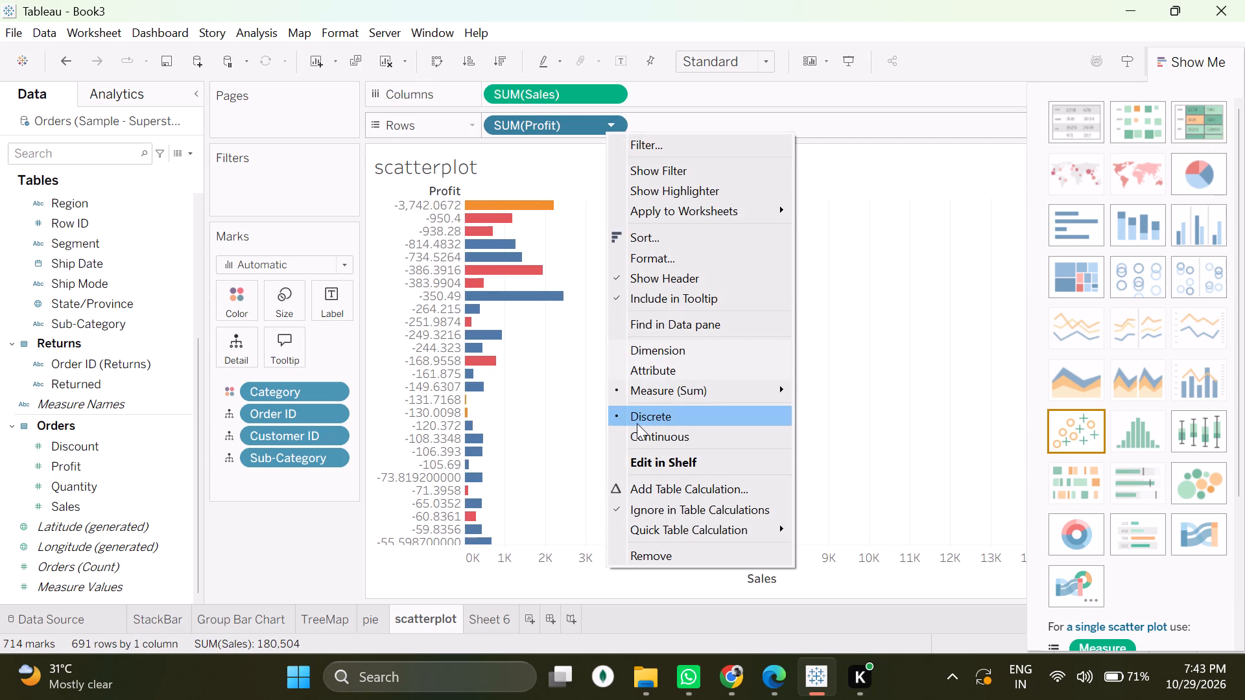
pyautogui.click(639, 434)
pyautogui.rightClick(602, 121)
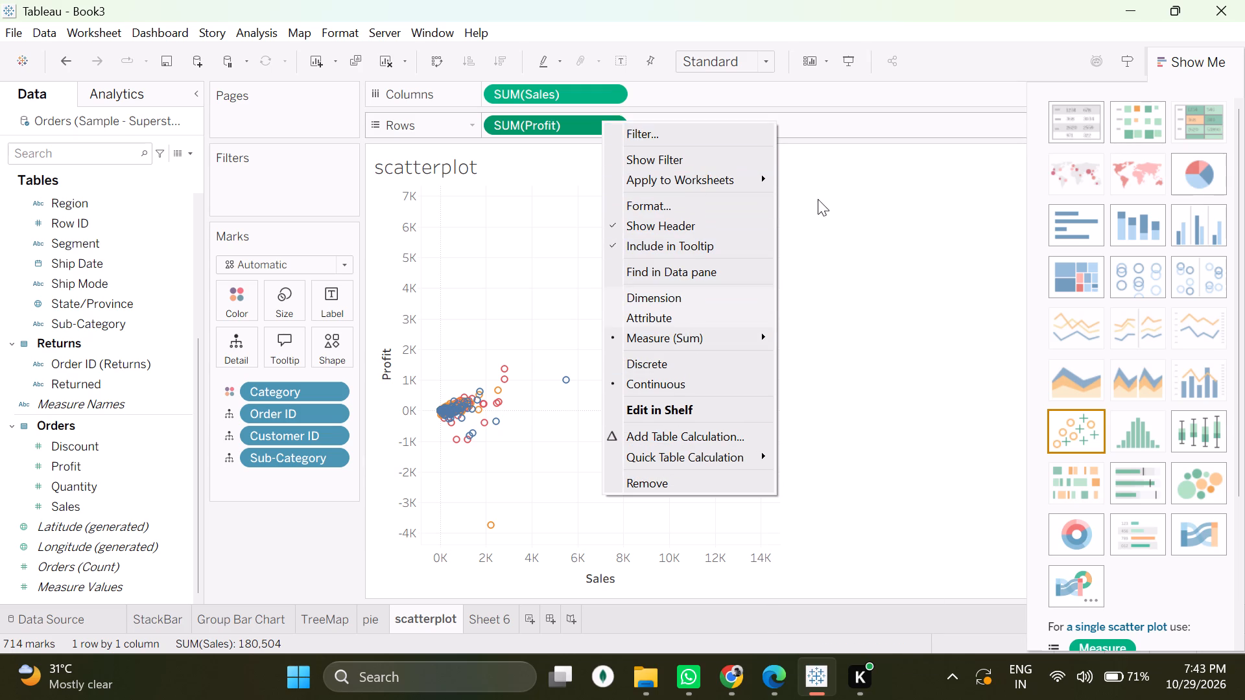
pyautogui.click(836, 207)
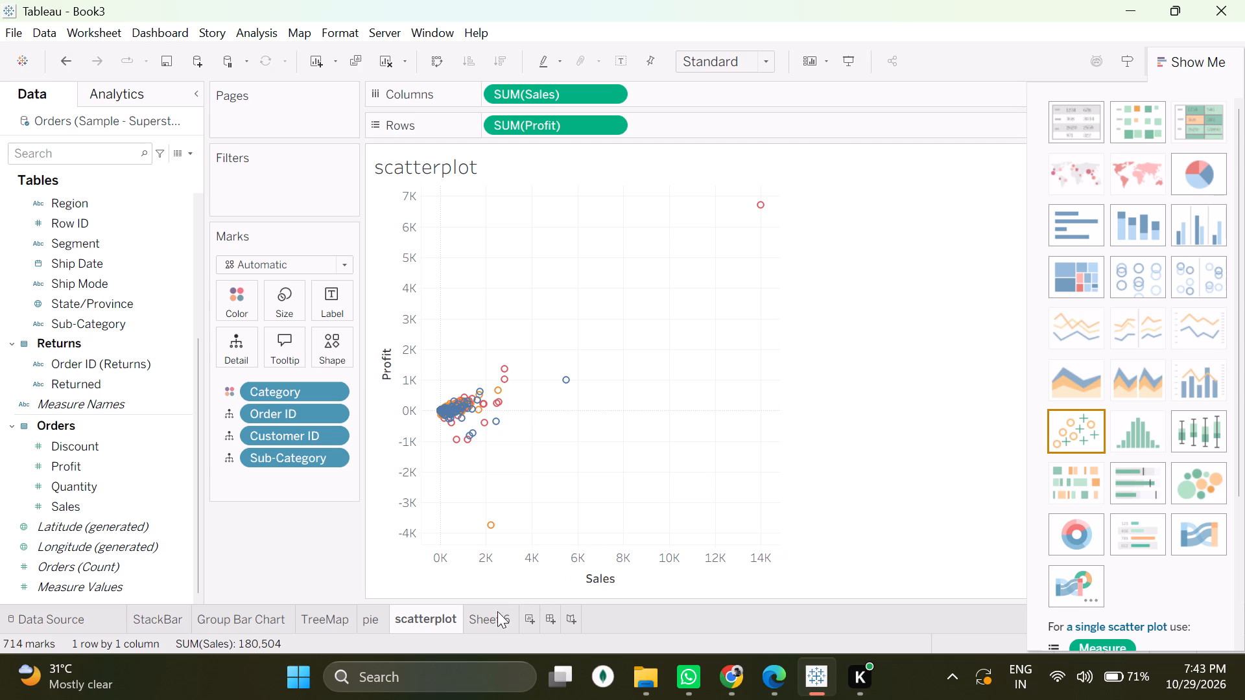
# On Sheet 6, place Order Date on Columns and set it to the discrete Month level.
pyautogui.click(463, 627)
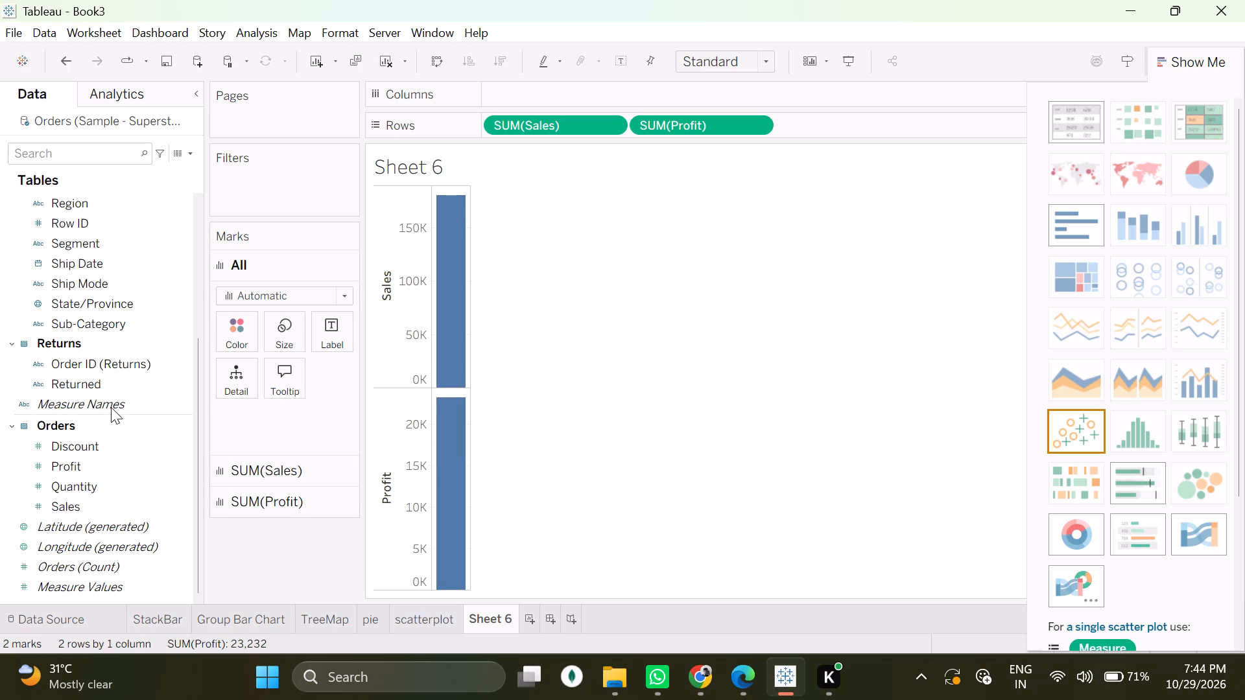
pyautogui.scroll(4, 112, 264)
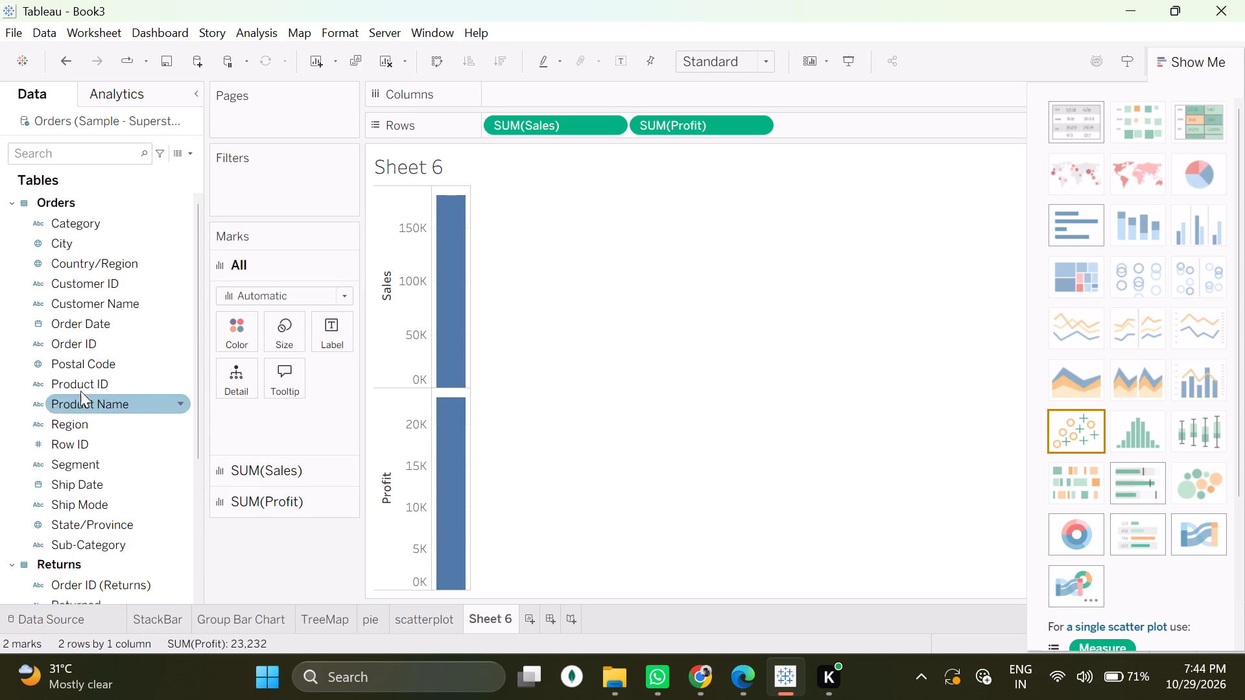
pyautogui.moveTo(84, 329); pyautogui.dragTo(522, 99)
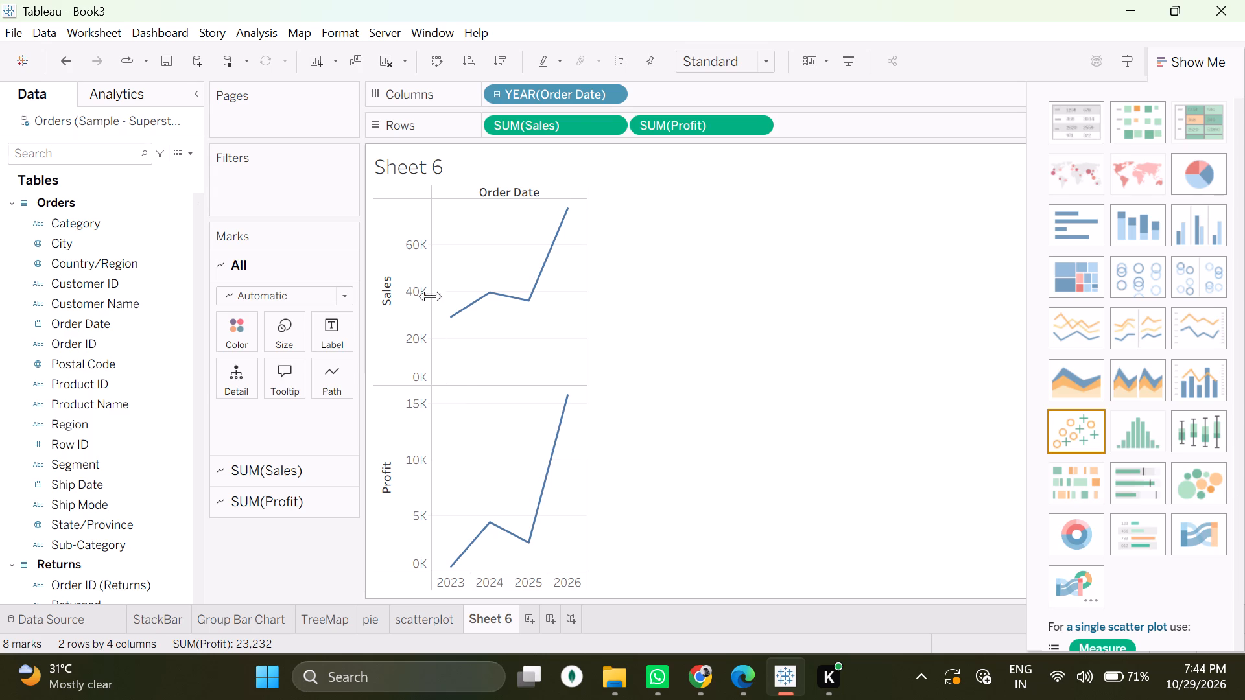
pyautogui.rightClick(576, 92)
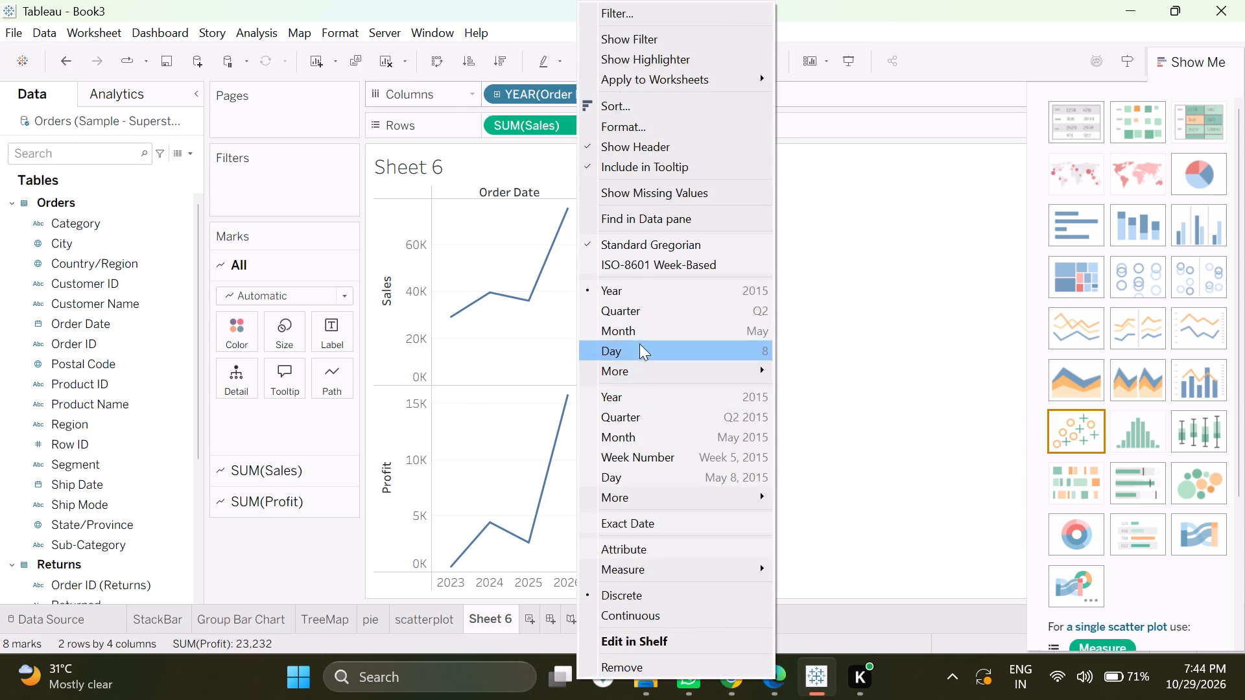
pyautogui.click(641, 335)
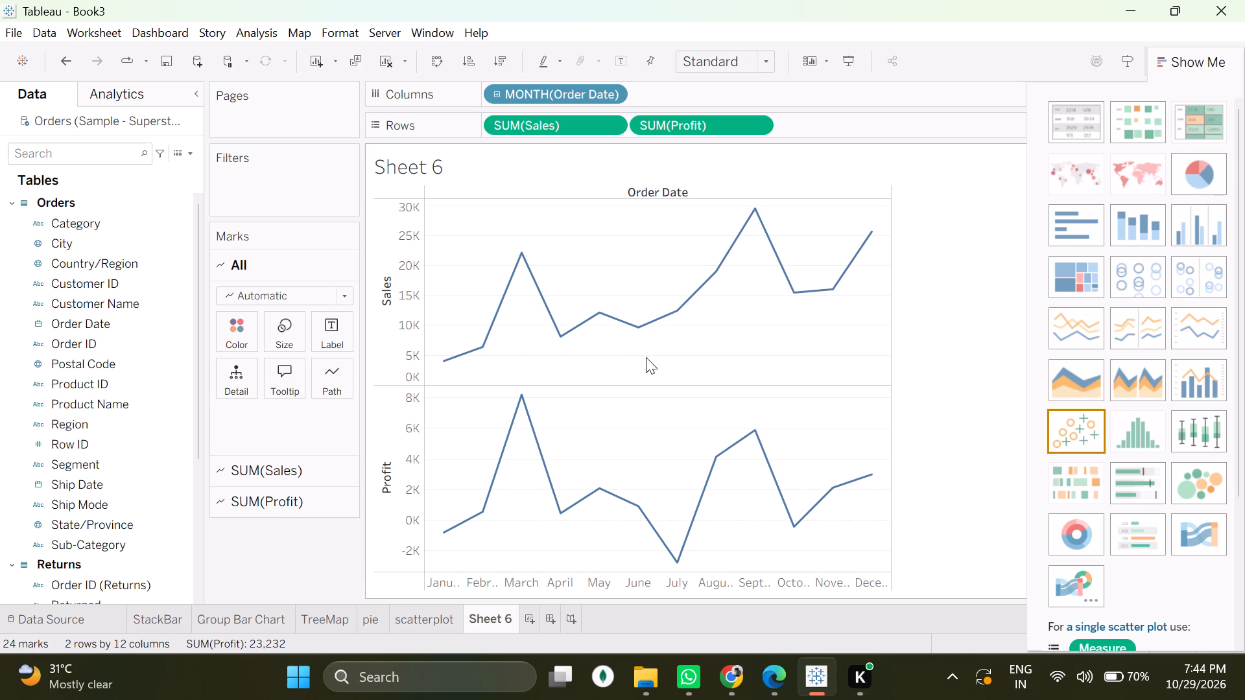
pyautogui.rightClick(604, 106)
pyautogui.rightClick(604, 90)
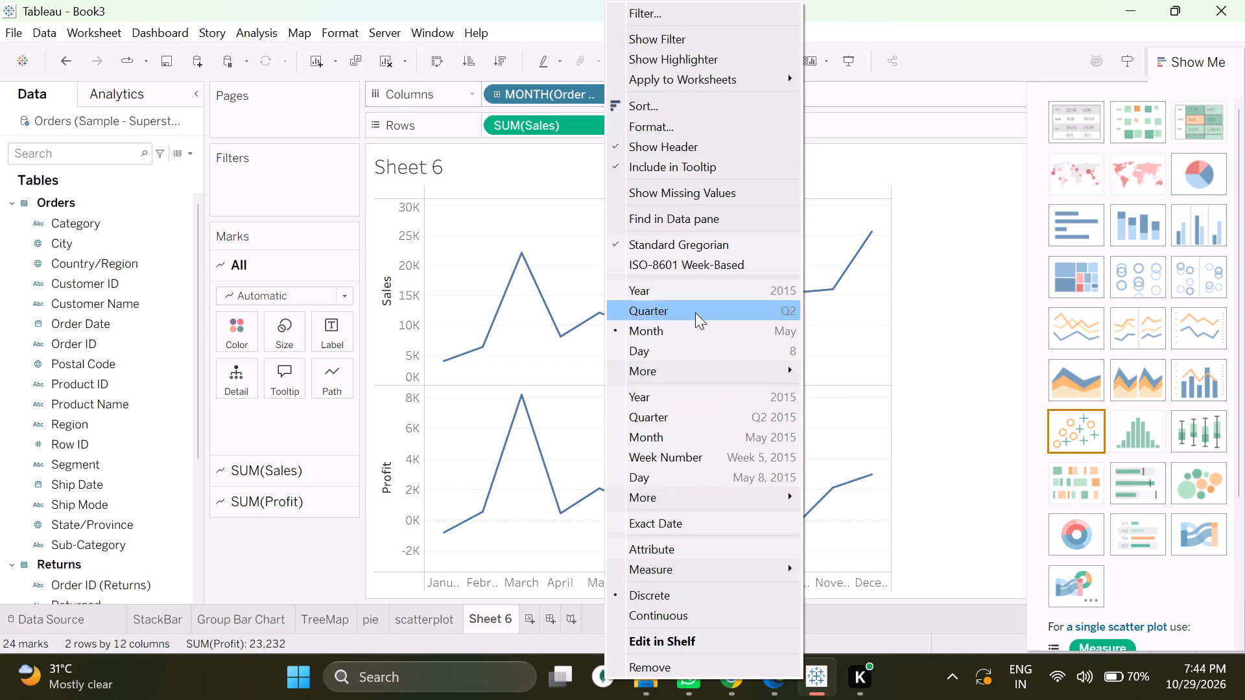
pyautogui.click(690, 602)
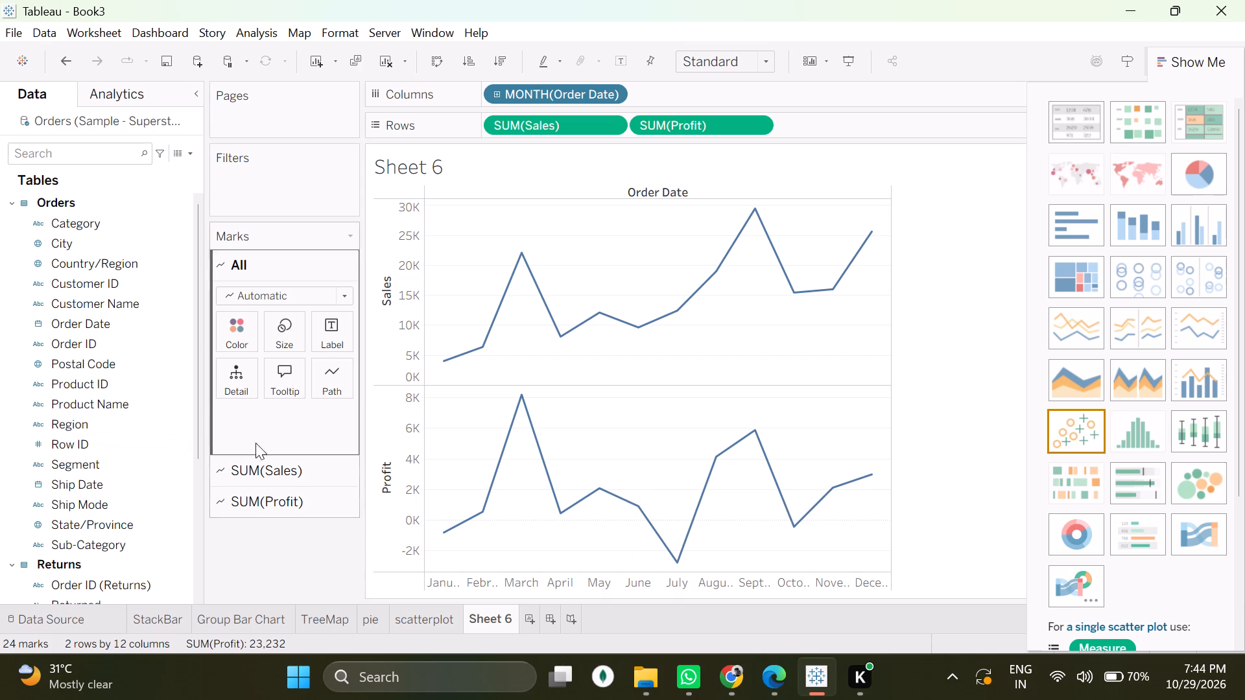
# Set the SUM(Sales) mark type to Bar.
pyautogui.rightClick(285, 480)
pyautogui.click(282, 478)
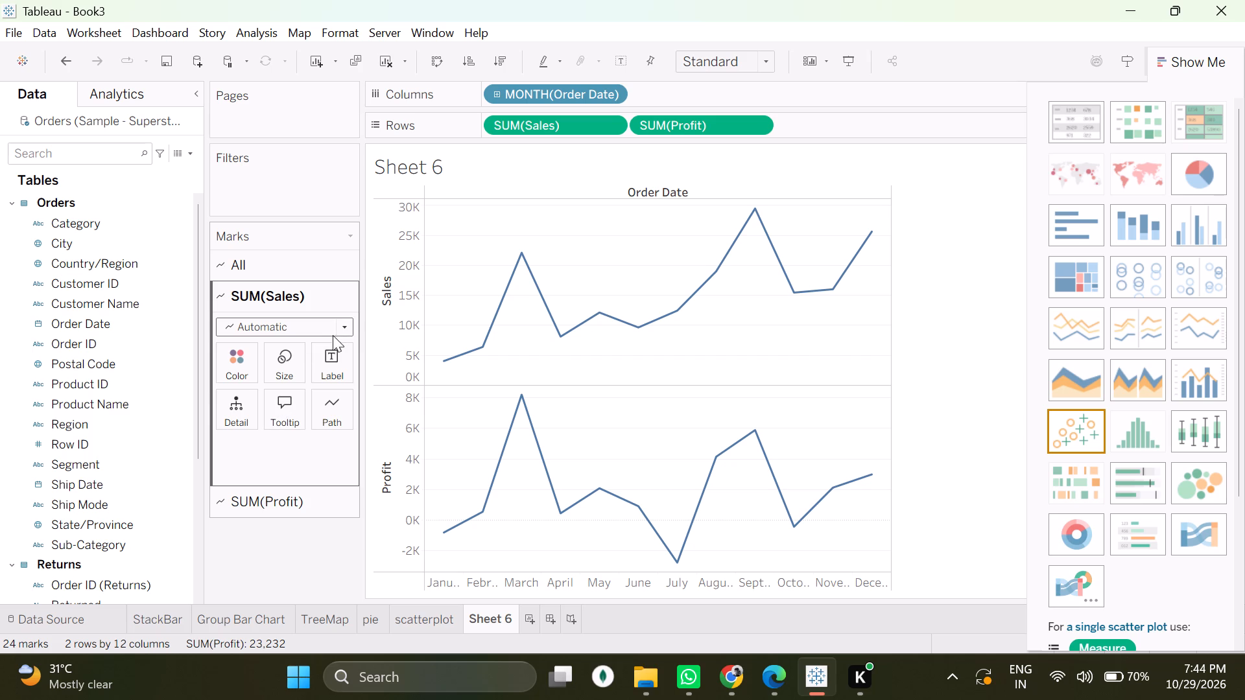
pyautogui.click(340, 328)
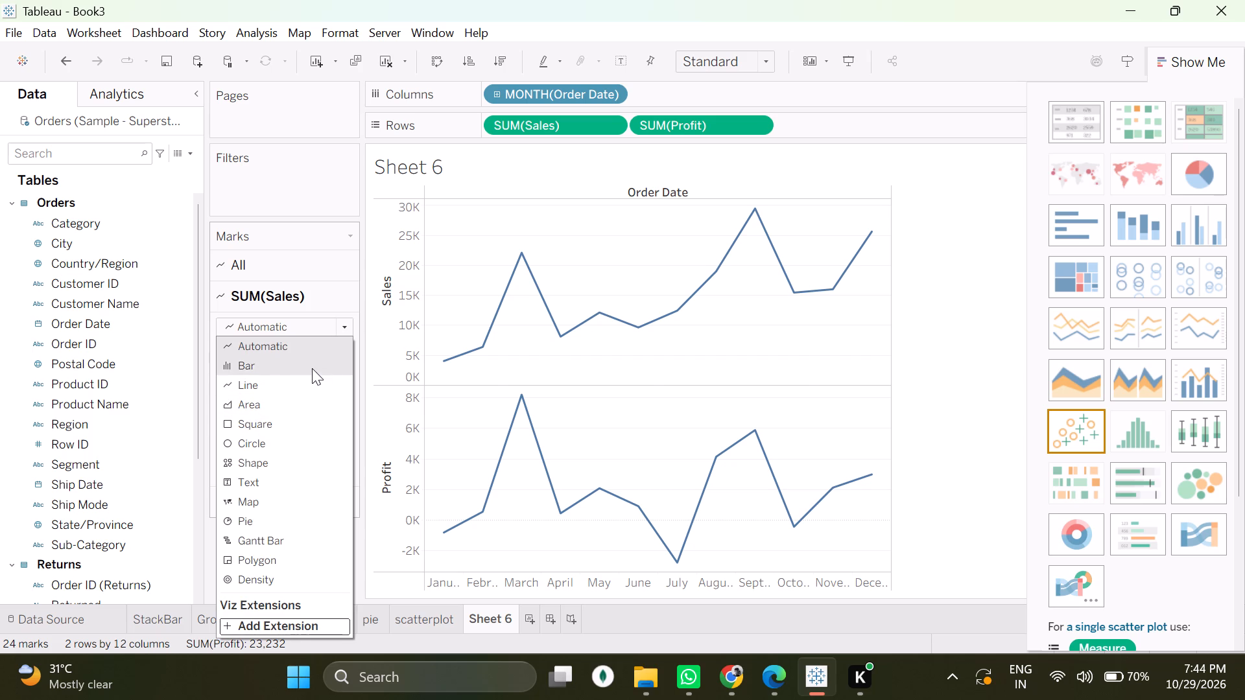
pyautogui.click(312, 368)
pyautogui.click(303, 535)
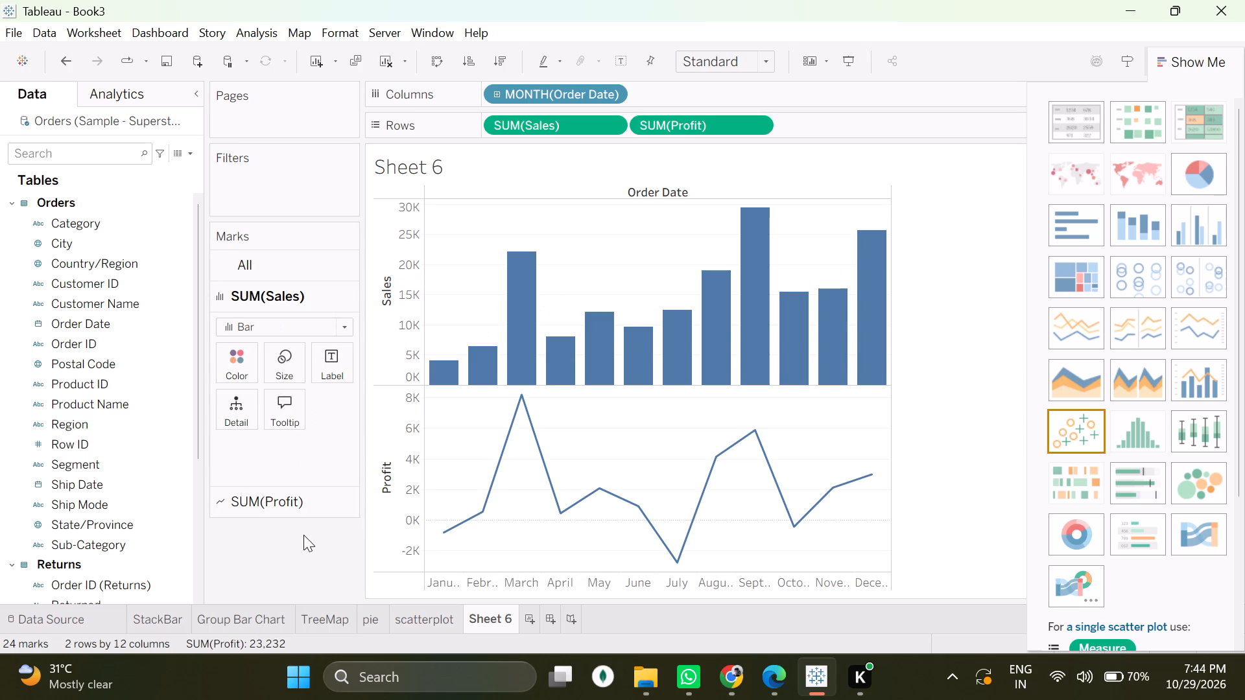
# Set the SUM(Profit) mark type to Line.
pyautogui.click(331, 504)
pyautogui.click(300, 351)
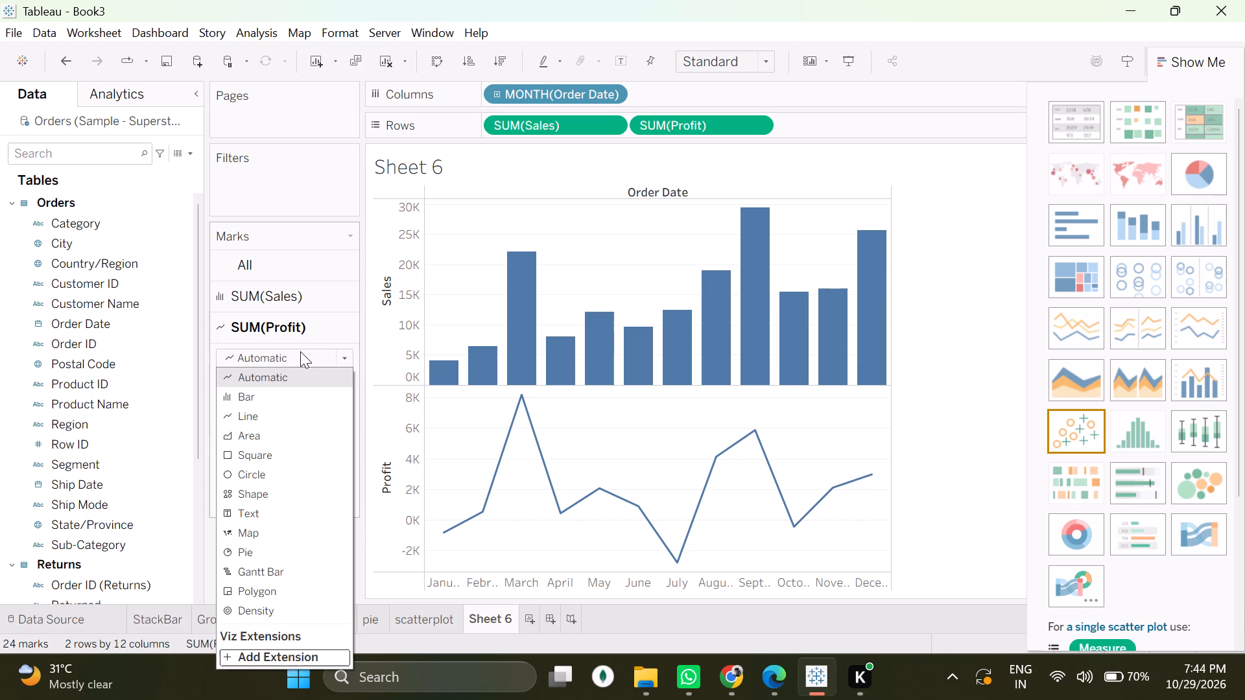
pyautogui.click(291, 410)
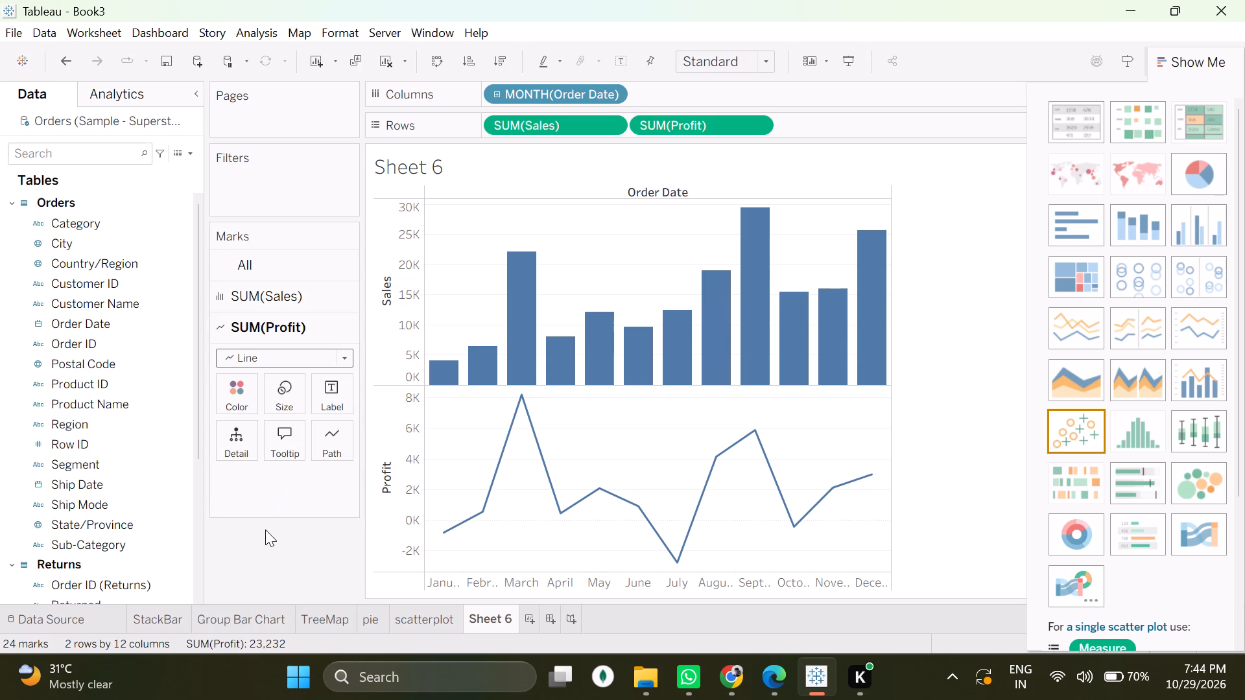
pyautogui.click(270, 525)
pyautogui.click(266, 335)
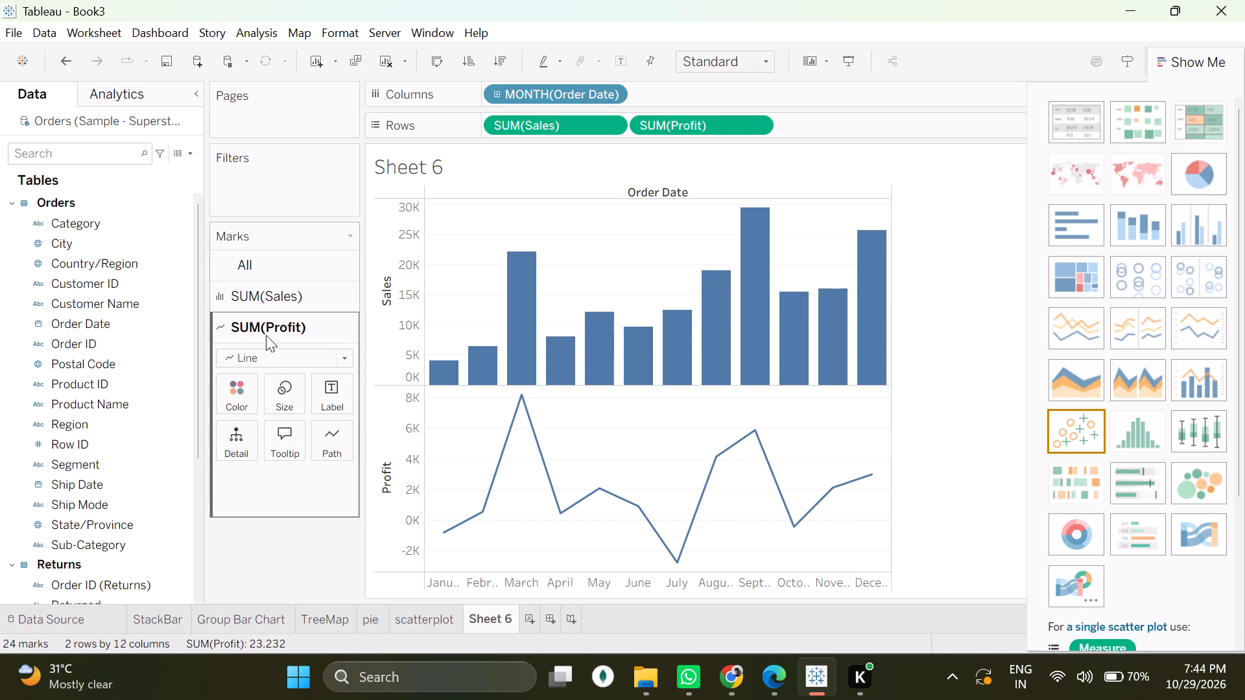
pyautogui.click(307, 324)
pyautogui.click(322, 236)
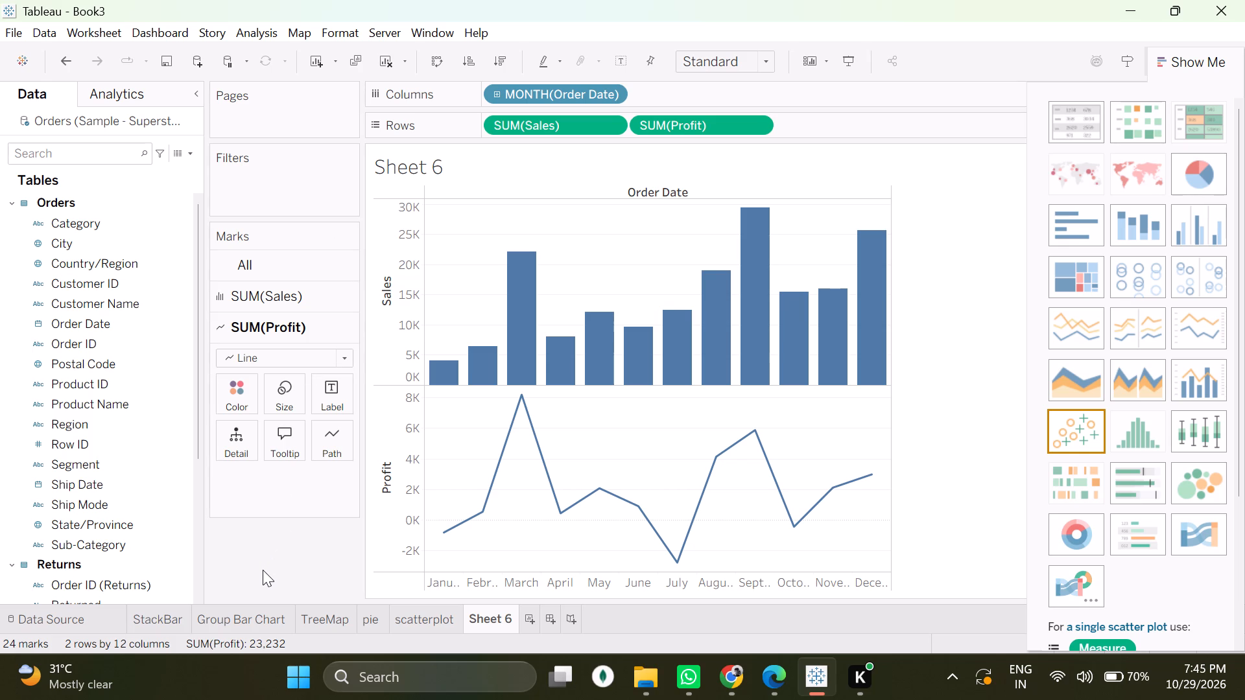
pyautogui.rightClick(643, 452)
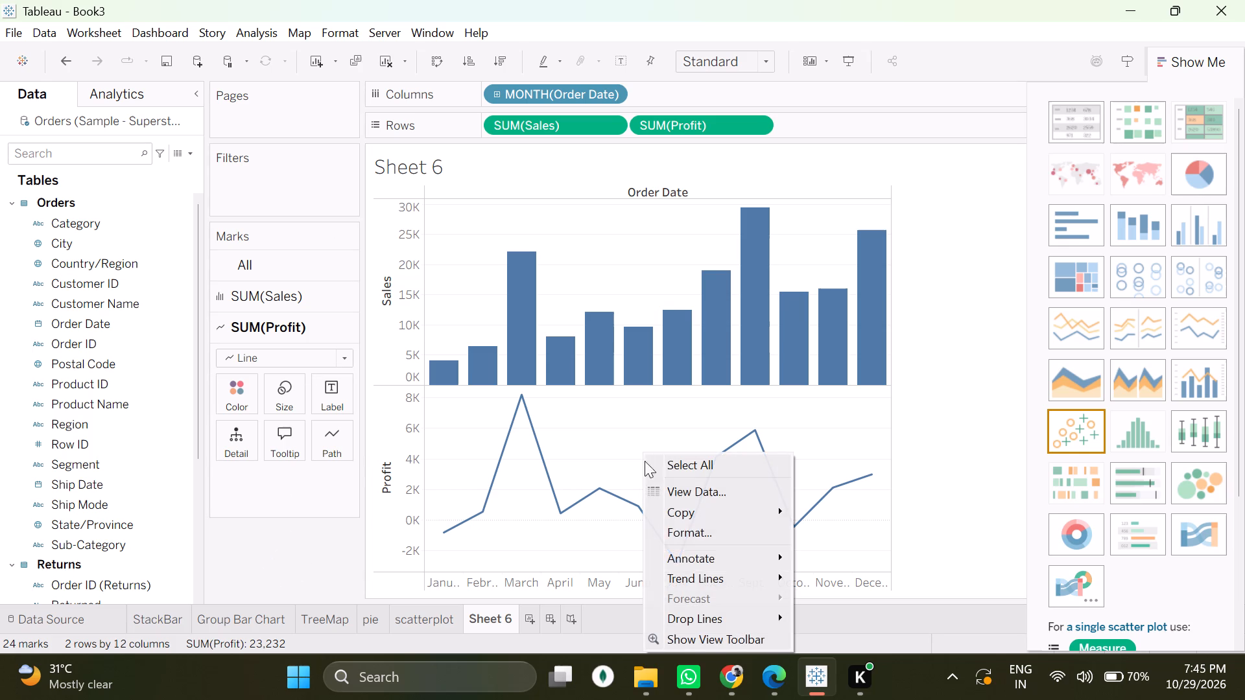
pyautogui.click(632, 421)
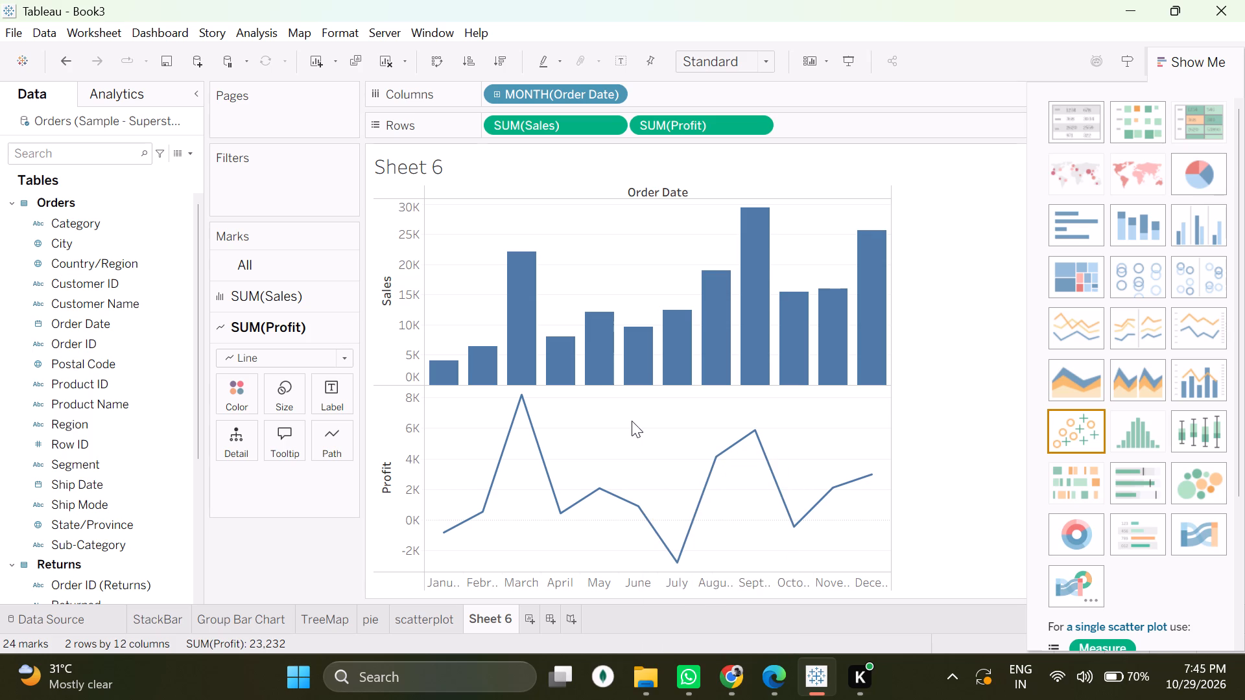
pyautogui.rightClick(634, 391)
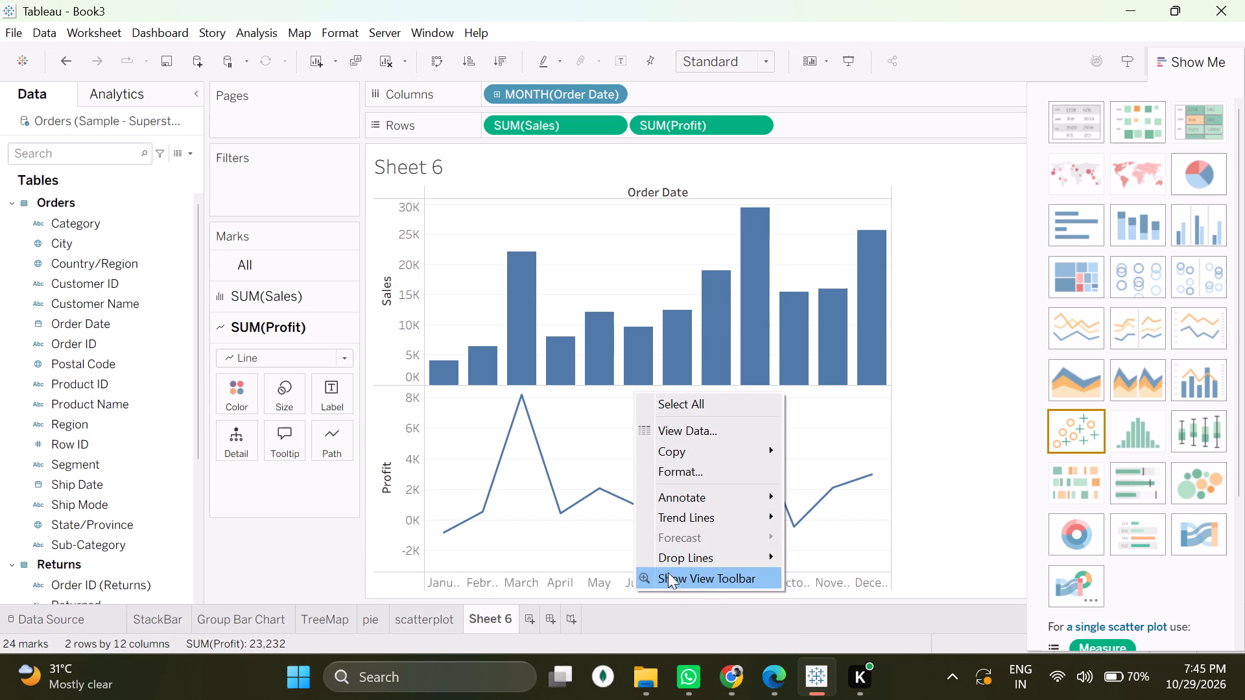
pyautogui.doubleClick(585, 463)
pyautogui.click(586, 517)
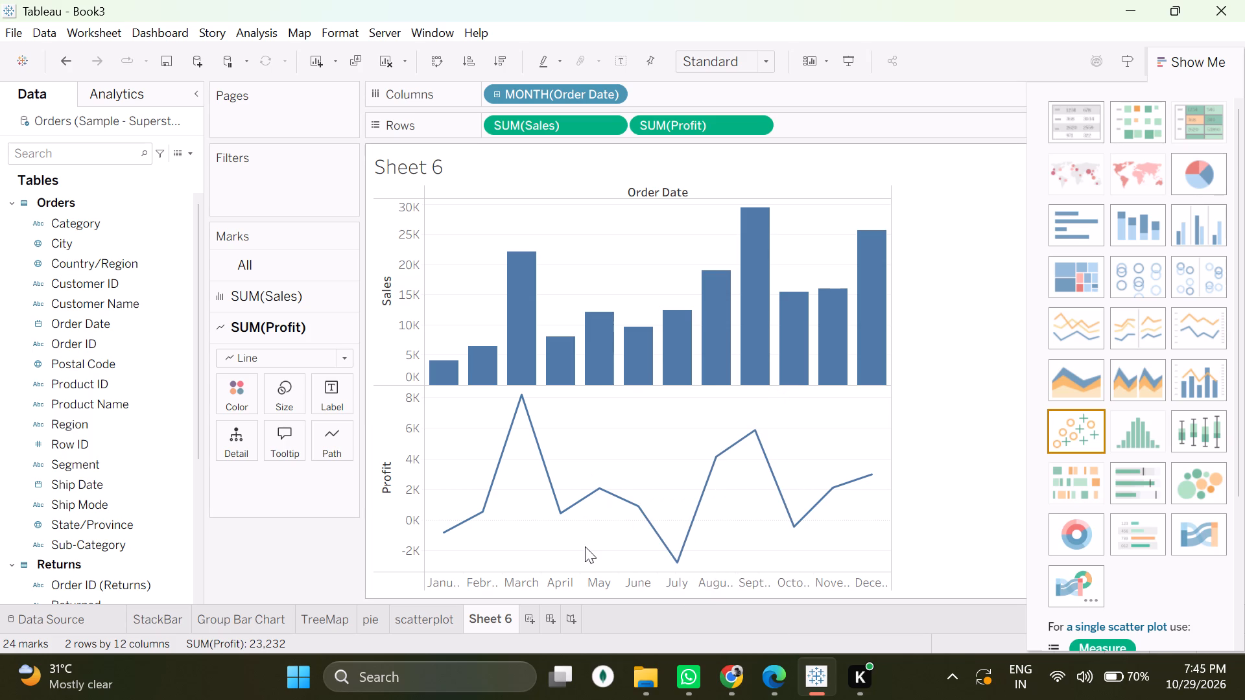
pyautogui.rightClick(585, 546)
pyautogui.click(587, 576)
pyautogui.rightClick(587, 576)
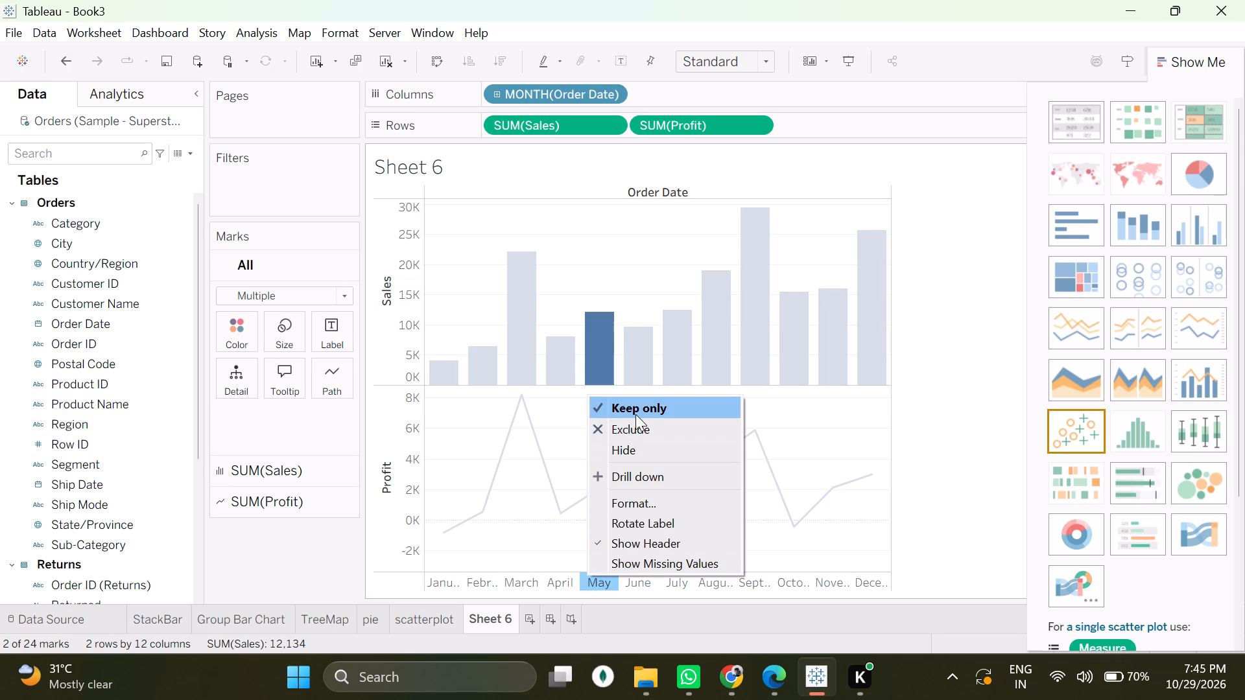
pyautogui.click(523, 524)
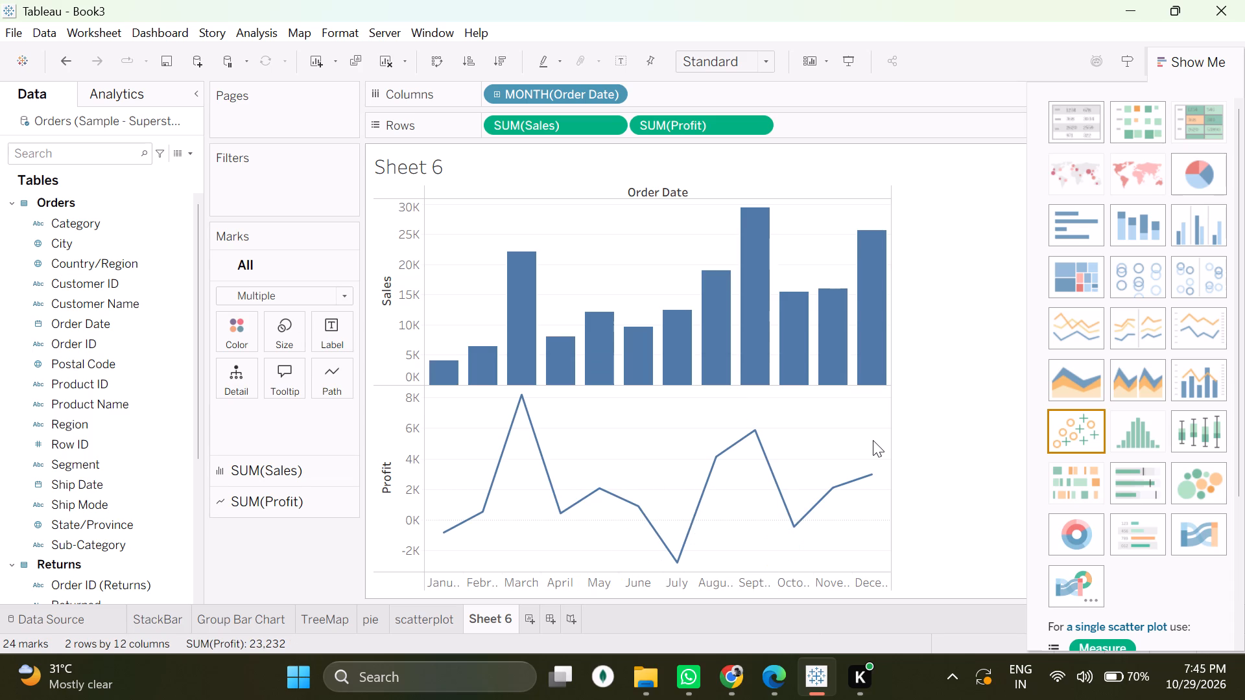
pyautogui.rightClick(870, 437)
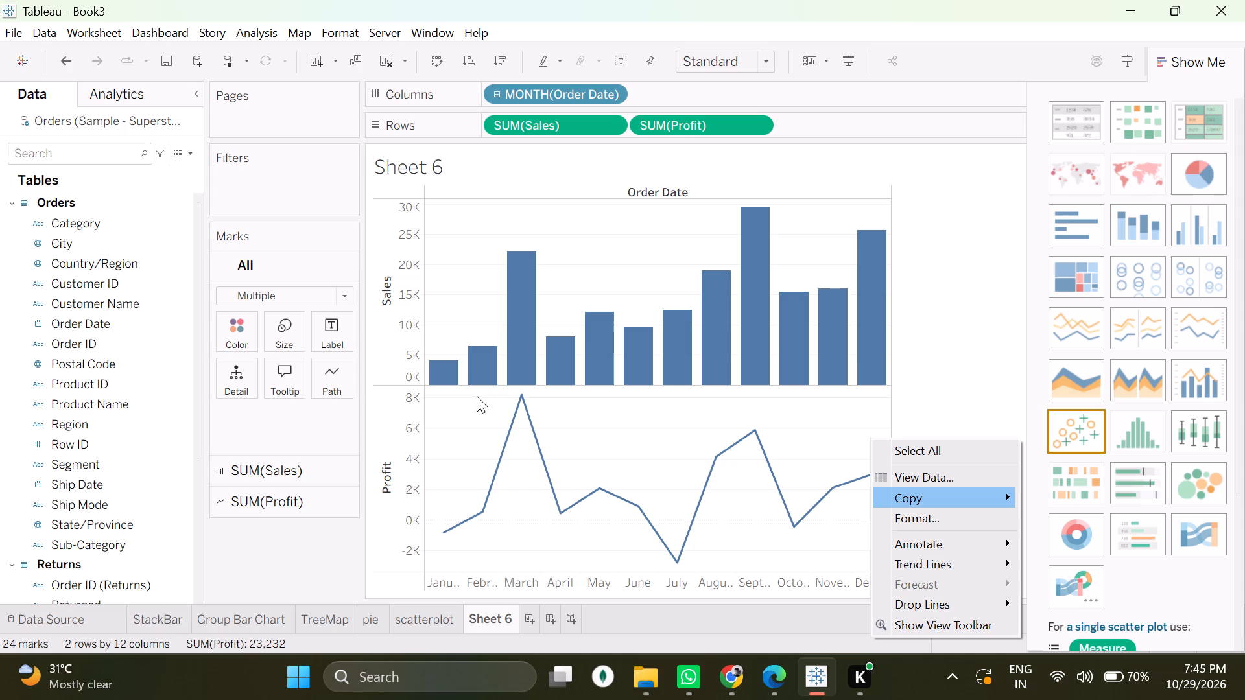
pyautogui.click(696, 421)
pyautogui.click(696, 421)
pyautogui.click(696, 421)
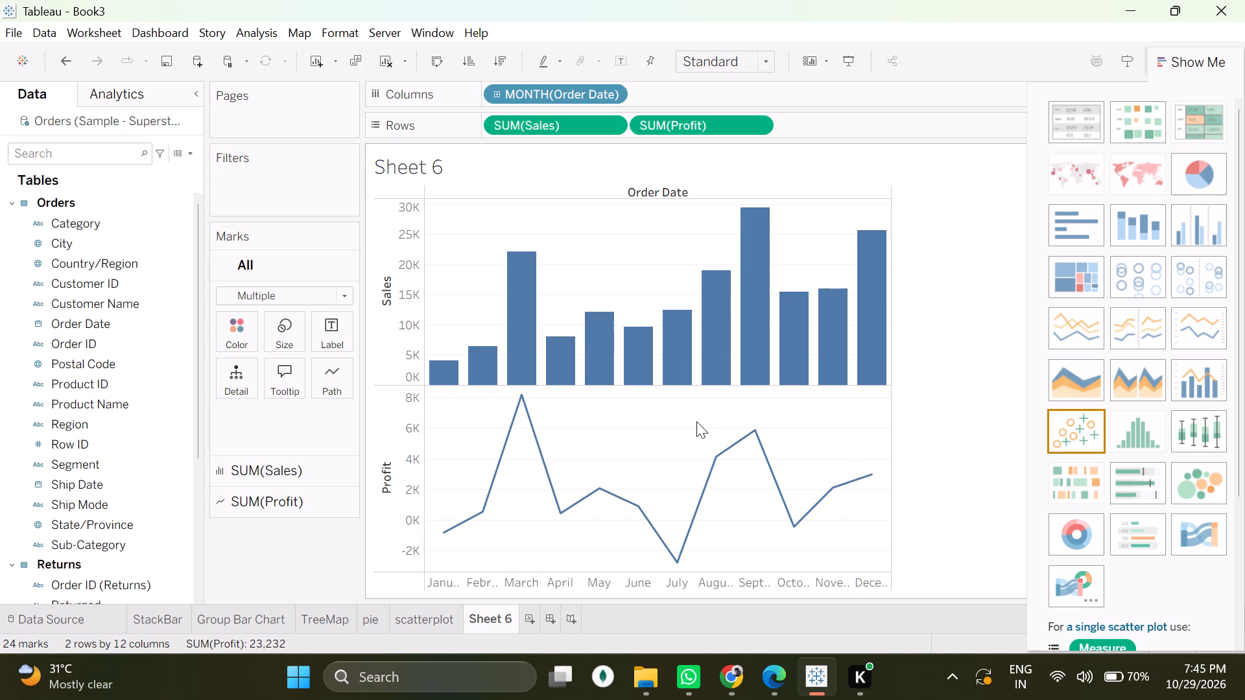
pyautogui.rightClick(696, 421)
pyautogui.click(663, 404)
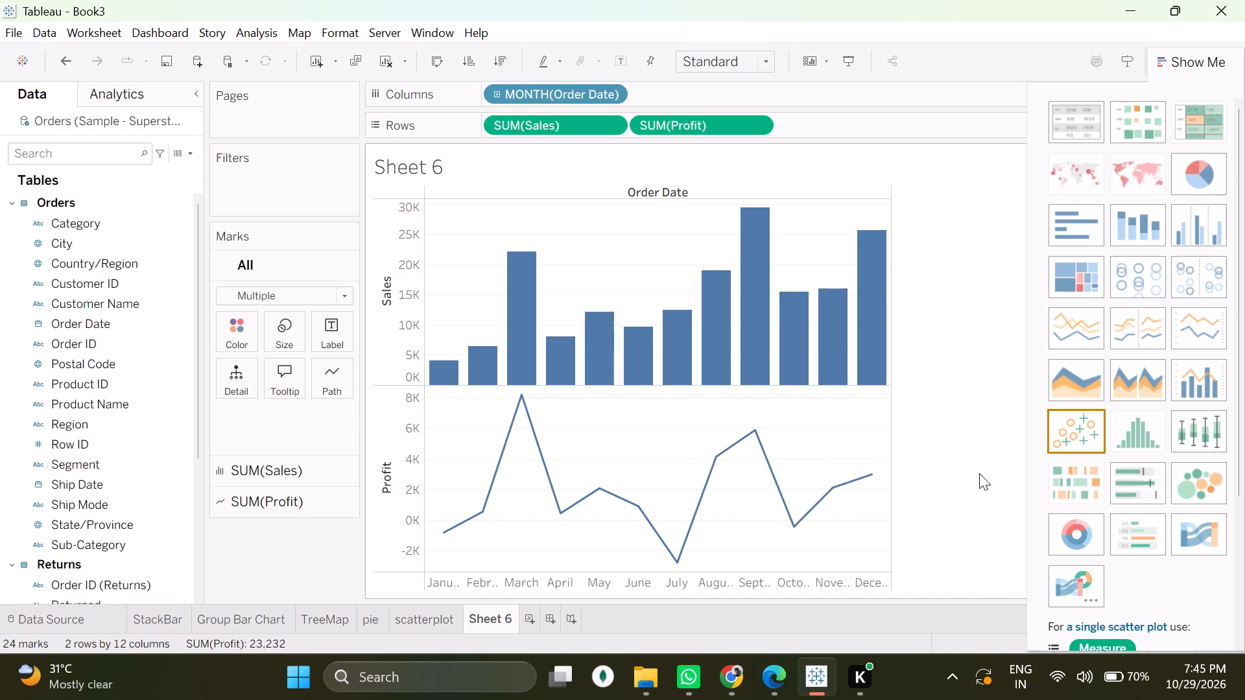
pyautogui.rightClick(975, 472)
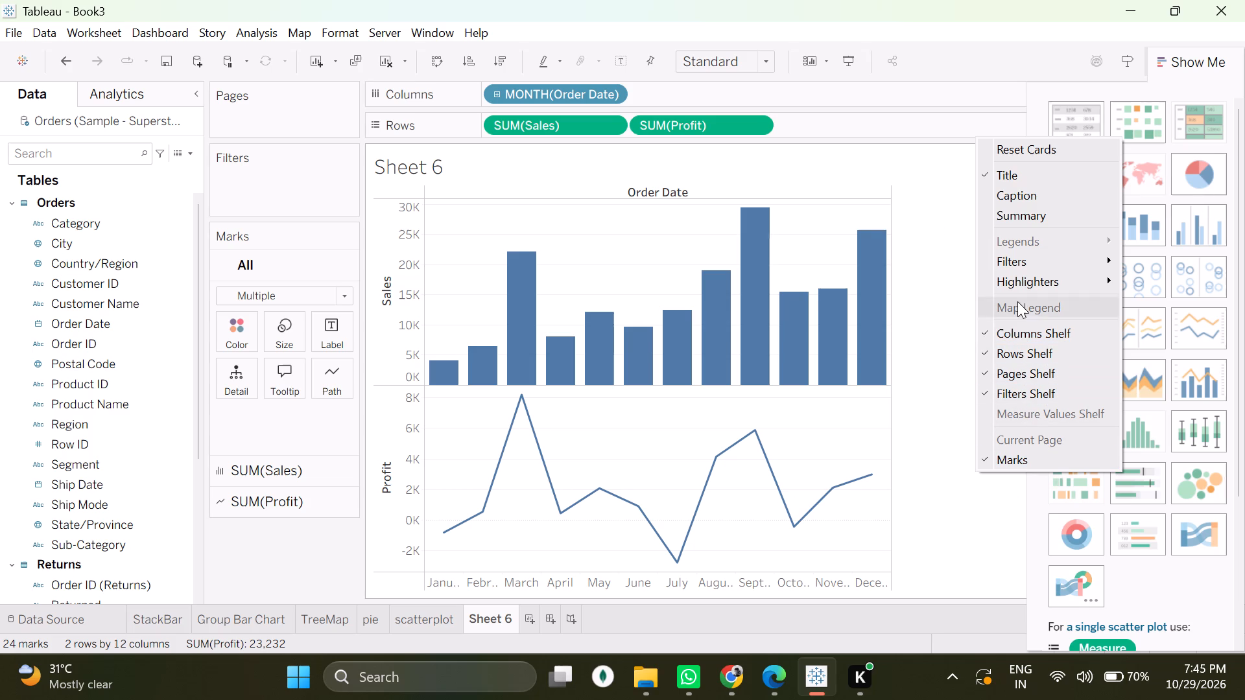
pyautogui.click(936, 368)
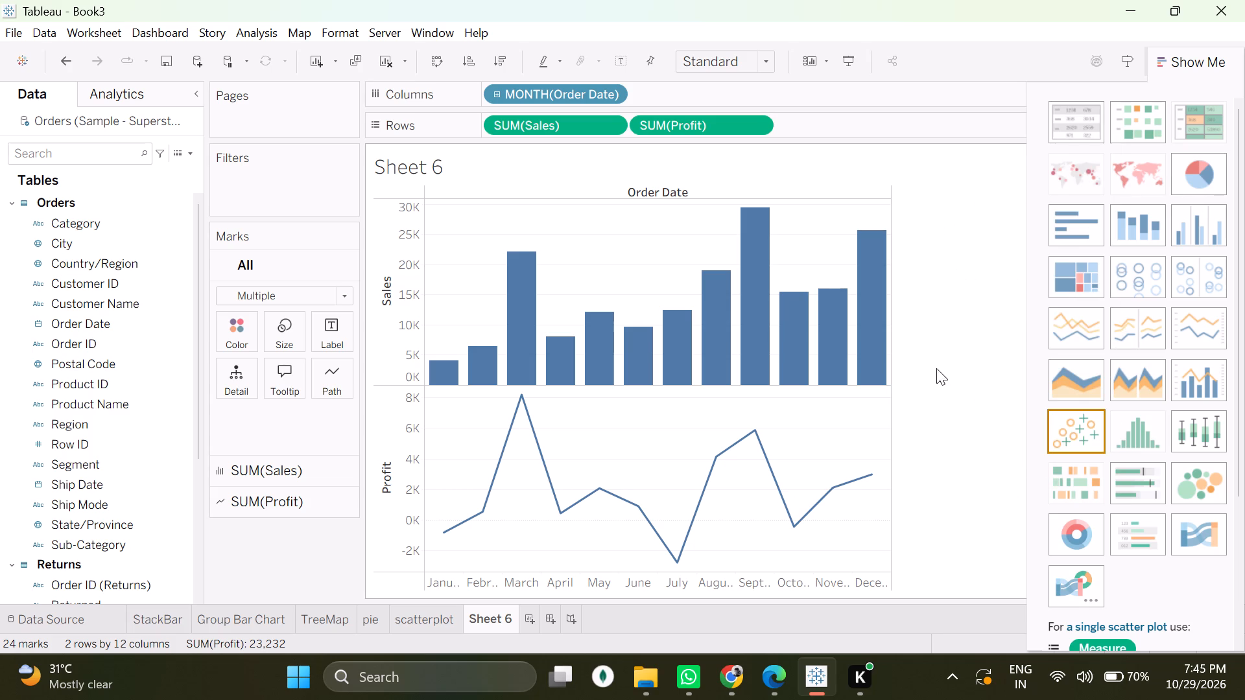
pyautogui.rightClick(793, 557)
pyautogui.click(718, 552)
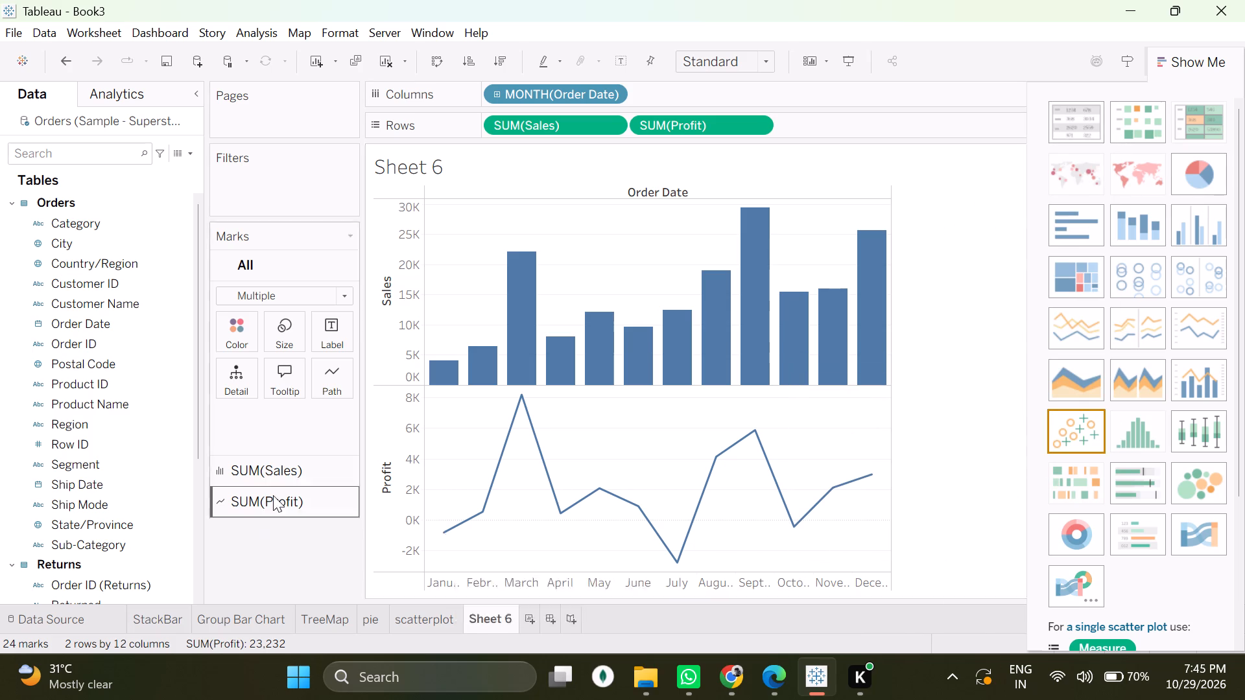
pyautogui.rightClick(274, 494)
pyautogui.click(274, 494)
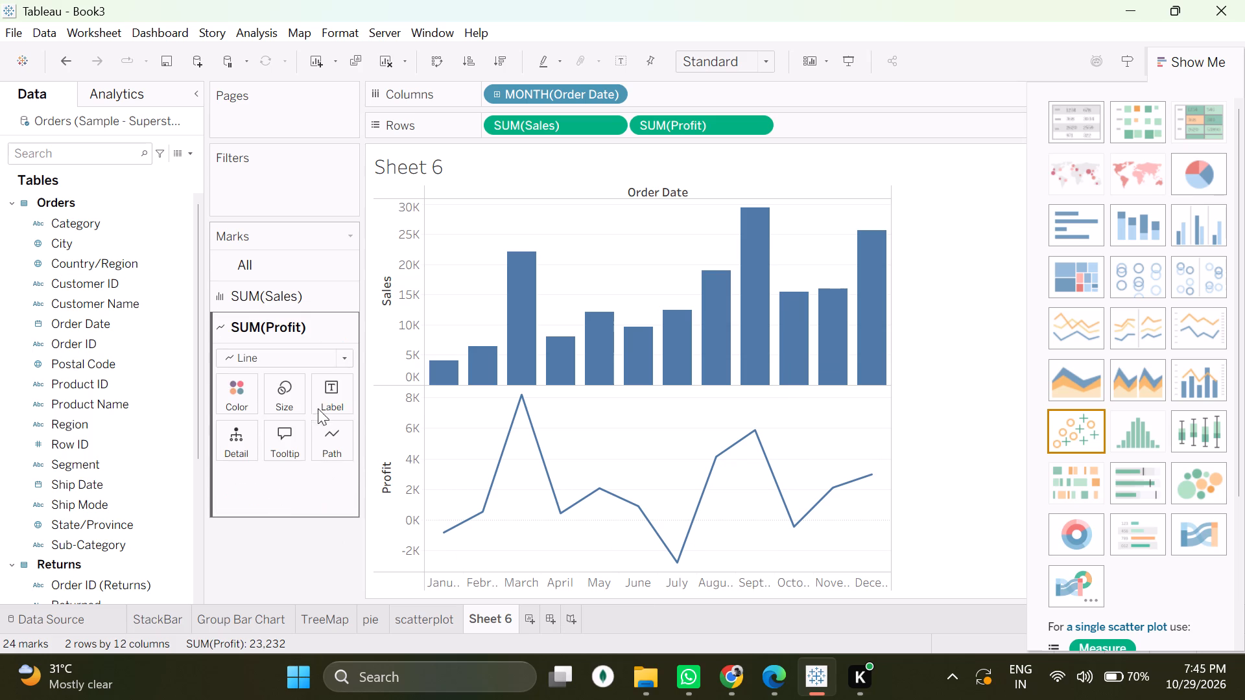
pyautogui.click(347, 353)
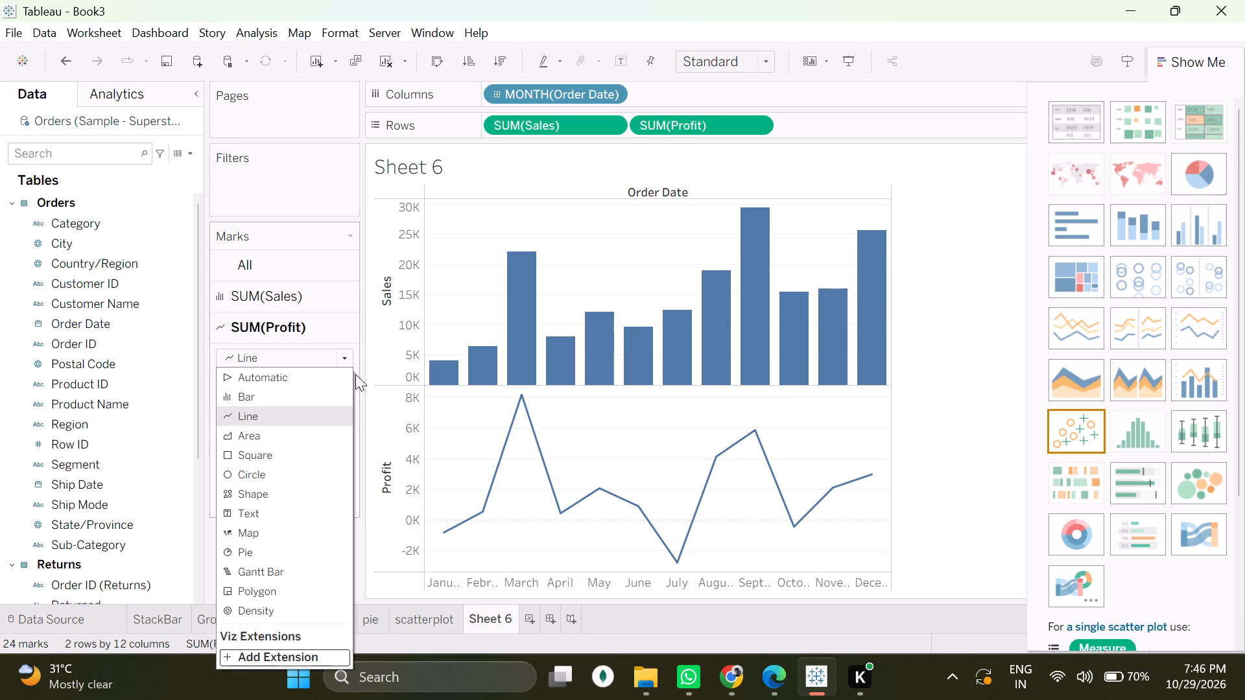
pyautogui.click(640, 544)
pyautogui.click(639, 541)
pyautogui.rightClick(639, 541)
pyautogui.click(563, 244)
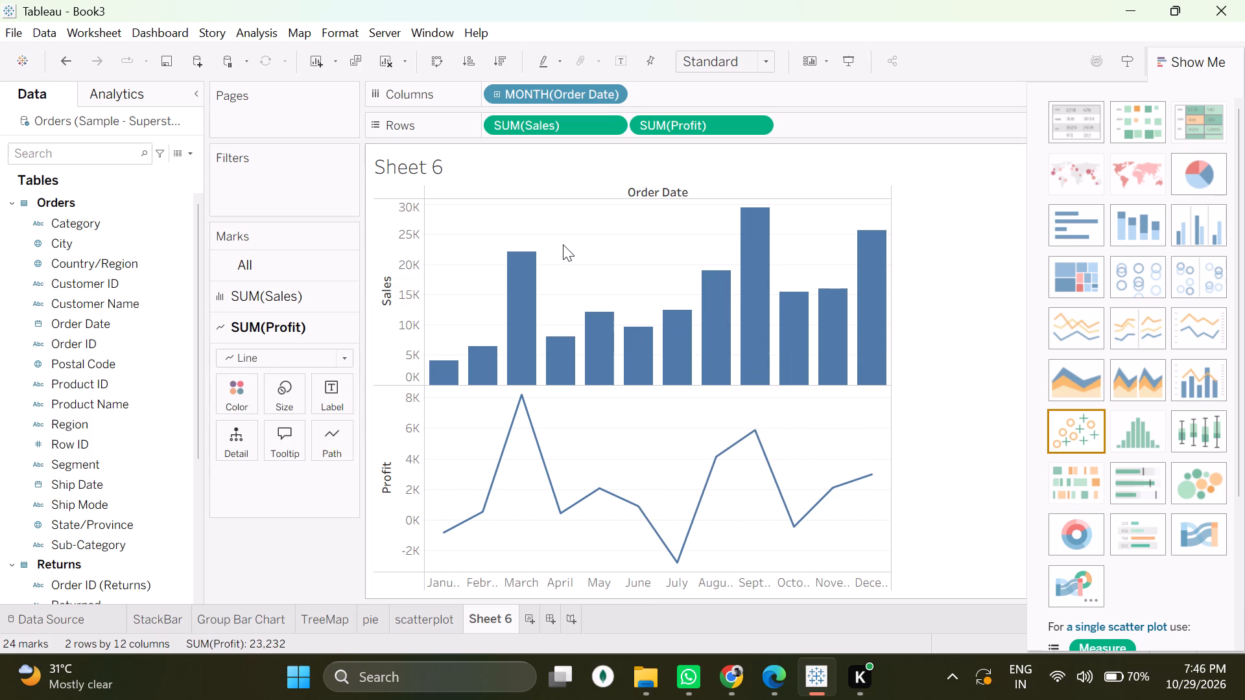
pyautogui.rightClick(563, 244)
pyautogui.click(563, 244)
# Turn the Profit axis into a dual axis so the Profit line overlays the Sales bars.
pyautogui.rightClick(383, 542)
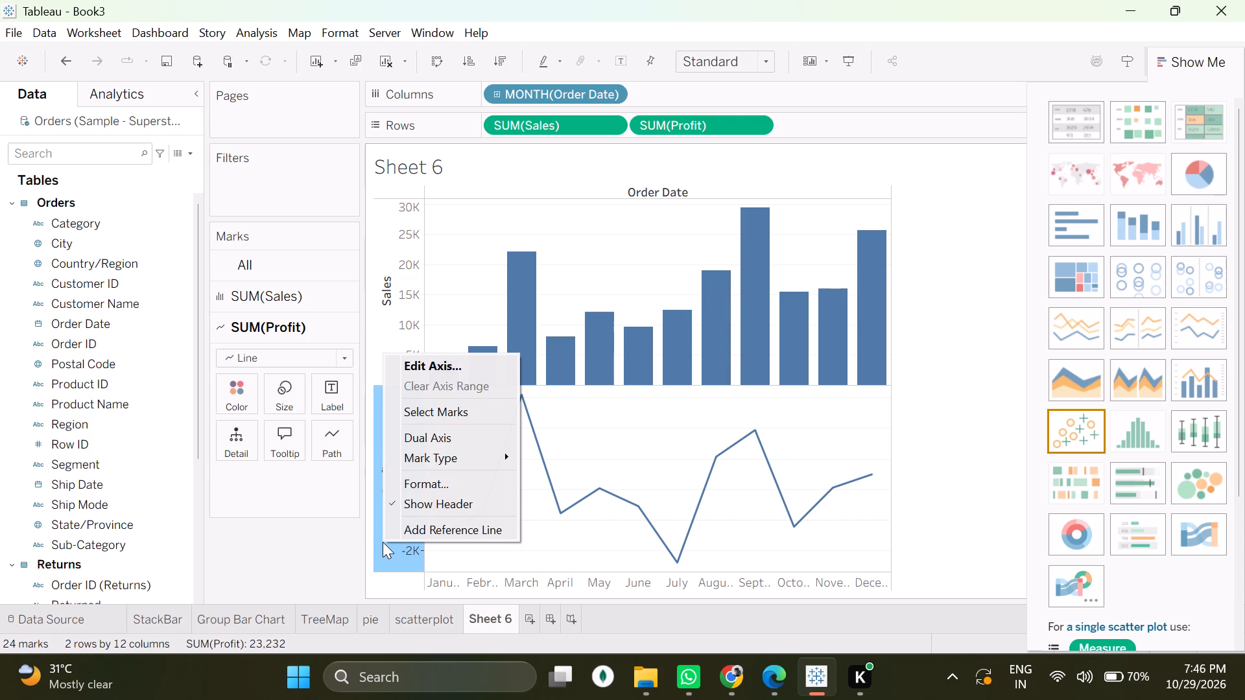
pyautogui.click(439, 430)
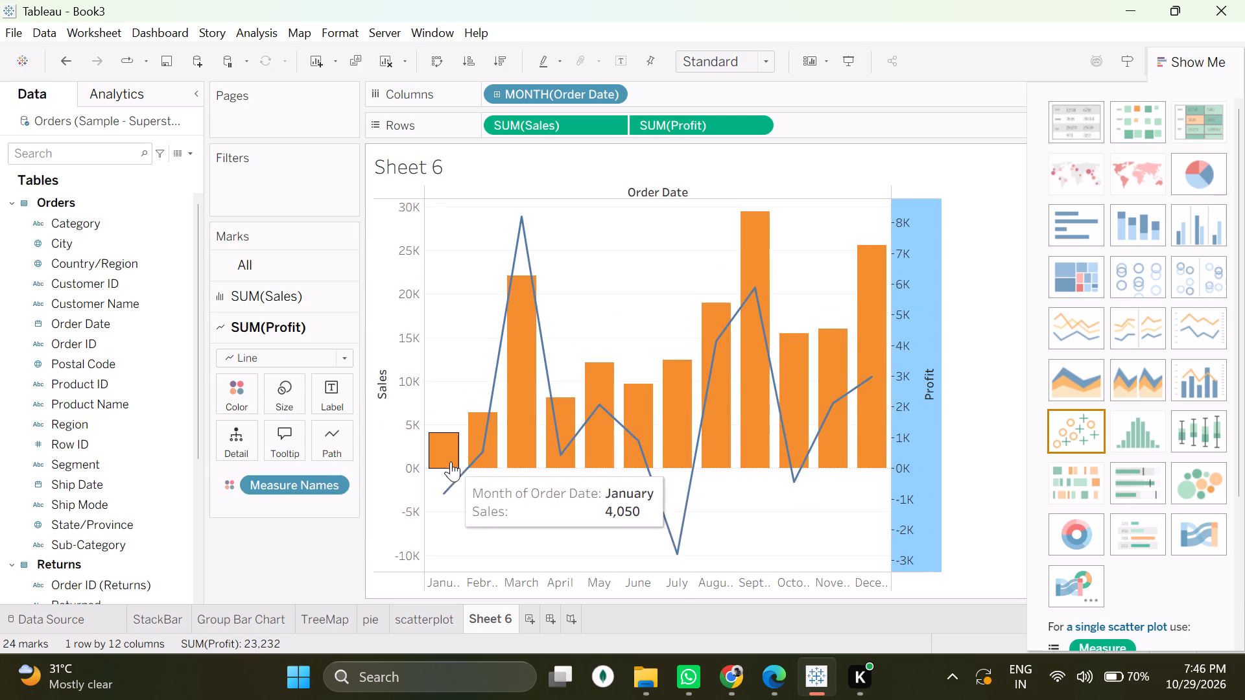
pyautogui.click(1009, 439)
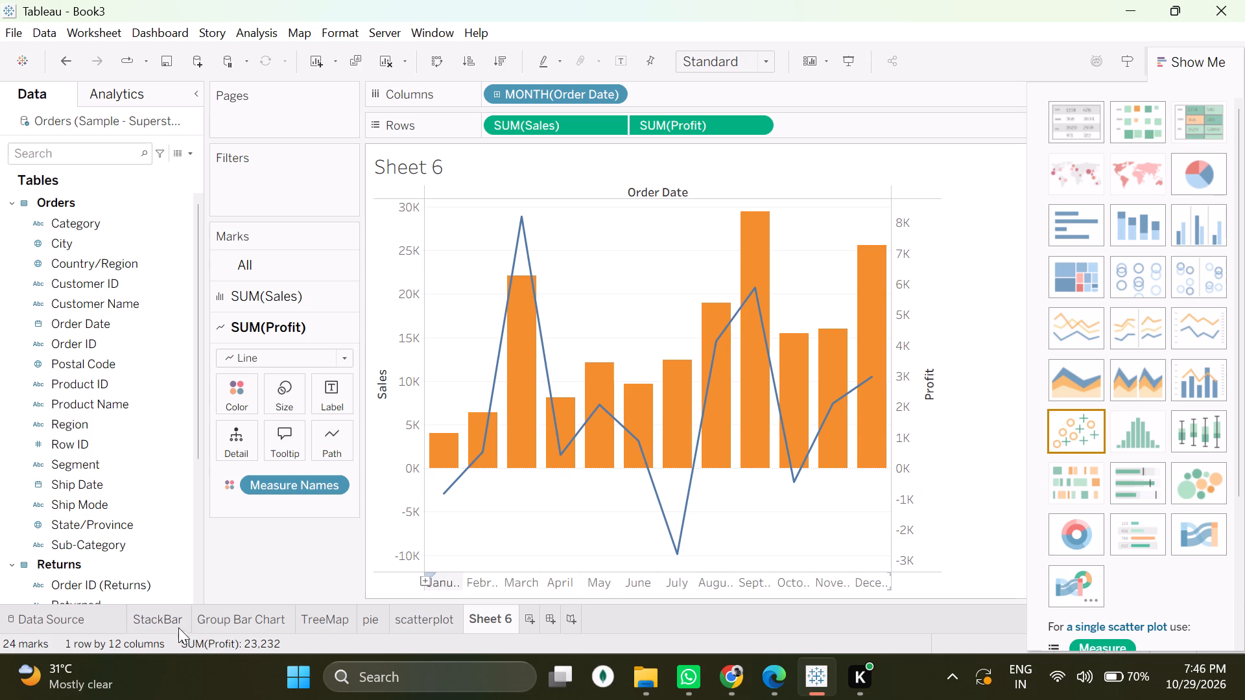
# Synchronize the Sales axis with the Profit axis on the dual axis chart.
pyautogui.click(399, 530)
pyautogui.click(394, 503)
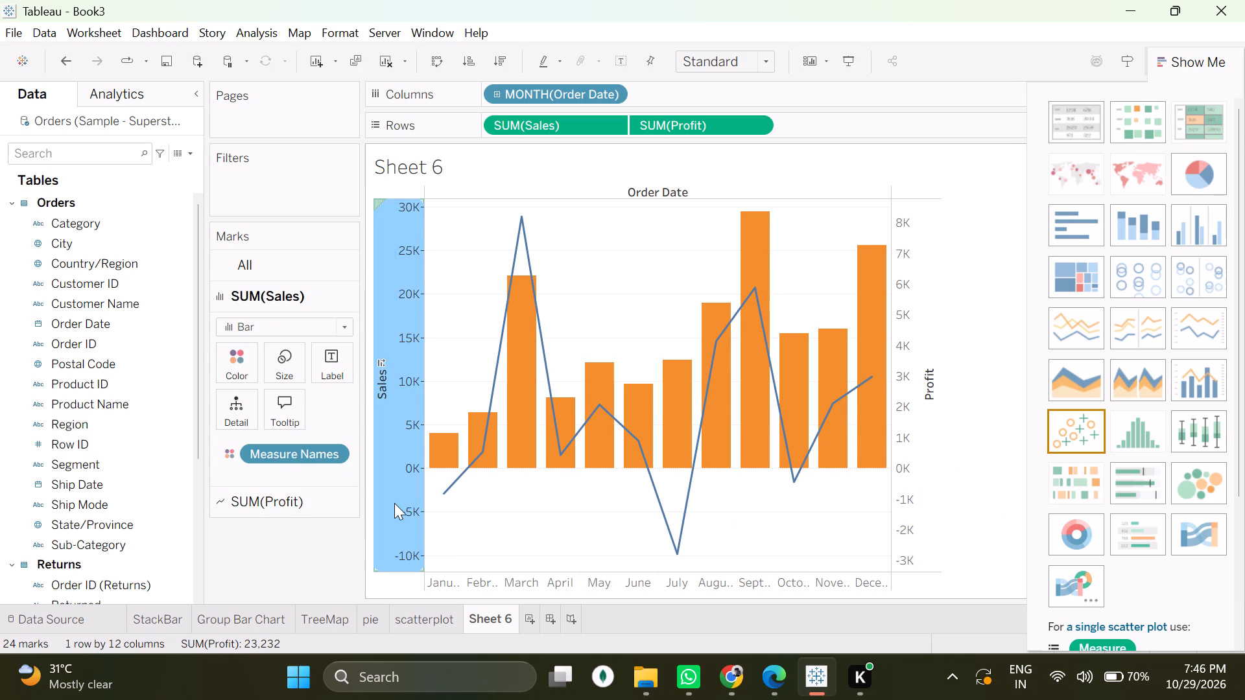
pyautogui.rightClick(394, 503)
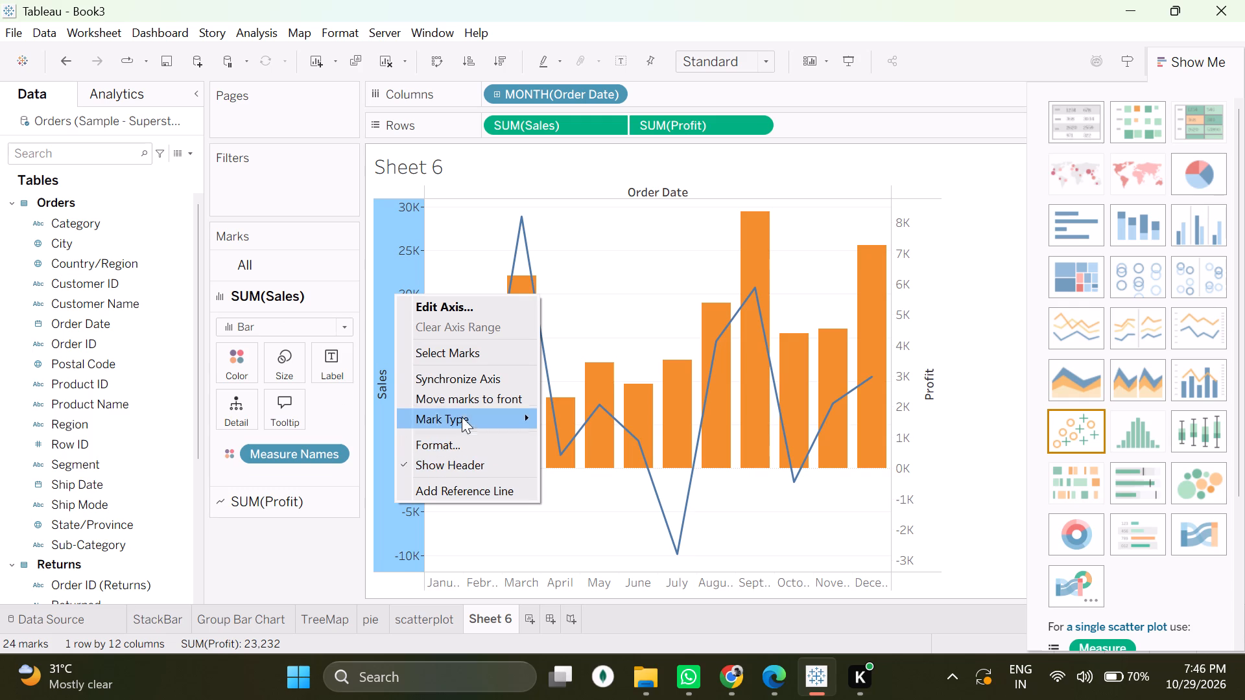
pyautogui.click(473, 380)
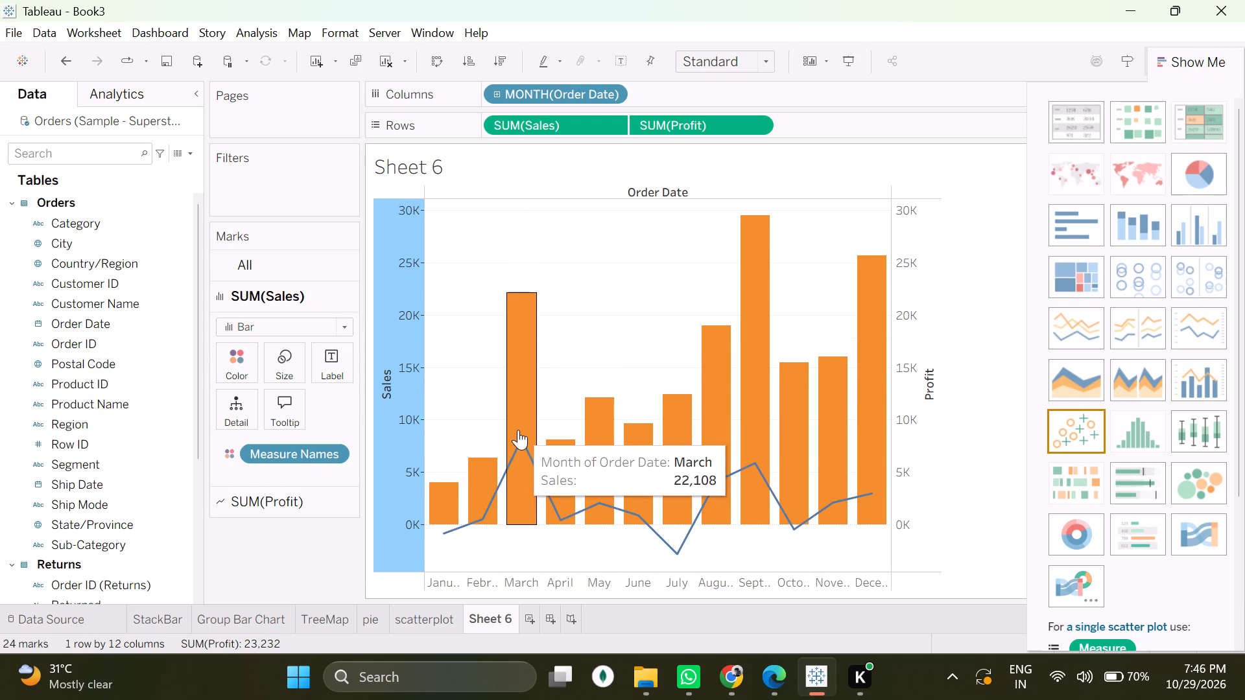
pyautogui.click(447, 380)
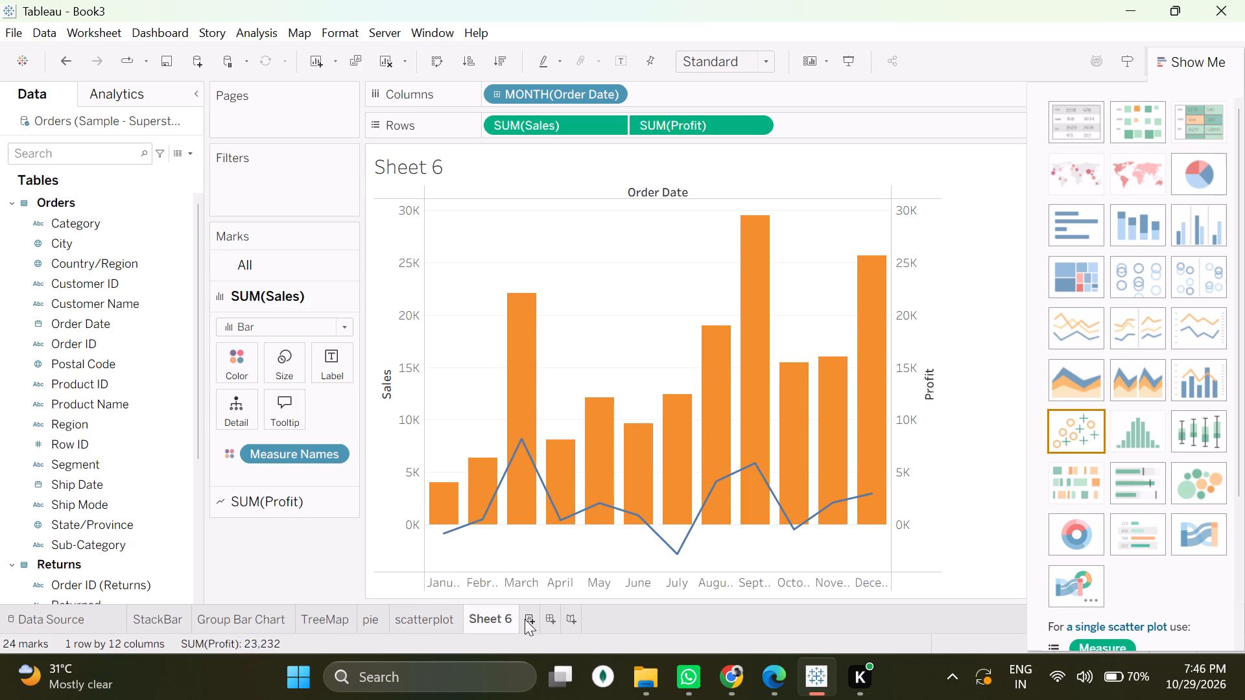
# Rename Sheet 6 as combination1.
pyautogui.doubleClick(501, 611)
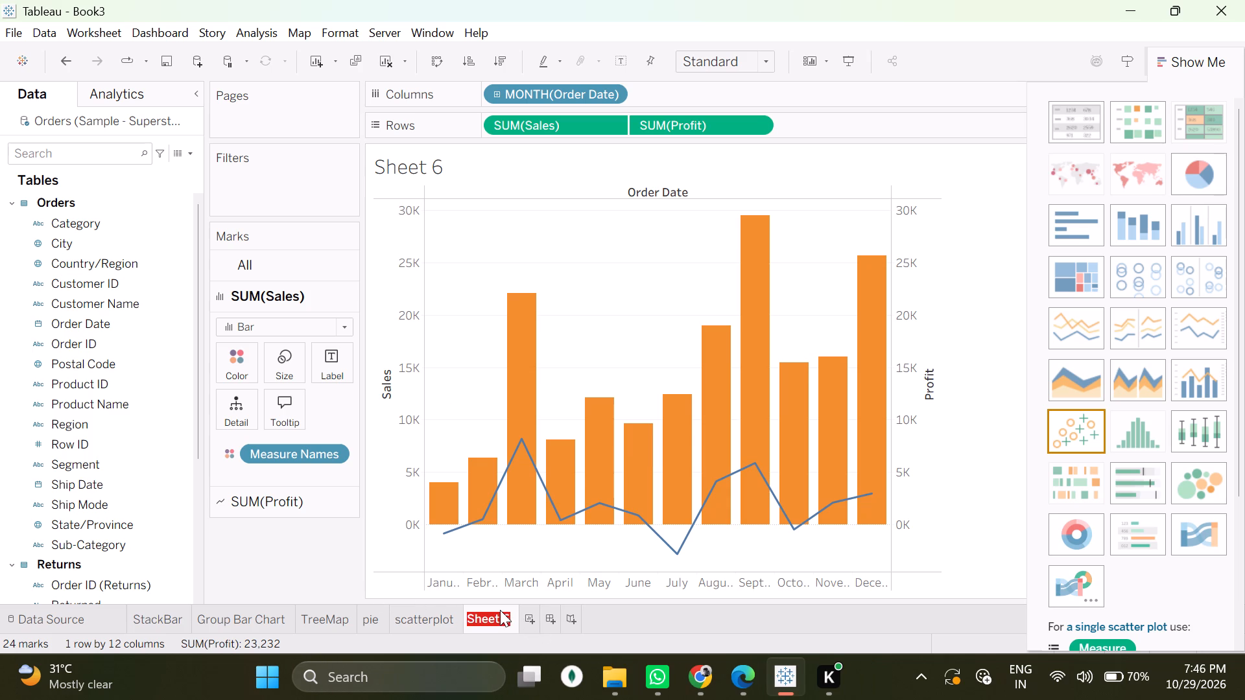
pyautogui.write('combination1')
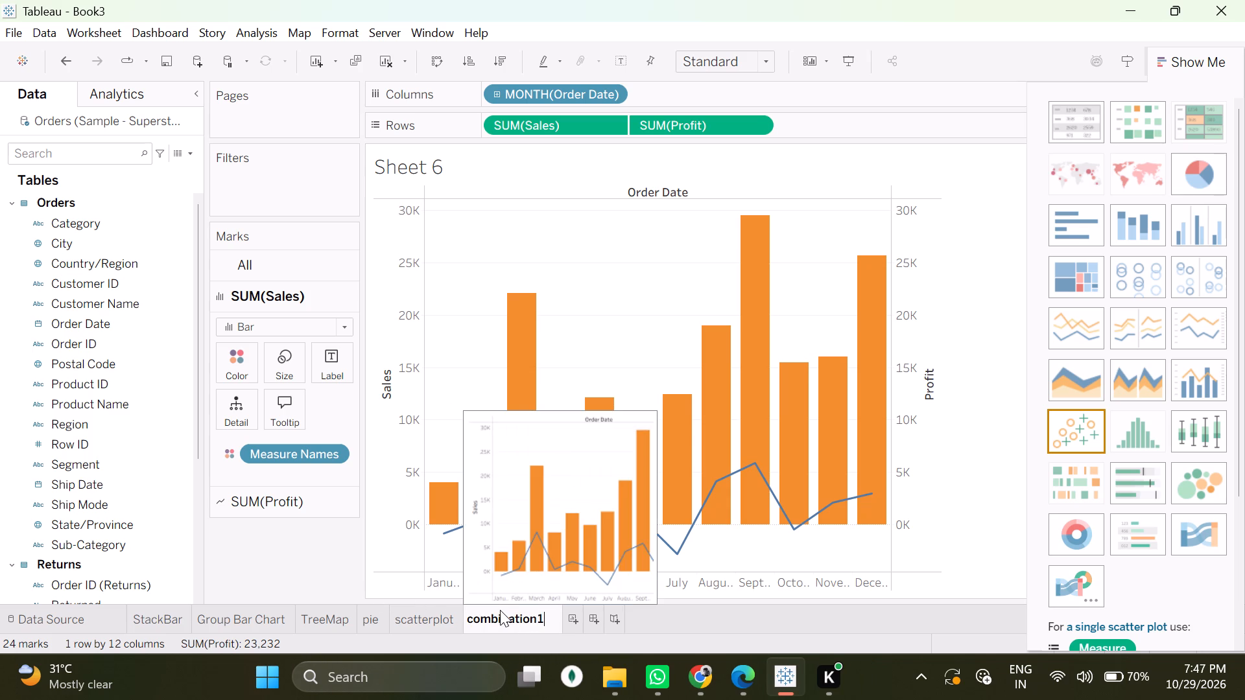
pyautogui.press('Return')
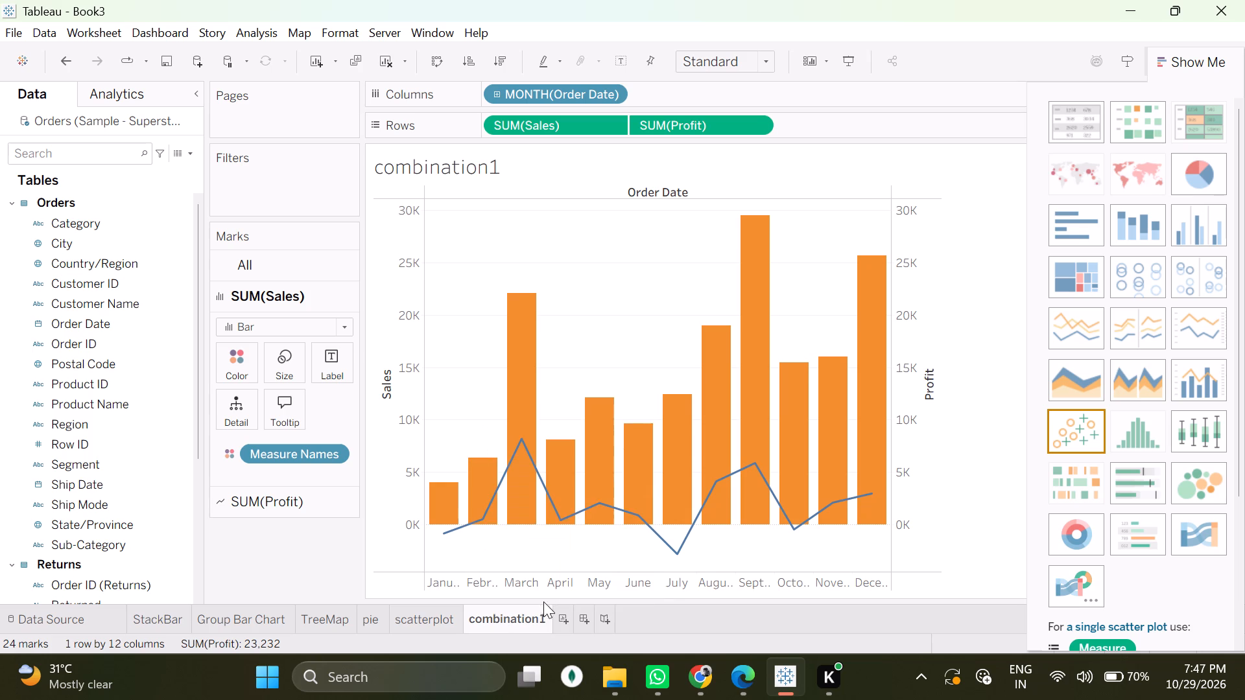
# Add a new worksheet after combination1.
pyautogui.click(562, 620)
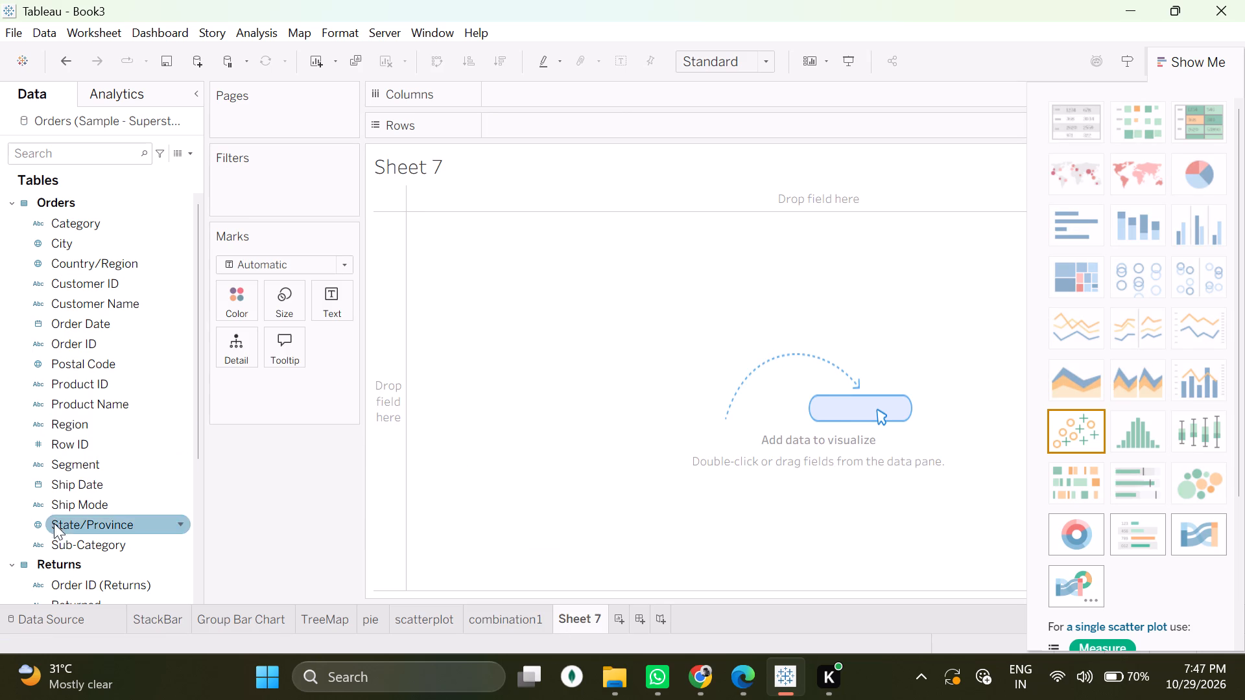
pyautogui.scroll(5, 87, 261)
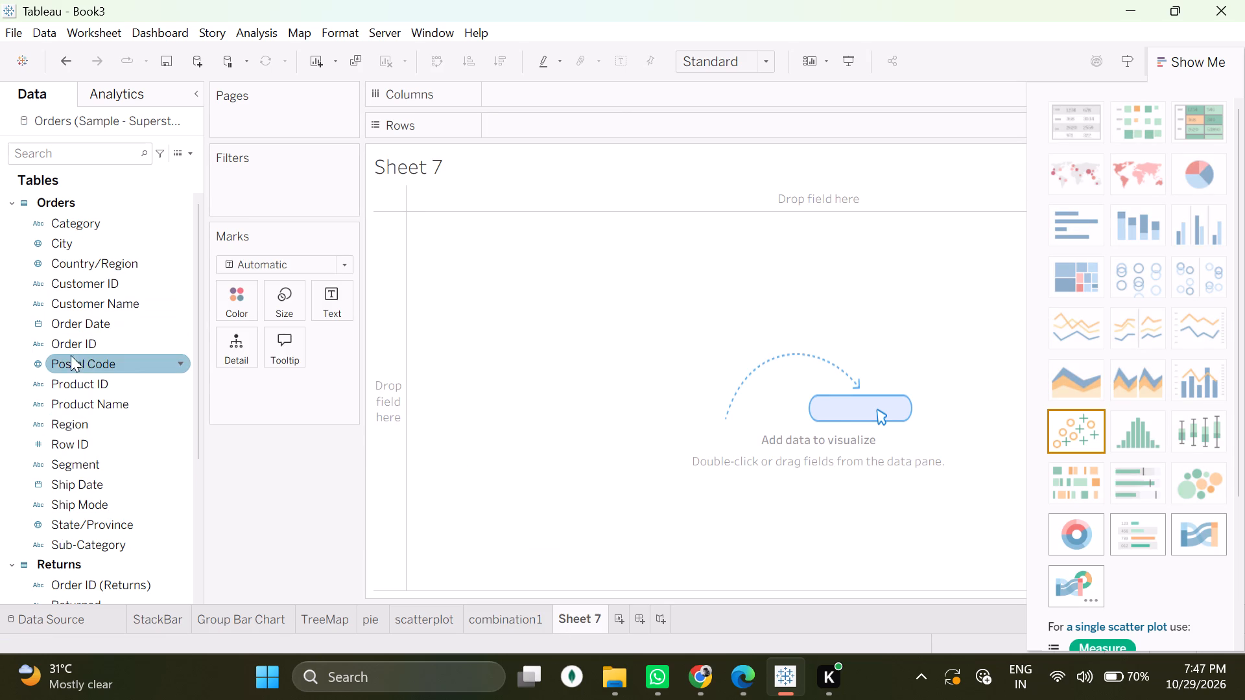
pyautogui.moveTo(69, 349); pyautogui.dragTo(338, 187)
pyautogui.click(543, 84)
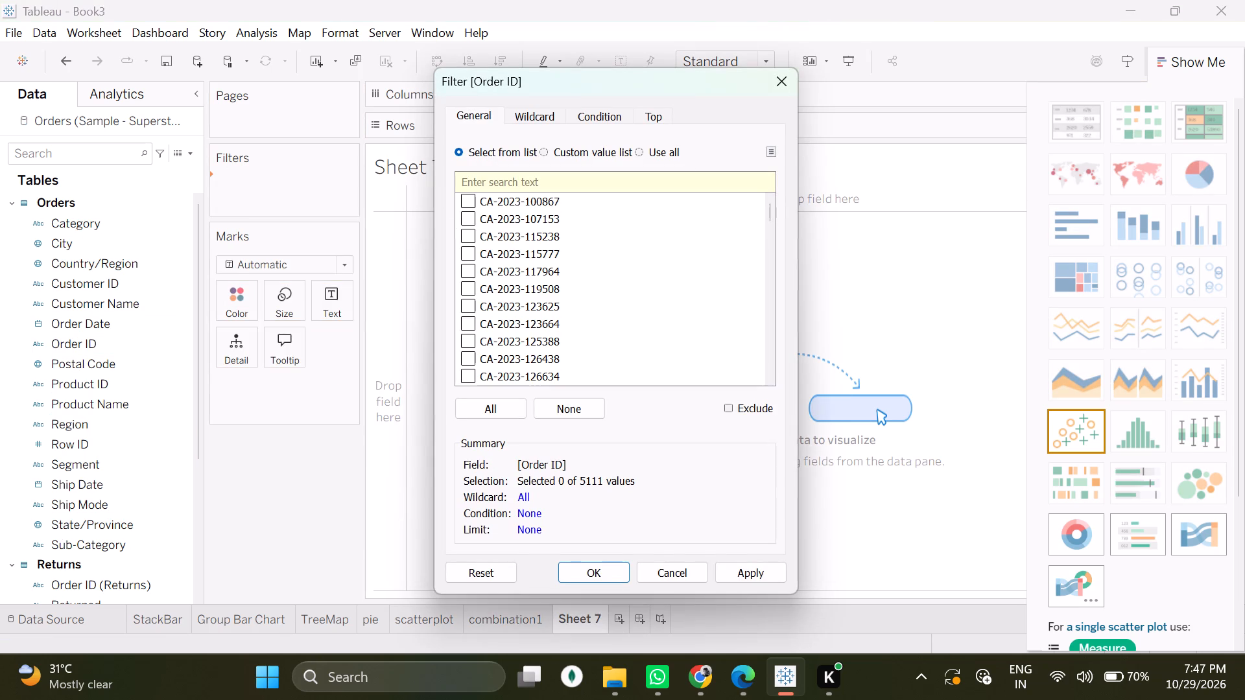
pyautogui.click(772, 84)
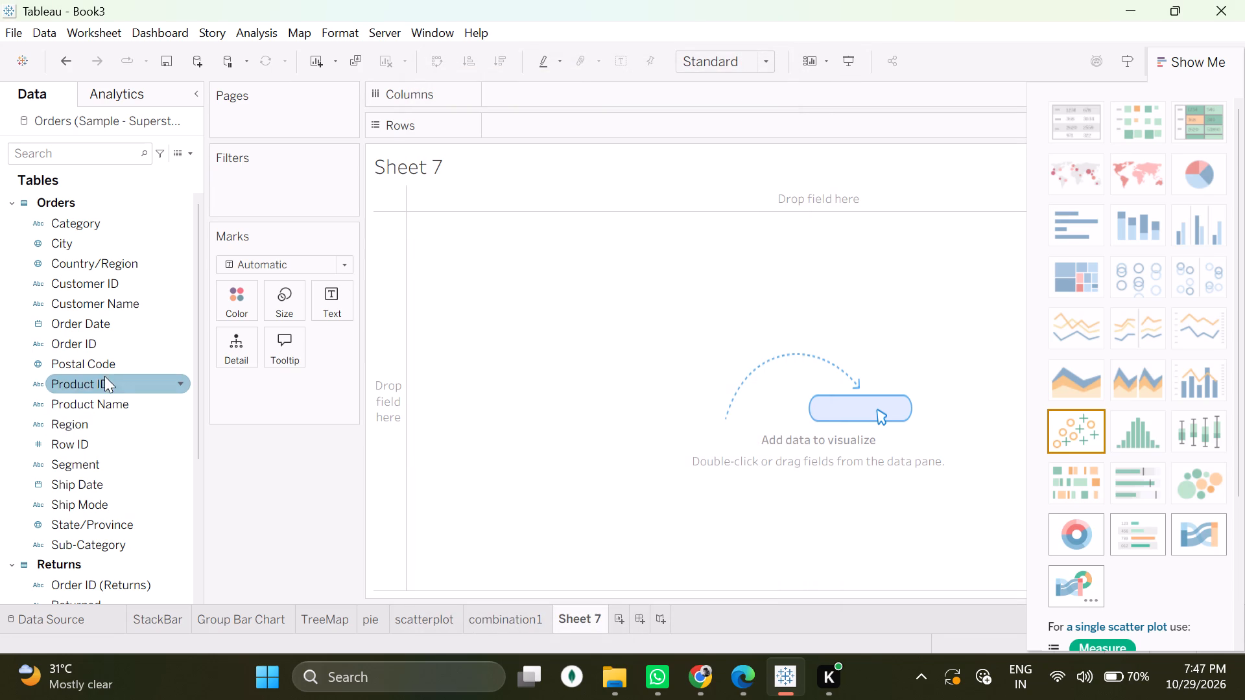
# Place Order Date on Columns of the new empty sheet.
pyautogui.moveTo(95, 322); pyautogui.dragTo(517, 108)
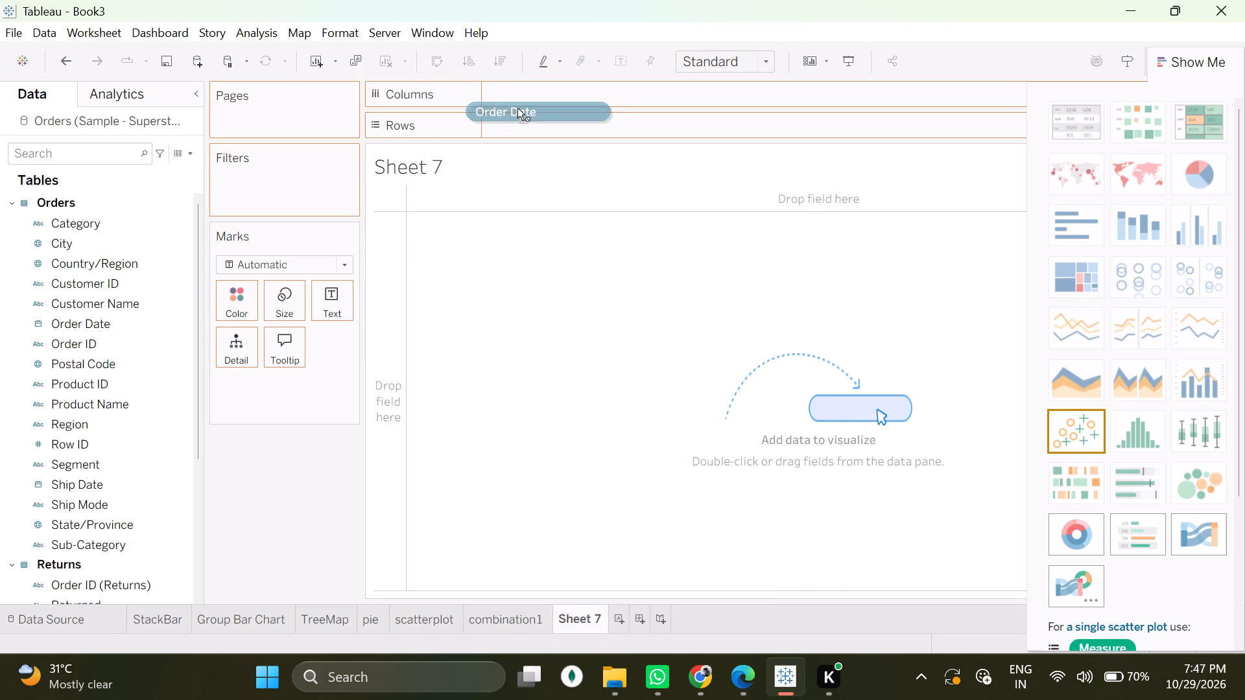
pyautogui.moveTo(517, 108); pyautogui.dragTo(528, 95)
# Add Profit to Rows and as the label of the marks.
pyautogui.scroll(-4, 134, 551)
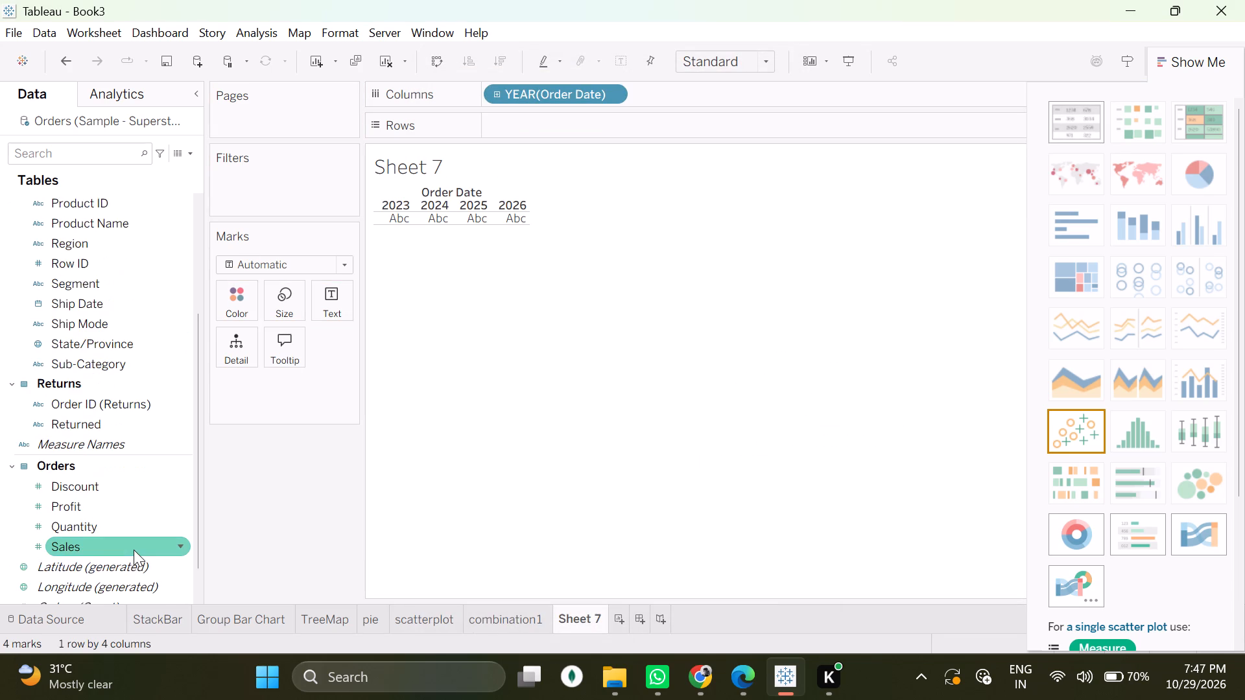
pyautogui.scroll(-4, 134, 550)
pyautogui.click(82, 478)
pyautogui.click(86, 470)
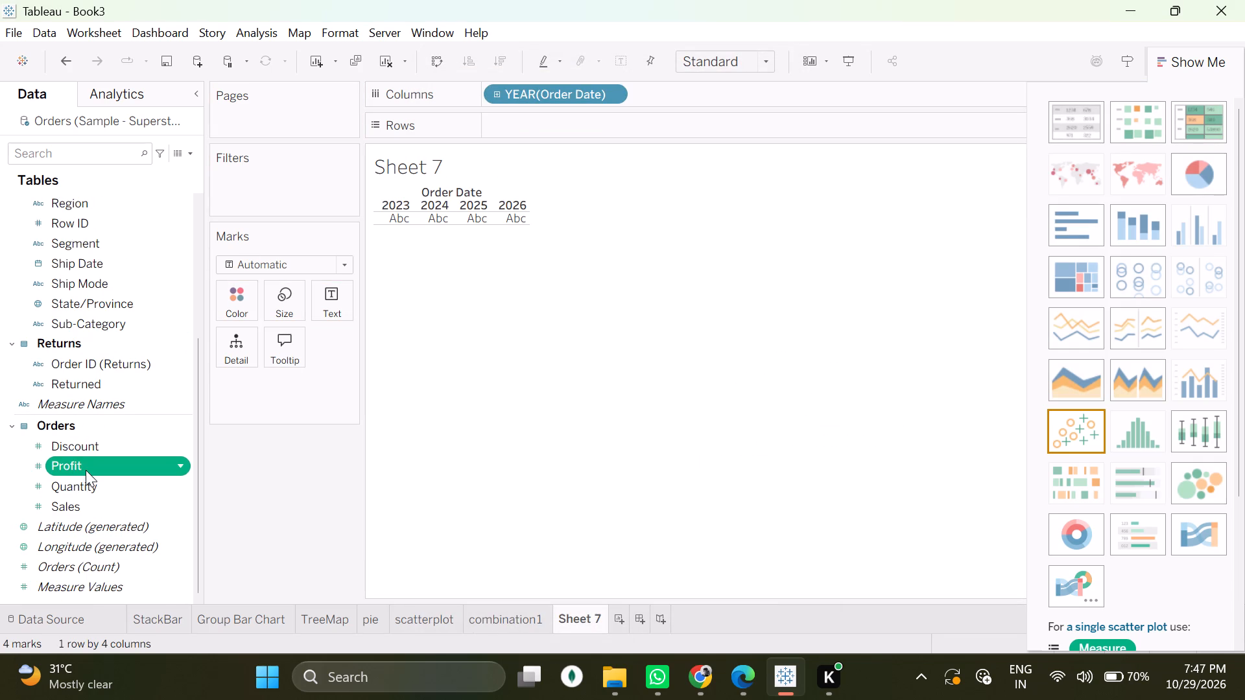
pyautogui.moveTo(86, 470); pyautogui.dragTo(621, 122)
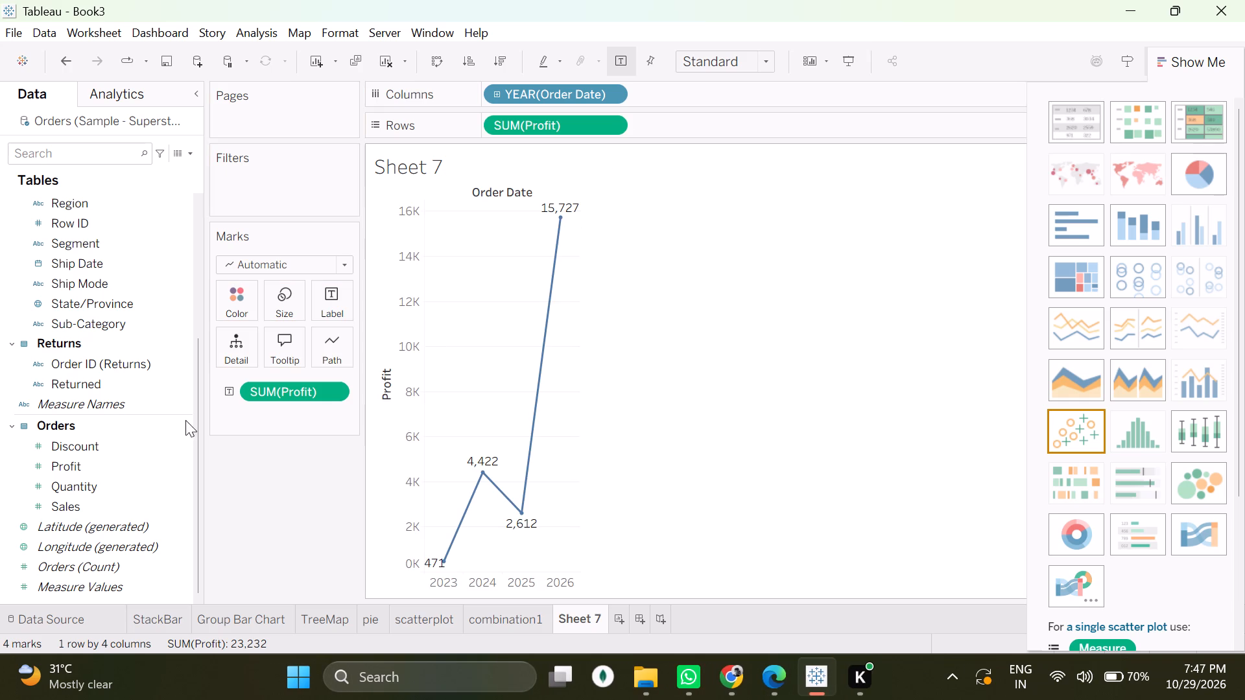
# Place Sales on Rows ahead of SUM(Profit), with Order Date as the only field on Columns.
pyautogui.moveTo(67, 515); pyautogui.dragTo(457, 134)
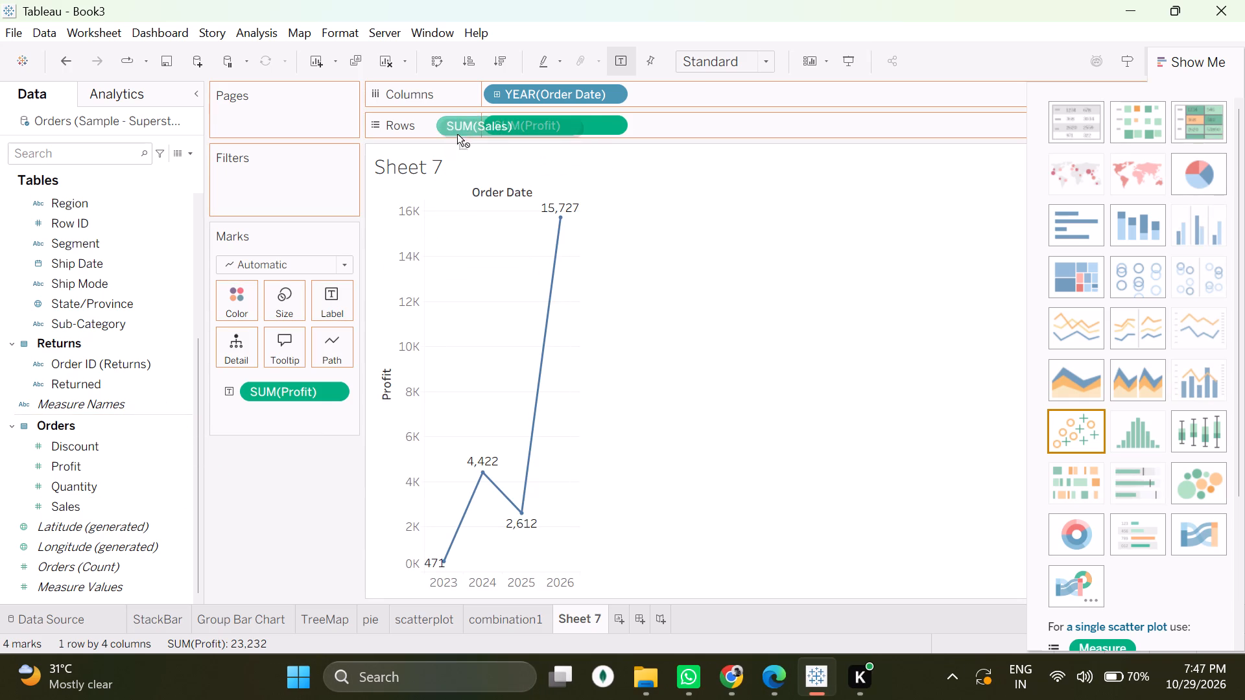
pyautogui.moveTo(457, 134); pyautogui.dragTo(468, 132)
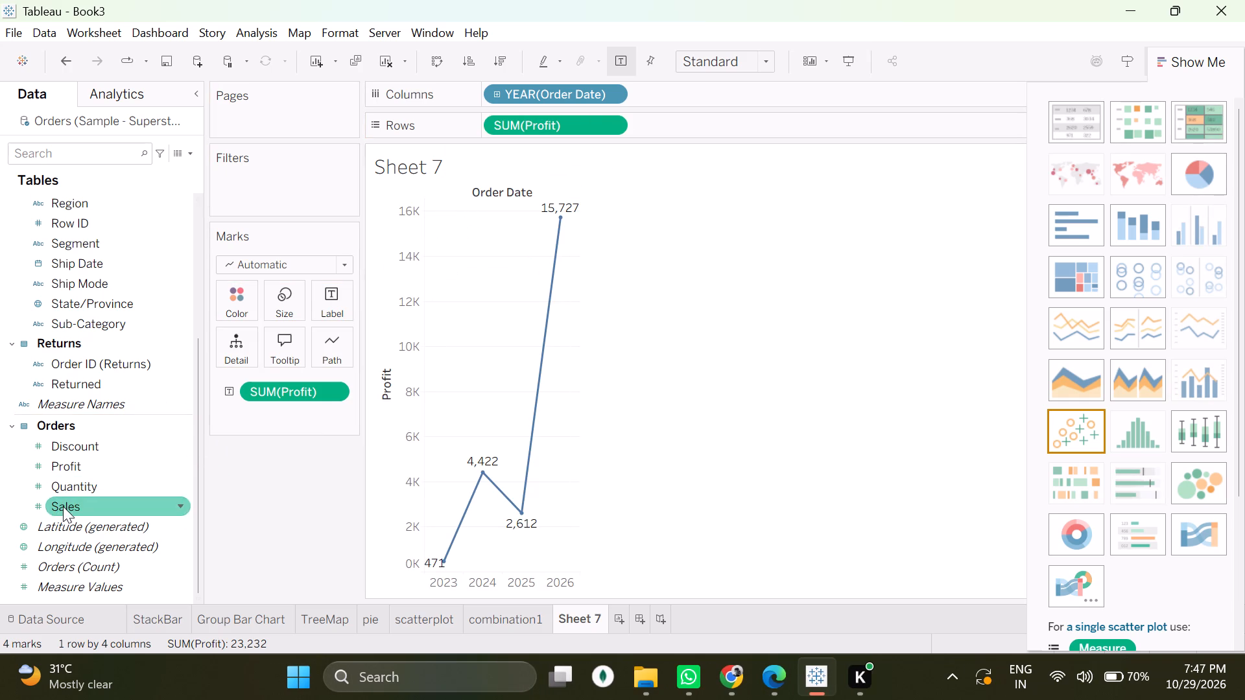
pyautogui.moveTo(63, 506); pyautogui.dragTo(504, 103)
pyautogui.moveTo(504, 103); pyautogui.dragTo(491, 136)
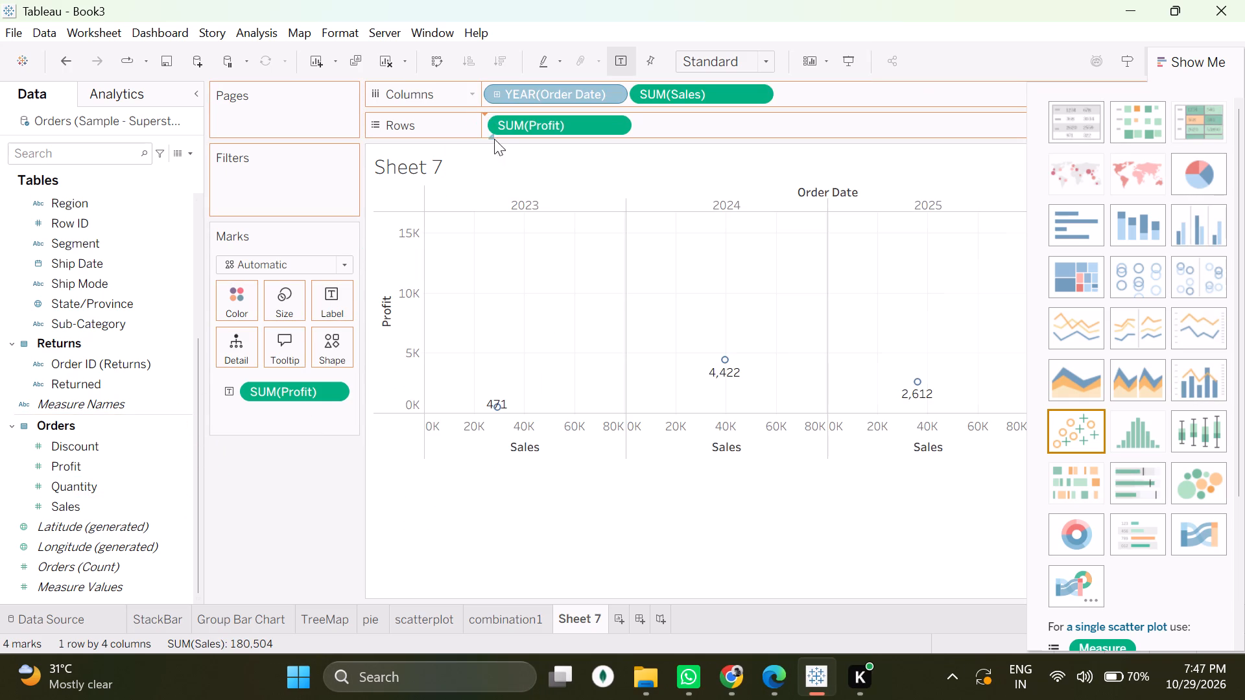
pyautogui.moveTo(551, 97); pyautogui.dragTo(557, 122)
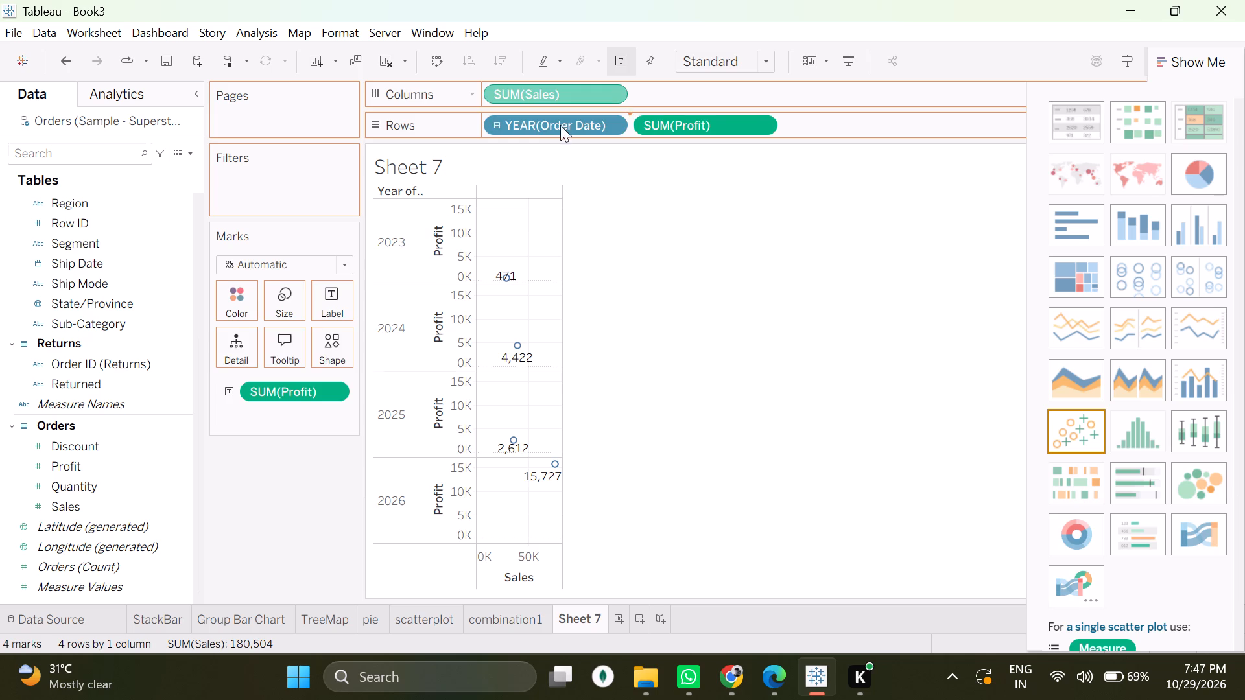
pyautogui.moveTo(578, 128); pyautogui.dragTo(572, 99)
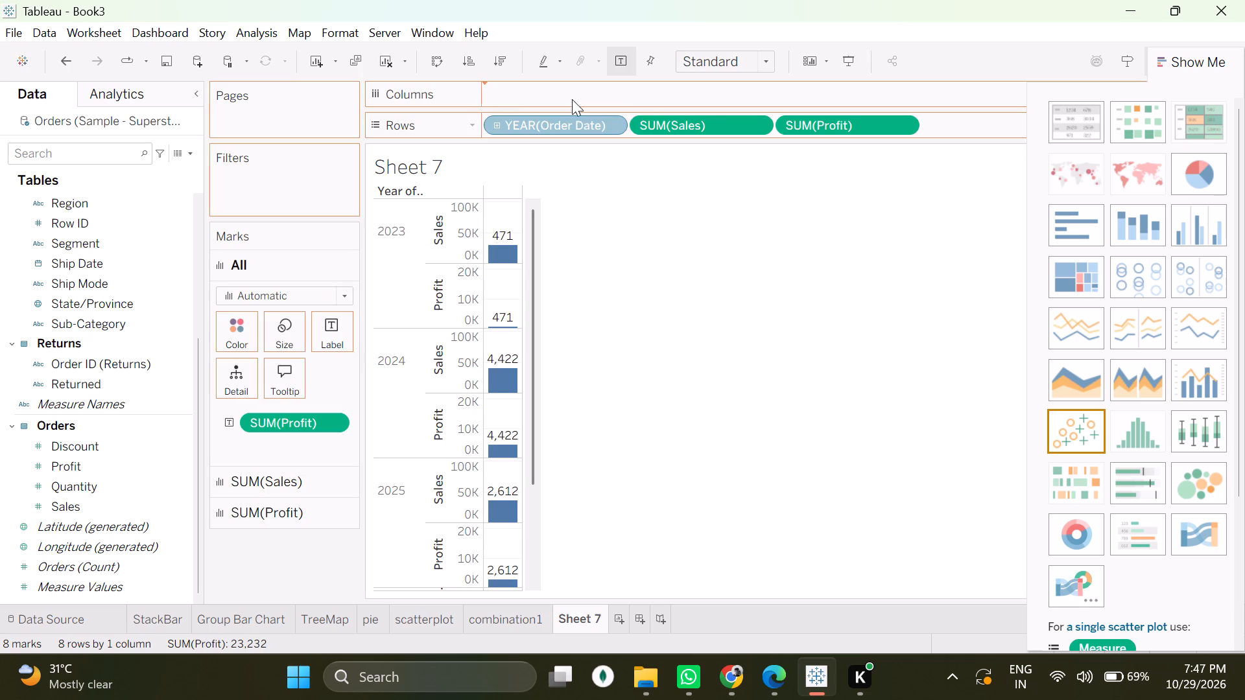
# Set Order Date on Columns to the discrete Month level.
pyautogui.rightClick(589, 91)
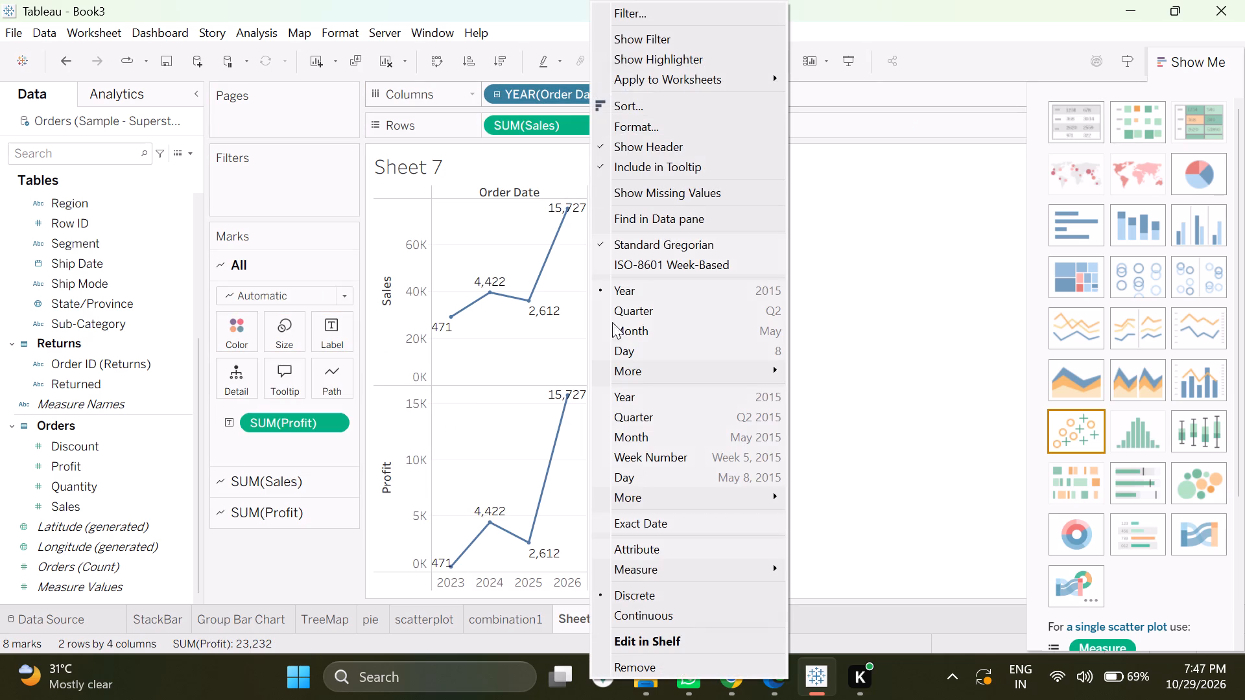
pyautogui.click(659, 338)
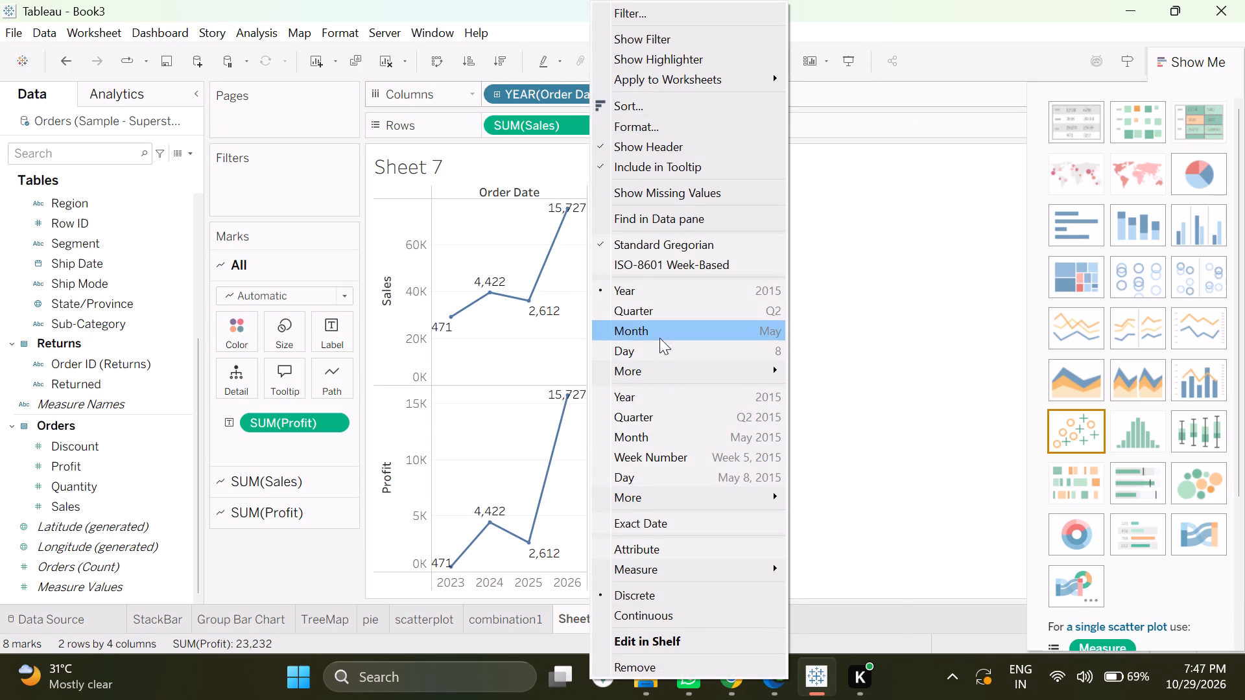
pyautogui.rightClick(586, 100)
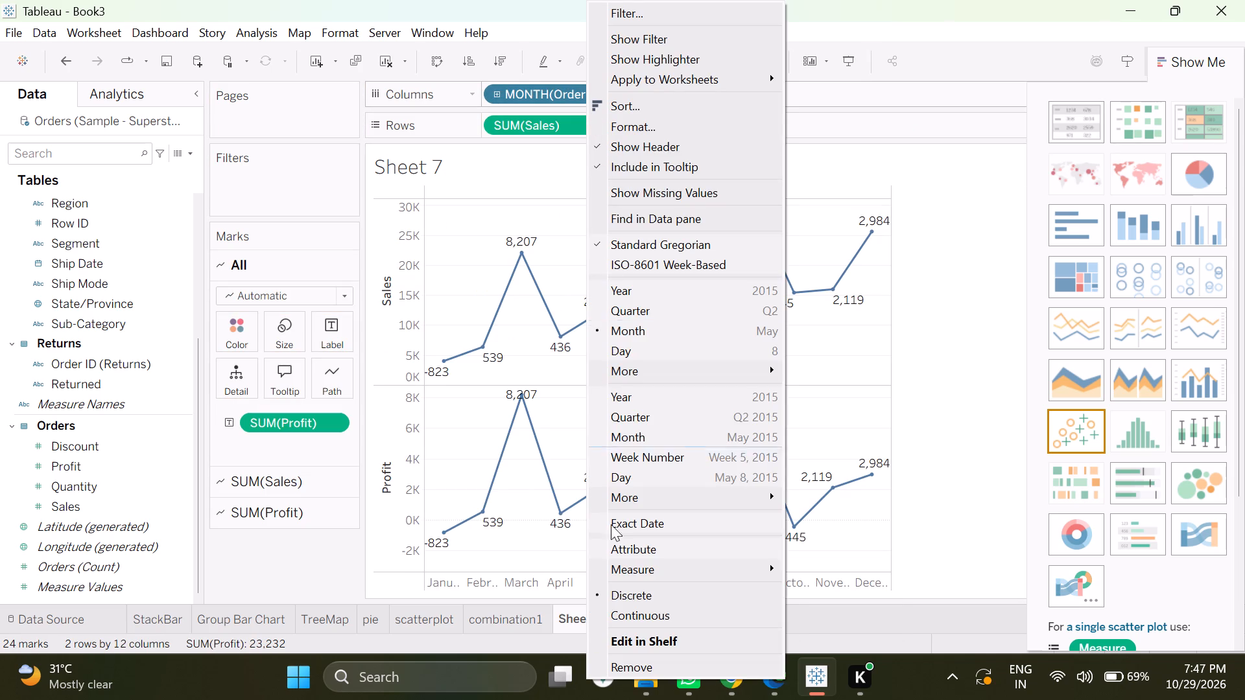
pyautogui.click(857, 428)
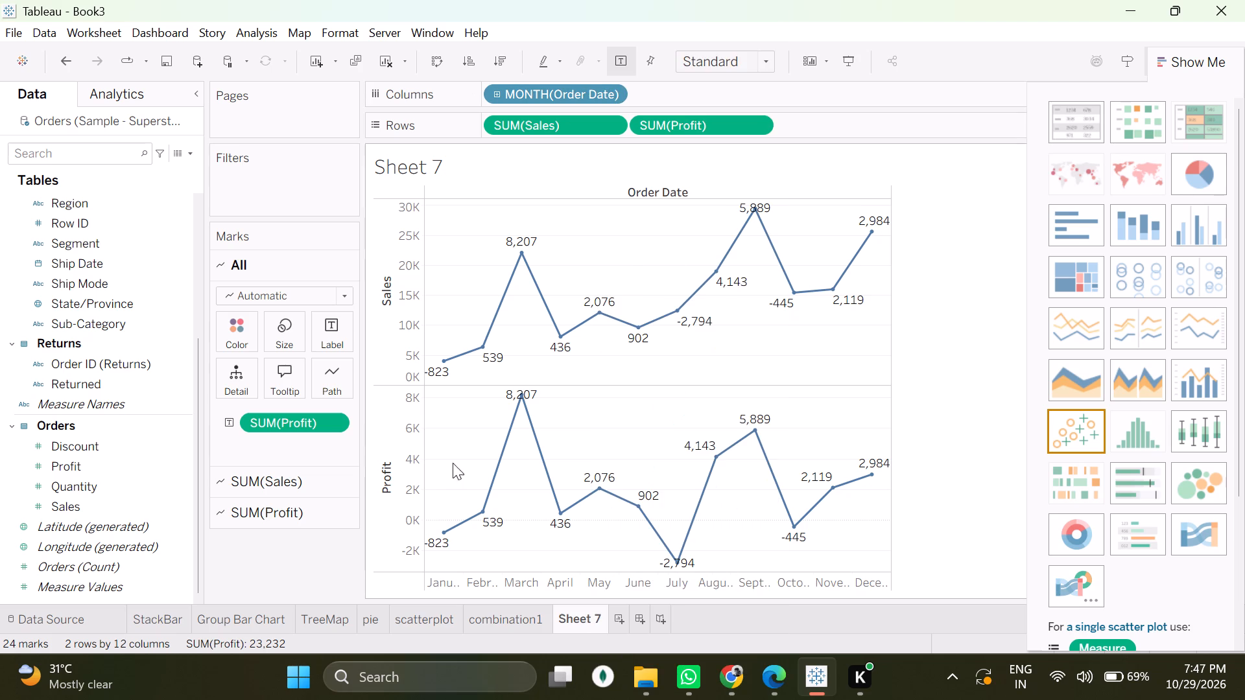
# Set the mark type of SUM(Sales) to Bar on Sheet 7.
pyautogui.click(295, 476)
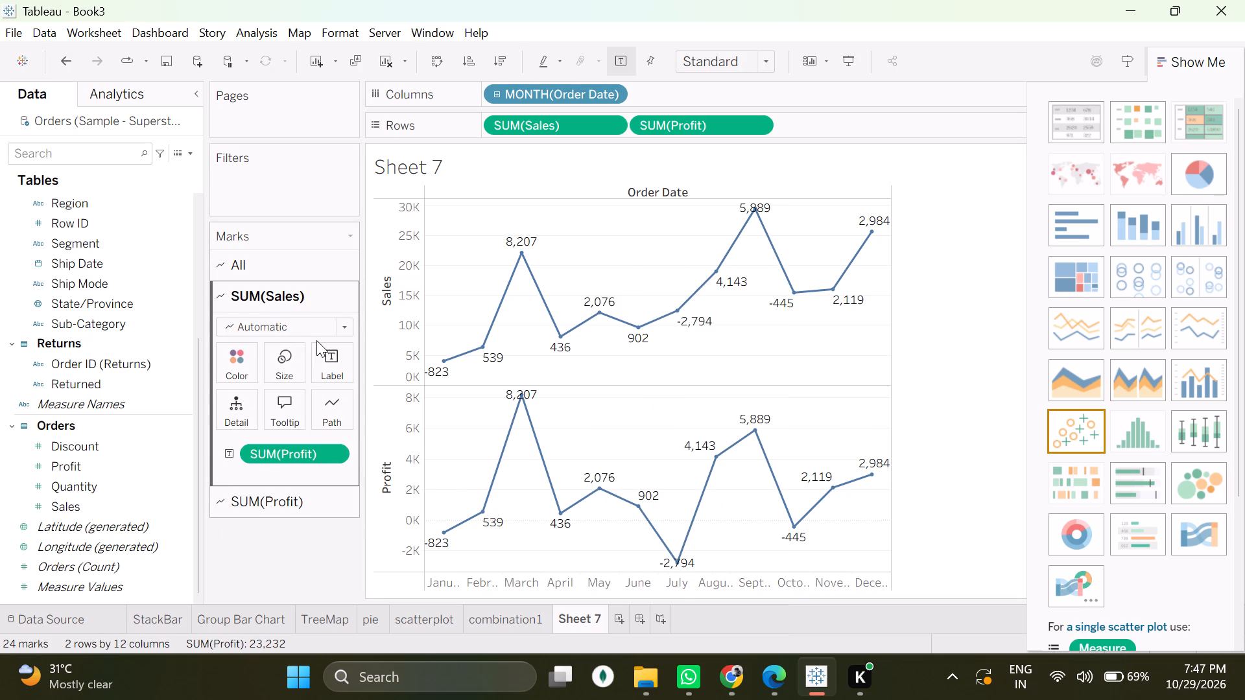
pyautogui.click(344, 326)
pyautogui.click(297, 367)
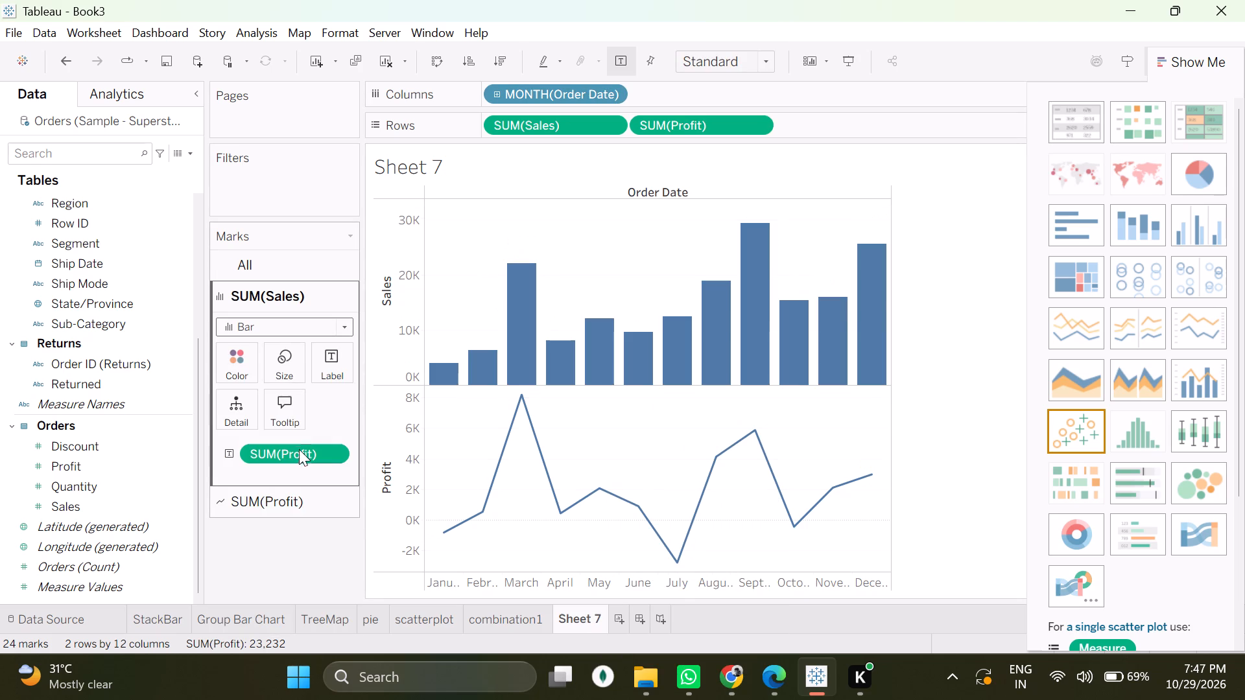
# Set the mark type of SUM(Profit) to Circle.
pyautogui.click(300, 502)
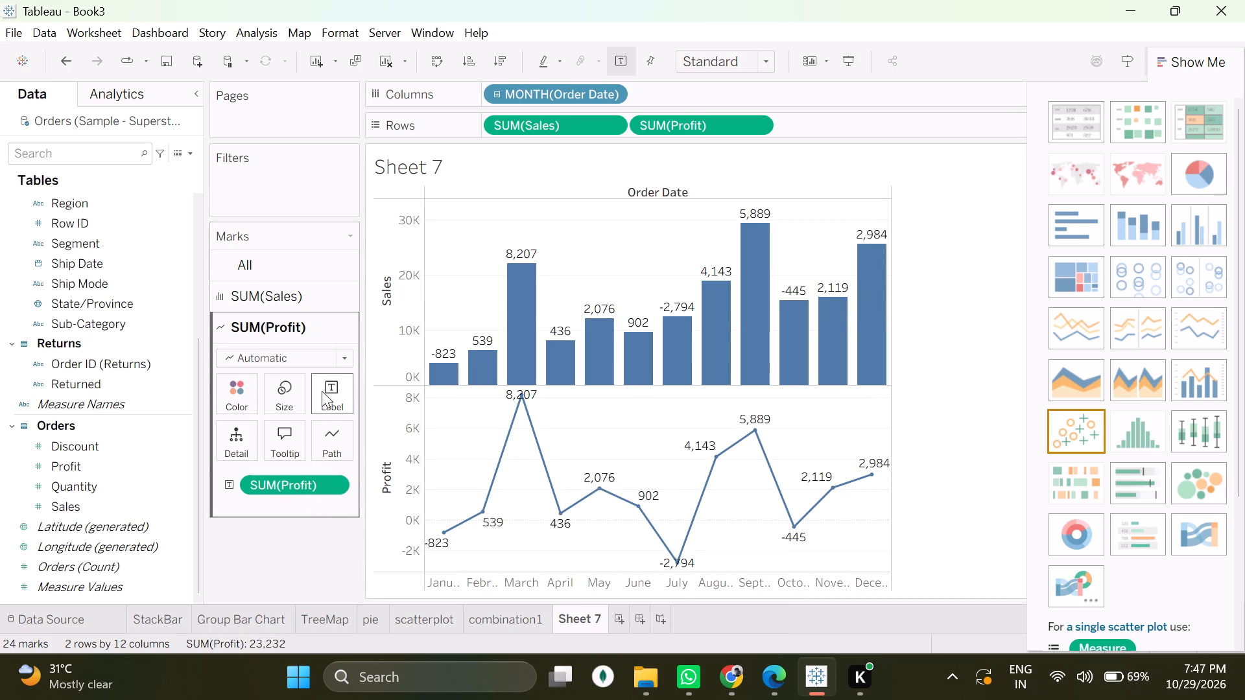
pyautogui.rightClick(327, 358)
pyautogui.rightClick(343, 360)
pyautogui.click(305, 363)
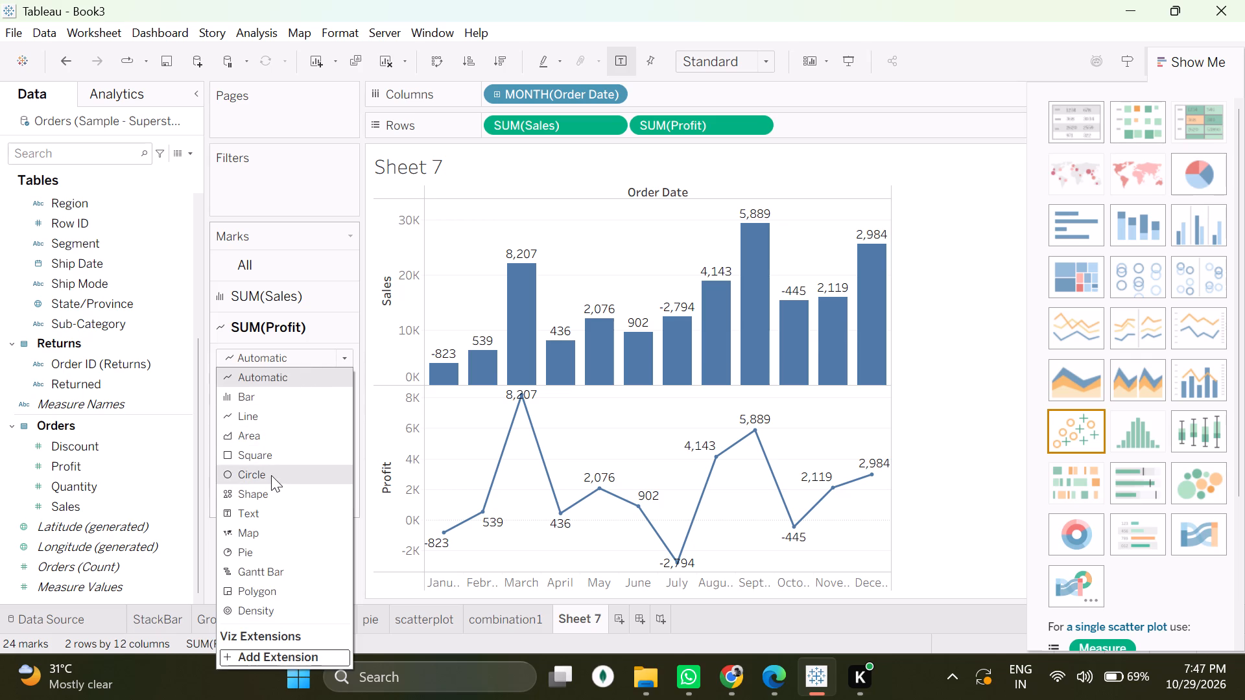
pyautogui.click(271, 475)
# Make Profit a dual axis with Sales and synchronize the two axes.
pyautogui.rightClick(394, 442)
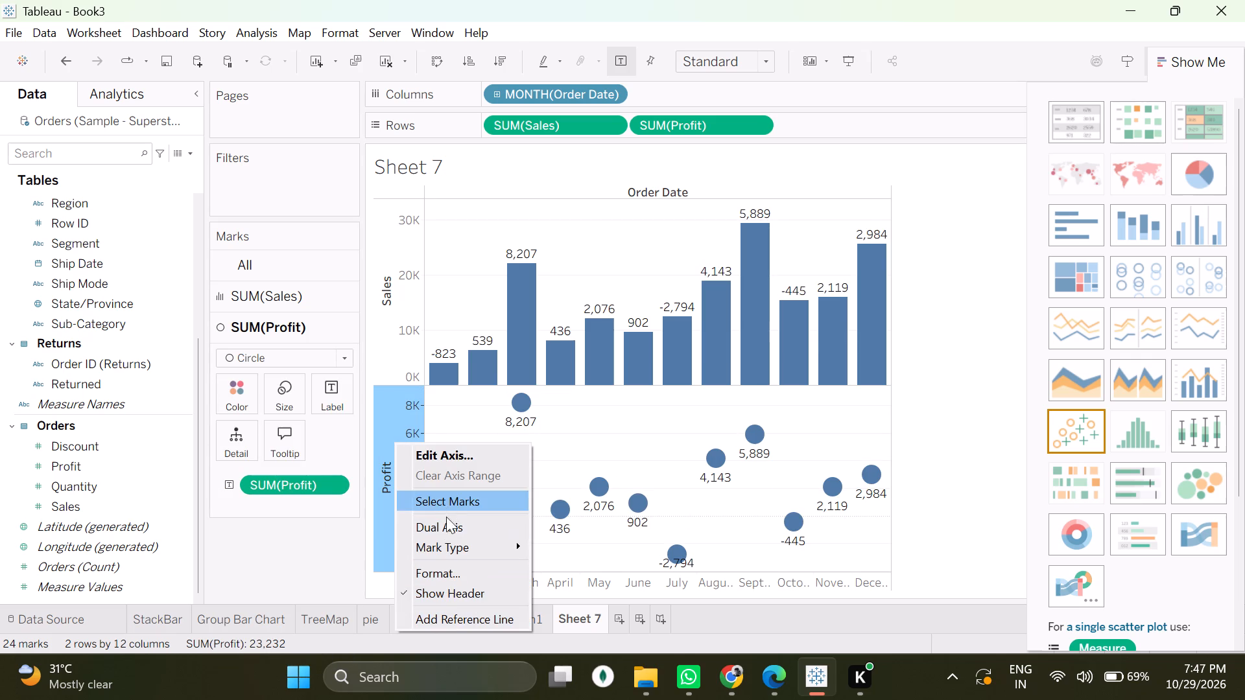
pyautogui.click(434, 533)
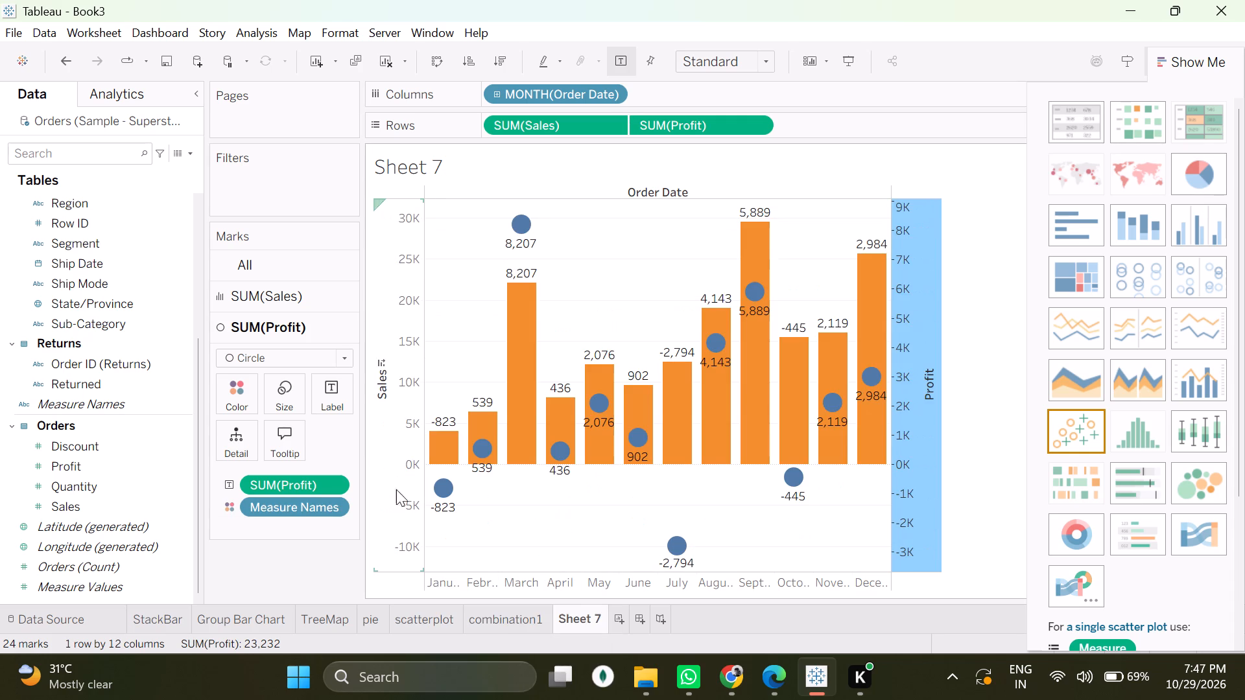
pyautogui.rightClick(394, 500)
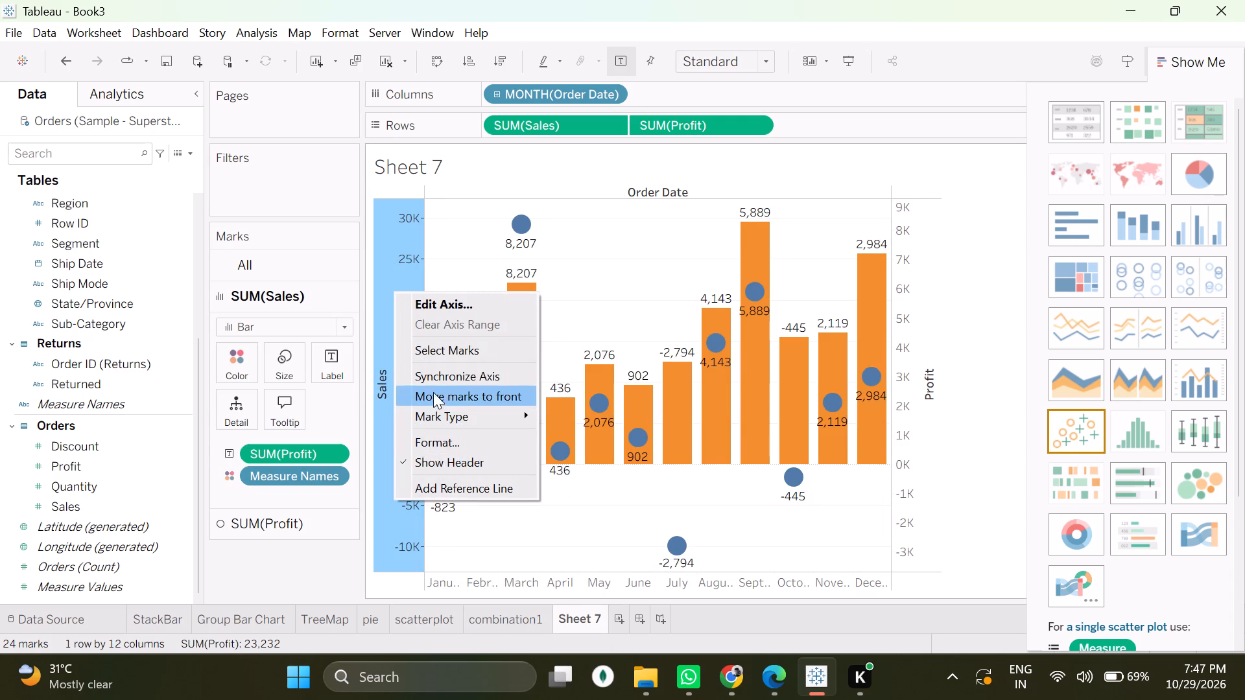
pyautogui.click(438, 381)
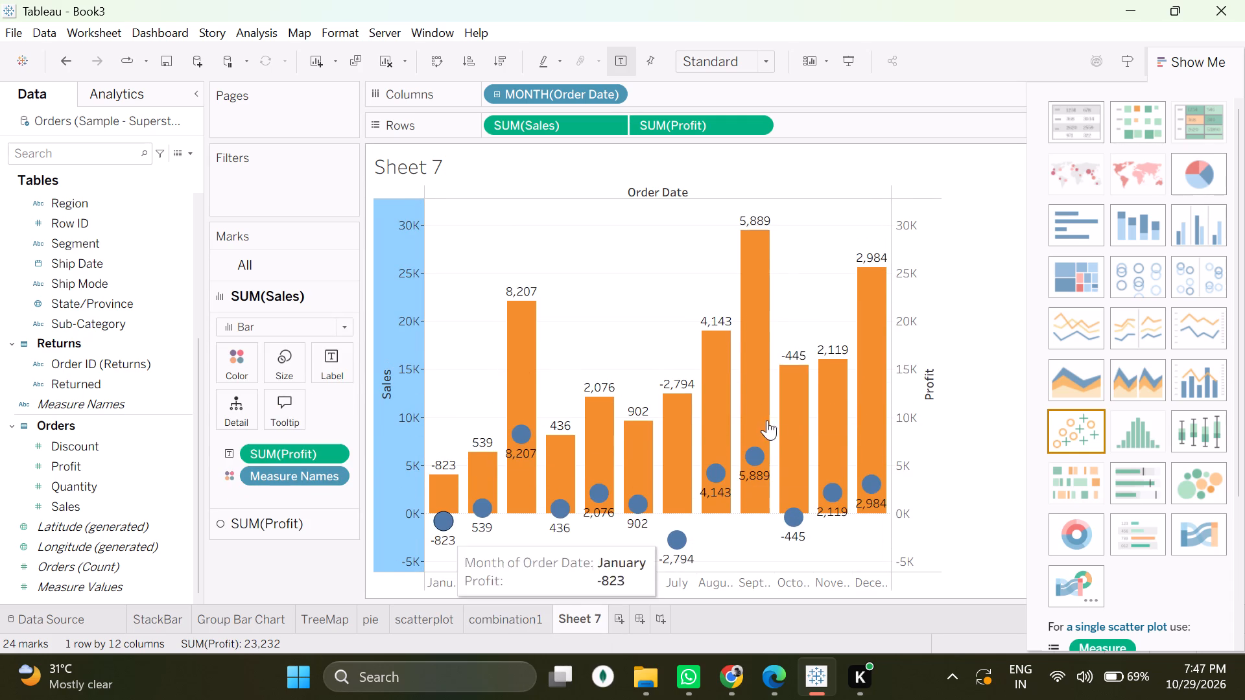
pyautogui.click(968, 434)
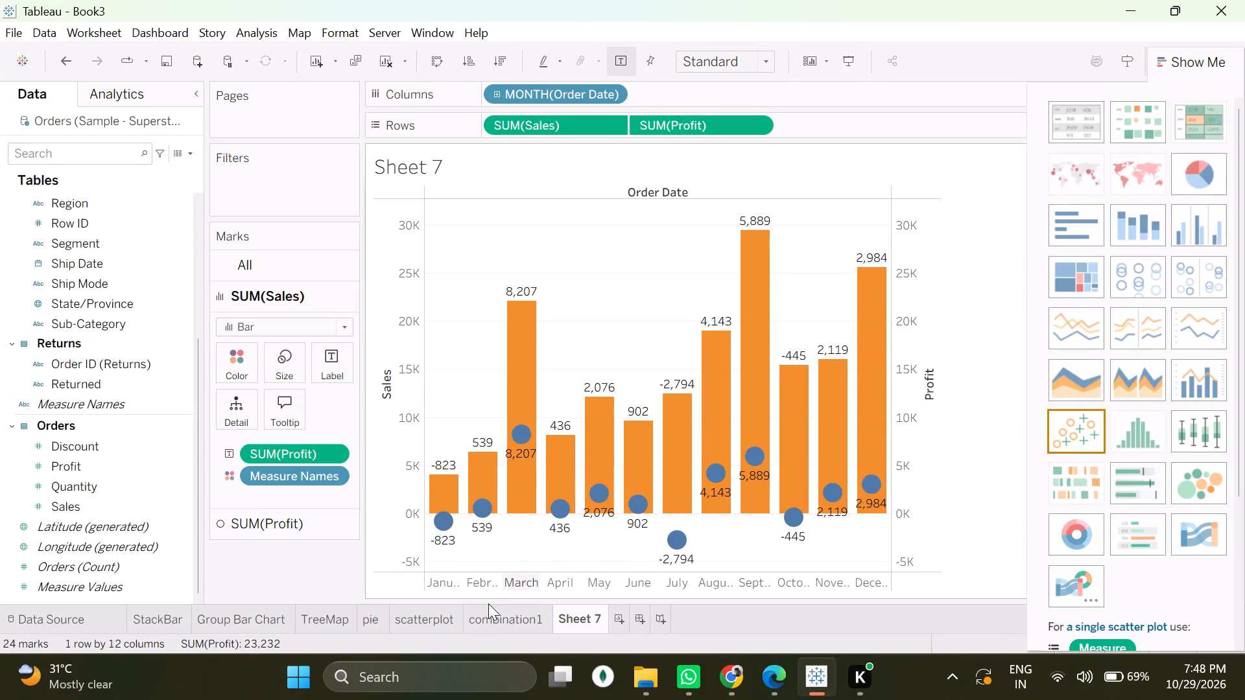
# Go to the combination1 sheet and examine the marks settings of SUM(Profit).
pyautogui.click(477, 623)
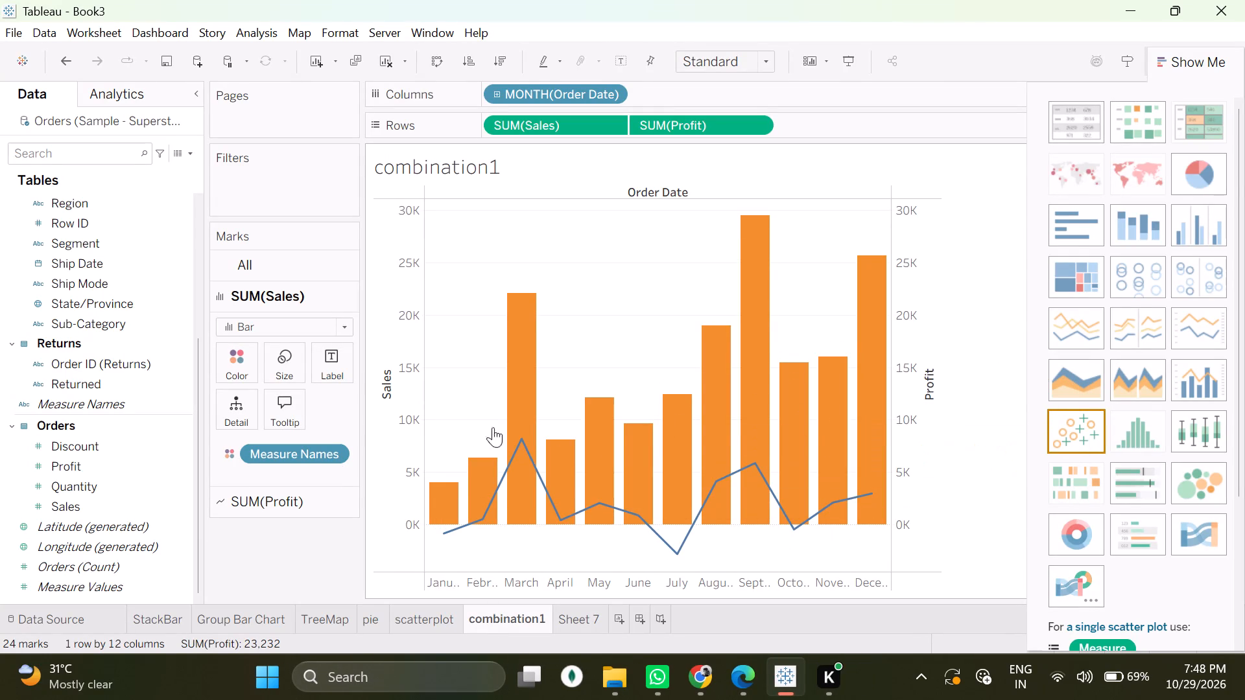
pyautogui.click(290, 494)
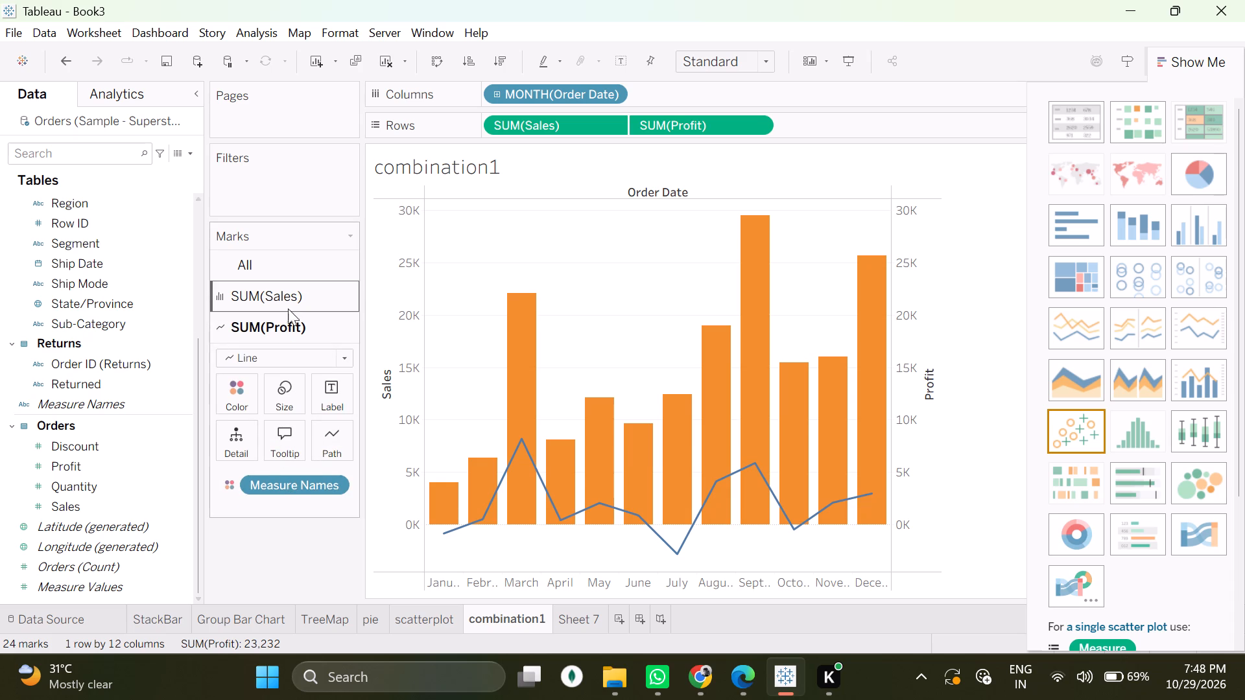
pyautogui.click(270, 324)
pyautogui.click(274, 523)
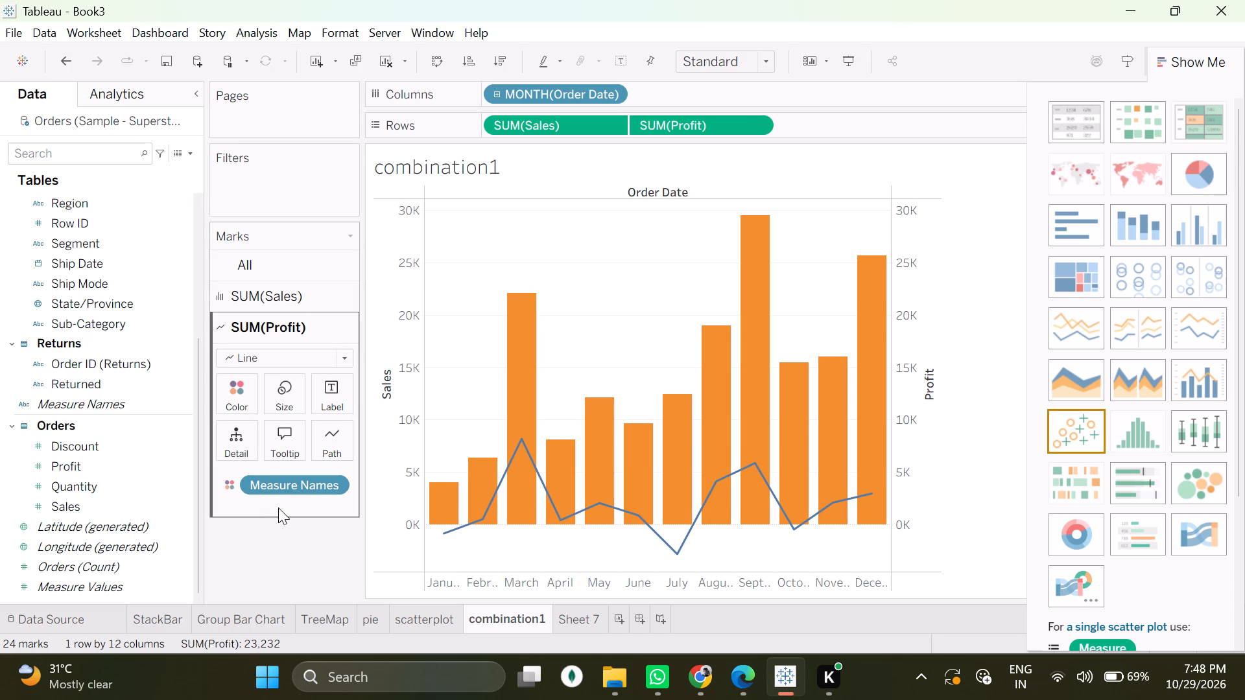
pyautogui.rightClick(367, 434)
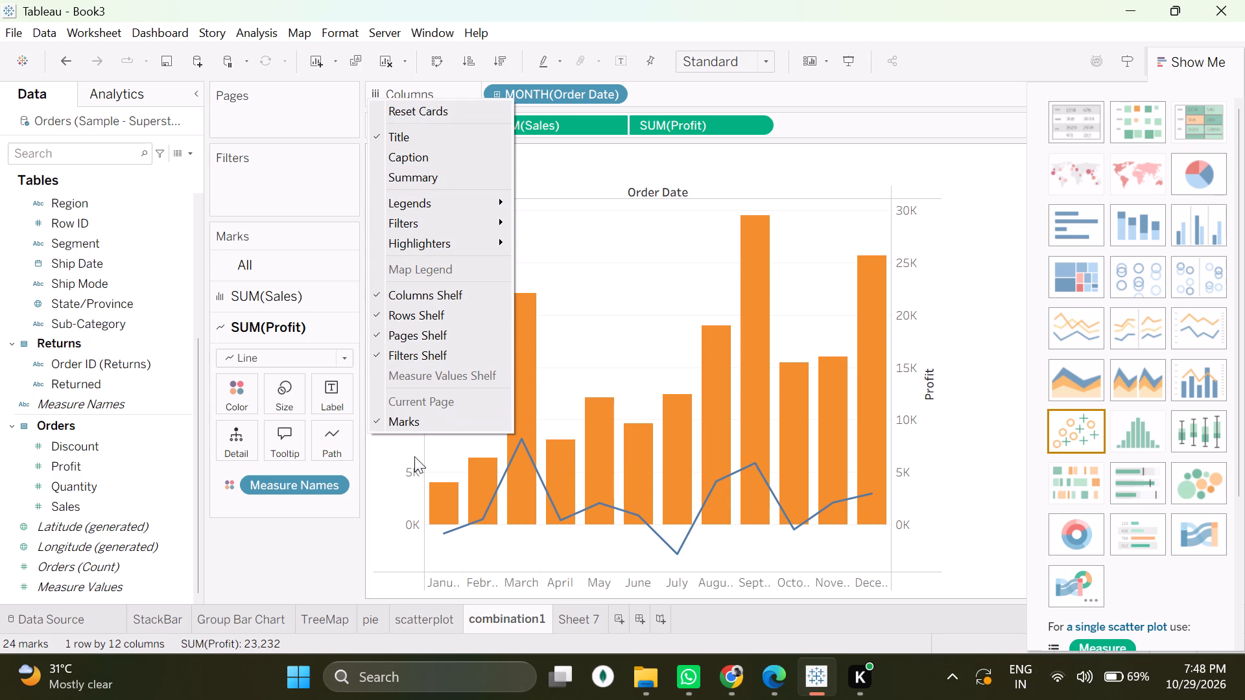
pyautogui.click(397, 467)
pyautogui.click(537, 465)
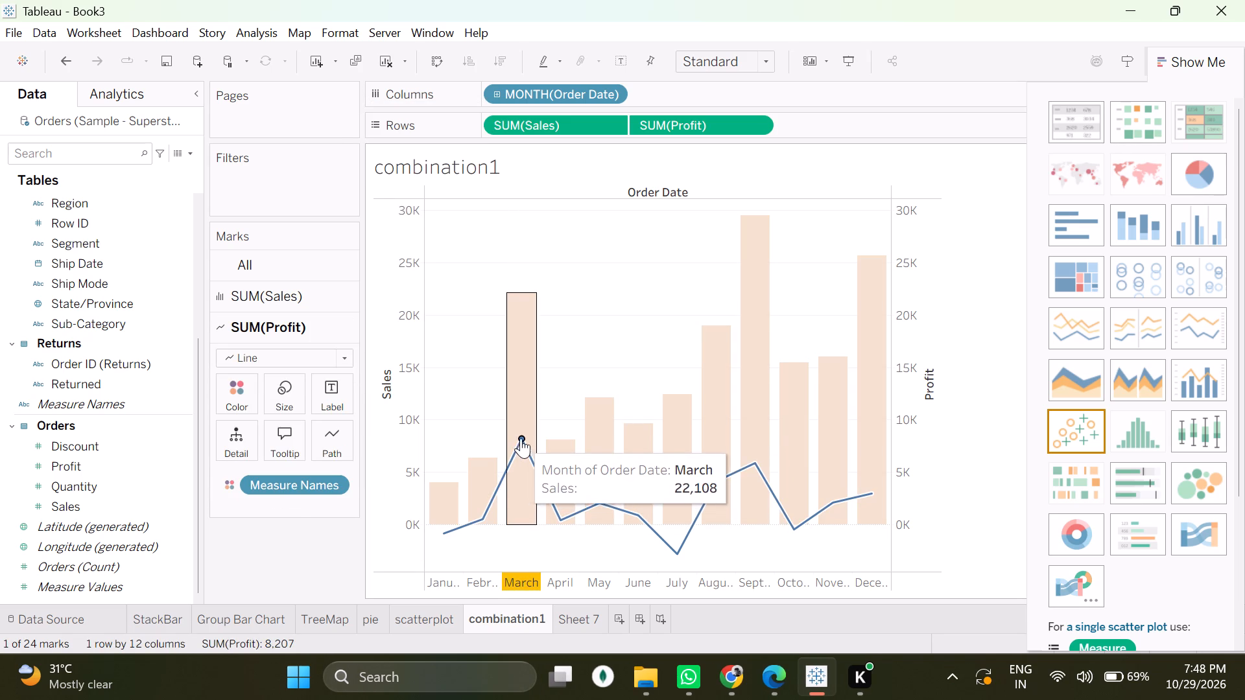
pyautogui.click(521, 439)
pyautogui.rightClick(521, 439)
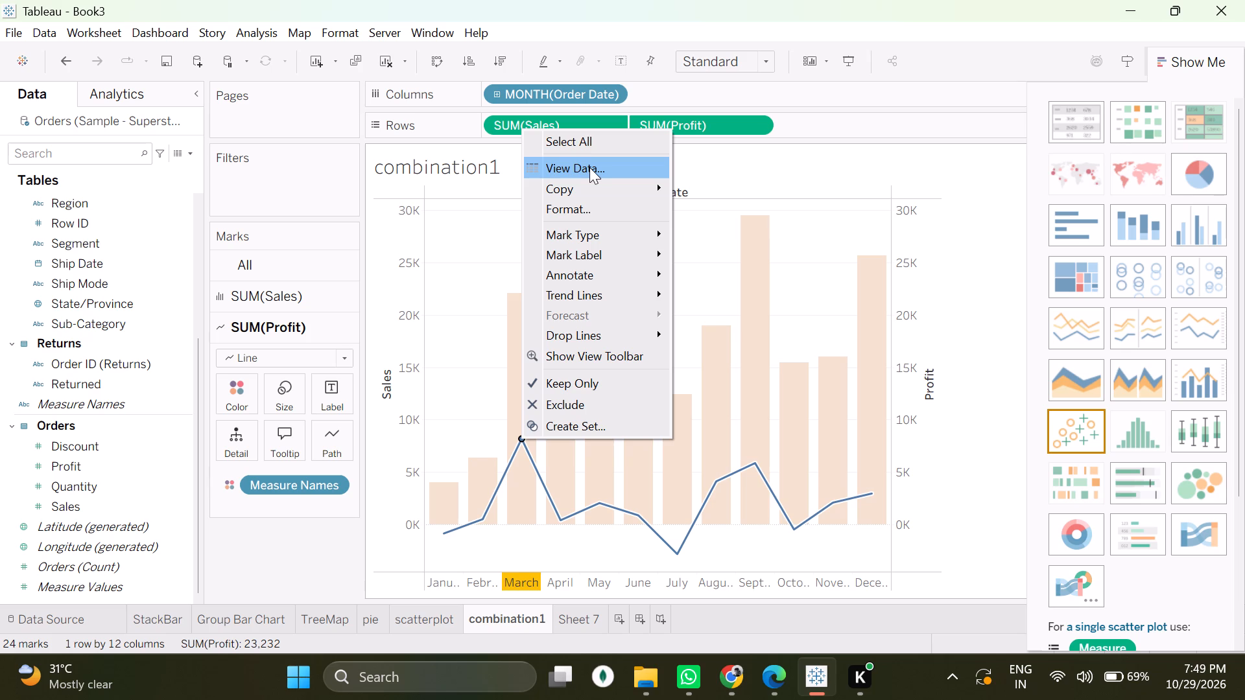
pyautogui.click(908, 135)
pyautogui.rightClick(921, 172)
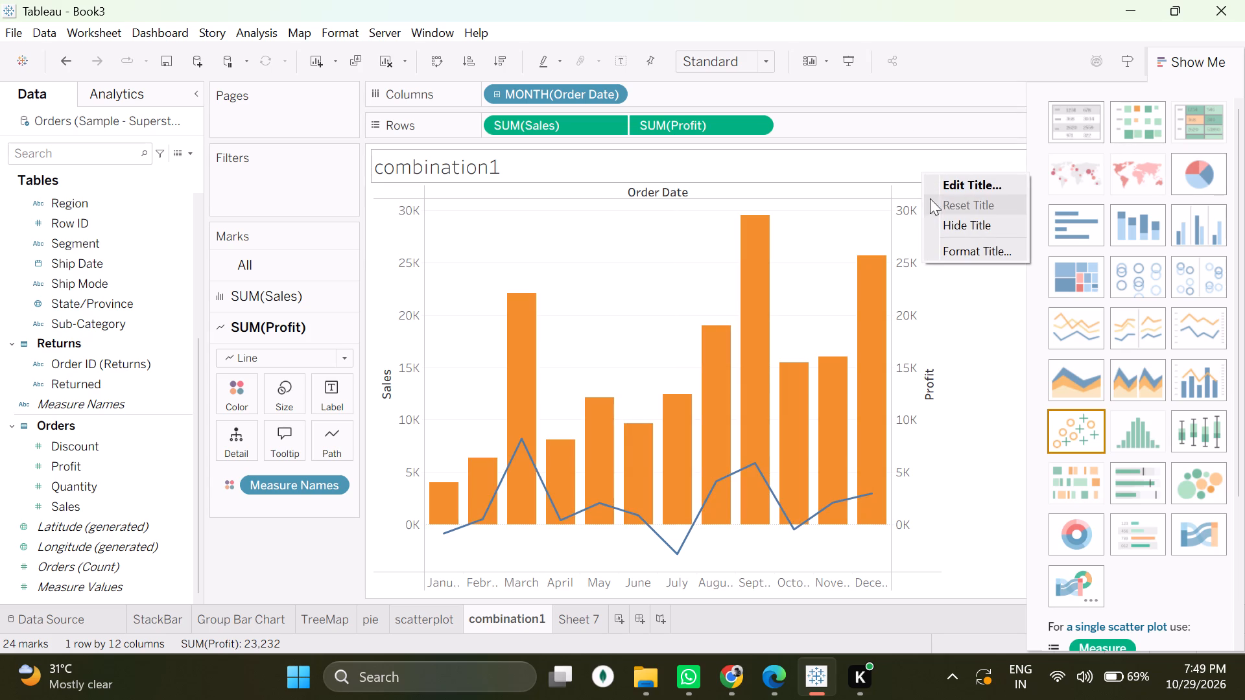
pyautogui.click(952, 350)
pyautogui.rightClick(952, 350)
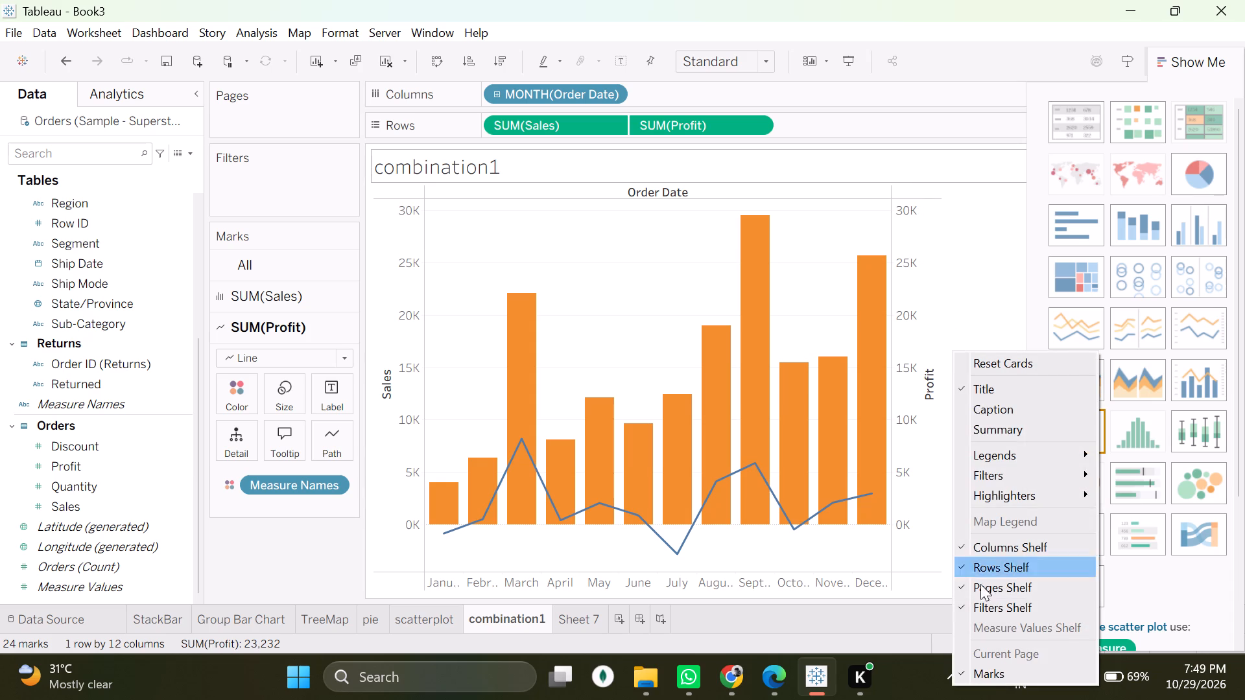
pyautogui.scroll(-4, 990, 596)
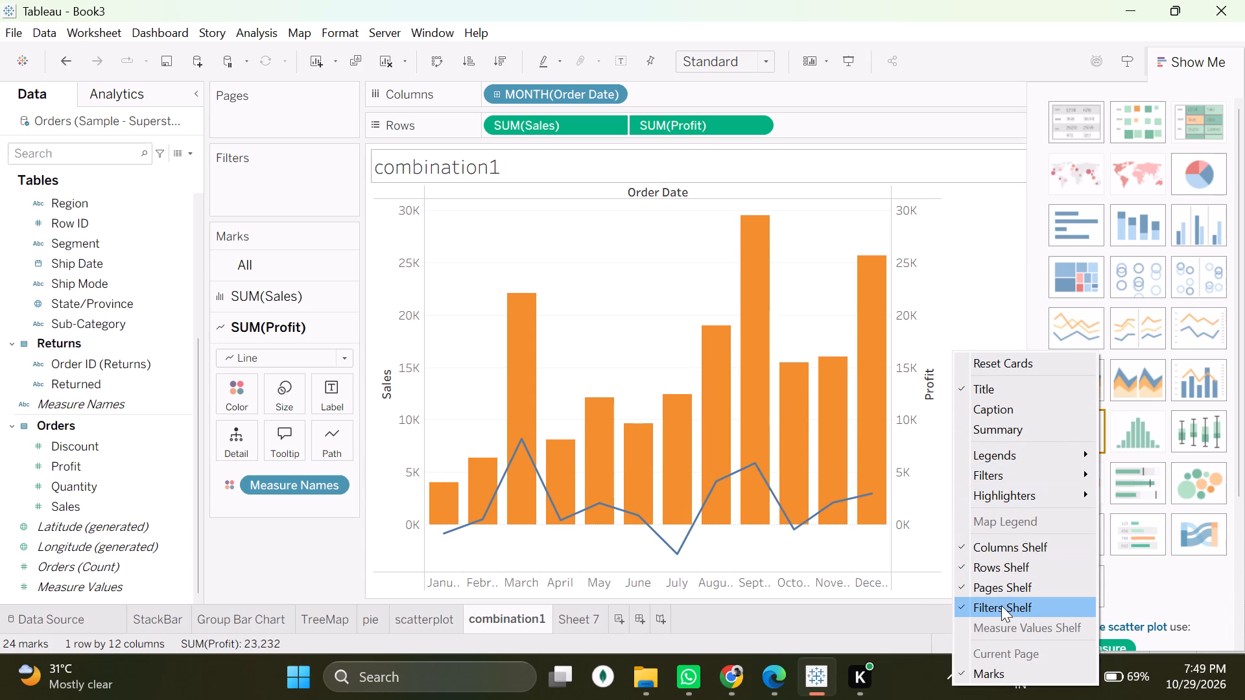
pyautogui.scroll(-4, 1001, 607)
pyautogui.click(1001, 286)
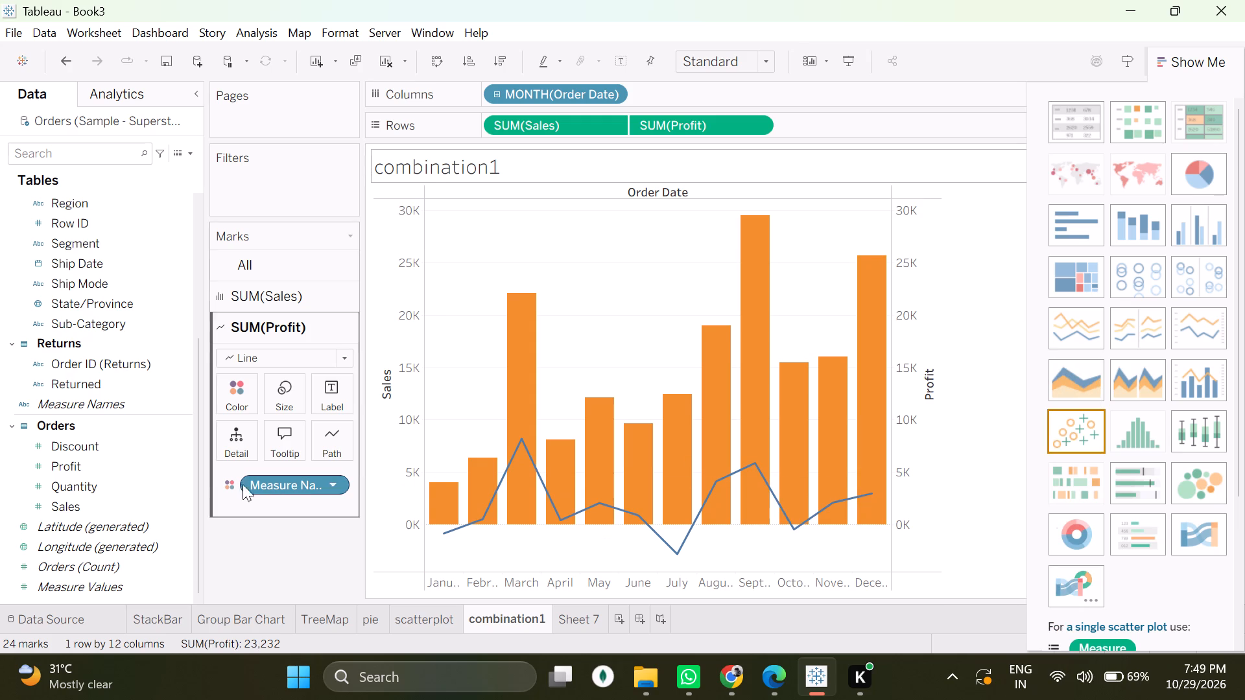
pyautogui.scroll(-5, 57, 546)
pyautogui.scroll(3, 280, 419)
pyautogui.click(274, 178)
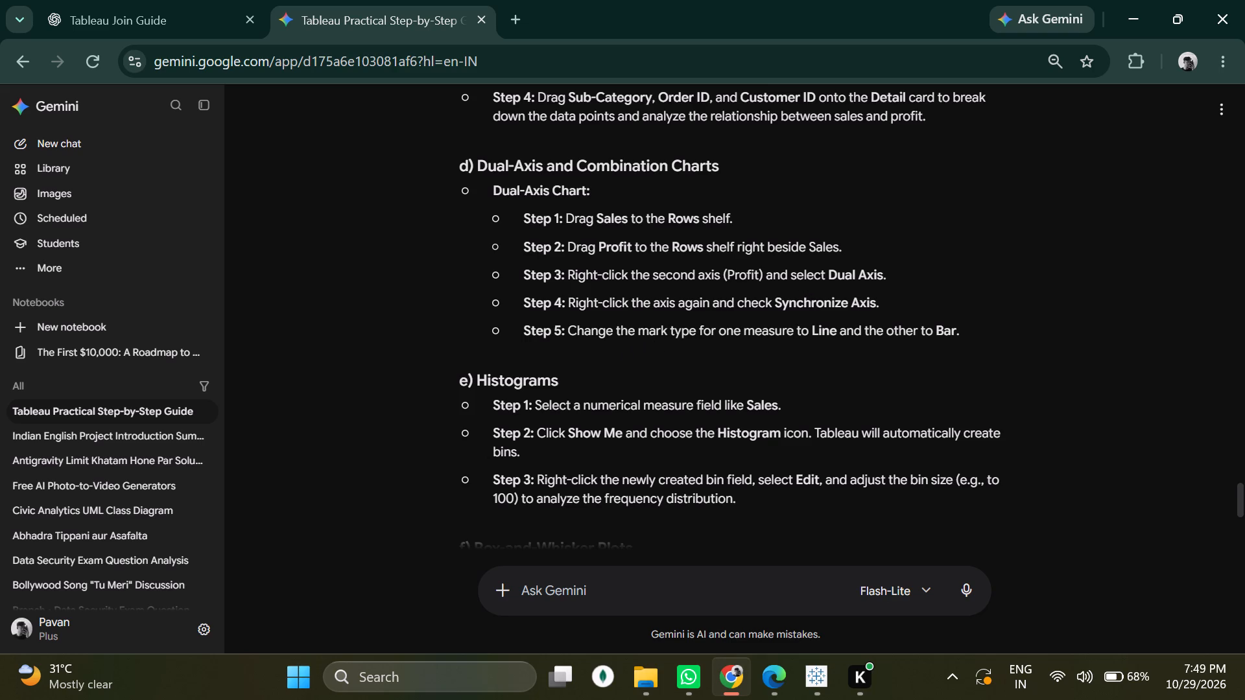
# Return to Tableau and check the mark types of SUM(Profit) and SUM(Sales) on the combination1 sheet.
pyautogui.click(825, 670)
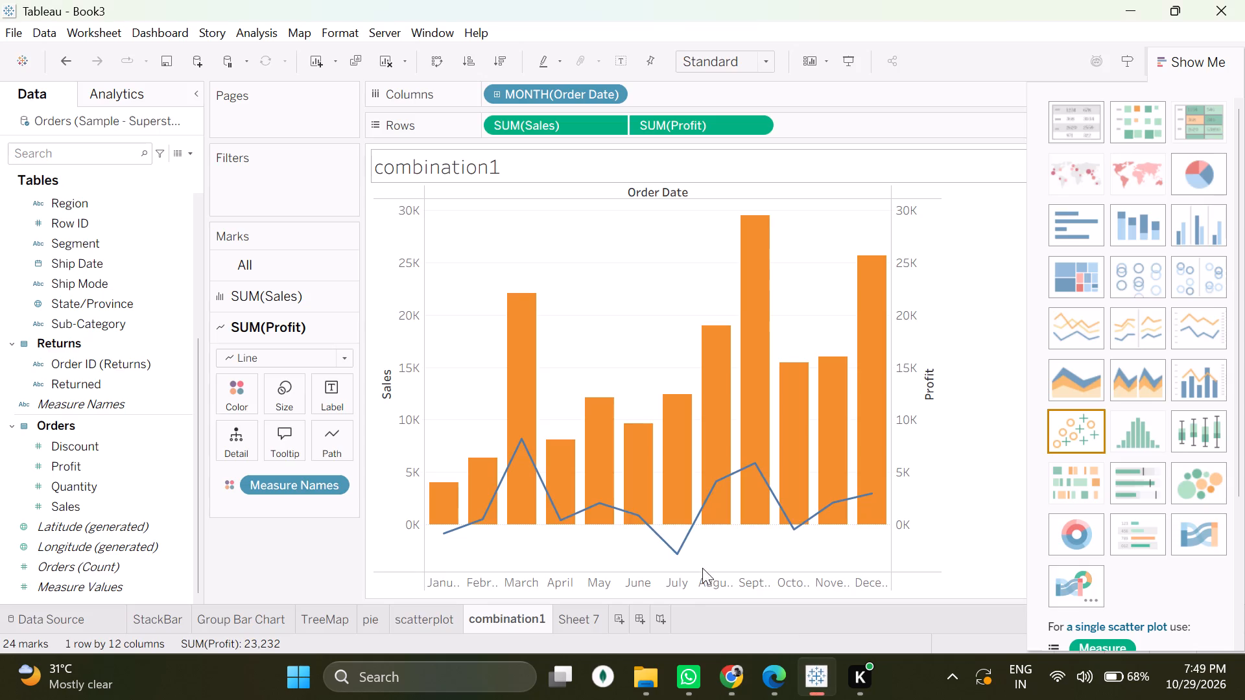
pyautogui.click(281, 362)
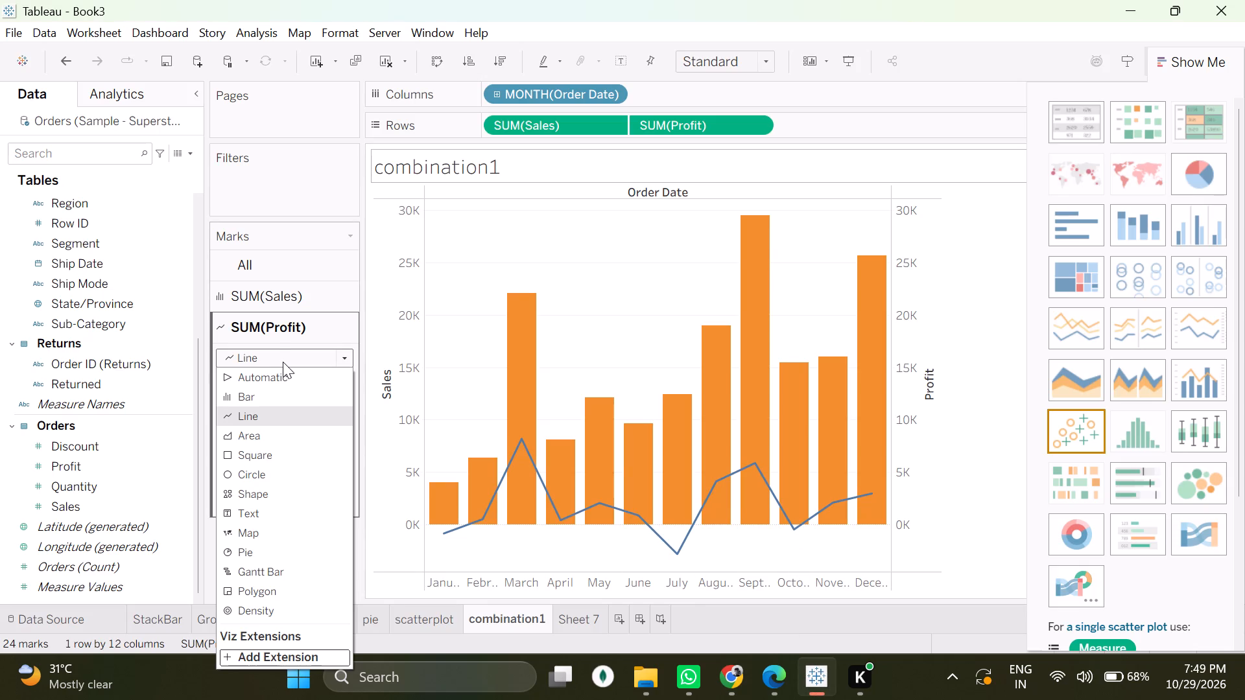
pyautogui.click(283, 362)
pyautogui.click(292, 305)
pyautogui.click(303, 325)
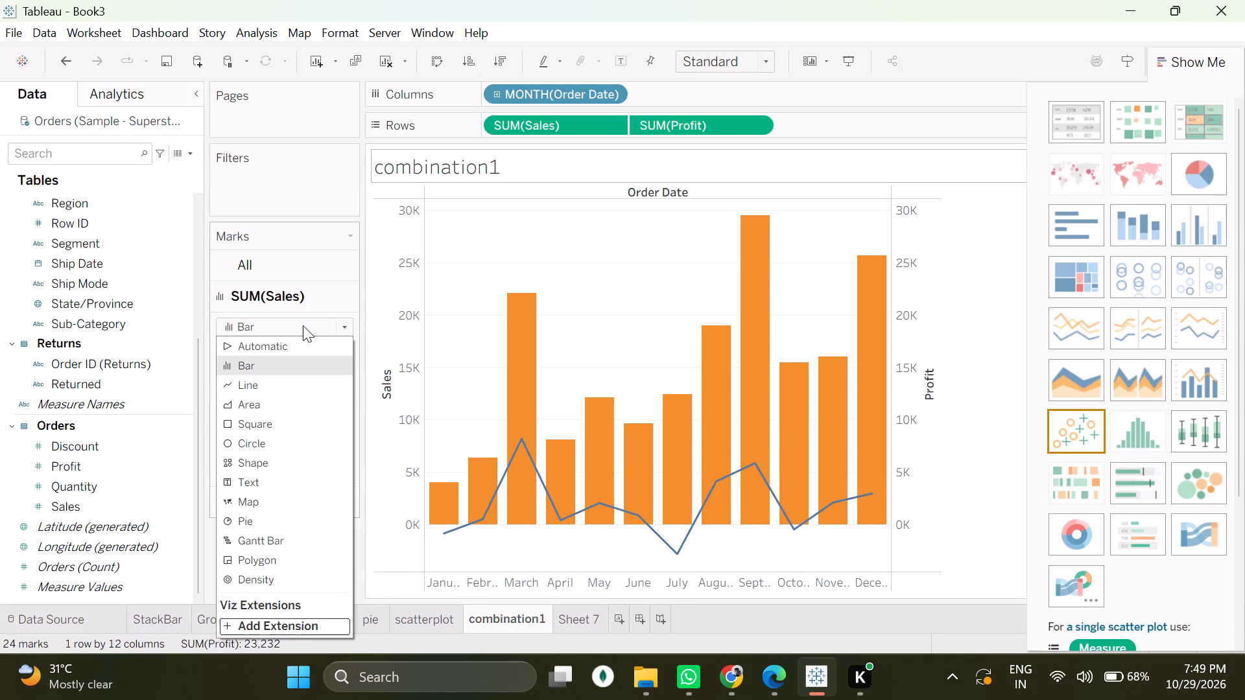
pyautogui.click(303, 325)
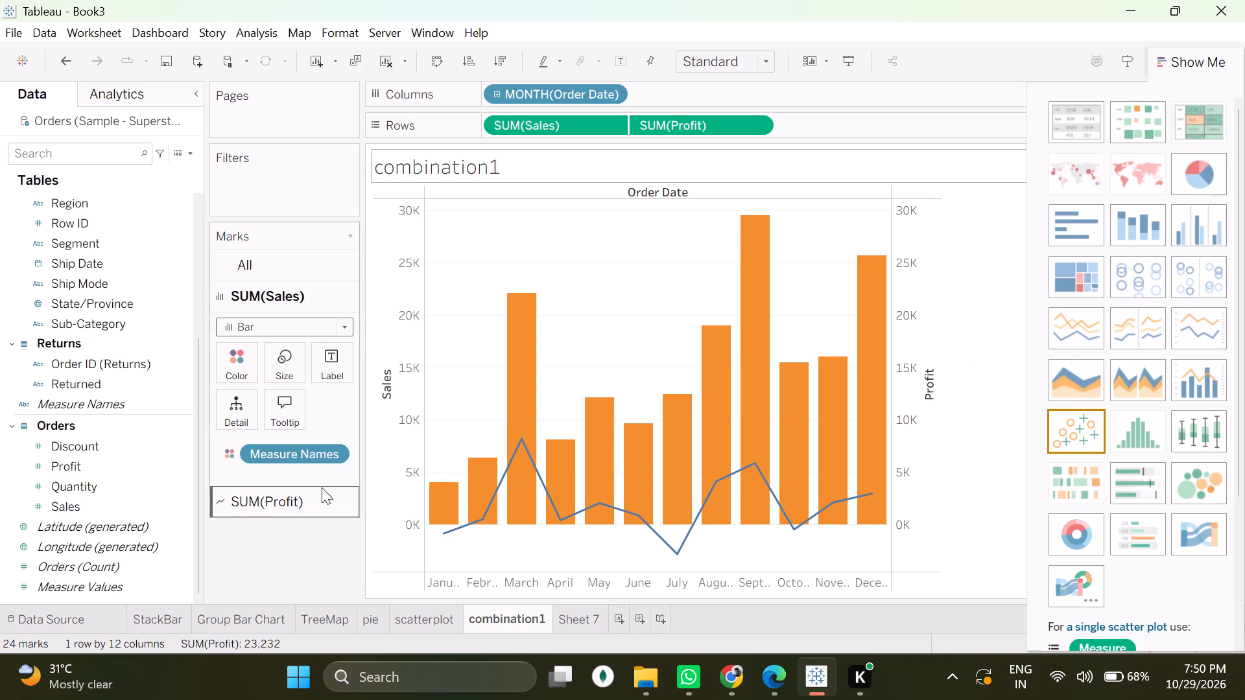
pyautogui.click(483, 357)
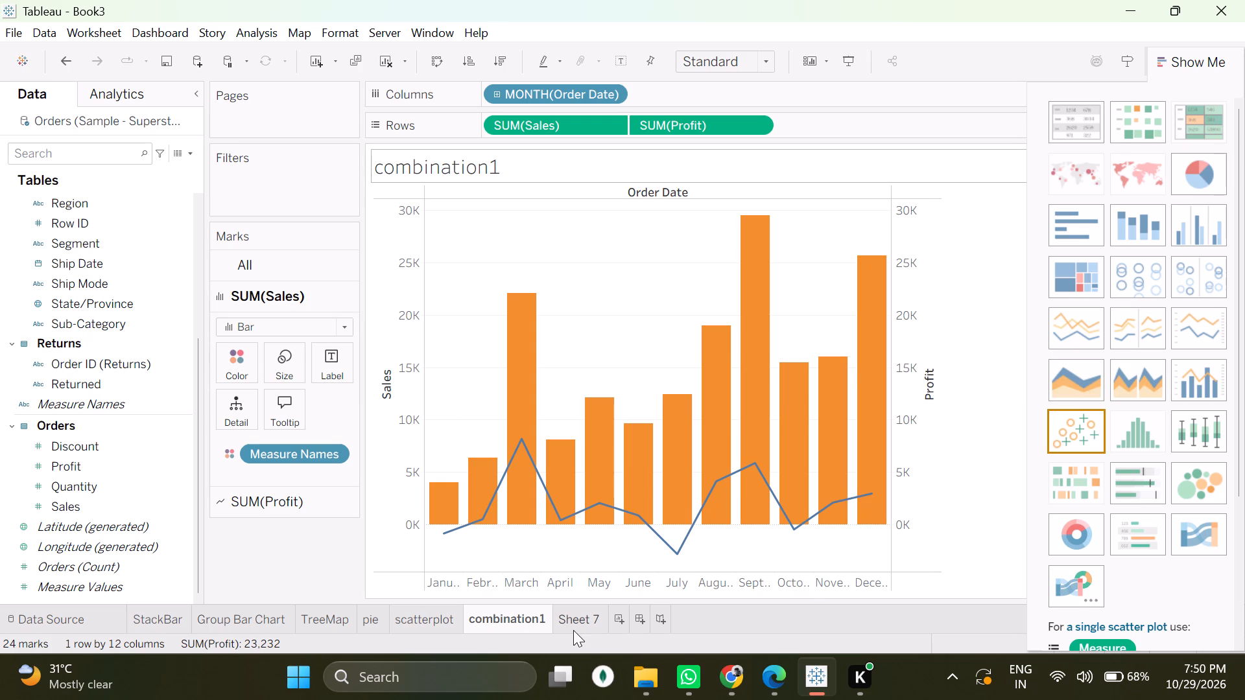
# Compare the combination1 chart with the one on Sheet 7, ending on Sheet 7 with the SUM(Profit) marks selected.
pyautogui.click(571, 620)
pyautogui.click(497, 611)
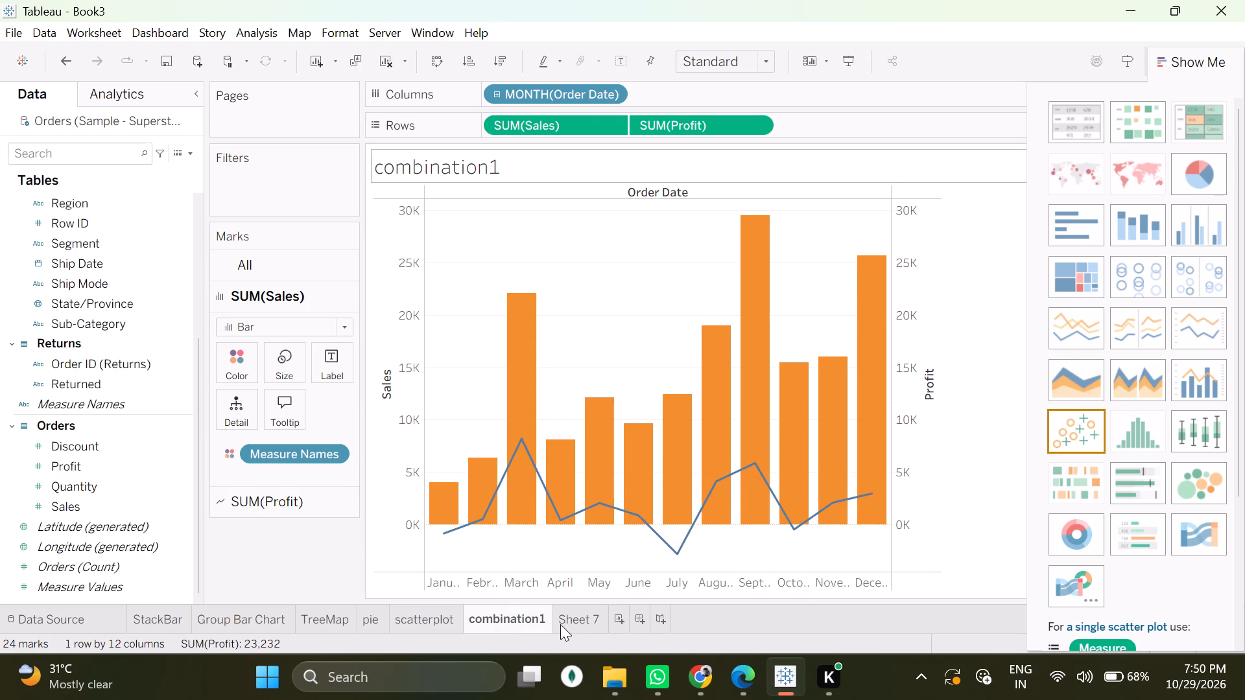
pyautogui.click(561, 624)
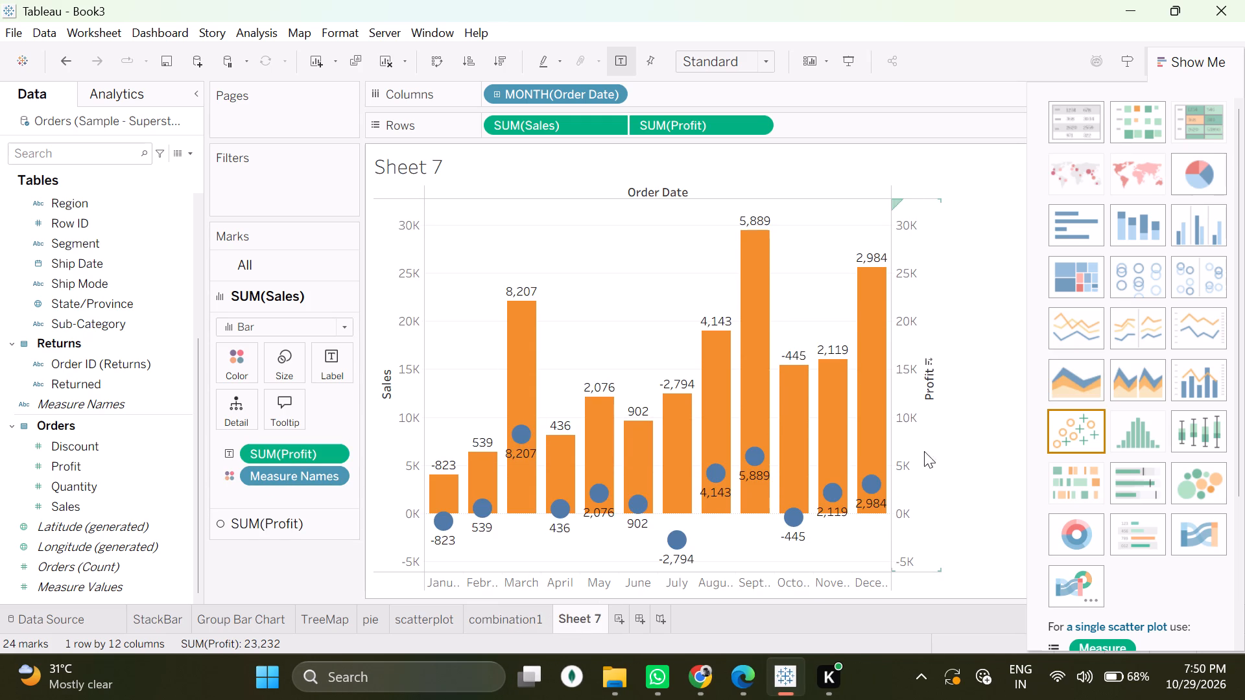
pyautogui.rightClick(939, 453)
pyautogui.rightClick(963, 434)
pyautogui.rightClick(963, 434)
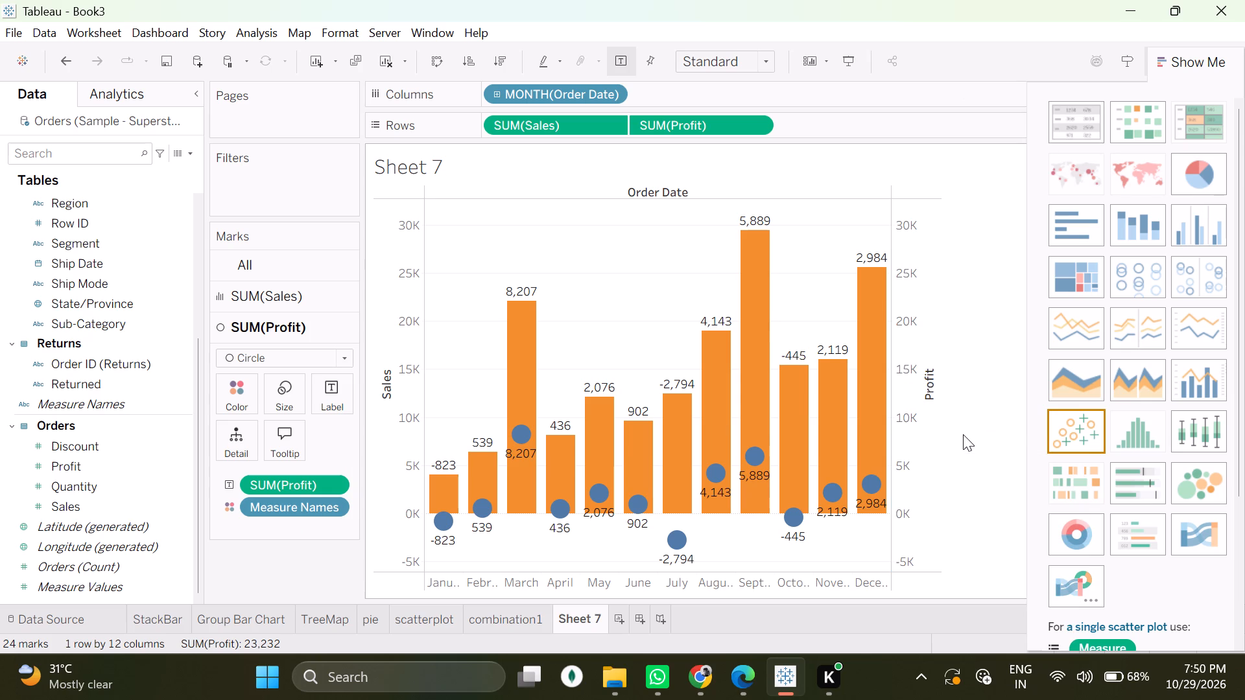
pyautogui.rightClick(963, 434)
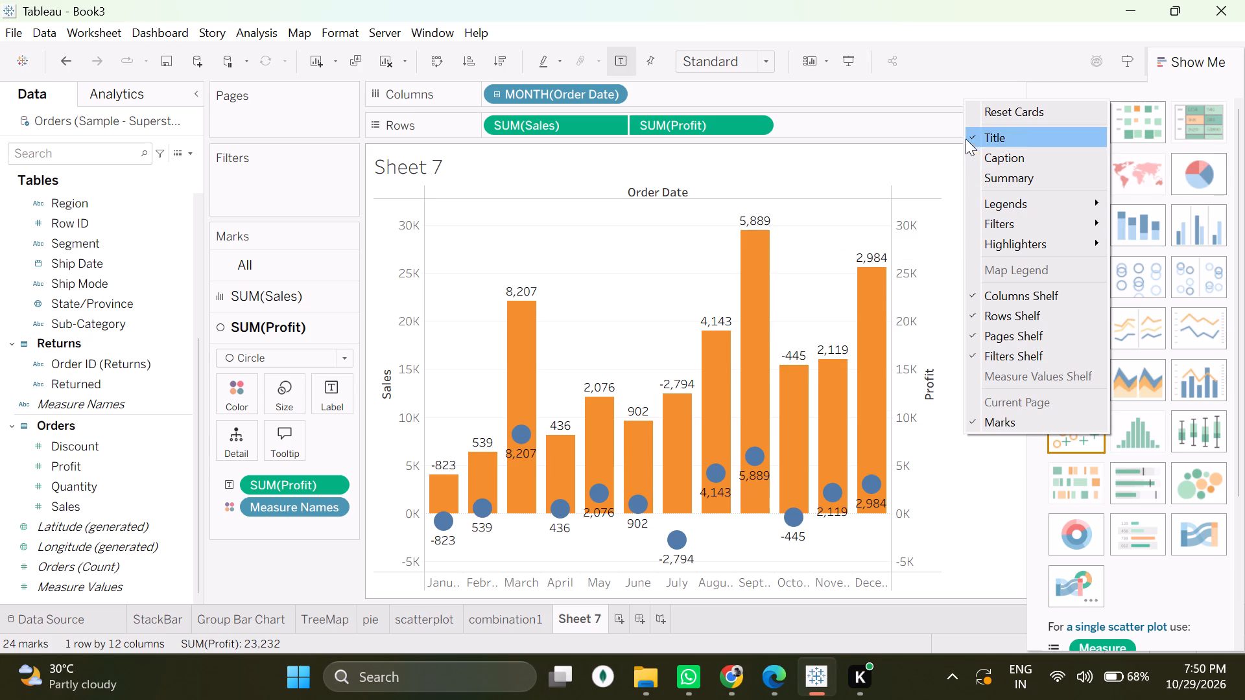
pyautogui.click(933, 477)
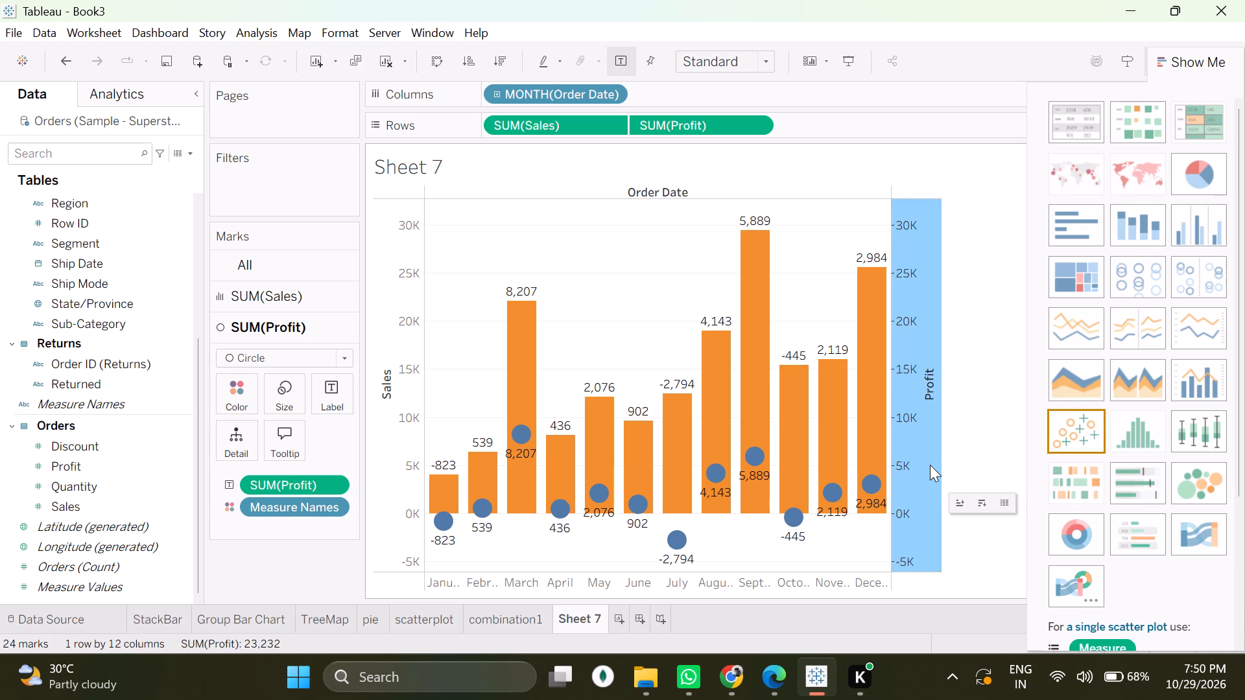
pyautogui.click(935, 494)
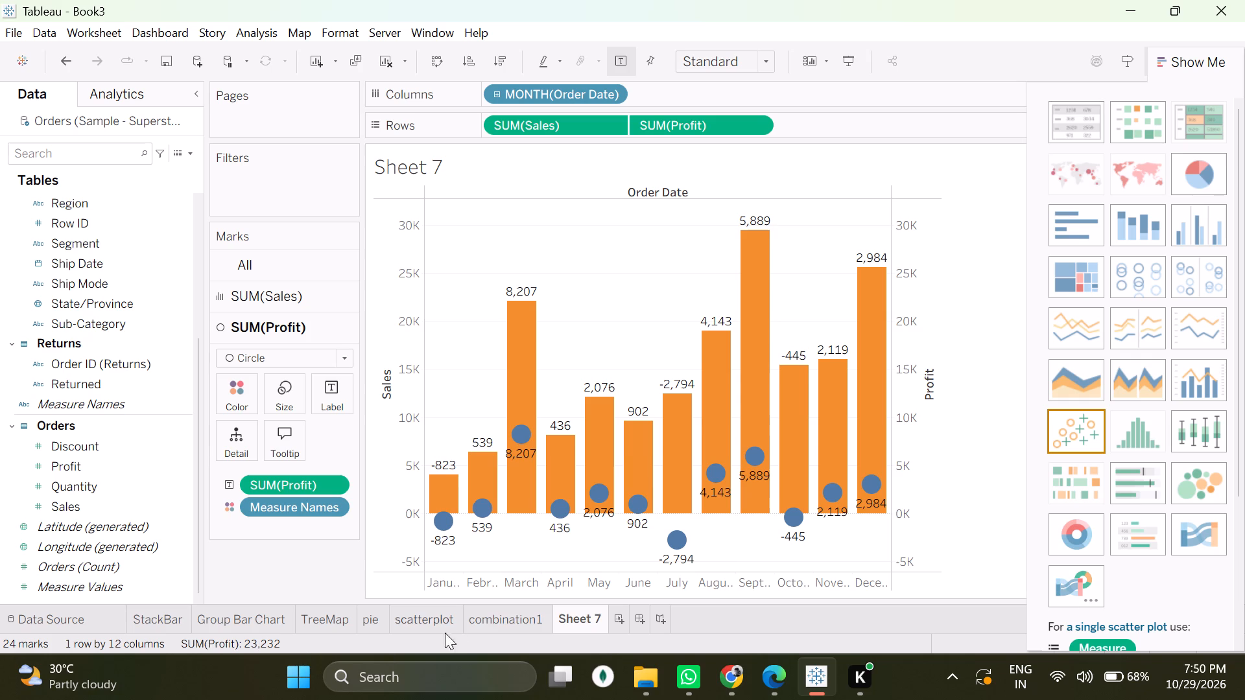
# Go to the combination1 sheet and examine the SUM(Profit) mark settings and the options of its pill on Rows.
pyautogui.click(491, 612)
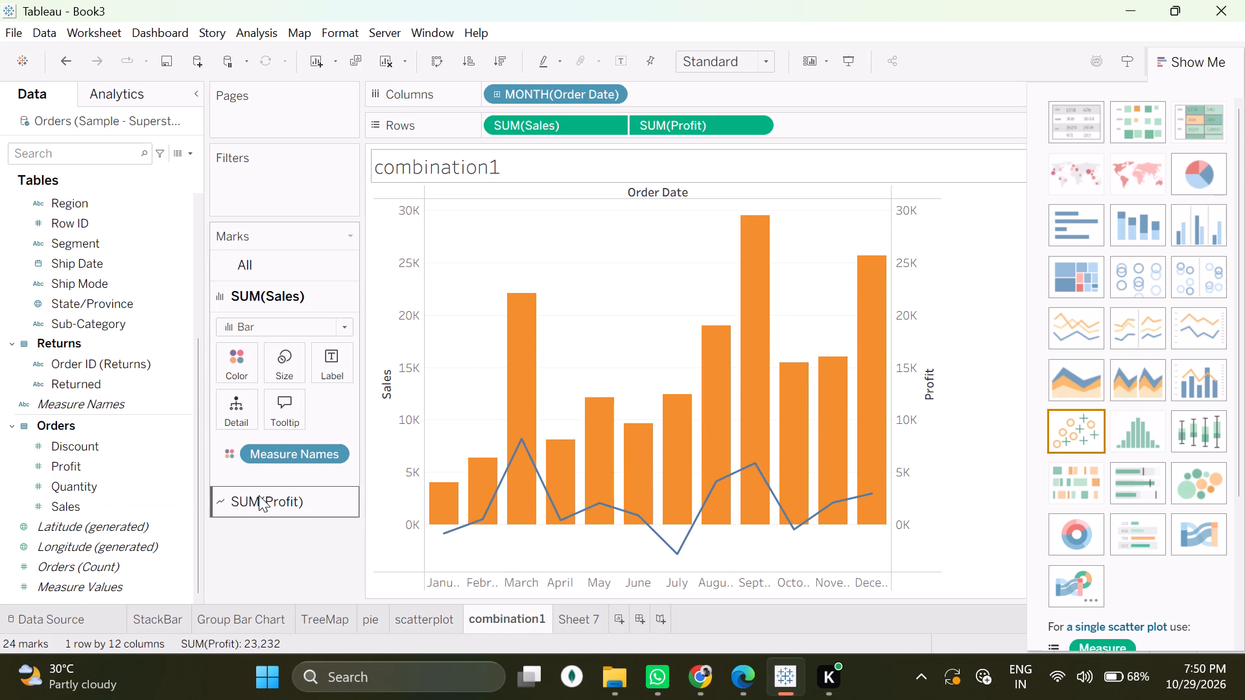
pyautogui.click(300, 498)
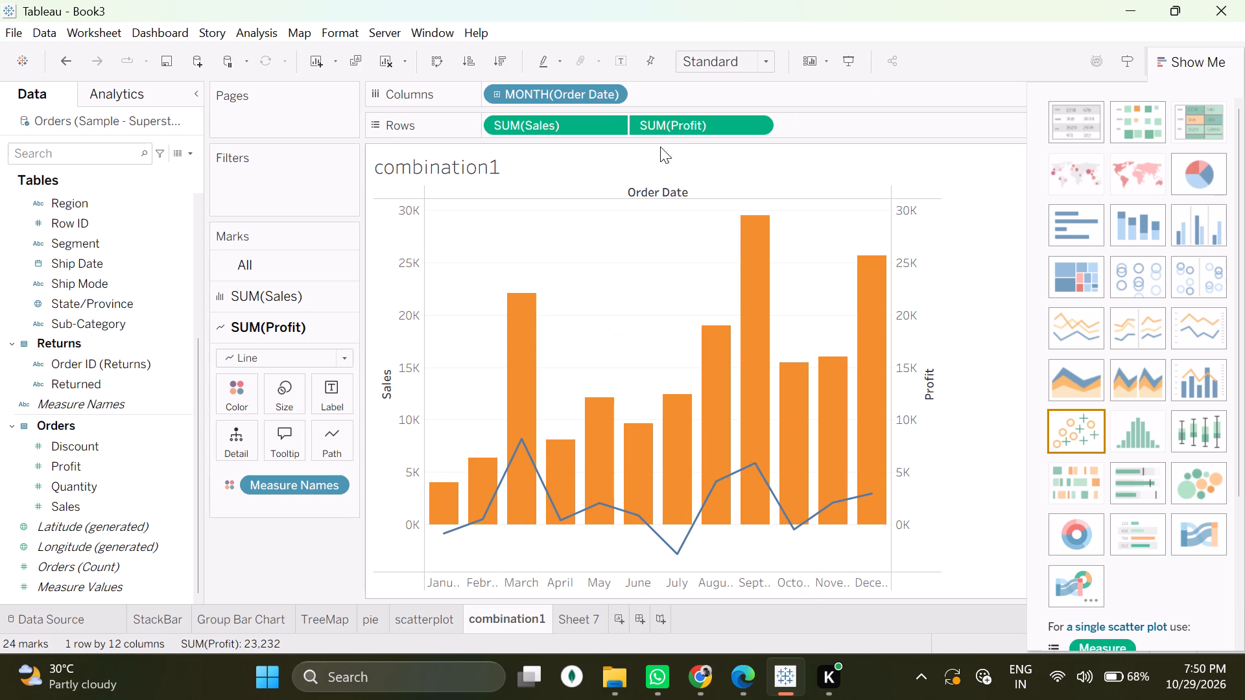
pyautogui.rightClick(748, 130)
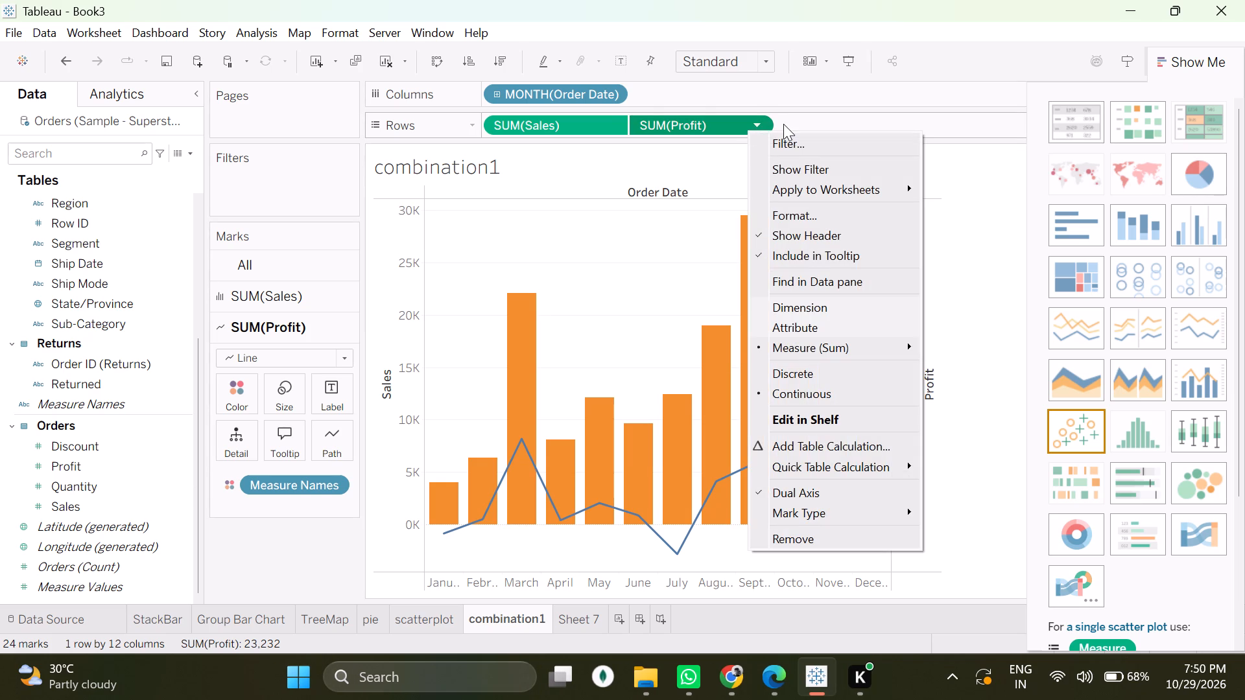
pyautogui.click(785, 124)
pyautogui.rightClick(755, 119)
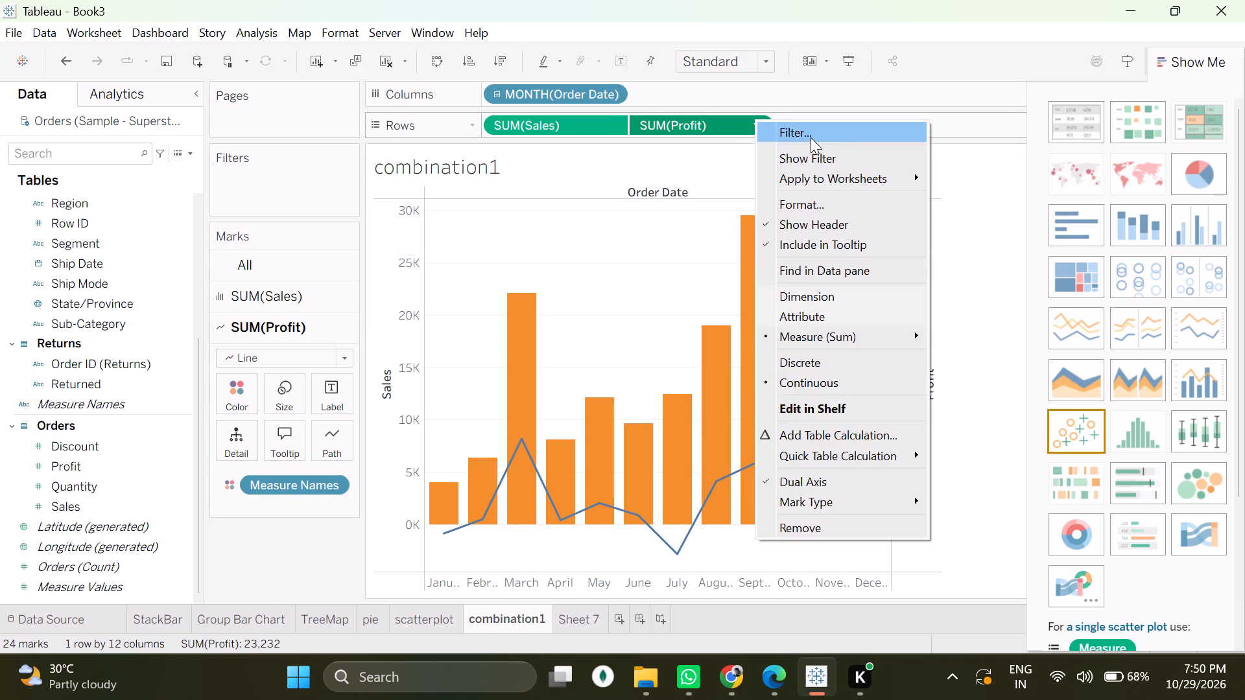
pyautogui.rightClick(936, 127)
pyautogui.click(923, 124)
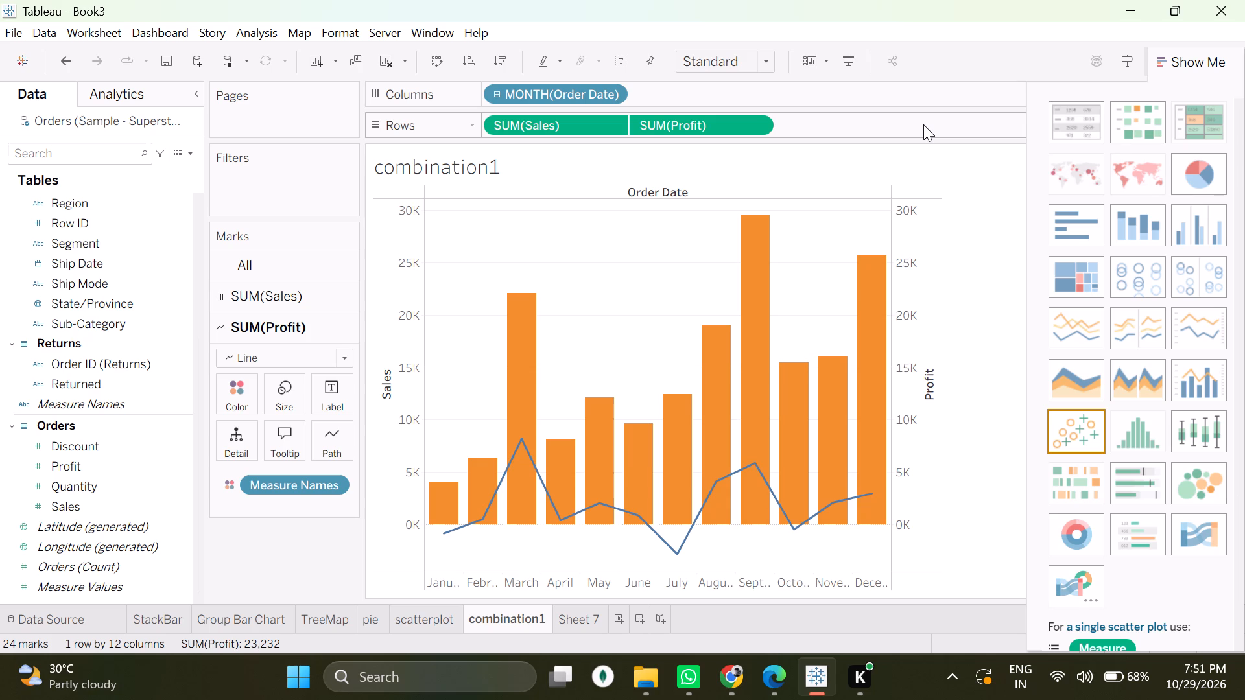
pyautogui.scroll(-2, 87, 490)
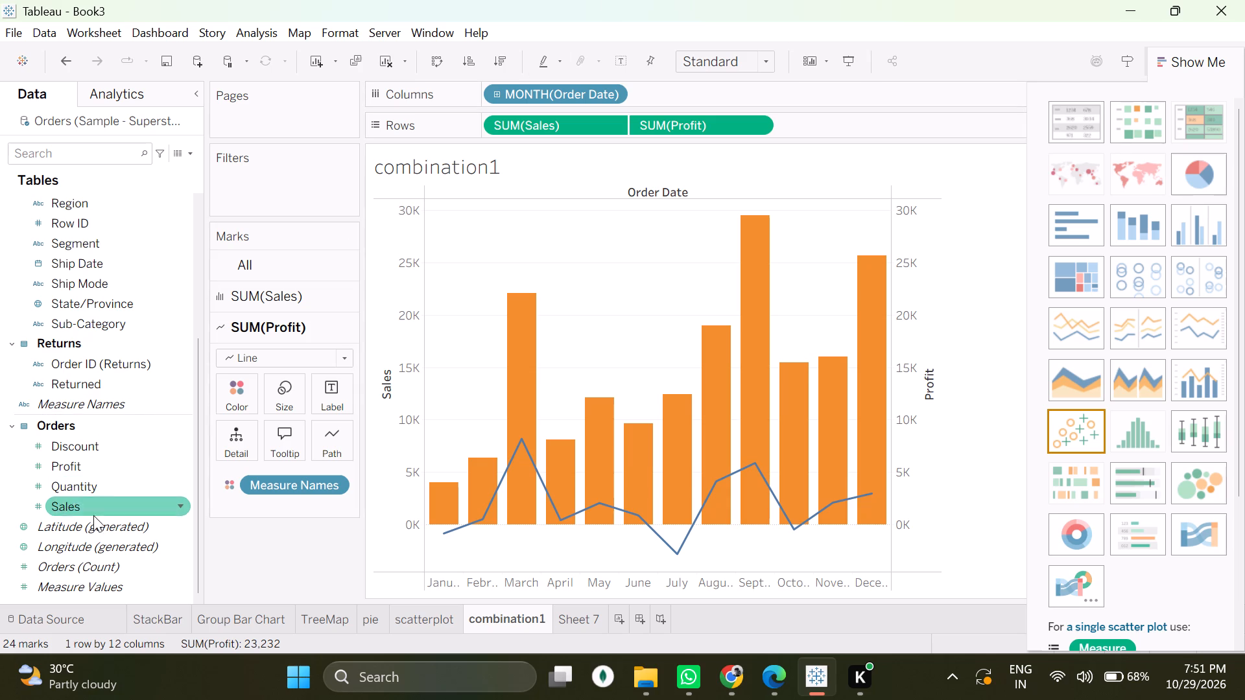
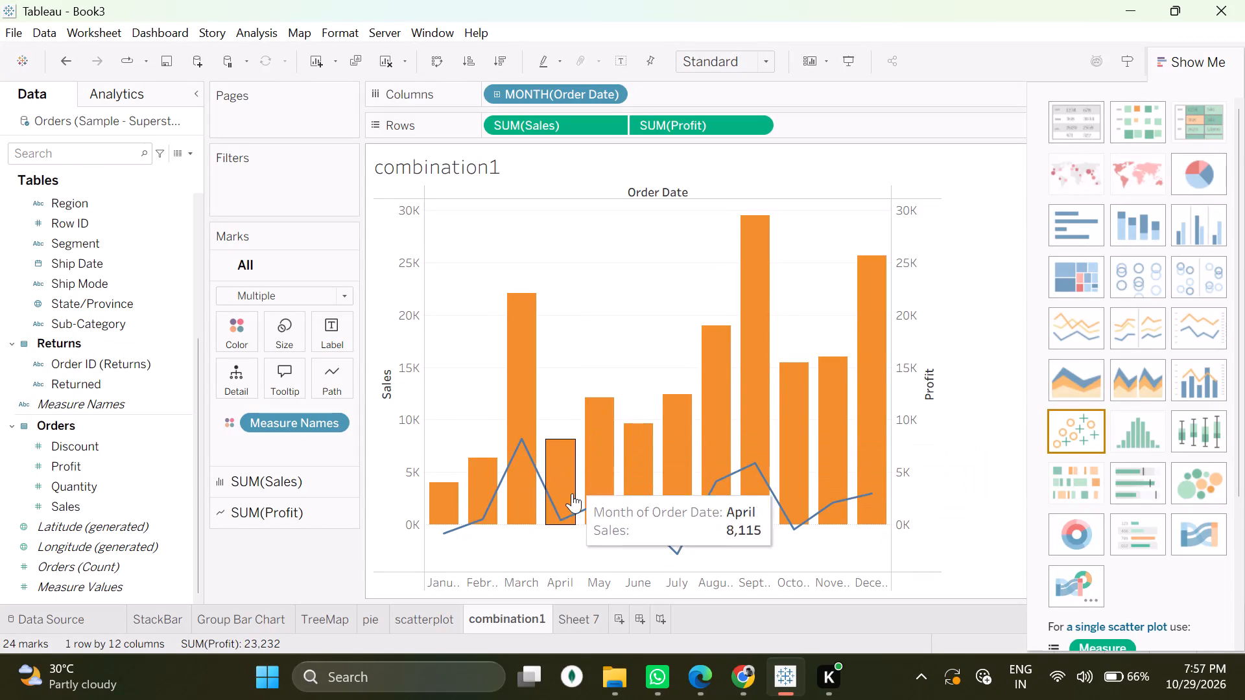
# Switch from the combination1 worksheet to Sheet 7 to view its monthly Sales and Profit chart.
pyautogui.click(584, 619)
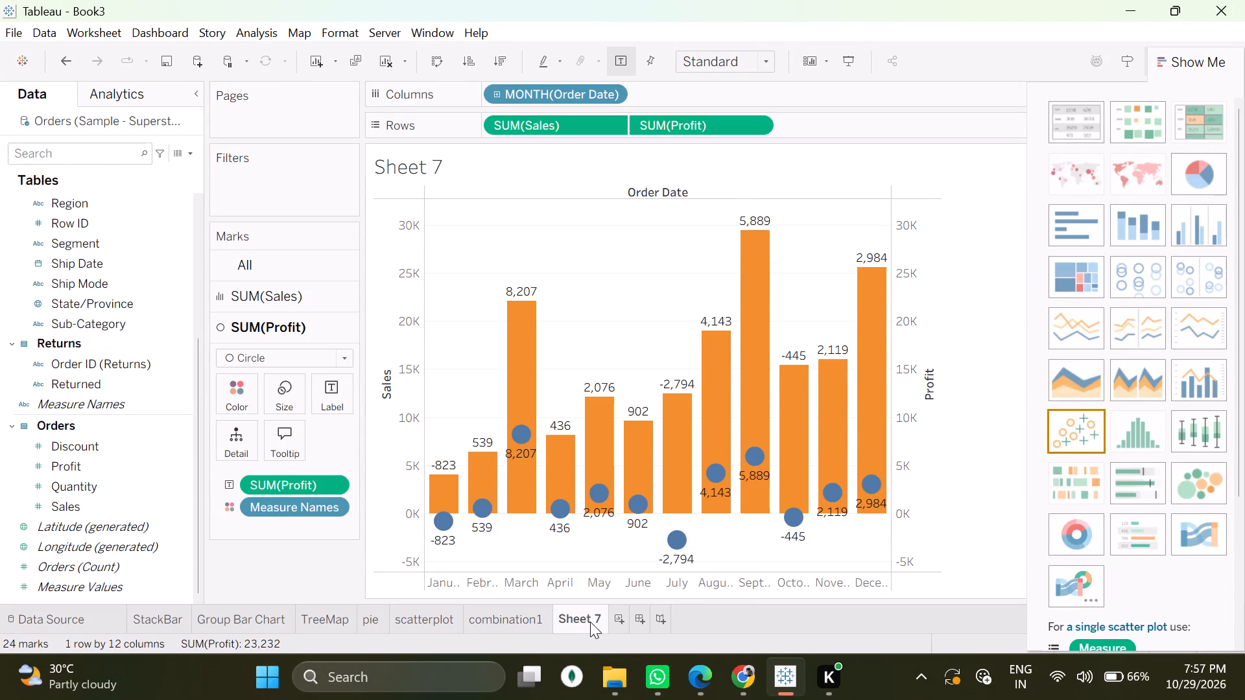
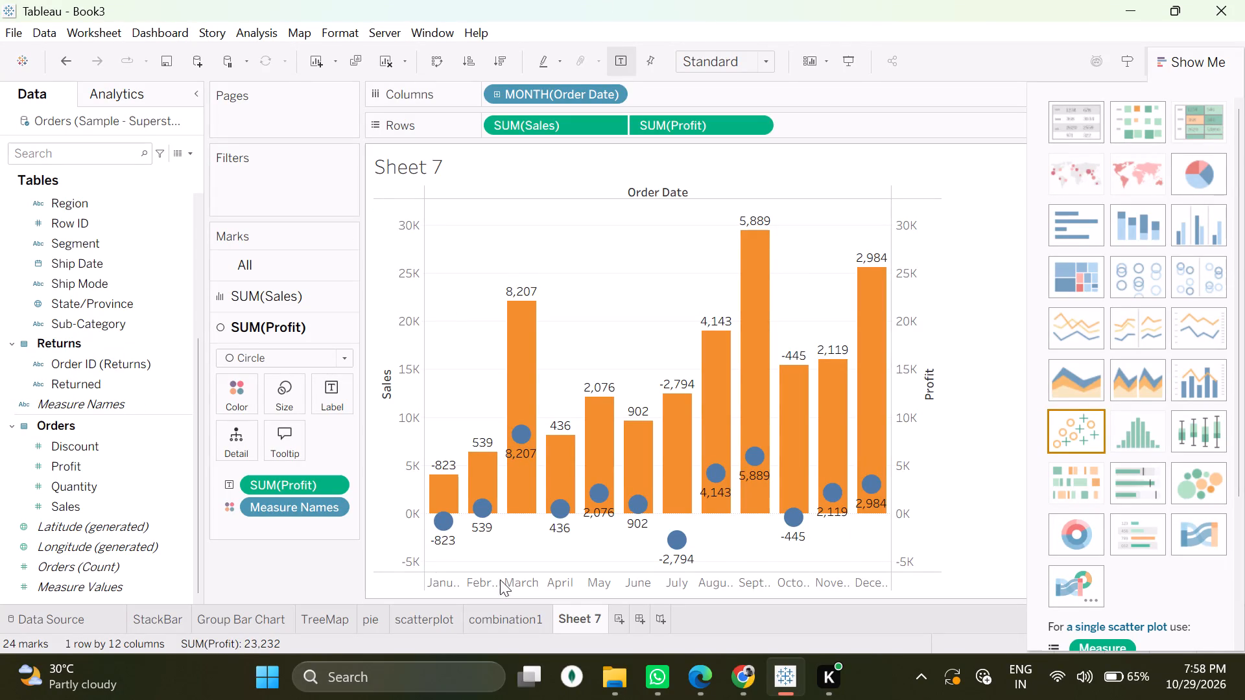
# Compare the monthly Sales and Profit charts on combination1 and Sheet 7.
pyautogui.click(518, 624)
pyautogui.click(580, 612)
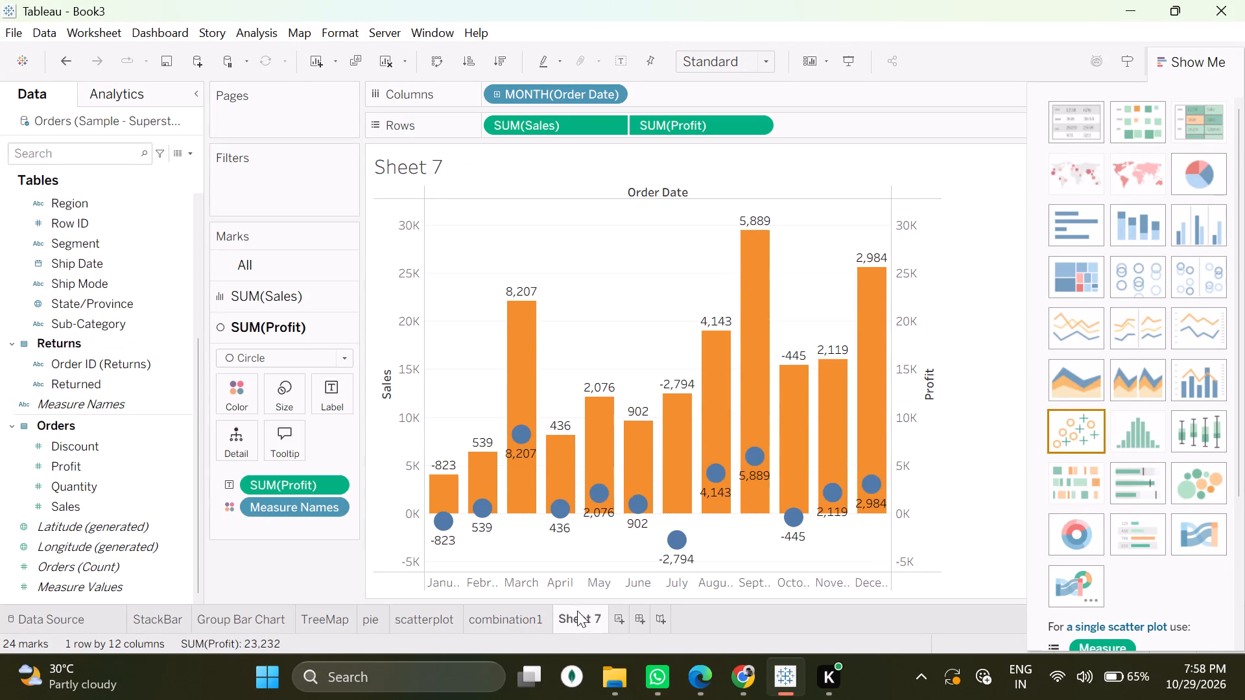
pyautogui.click(535, 617)
pyautogui.click(552, 616)
pyautogui.click(489, 622)
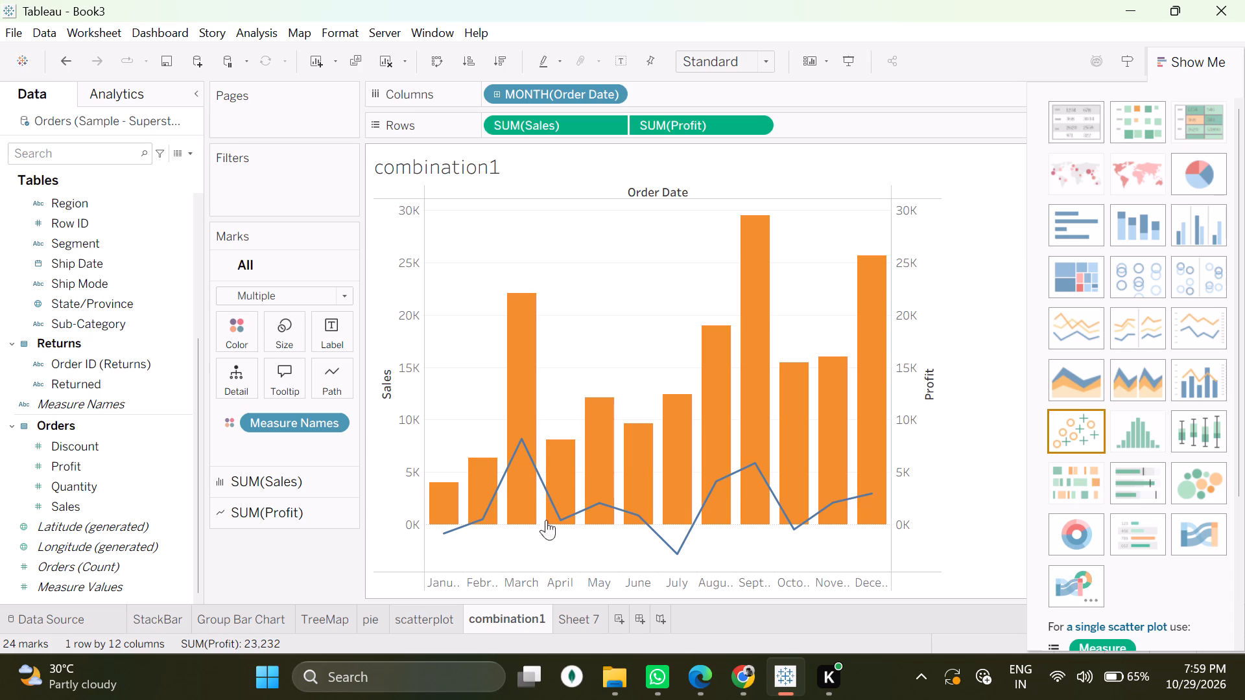
pyautogui.click(571, 612)
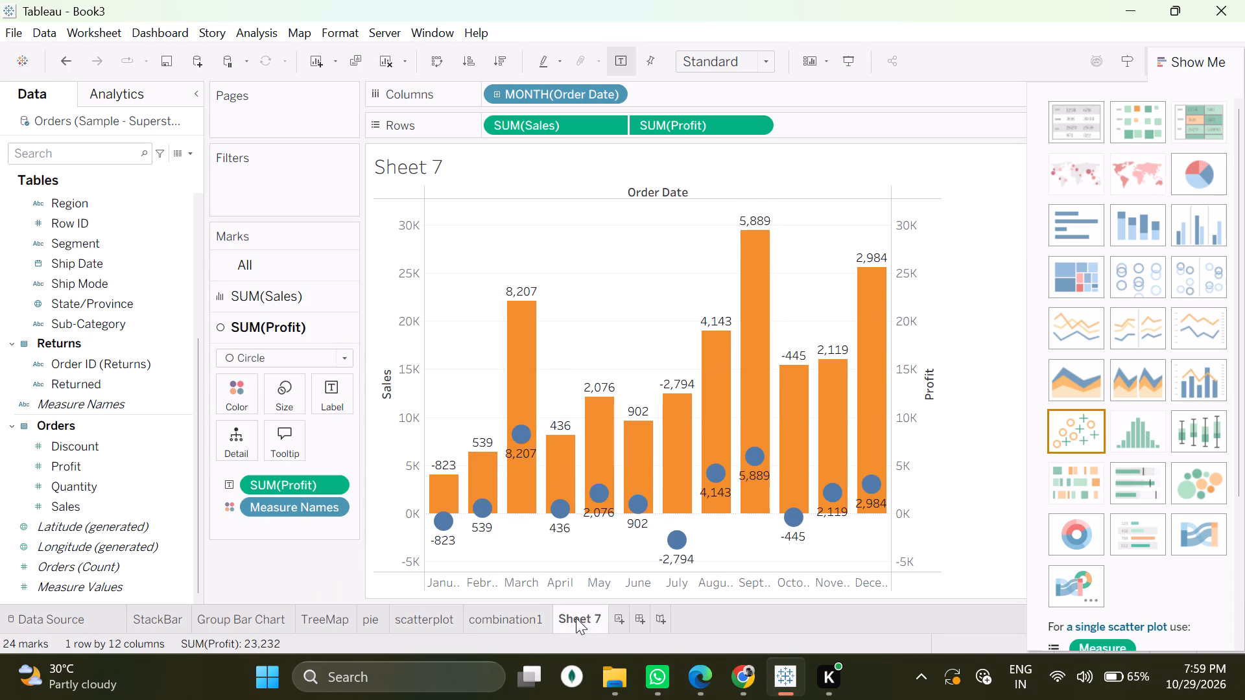
# Add a new blank worksheet after Sheet 7.
pyautogui.click(617, 617)
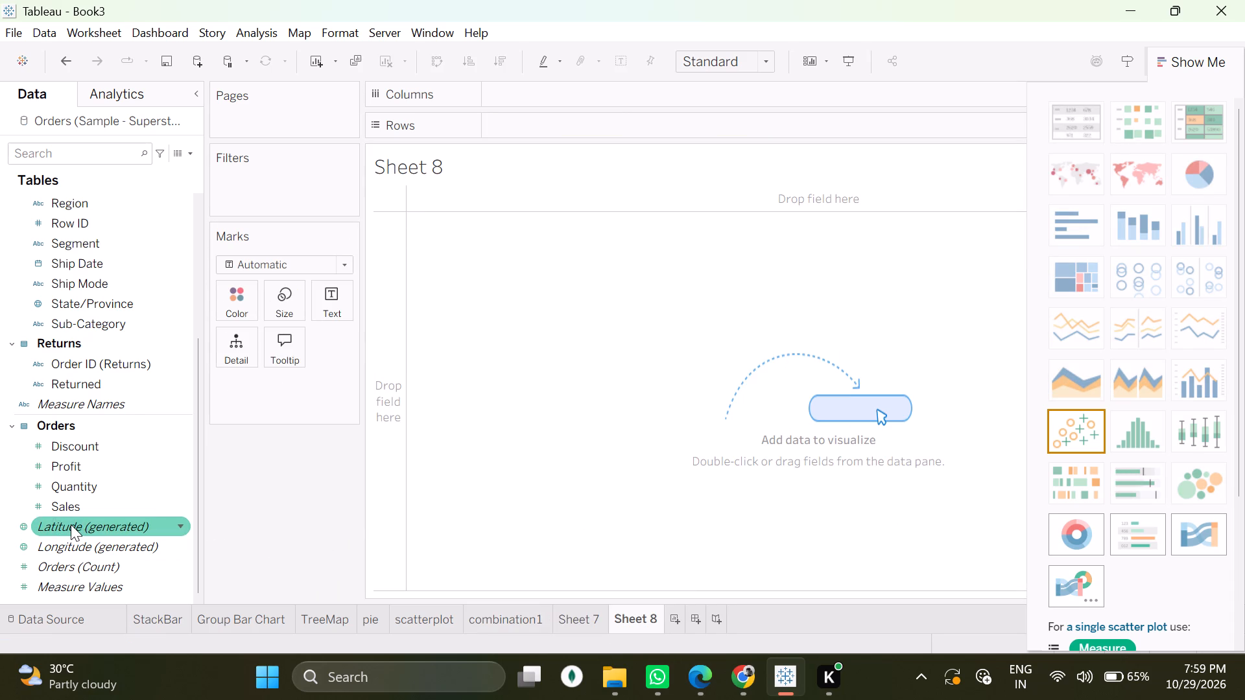
# Create a Sales (bin) field from the Sales measure with a bin size of 100.
pyautogui.rightClick(70, 496)
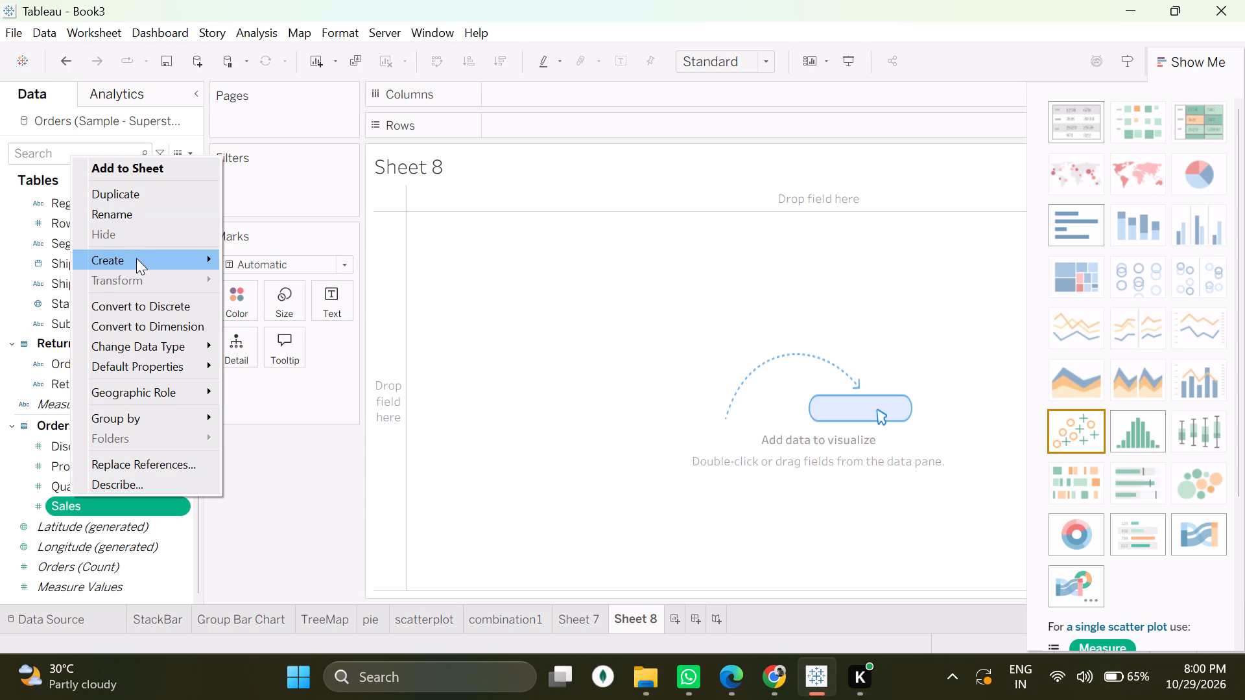
pyautogui.click(263, 307)
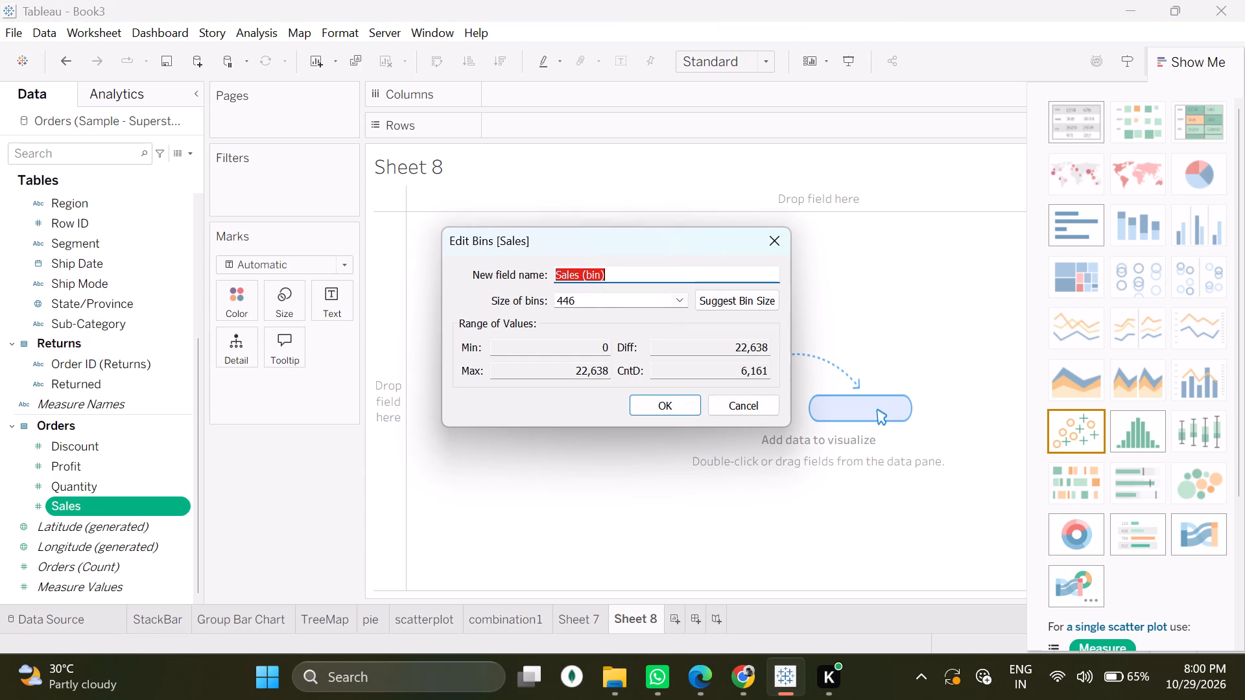
pyautogui.click(606, 301)
pyautogui.click(678, 299)
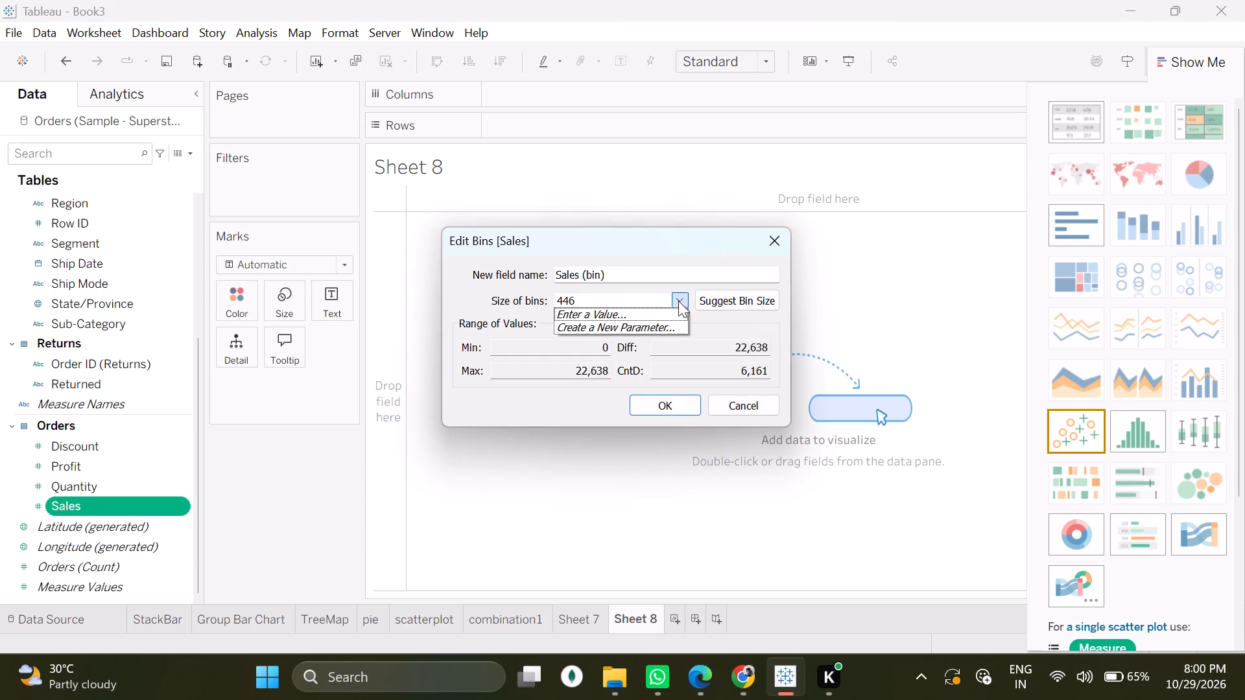
pyautogui.click(622, 296)
pyautogui.press('BackSpace')
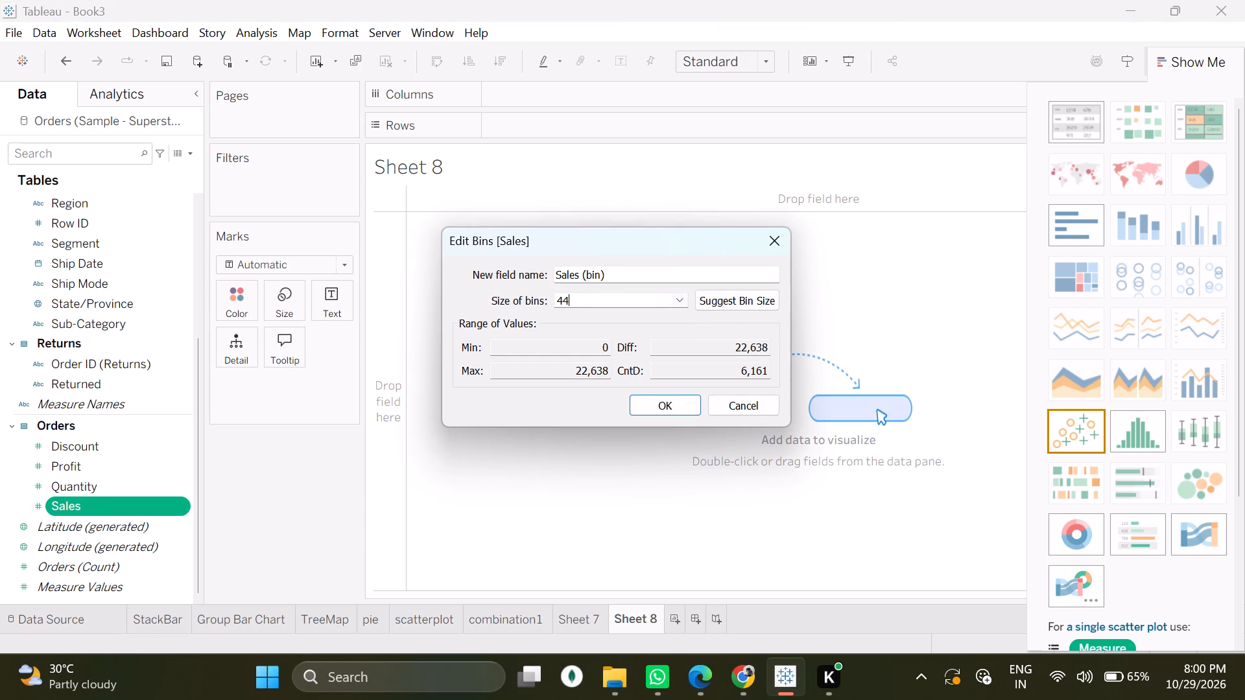
pyautogui.press('BackSpace')
pyautogui.press('BackSpace')
pyautogui.press('BackSpace')
pyautogui.write('100')
pyautogui.click(652, 396)
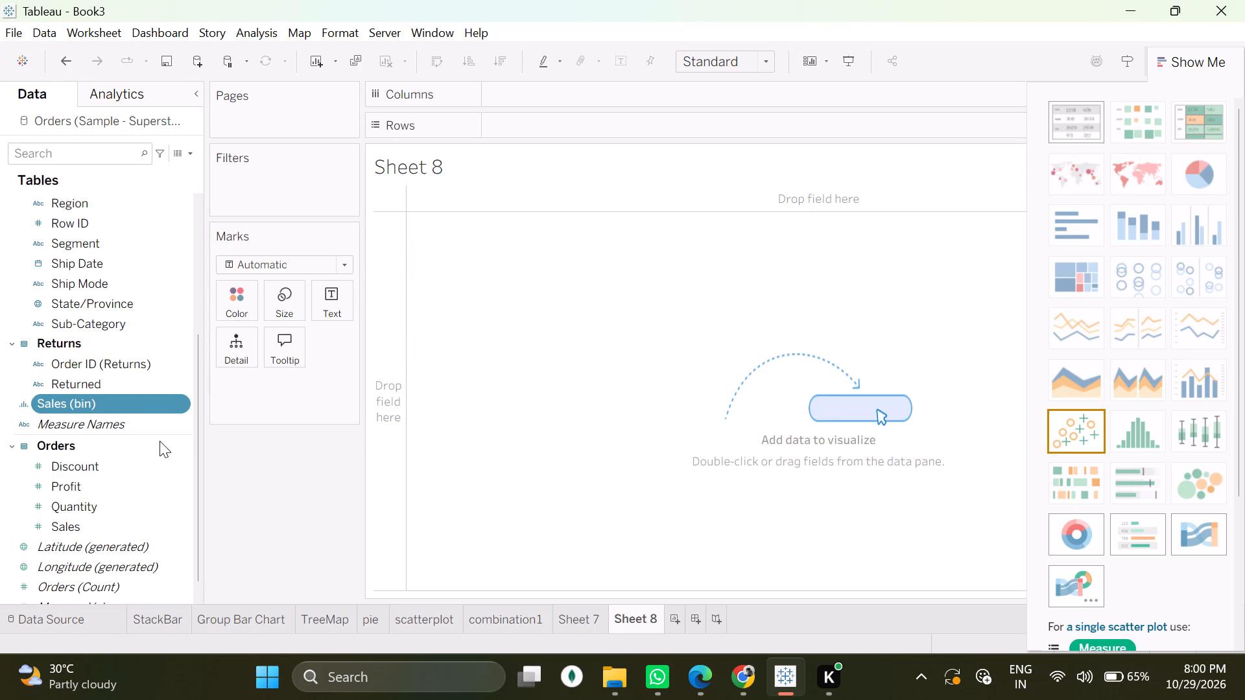
# Place the Sales (bin) field on Columns in Sheet 8.
pyautogui.scroll(3, 160, 441)
pyautogui.scroll(-3, 160, 441)
pyautogui.scroll(7, 160, 441)
pyautogui.scroll(-2, 160, 441)
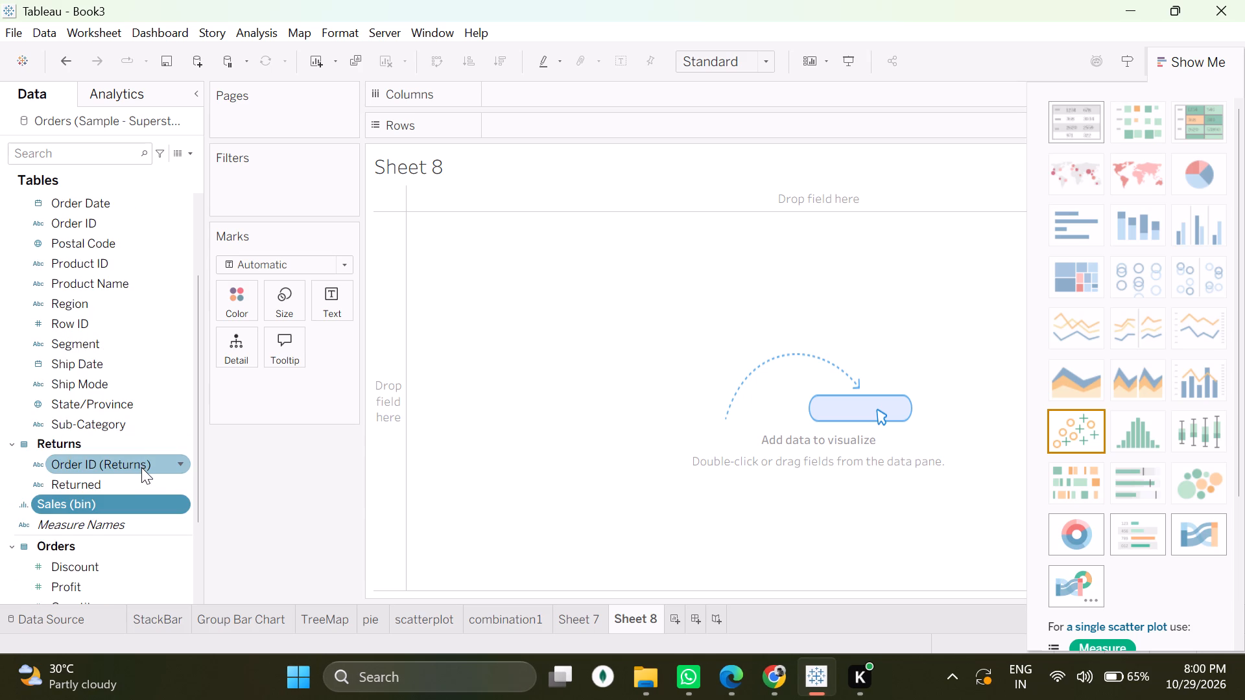
pyautogui.moveTo(123, 500); pyautogui.dragTo(295, 218)
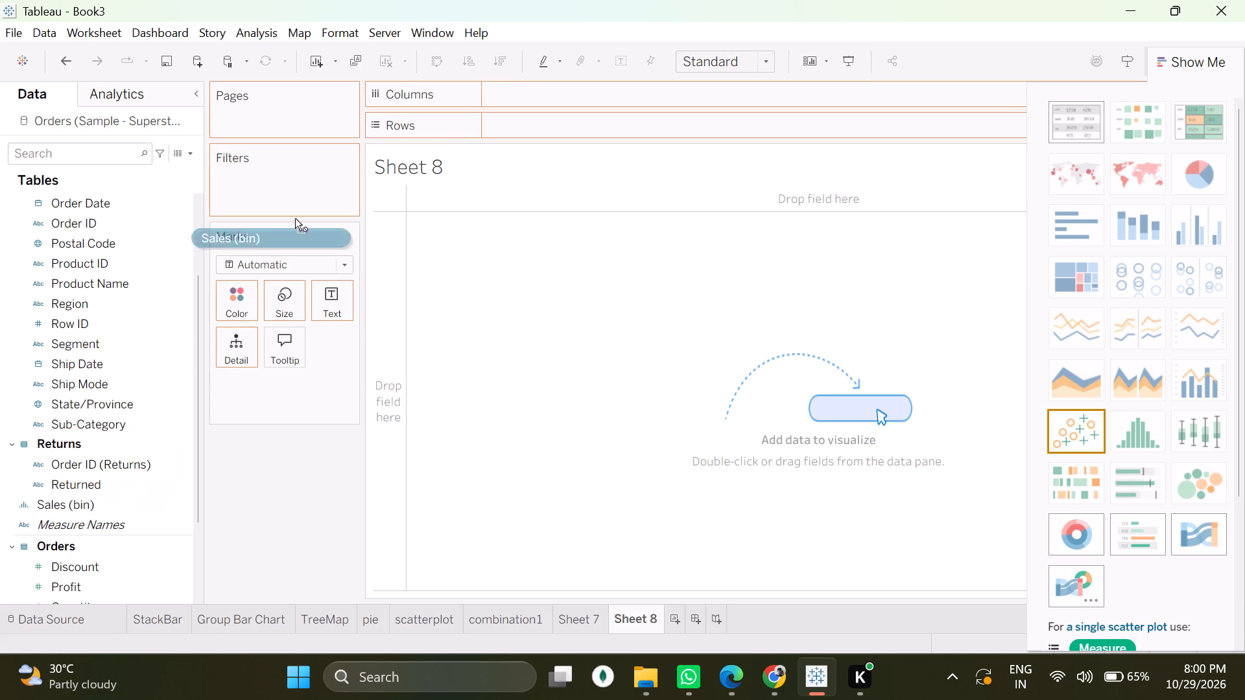
pyautogui.moveTo(295, 218); pyautogui.dragTo(576, 86)
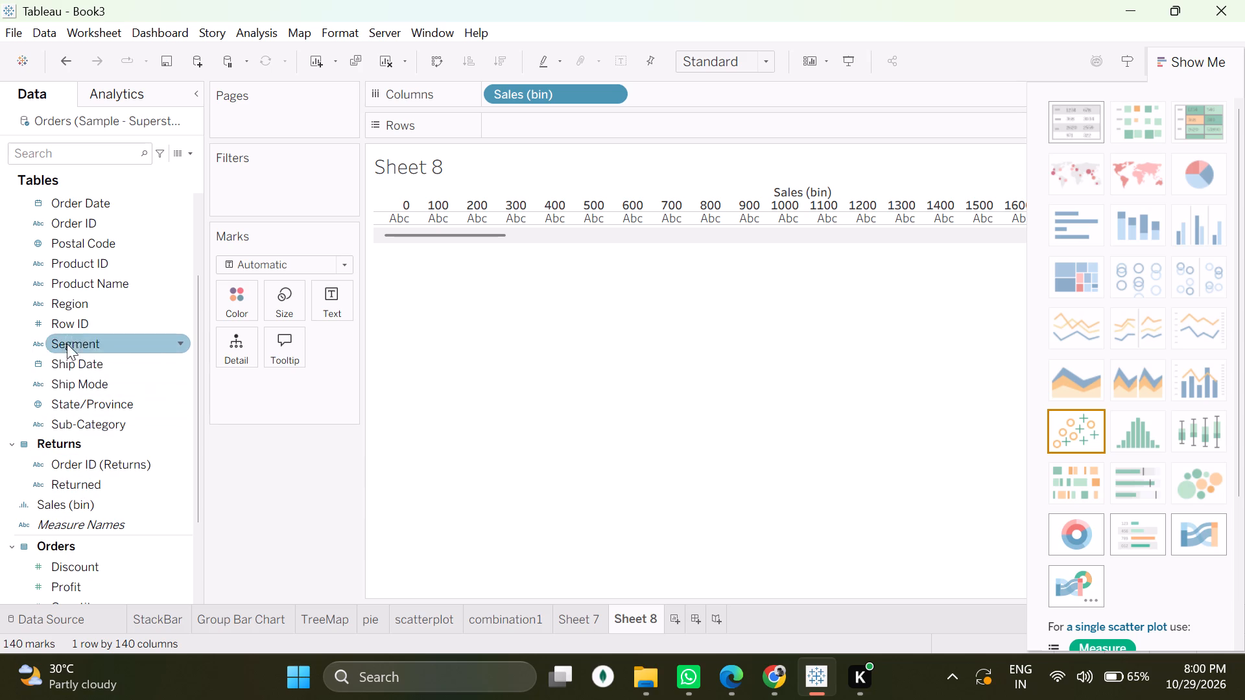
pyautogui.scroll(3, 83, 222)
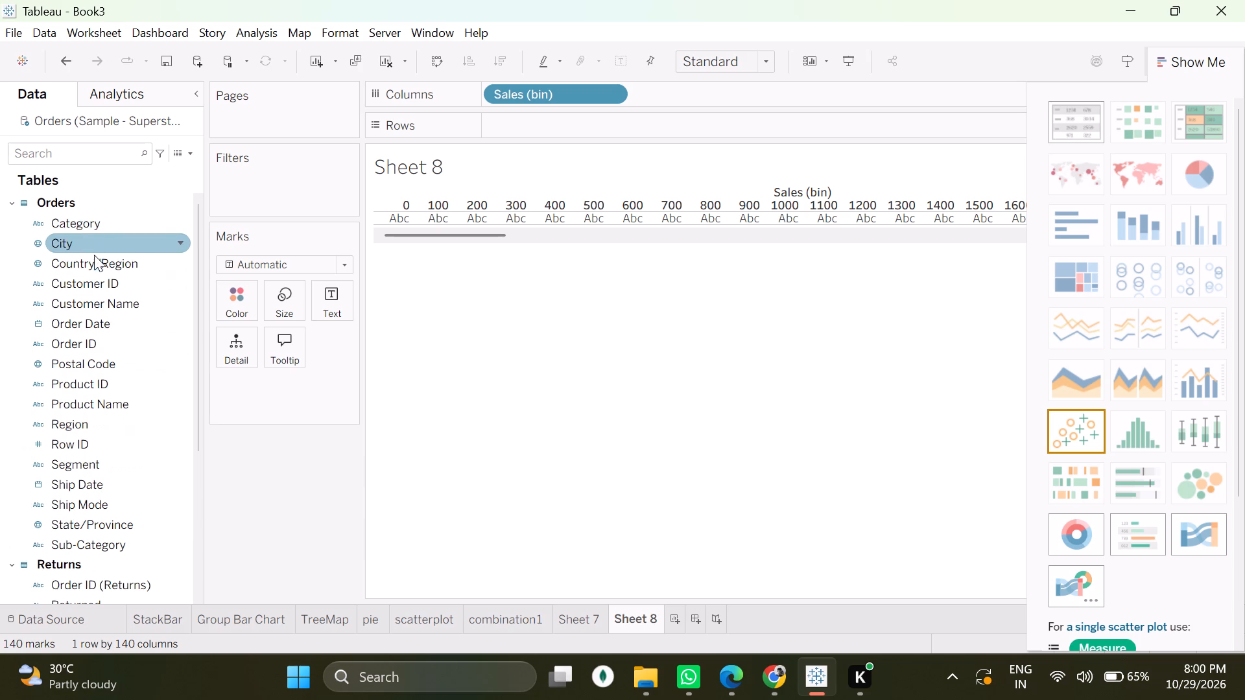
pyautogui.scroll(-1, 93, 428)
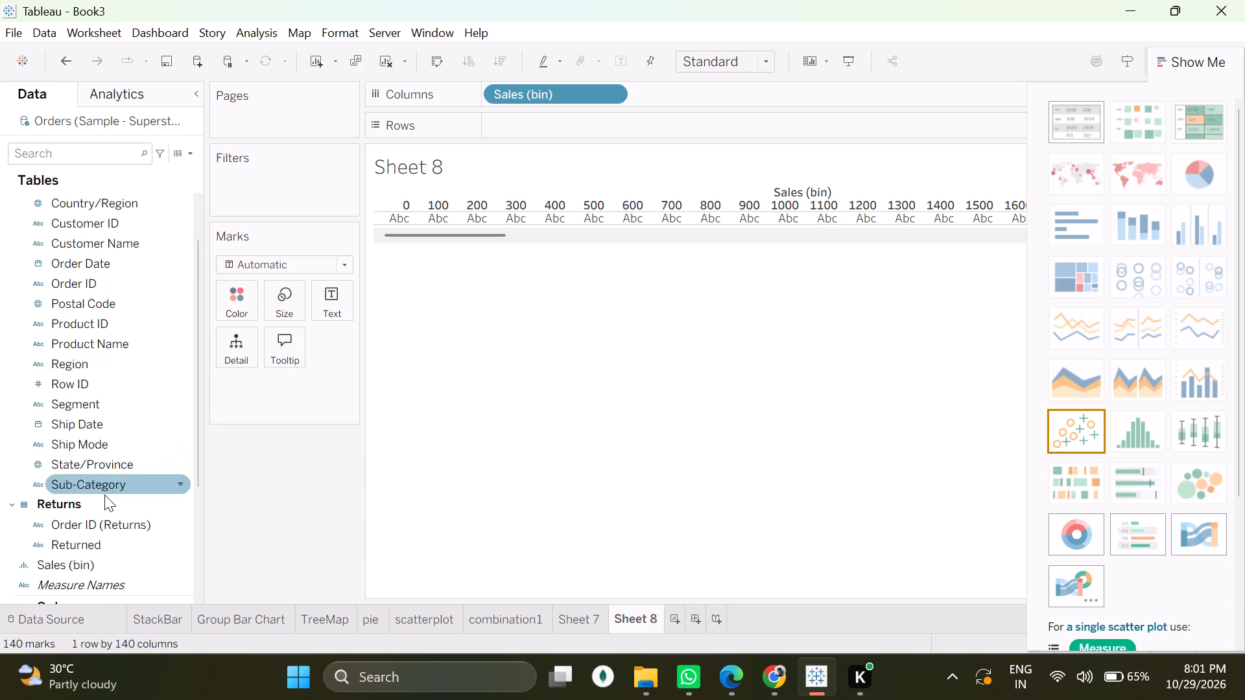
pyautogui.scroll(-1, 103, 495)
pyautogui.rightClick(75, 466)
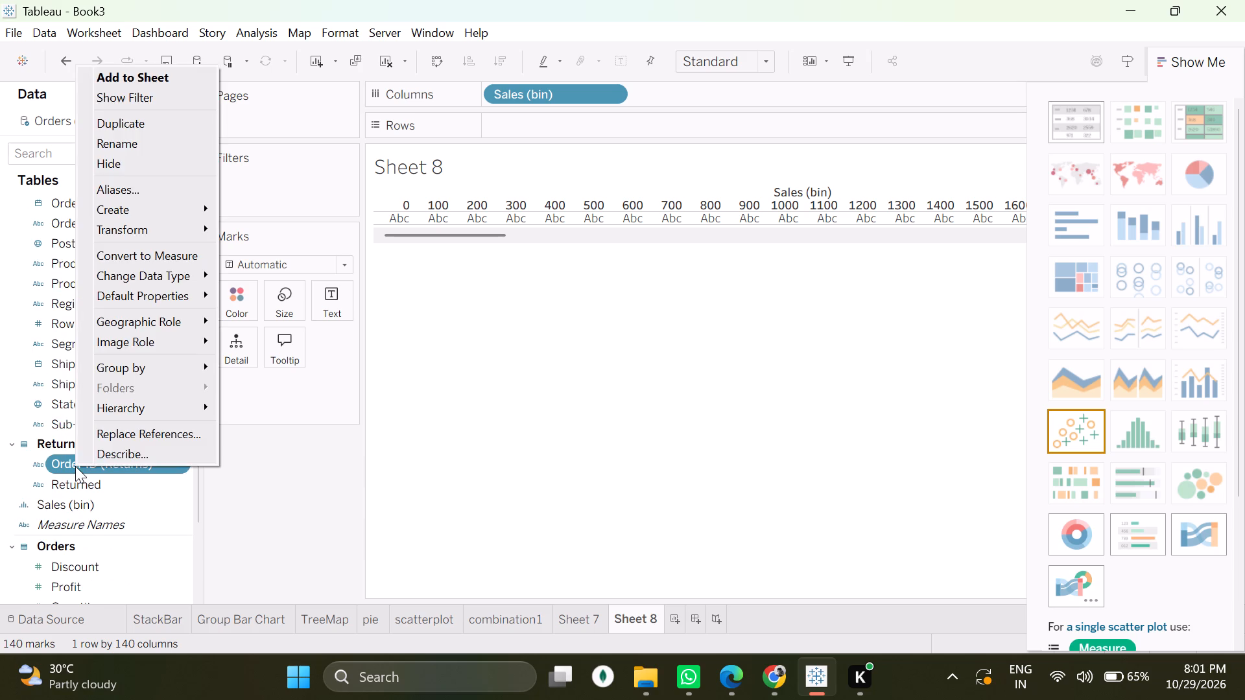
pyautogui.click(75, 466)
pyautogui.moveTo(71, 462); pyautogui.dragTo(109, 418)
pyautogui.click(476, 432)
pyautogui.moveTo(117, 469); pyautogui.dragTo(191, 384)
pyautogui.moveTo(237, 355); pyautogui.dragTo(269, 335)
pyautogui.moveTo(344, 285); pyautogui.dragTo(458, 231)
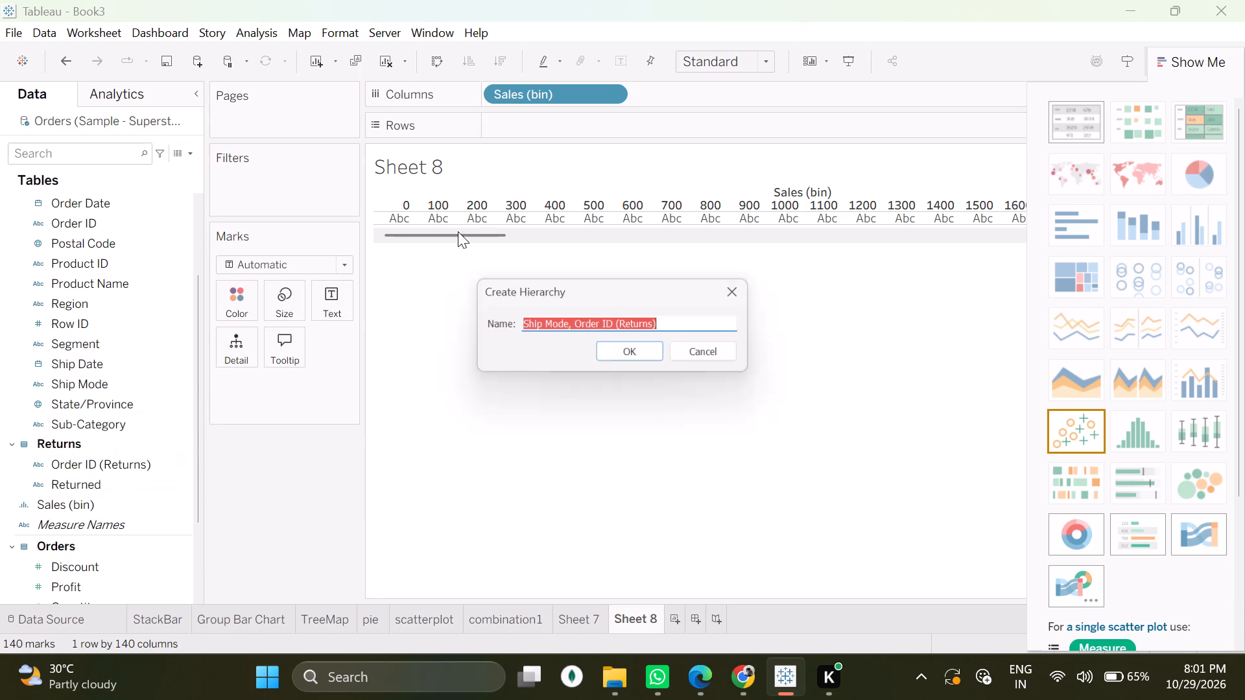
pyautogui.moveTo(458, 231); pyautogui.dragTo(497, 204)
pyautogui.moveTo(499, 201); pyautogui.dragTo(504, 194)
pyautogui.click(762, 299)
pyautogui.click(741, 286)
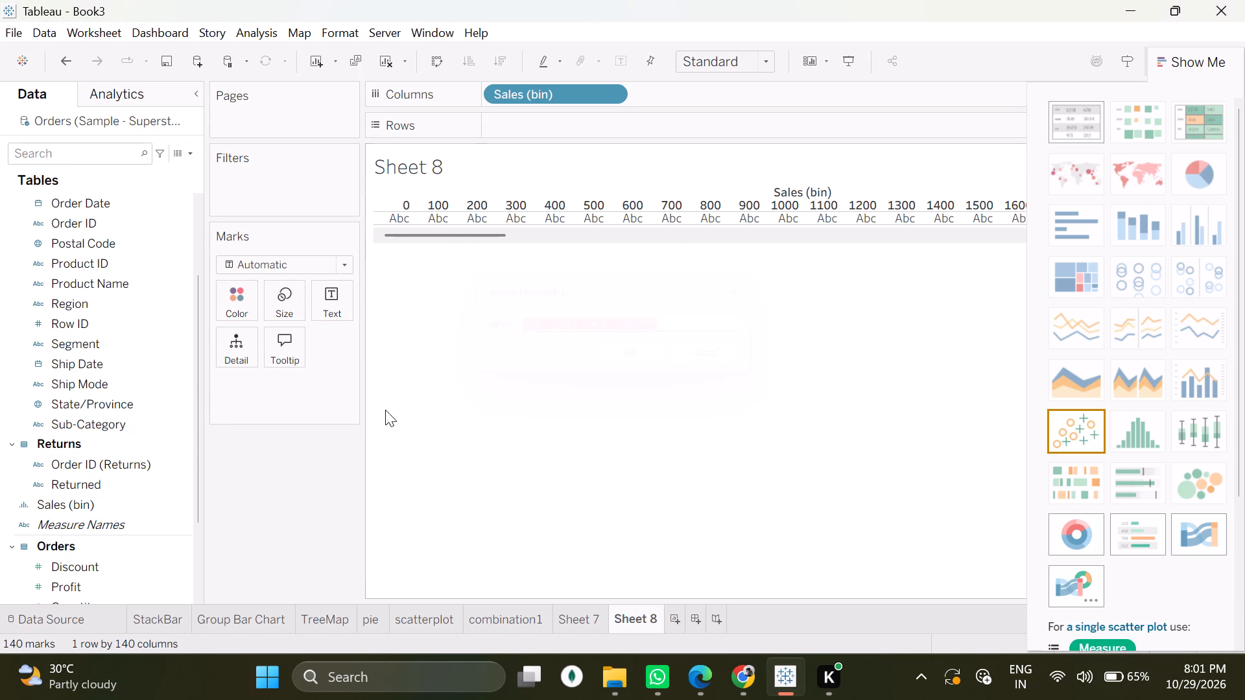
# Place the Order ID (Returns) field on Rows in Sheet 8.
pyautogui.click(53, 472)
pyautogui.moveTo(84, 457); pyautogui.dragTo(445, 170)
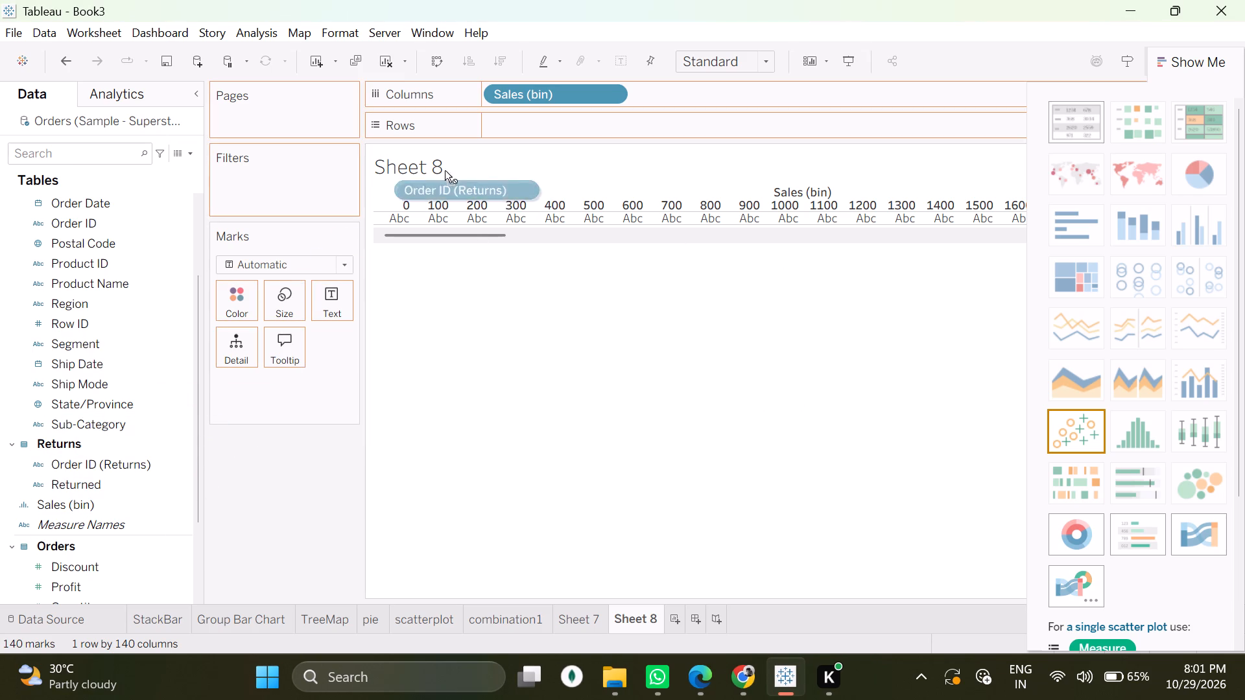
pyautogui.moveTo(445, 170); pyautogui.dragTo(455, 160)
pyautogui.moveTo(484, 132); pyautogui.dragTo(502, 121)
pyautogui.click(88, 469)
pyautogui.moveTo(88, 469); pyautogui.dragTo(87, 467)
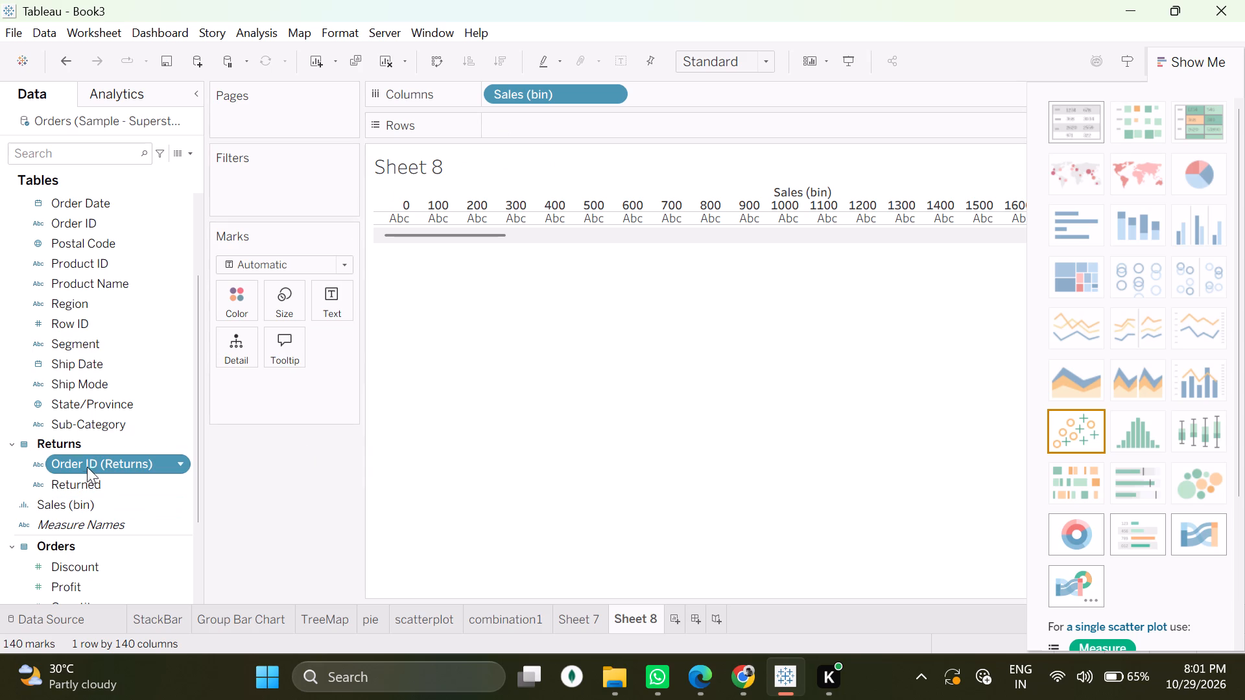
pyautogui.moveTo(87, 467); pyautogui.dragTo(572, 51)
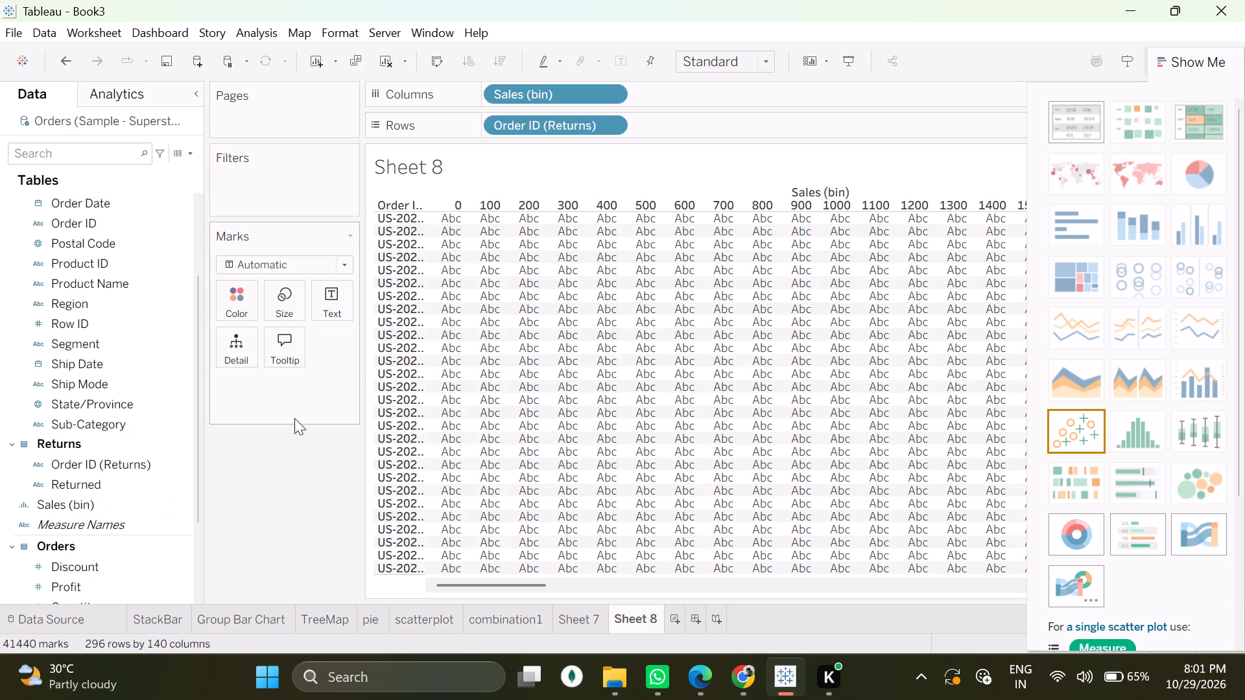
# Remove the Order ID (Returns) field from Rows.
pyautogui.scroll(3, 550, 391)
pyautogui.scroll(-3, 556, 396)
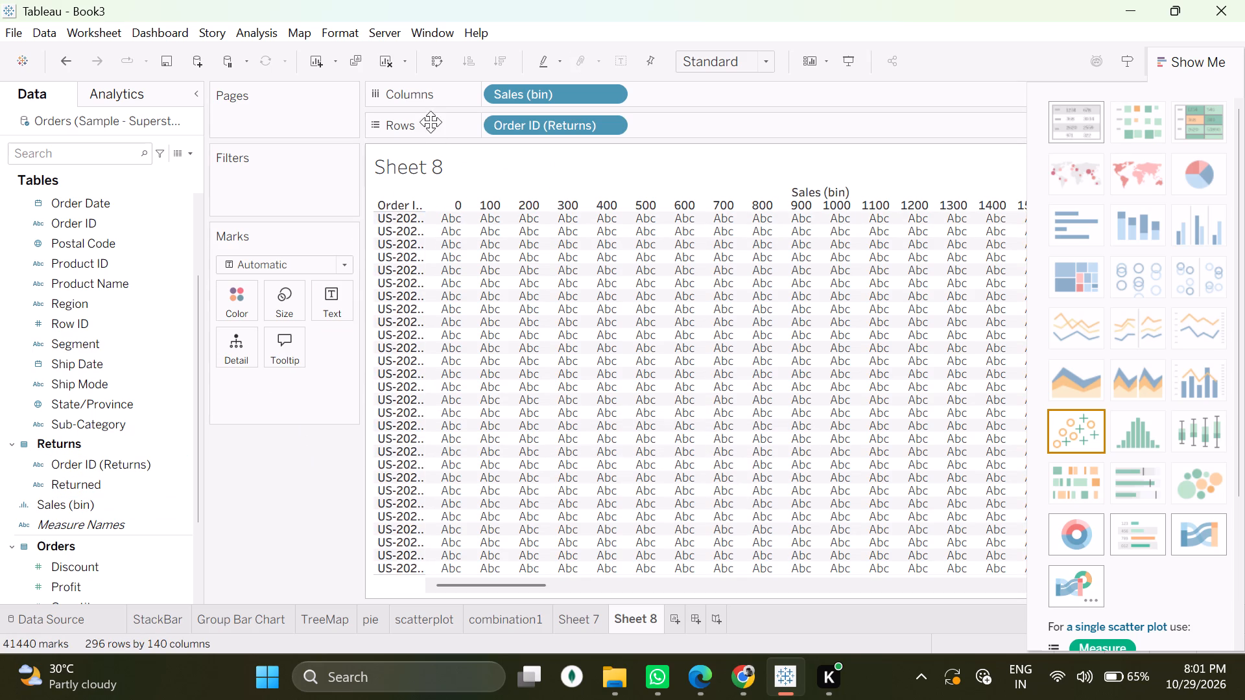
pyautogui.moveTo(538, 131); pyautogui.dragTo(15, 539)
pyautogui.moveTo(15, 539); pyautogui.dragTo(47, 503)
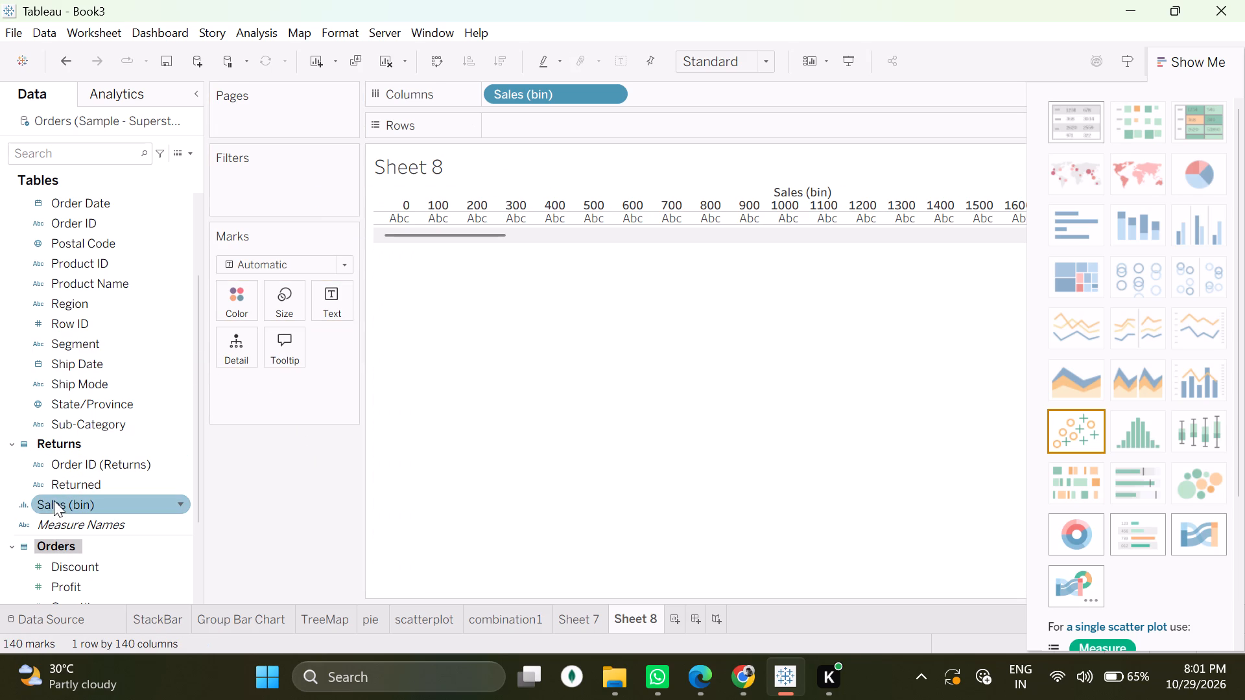
# Look through the dimensions and measures of the Orders and Returns tables for a field to pair with Sales (bin).
pyautogui.scroll(-3, 56, 500)
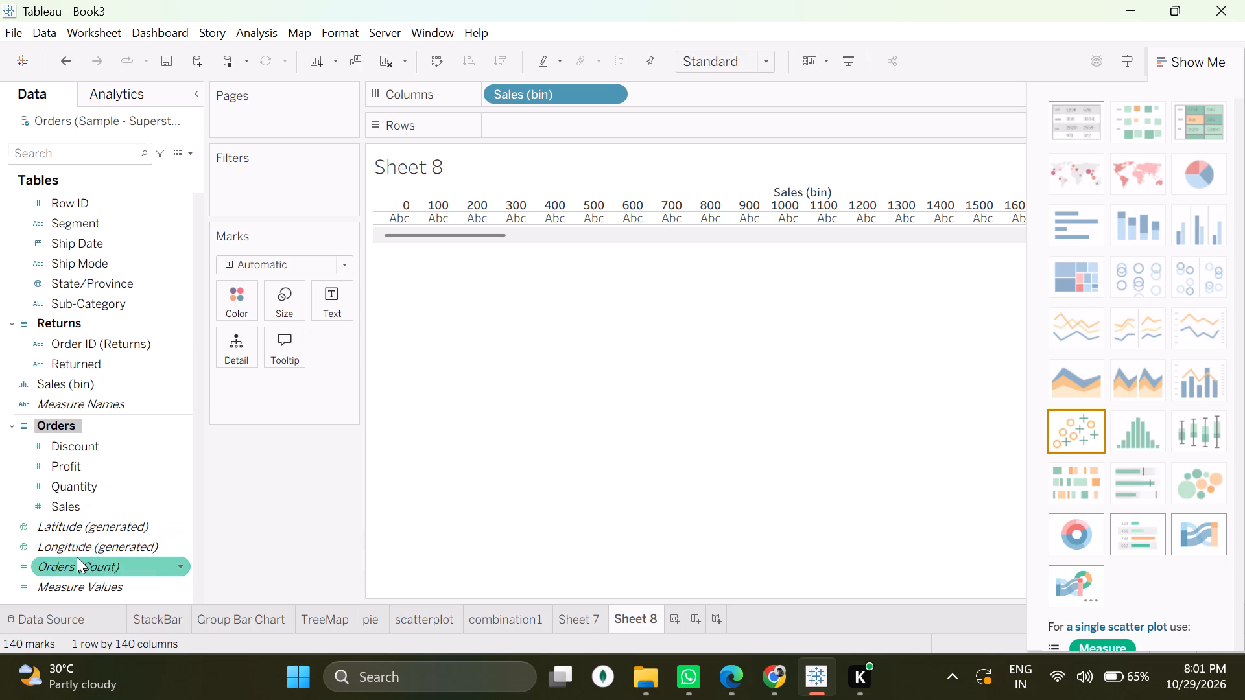
pyautogui.scroll(2, 87, 565)
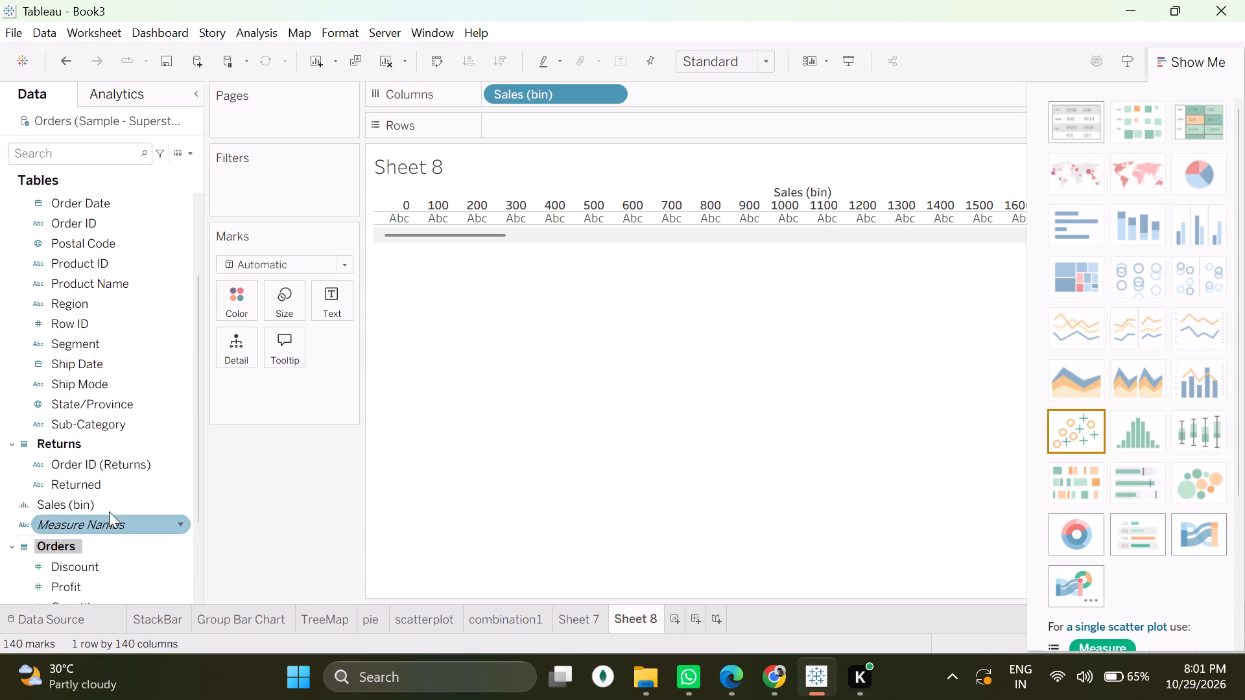
pyautogui.scroll(17, 123, 476)
pyautogui.scroll(17, 129, 479)
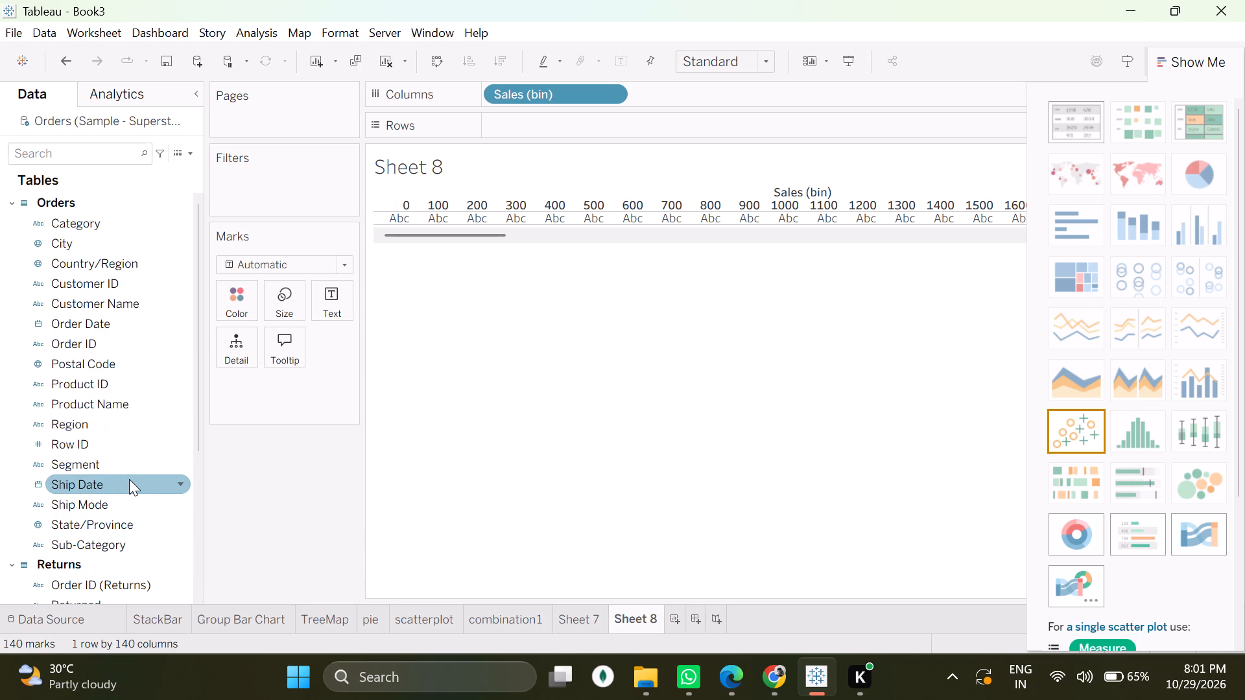
pyautogui.scroll(5, 129, 479)
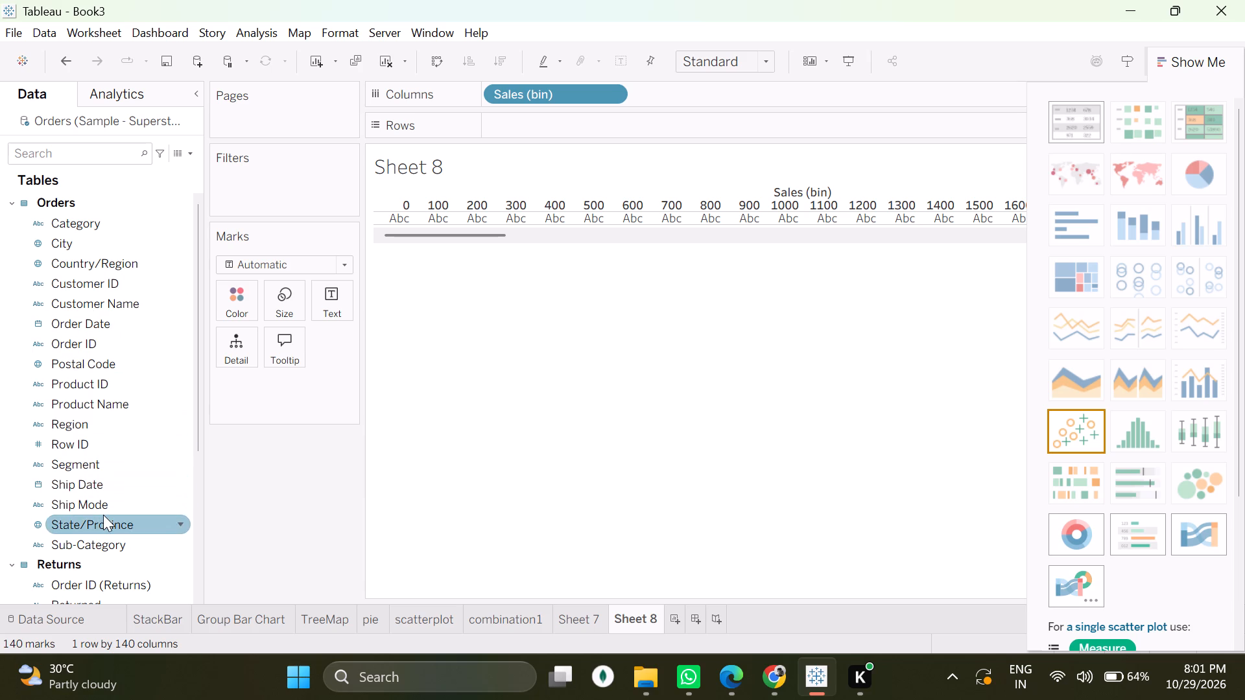
pyautogui.scroll(-1, 103, 515)
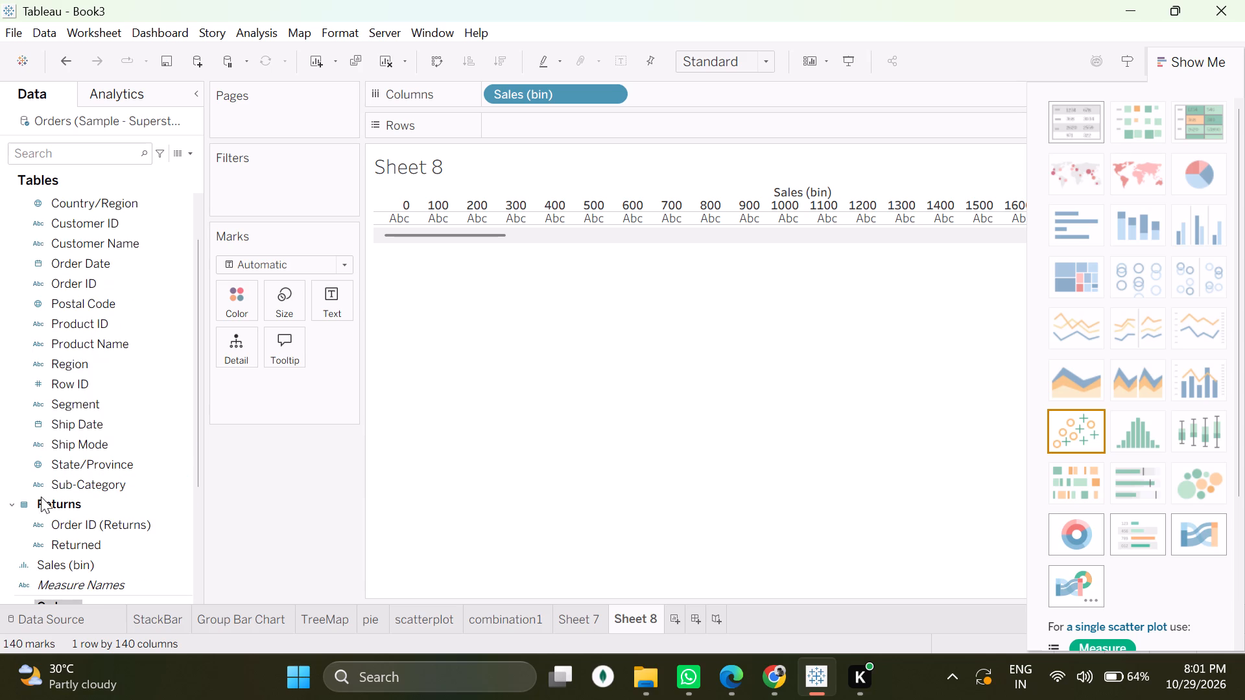
pyautogui.click(10, 510)
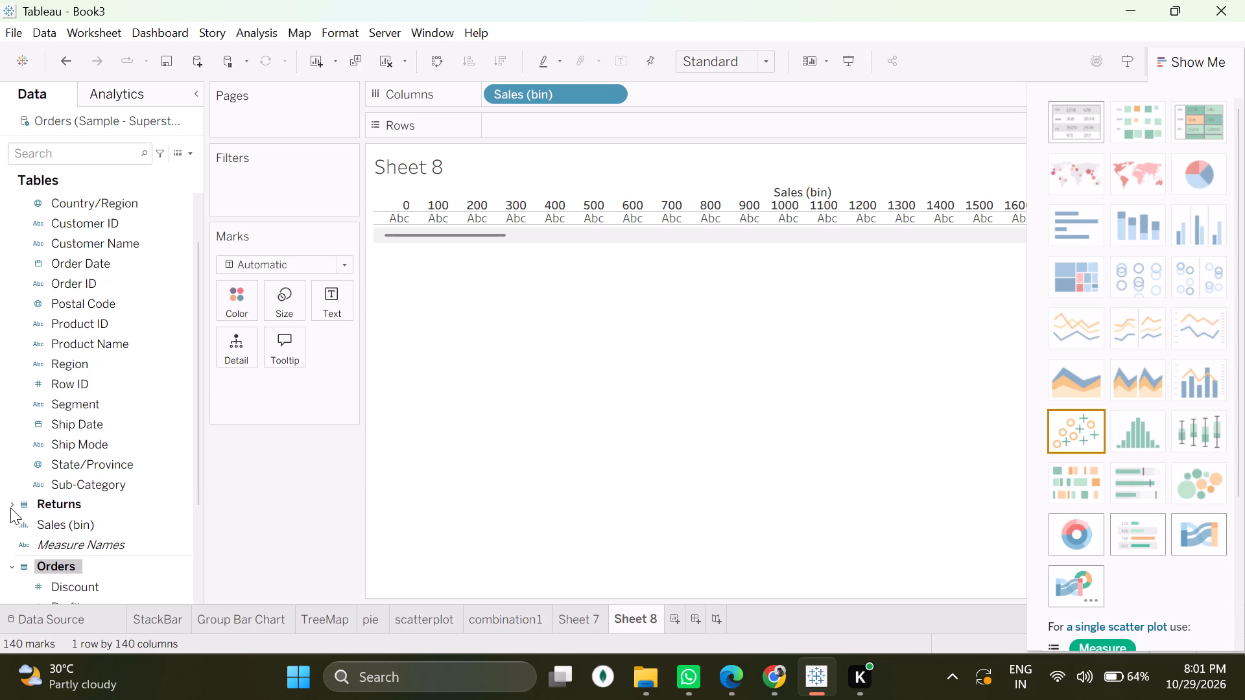
pyautogui.click(10, 507)
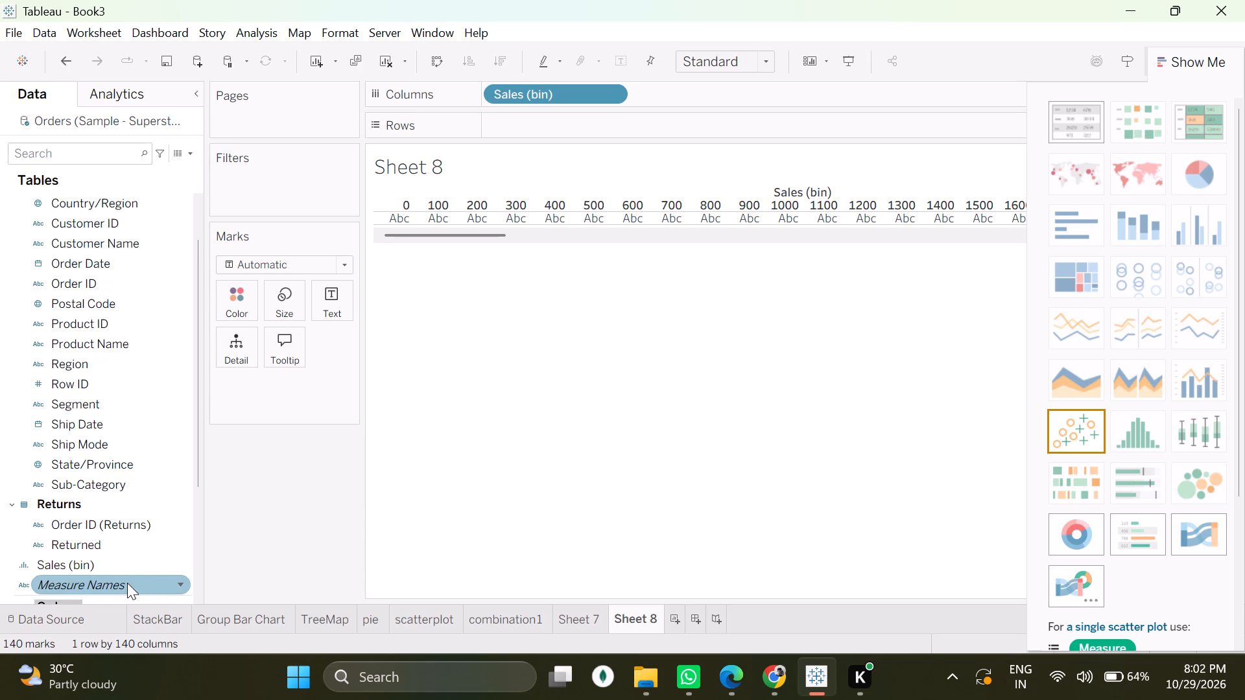
pyautogui.scroll(-4, 110, 567)
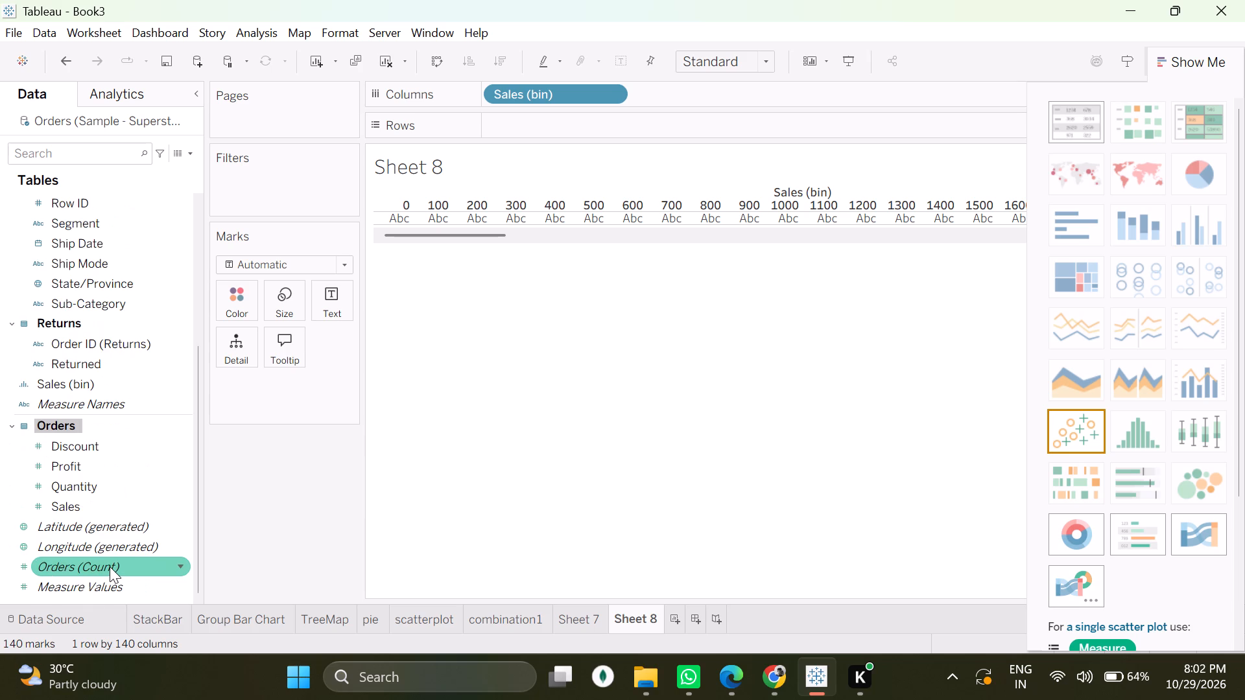
pyautogui.scroll(-1, 110, 566)
# Place the Orders (Count) measure on Rows in Sheet 8 against Sales (bin).
pyautogui.moveTo(78, 386); pyautogui.dragTo(254, 271)
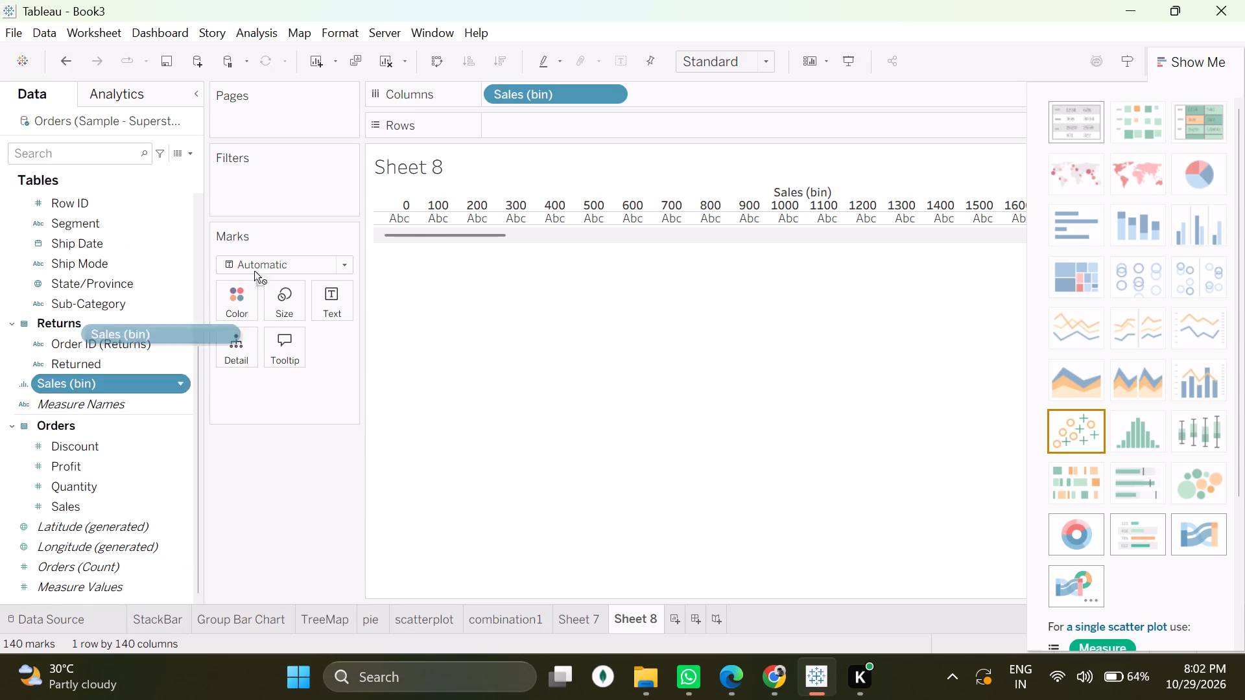
pyautogui.moveTo(254, 271); pyautogui.dragTo(72, 392)
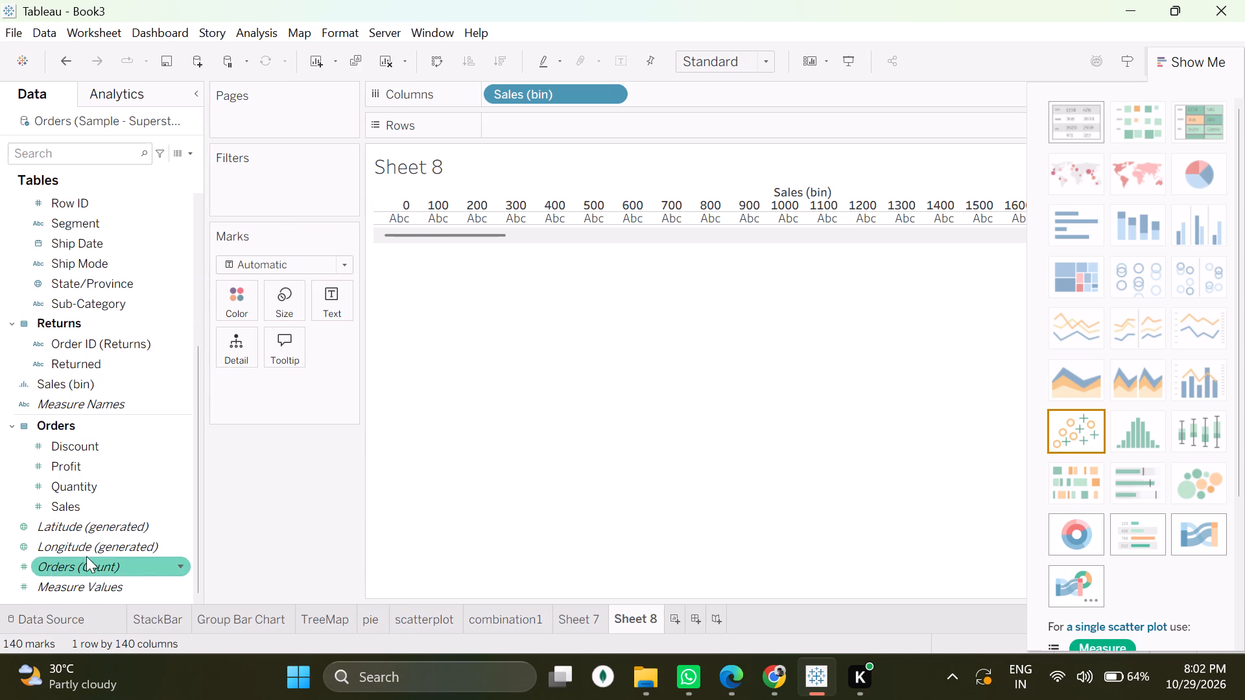
pyautogui.click(88, 556)
pyautogui.moveTo(91, 573); pyautogui.dragTo(528, 139)
pyautogui.click(60, 563)
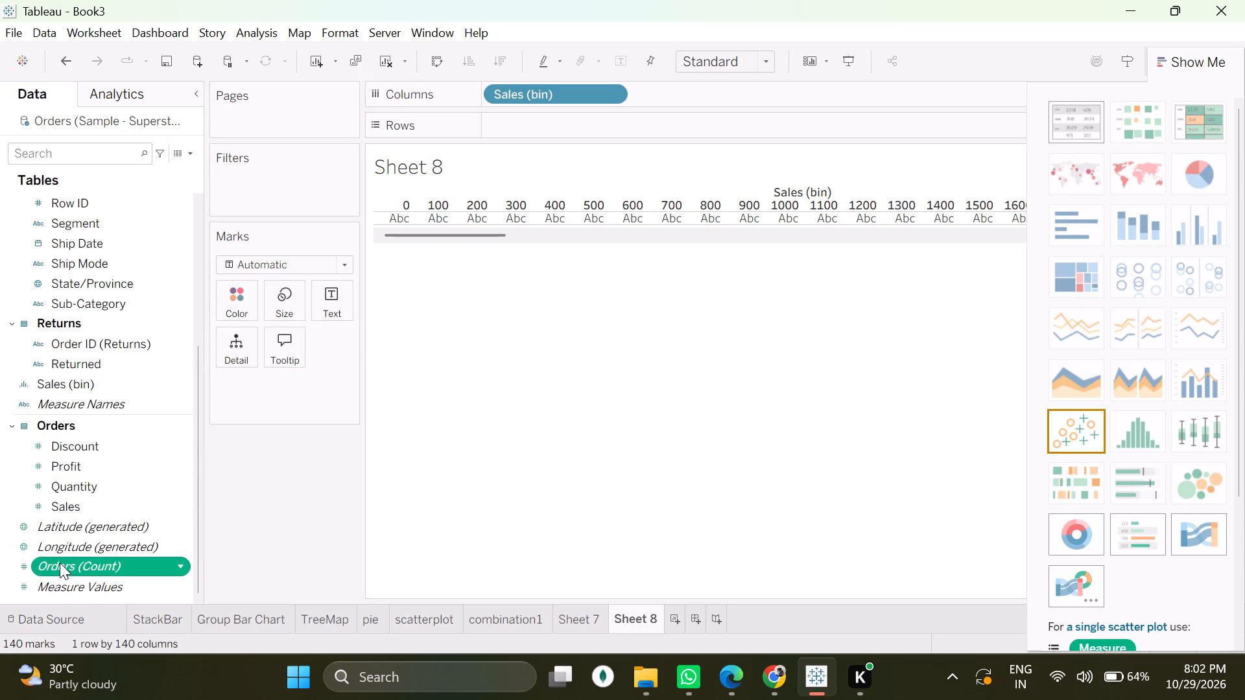
pyautogui.moveTo(60, 563); pyautogui.dragTo(525, 120)
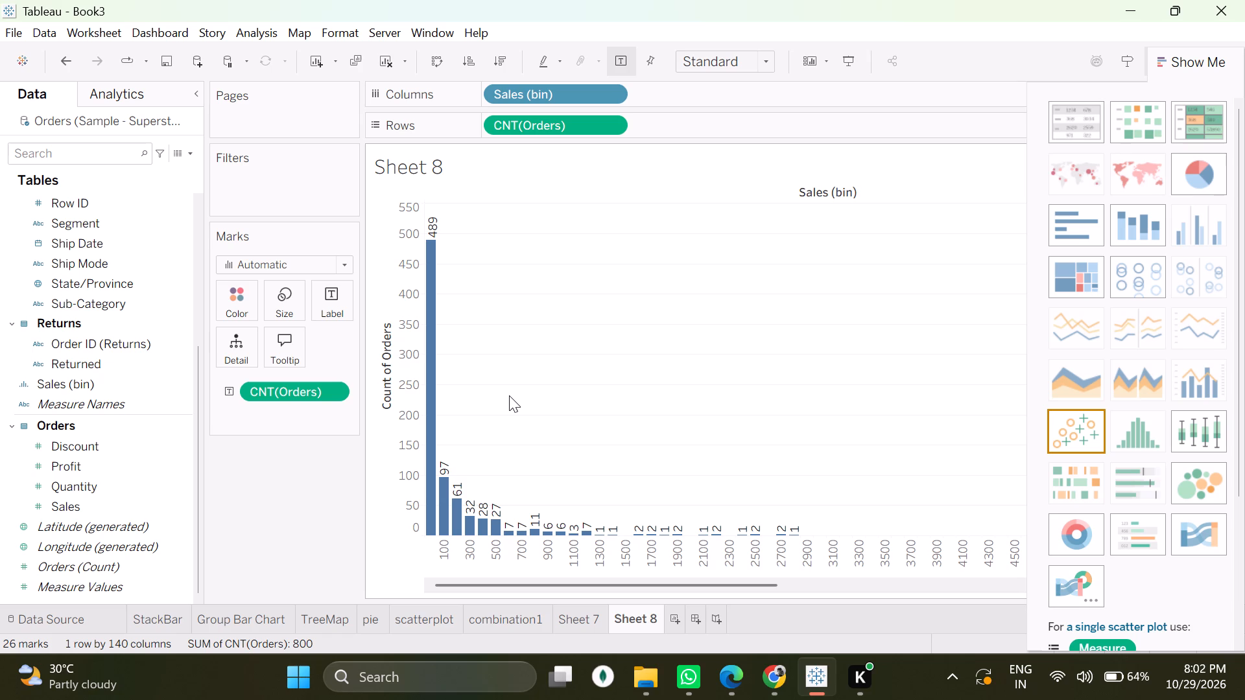
# Add a new worksheet and build a chart with Category on Columns and Sales on Rows.
pyautogui.click(673, 607)
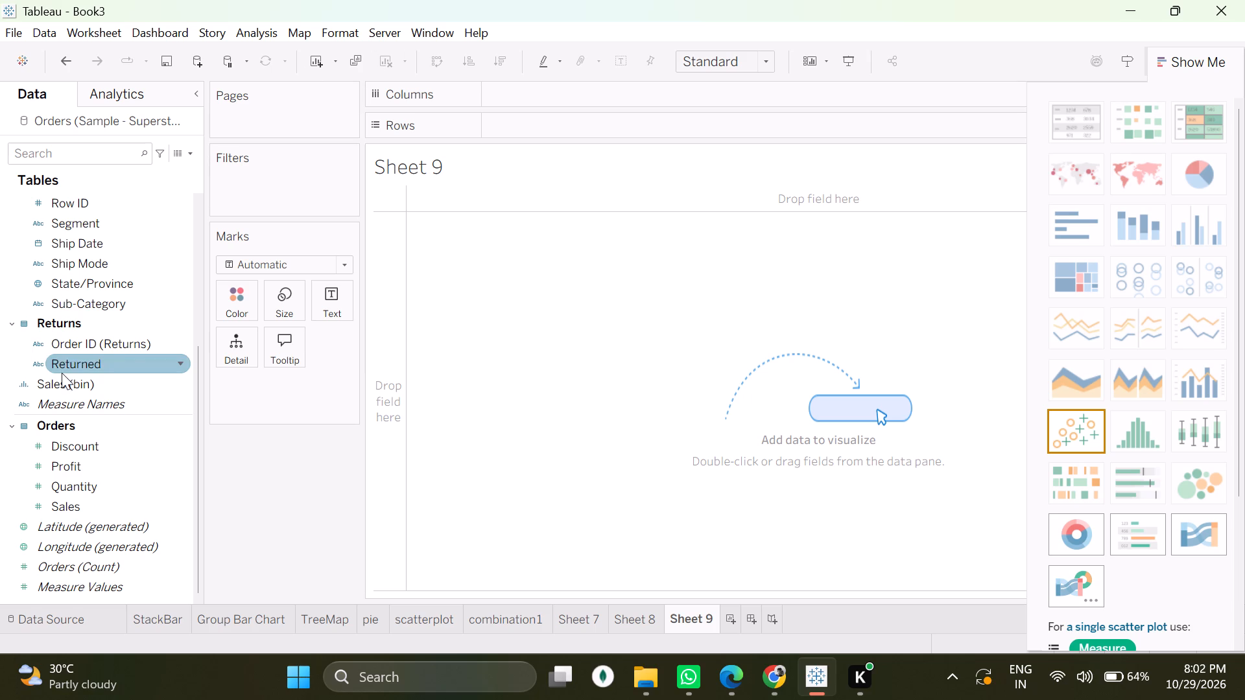
pyautogui.scroll(5, 62, 373)
pyautogui.moveTo(93, 216); pyautogui.dragTo(543, 90)
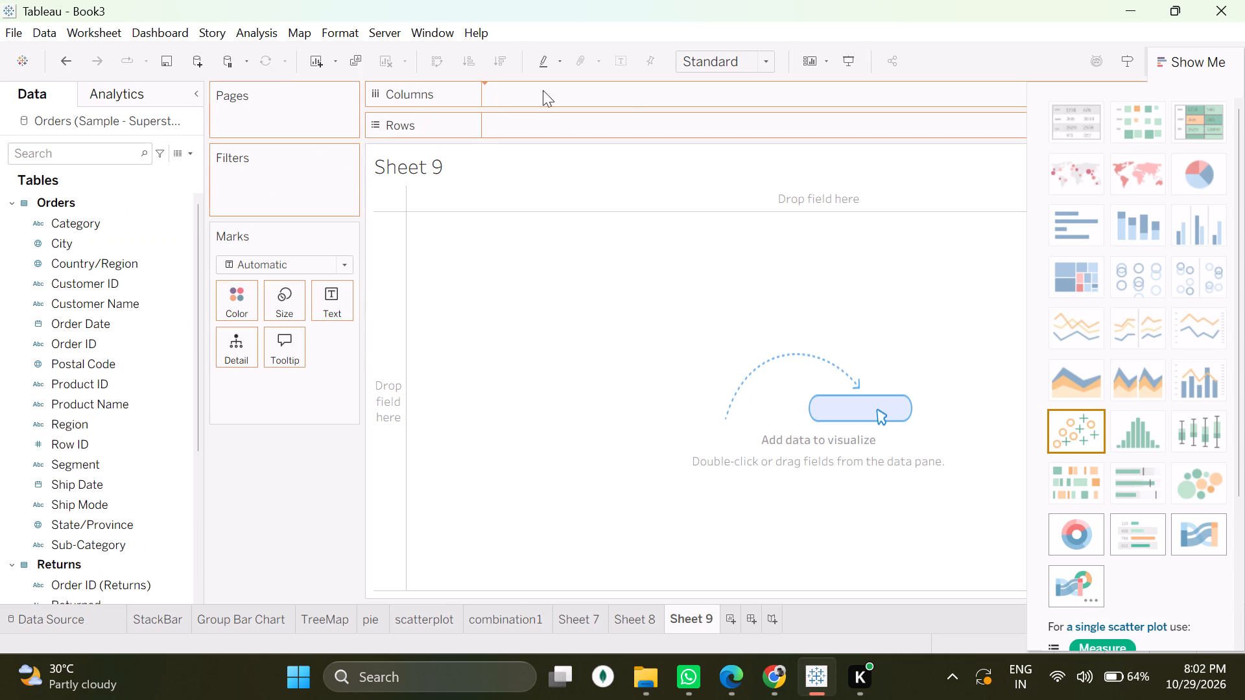
pyautogui.scroll(-2, 161, 429)
pyautogui.scroll(-2, 89, 499)
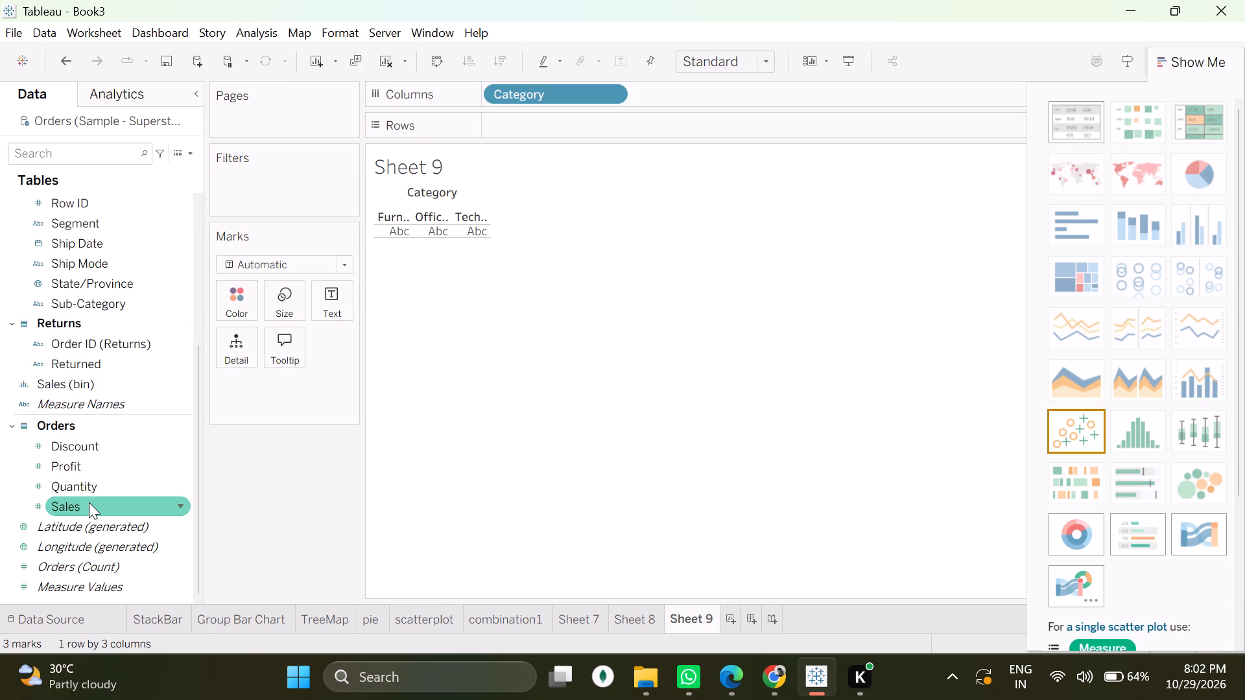
pyautogui.moveTo(85, 502); pyautogui.dragTo(528, 128)
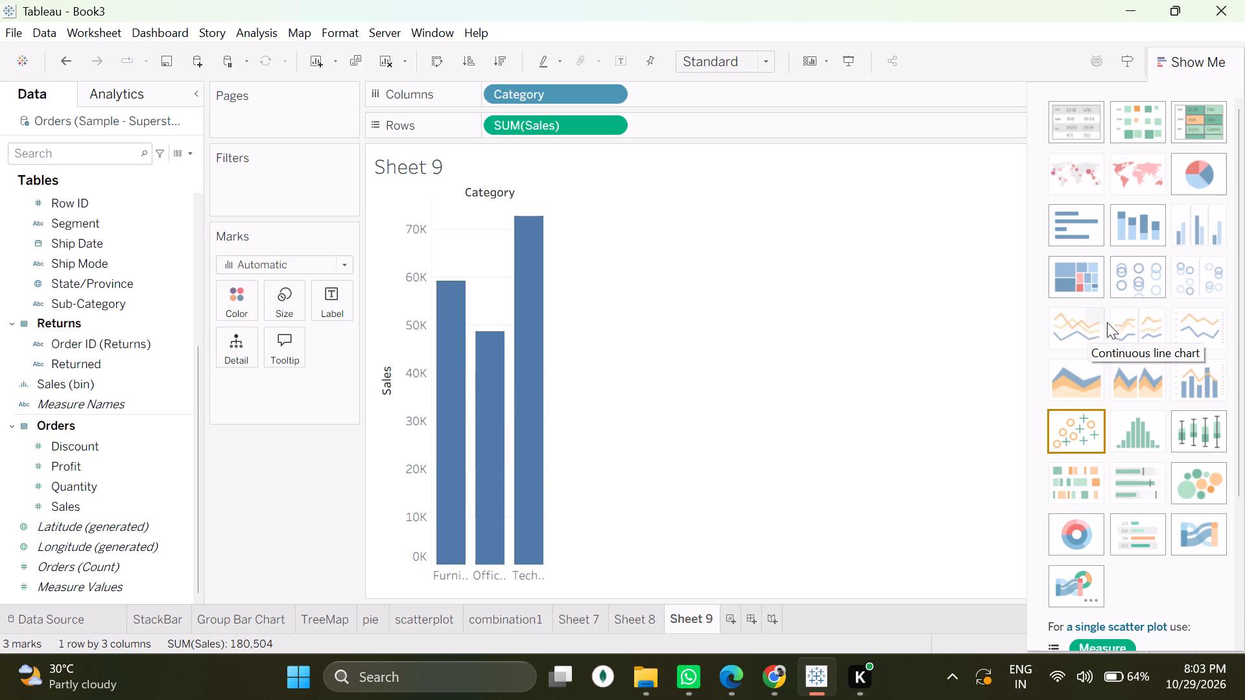
# Change the Category and Sales chart on Sheet 9 to a box-and-whisker plot.
pyautogui.click(1188, 436)
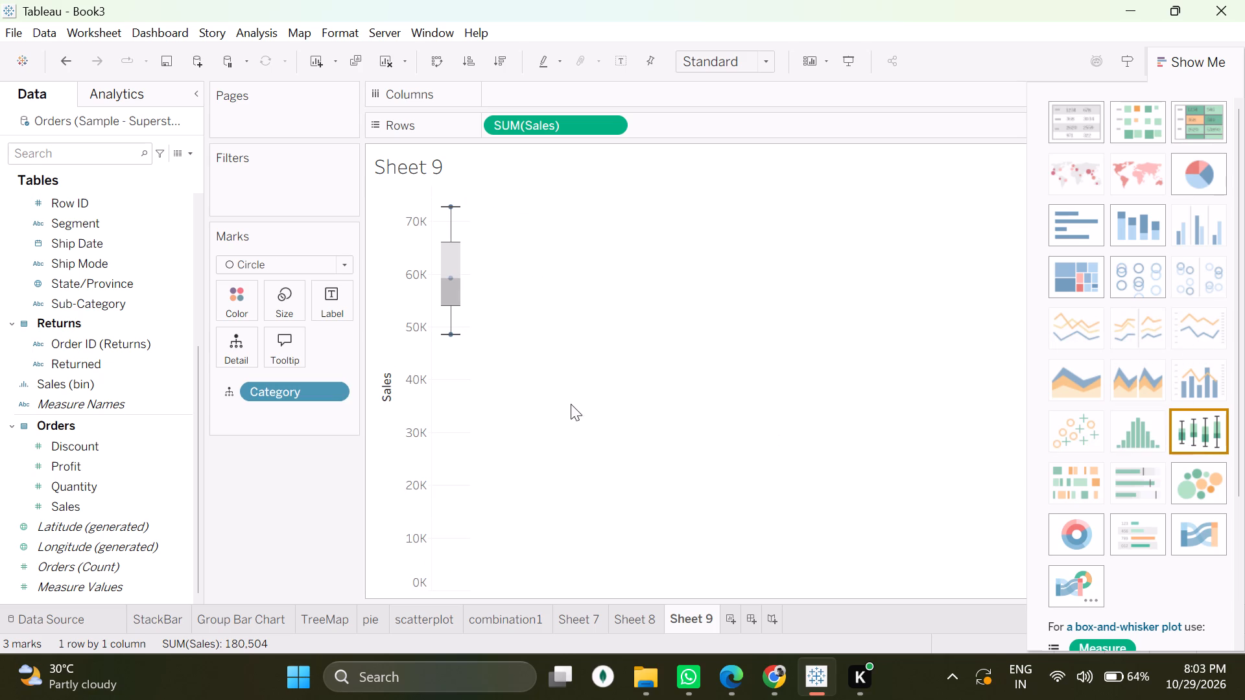
pyautogui.click(530, 417)
# Add another blank worksheet after Sheet 9.
pyautogui.click(731, 620)
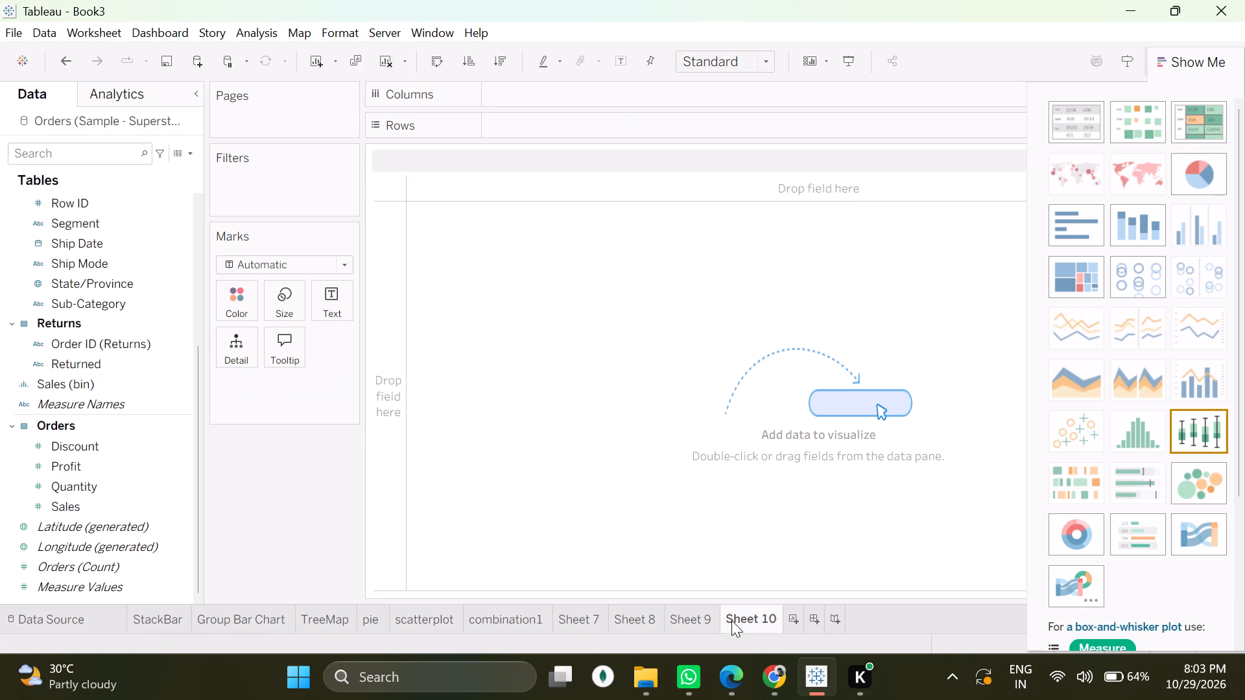
# Rename Sheet 9, which holds the box-and-whisker plot, as whiskerplot.
pyautogui.doubleClick(699, 613)
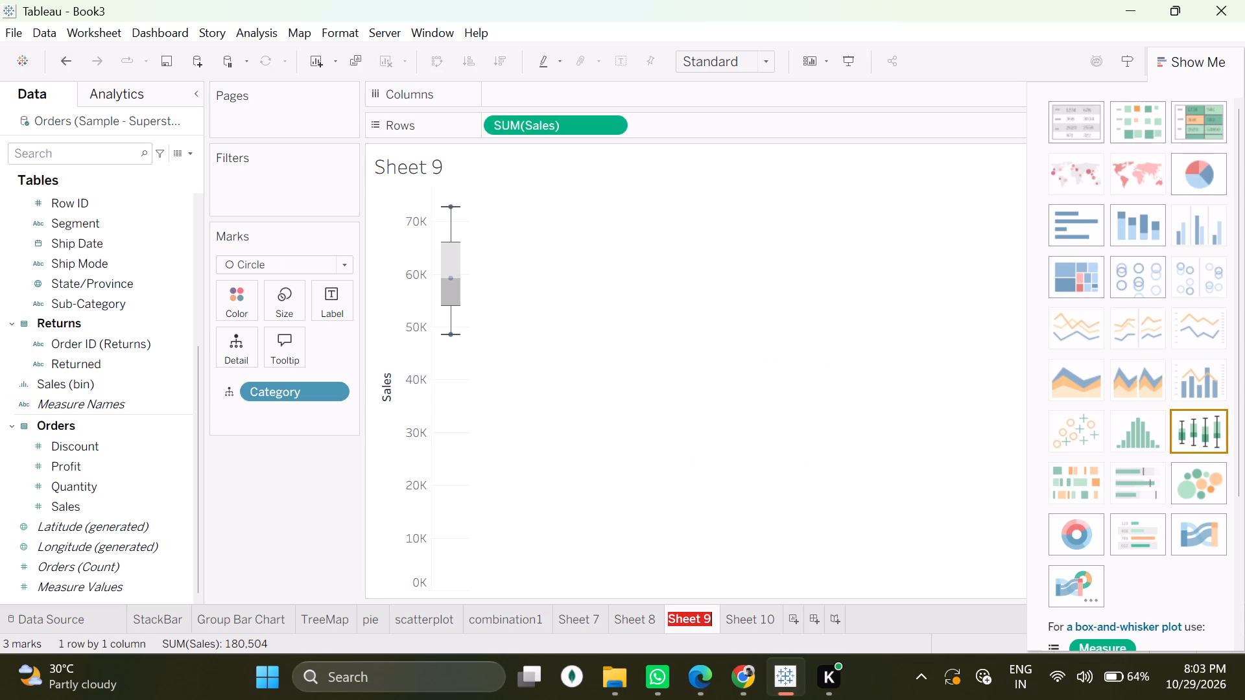
pyautogui.press('BackSpace')
pyautogui.write('whiskerploy')
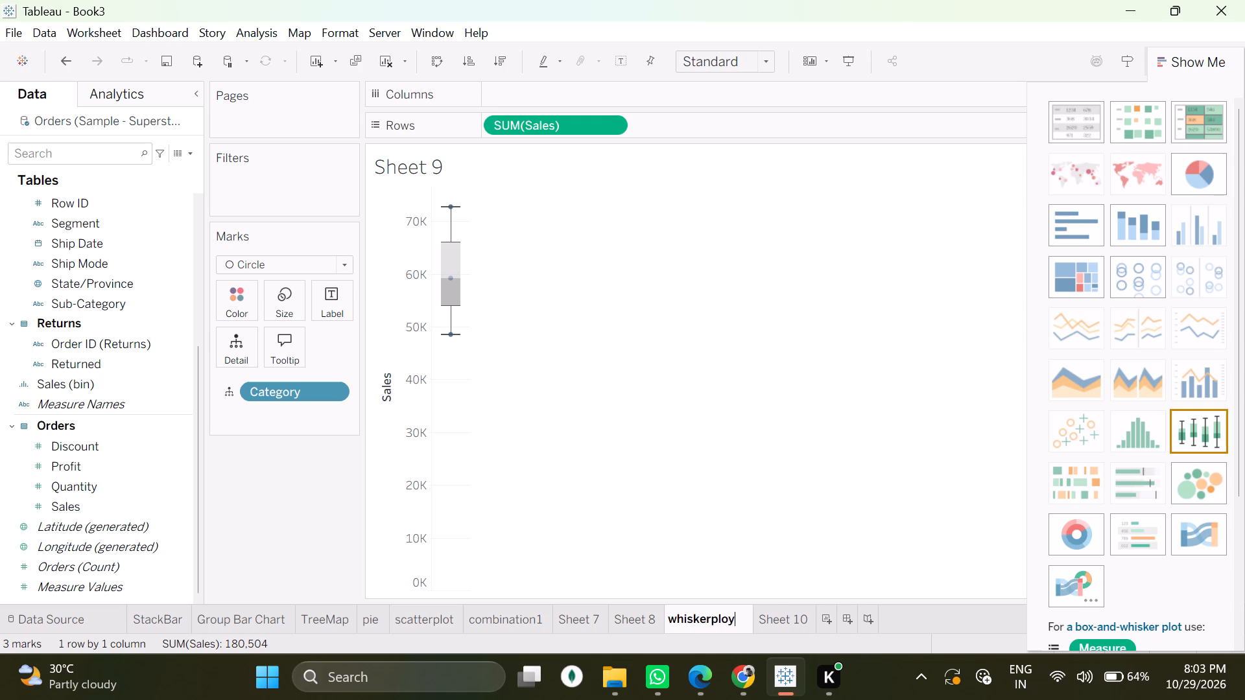
pyautogui.press('Return')
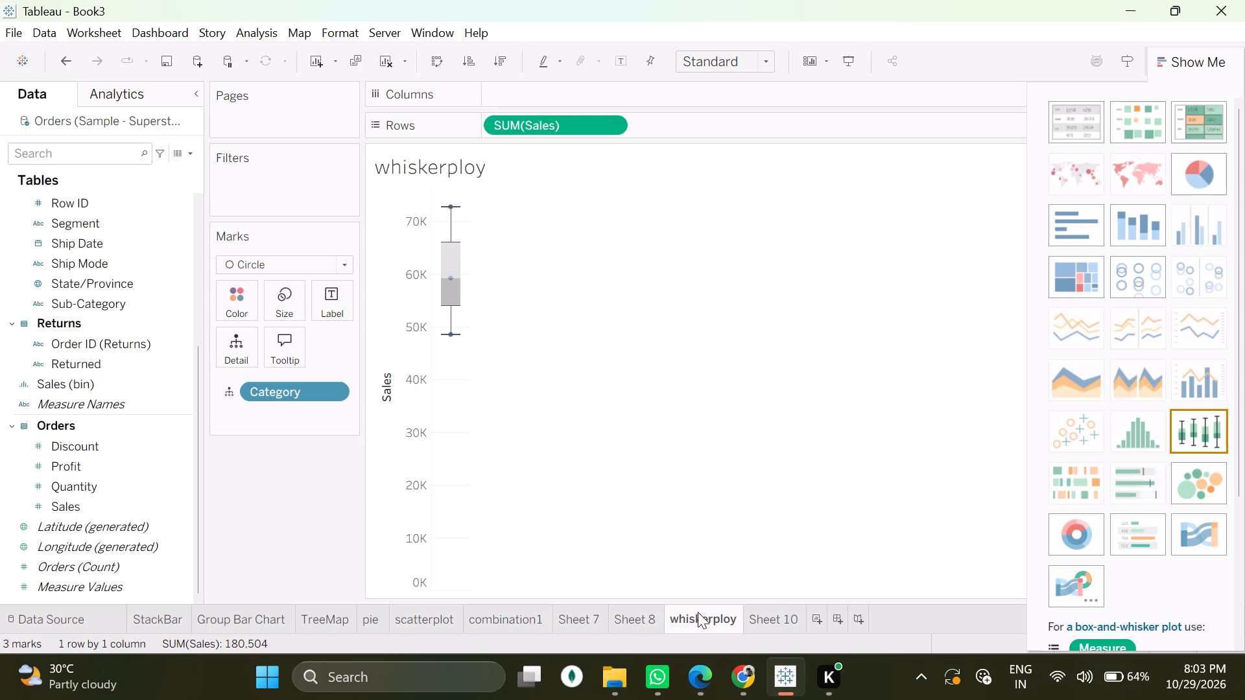
pyautogui.doubleClick(698, 612)
pyautogui.click(698, 612)
pyautogui.click(734, 614)
pyautogui.press('BackSpace')
pyautogui.press('t')
pyautogui.press('Return')
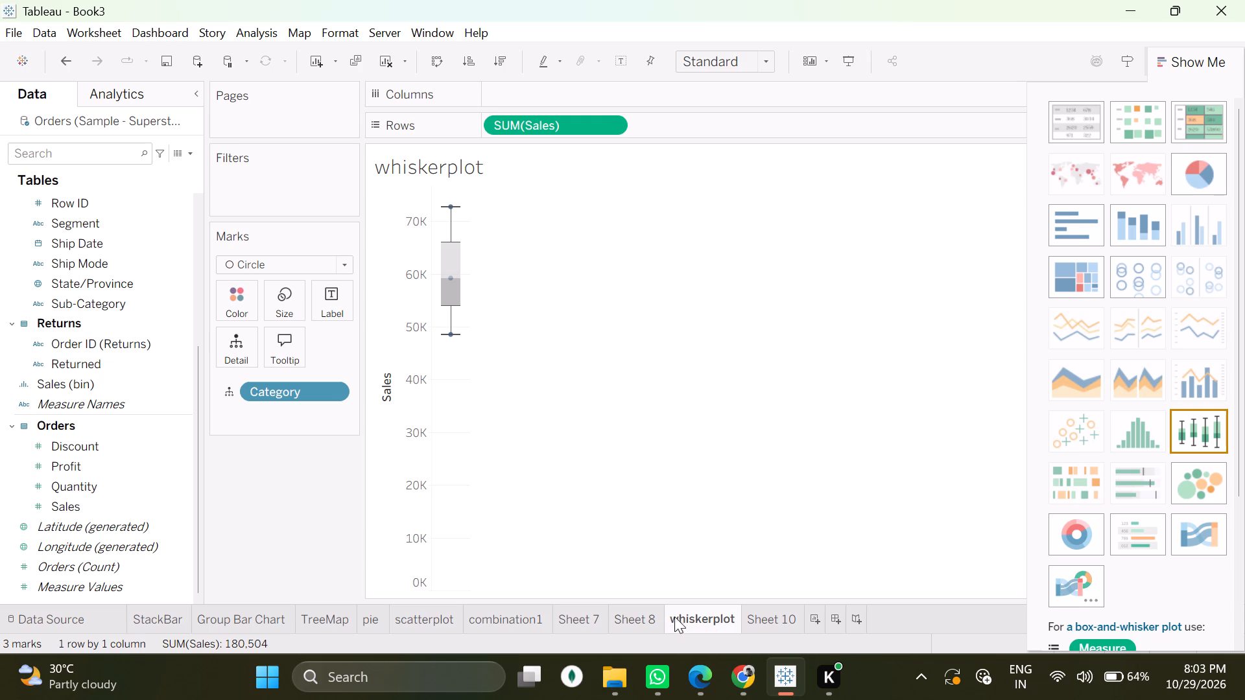
# Rename Sheet 8, which holds the Sales (bin) chart, as histogram.
pyautogui.click(629, 633)
pyautogui.click(632, 601)
pyautogui.click(626, 622)
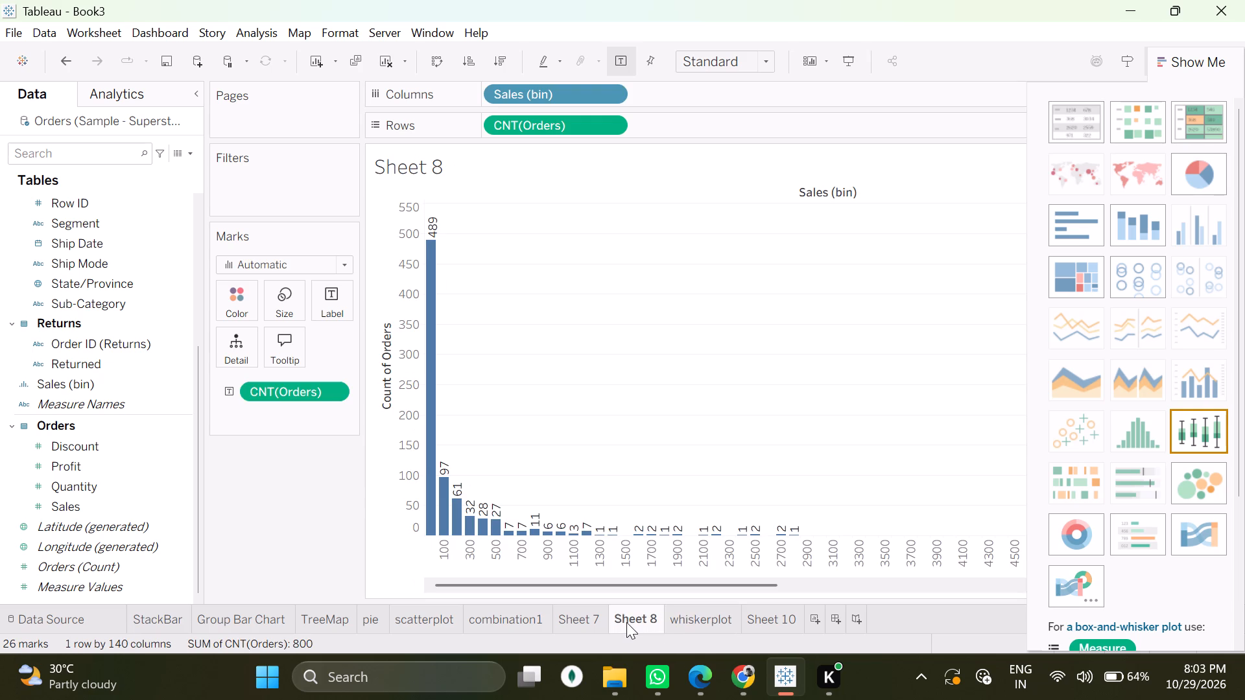
pyautogui.doubleClick(626, 622)
pyautogui.press('BackSpace')
pyautogui.write('hi')
pyautogui.write('stog')
pyautogui.write('ram')
pyautogui.press('Return')
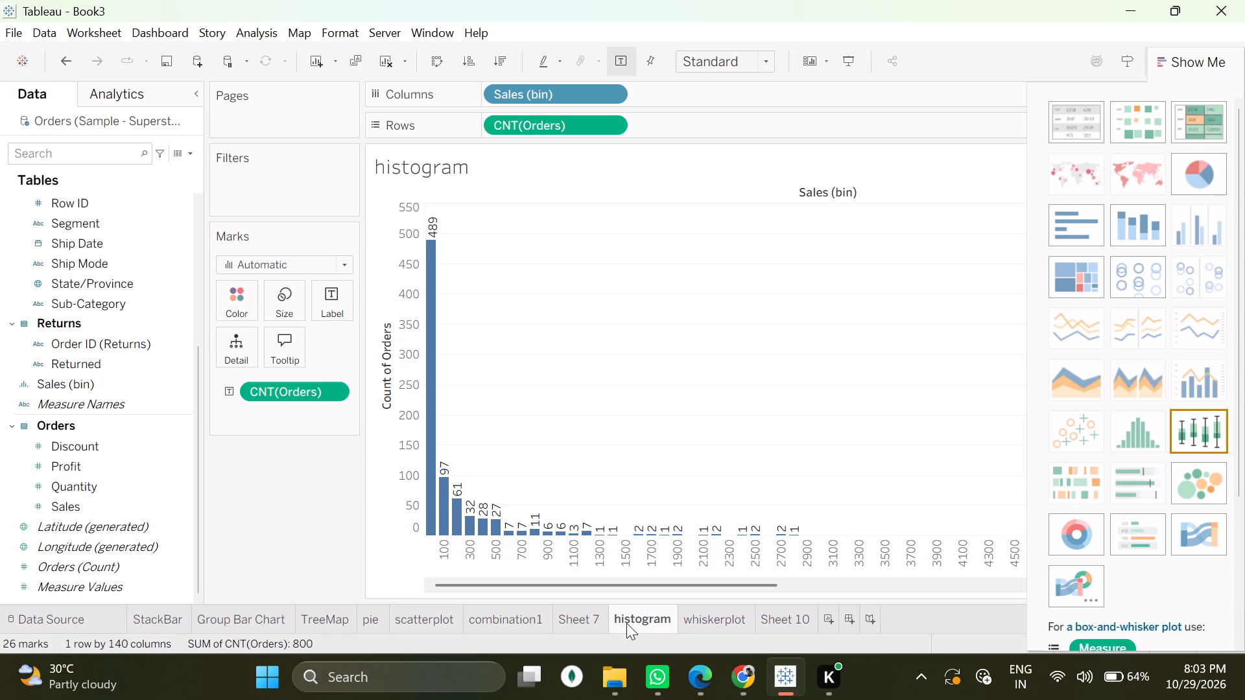
# Rename Sheet 7, which holds the monthly Sales and Profit chart, as combimation2.
pyautogui.click(584, 624)
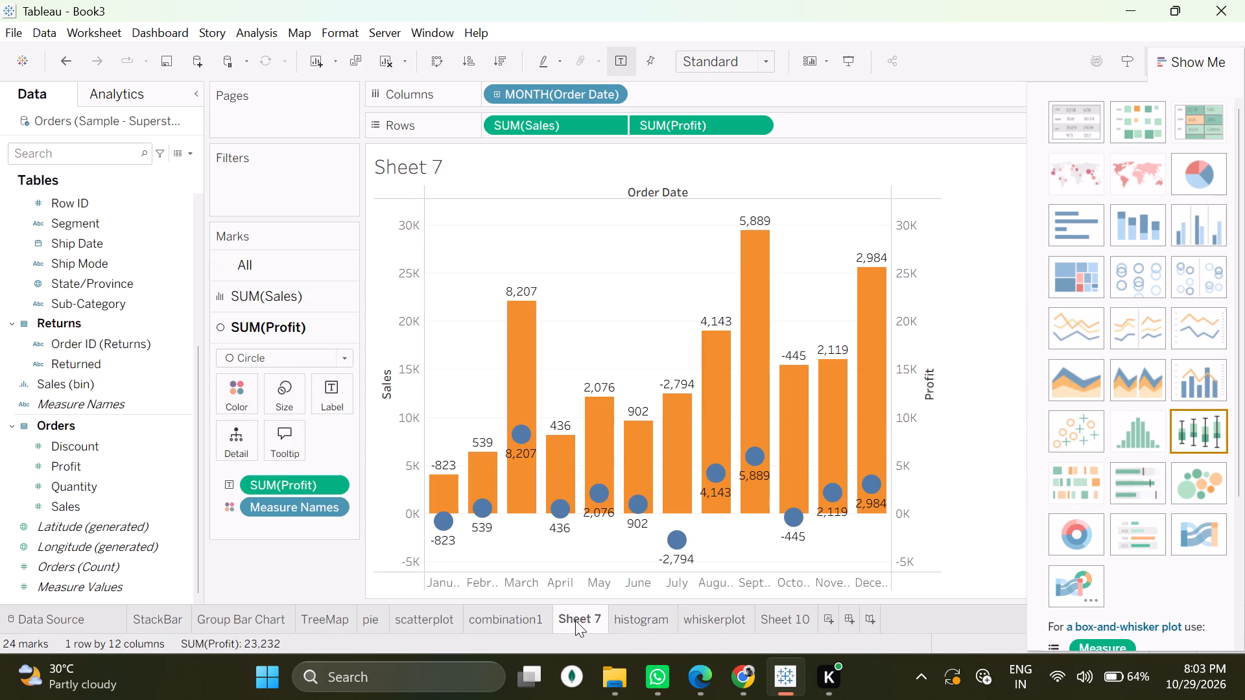
pyautogui.doubleClick(575, 620)
pyautogui.press('BackSpace')
pyautogui.write('con')
pyautogui.press('BackSpace')
pyautogui.write('mbimatiom')
pyautogui.press('BackSpace')
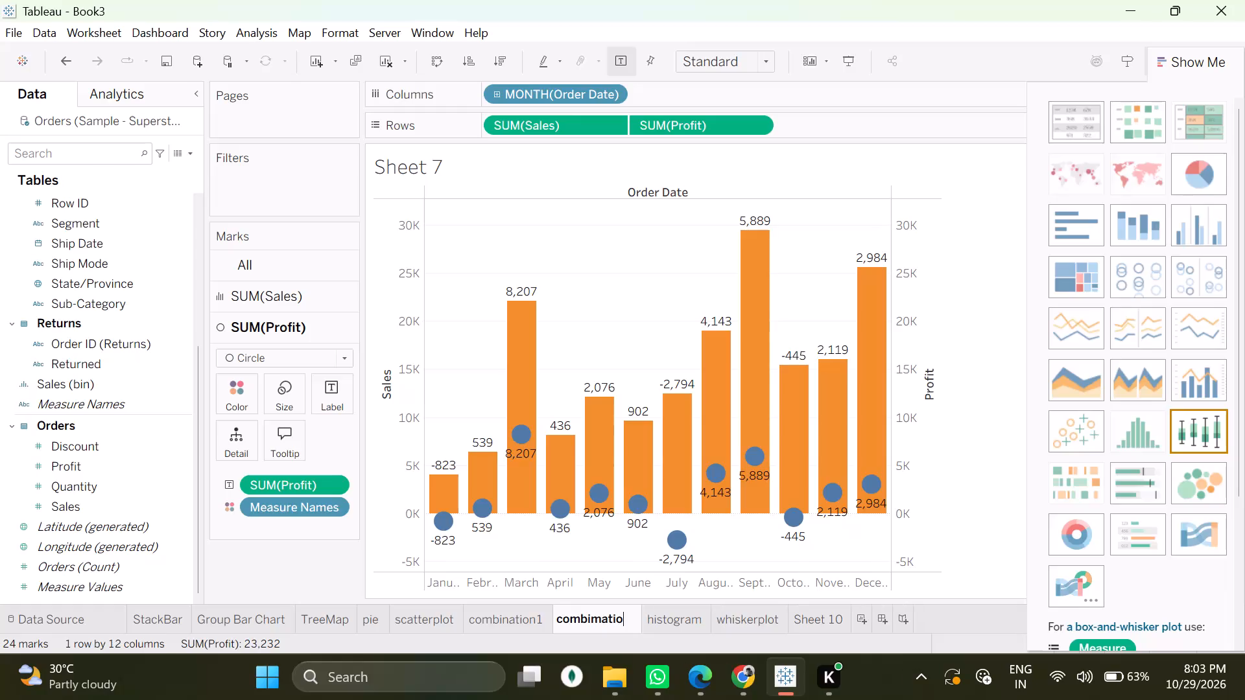
pyautogui.write('n2')
pyautogui.press('Return')
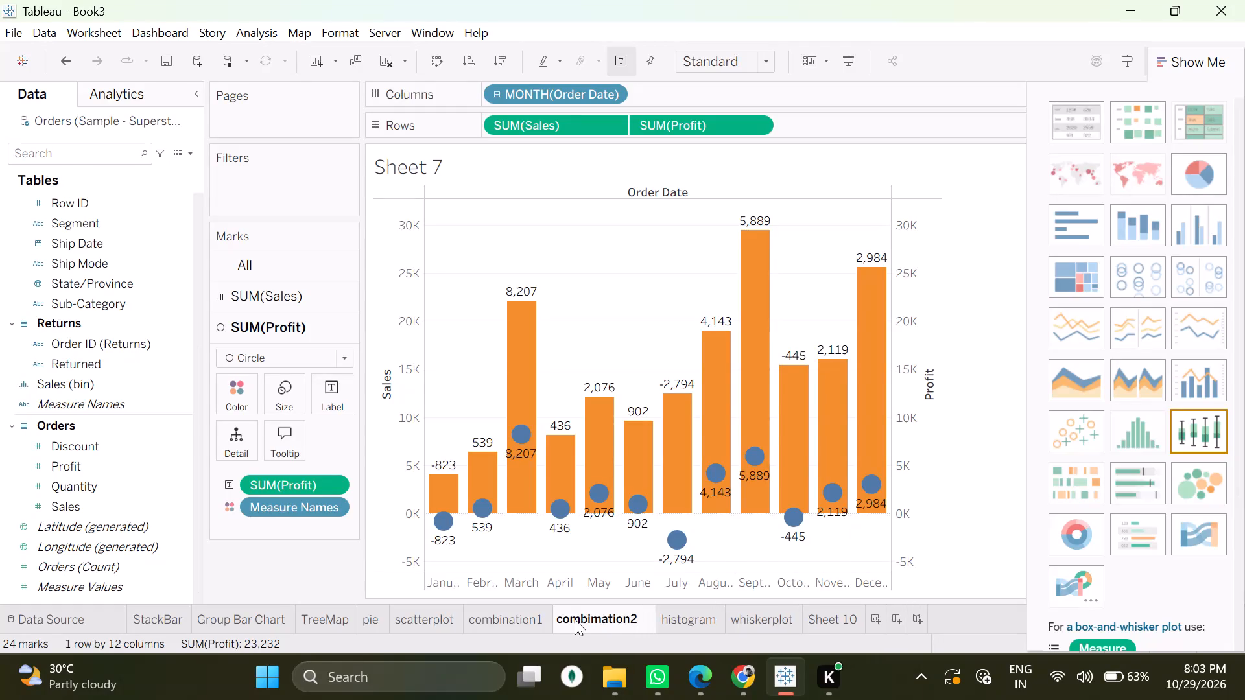
# Go to Sheet 10 and start a new calculated field named "Shiping days".
pyautogui.click(742, 616)
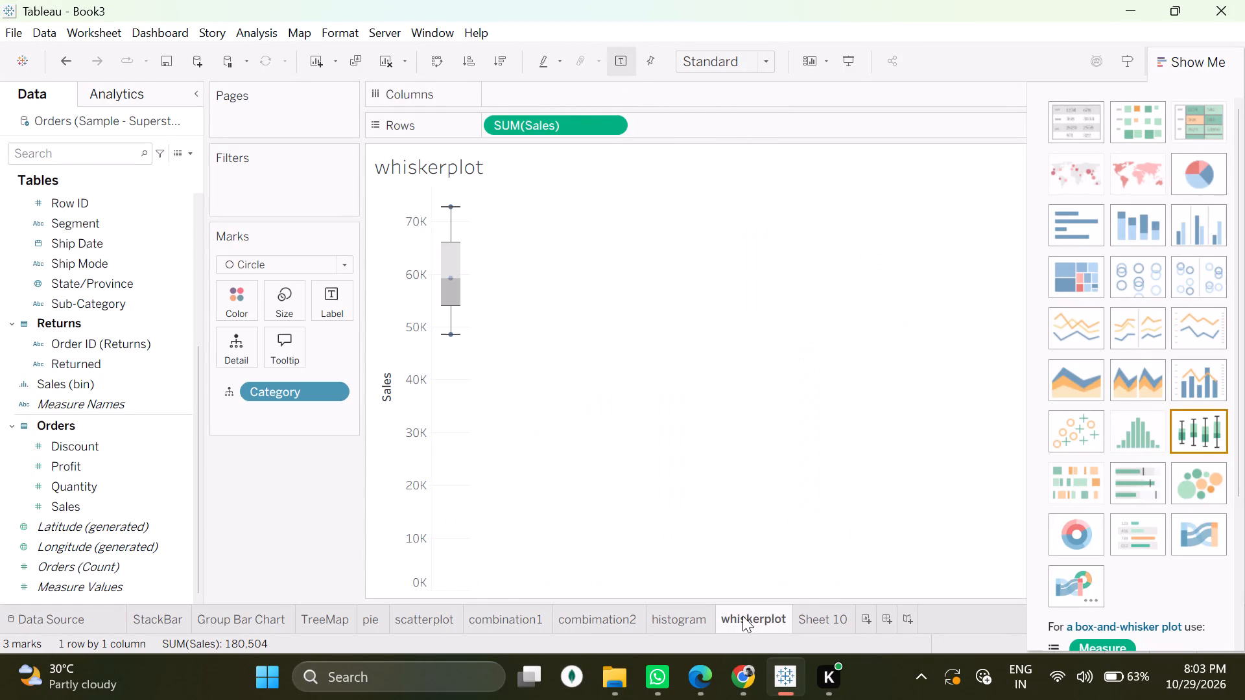
pyautogui.click(821, 613)
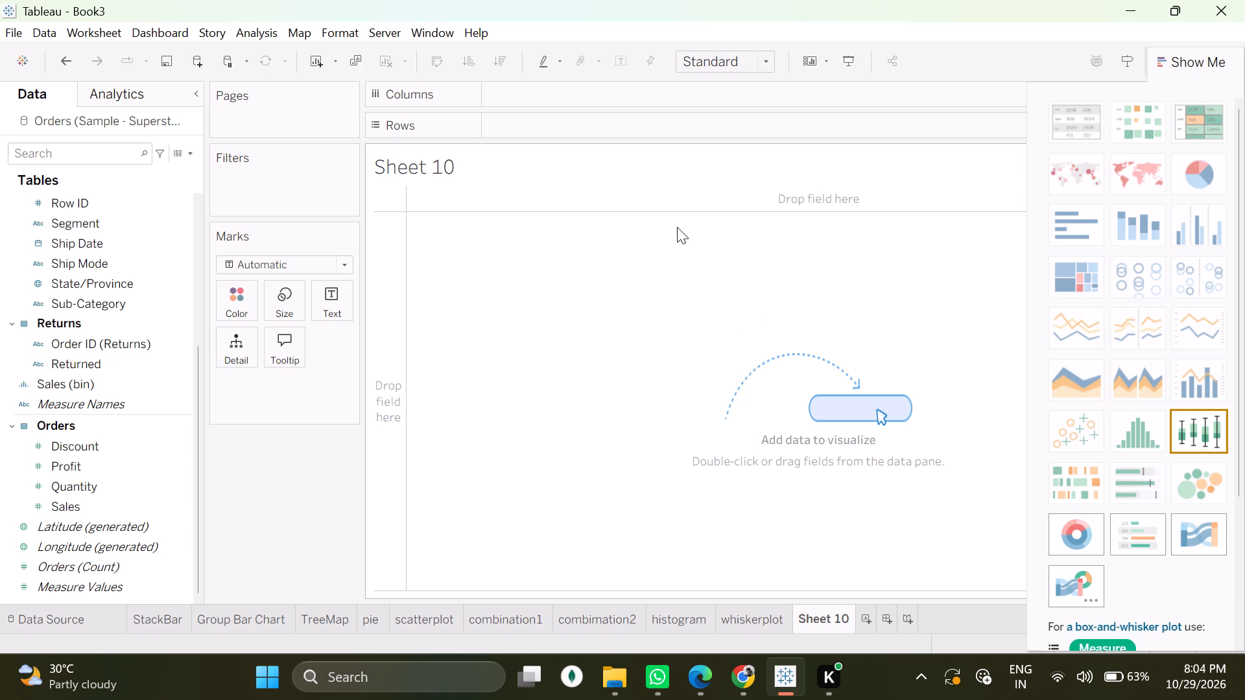
pyautogui.click(171, 88)
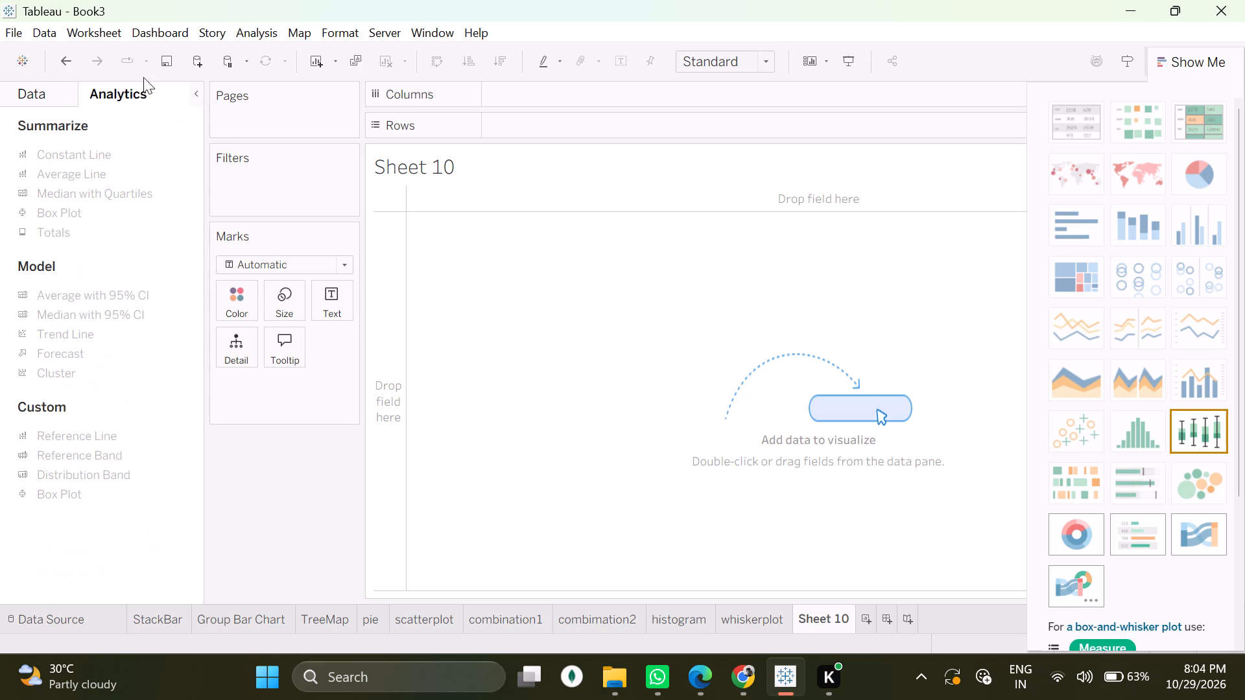
pyautogui.click(58, 92)
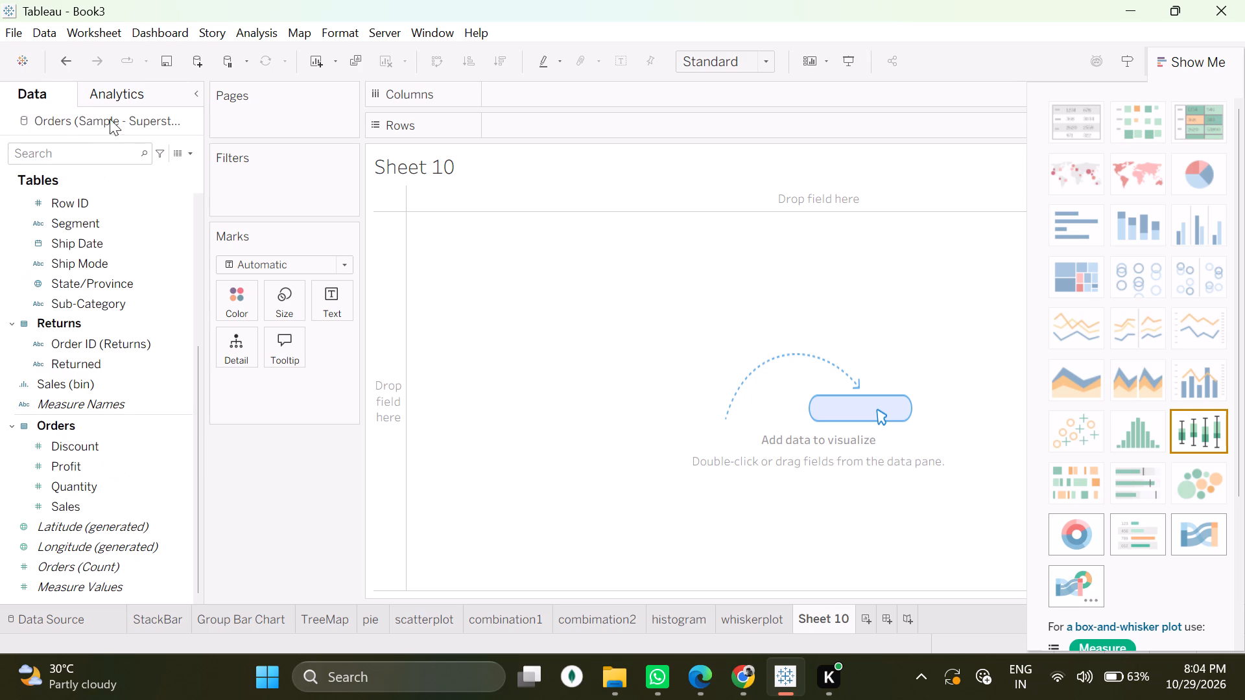
pyautogui.rightClick(163, 122)
pyautogui.click(108, 179)
pyautogui.click(187, 157)
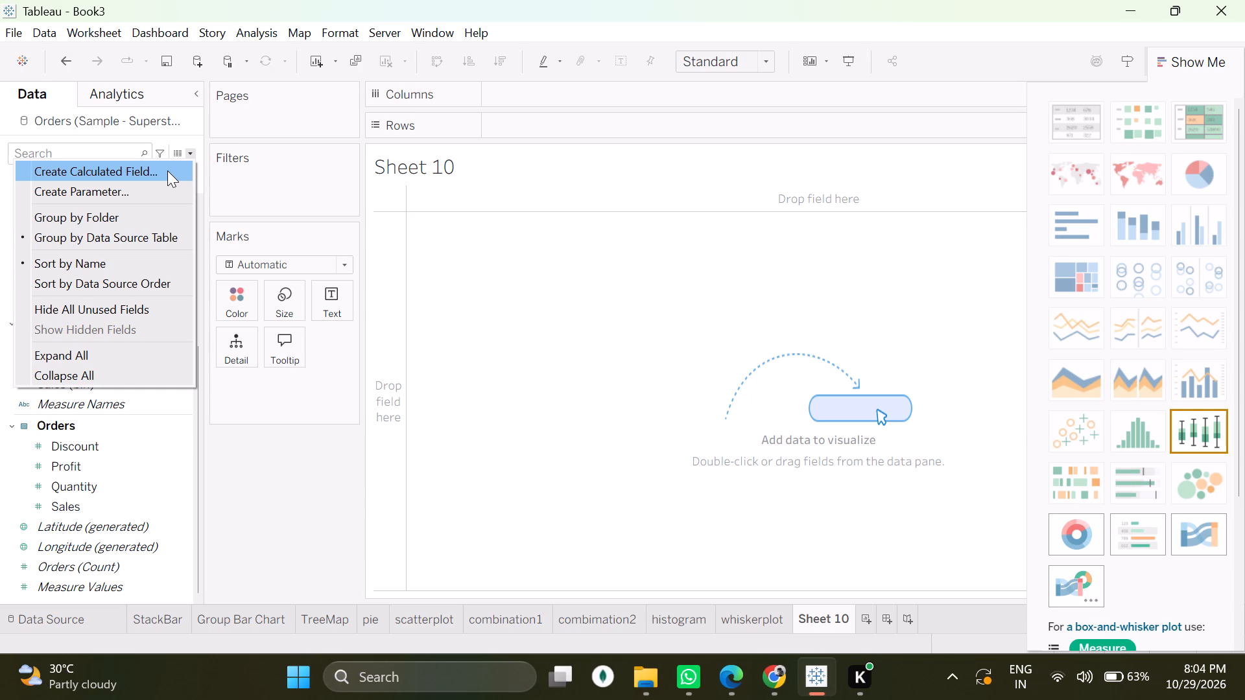
pyautogui.click(167, 170)
pyautogui.press('BackSpace')
pyautogui.press('BackSpace')
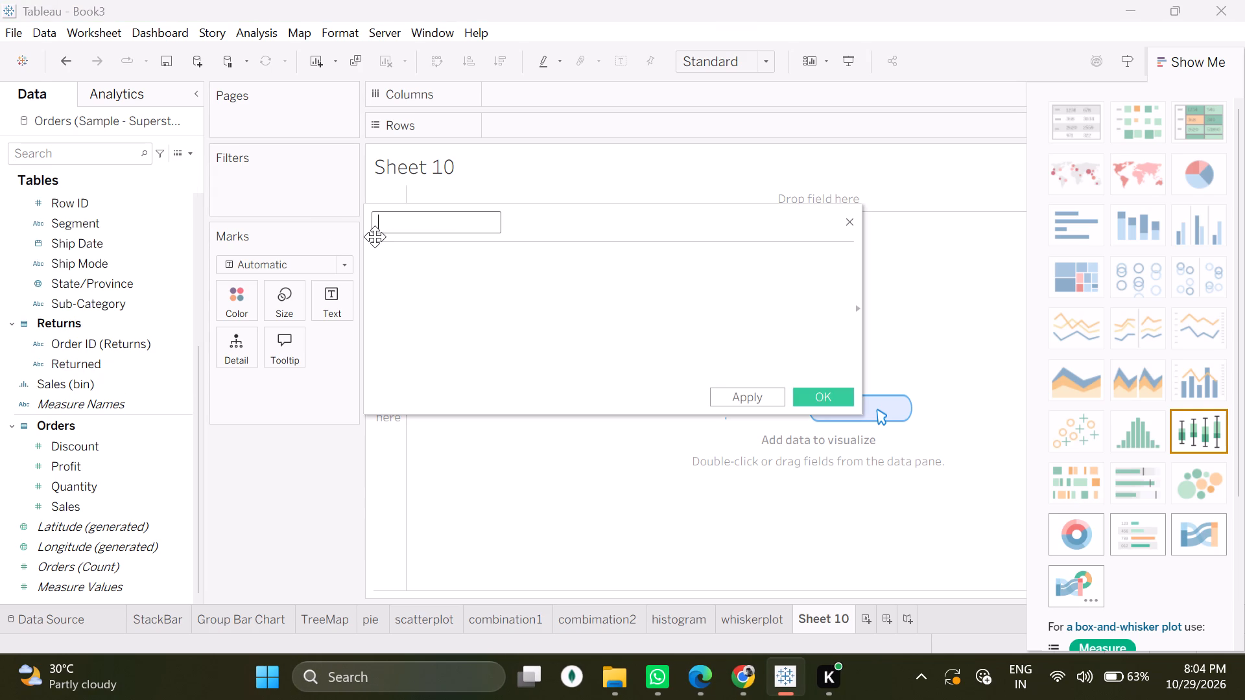
pyautogui.write('Sh')
pyautogui.write('iping')
pyautogui.press('space')
pyautogui.write('days')
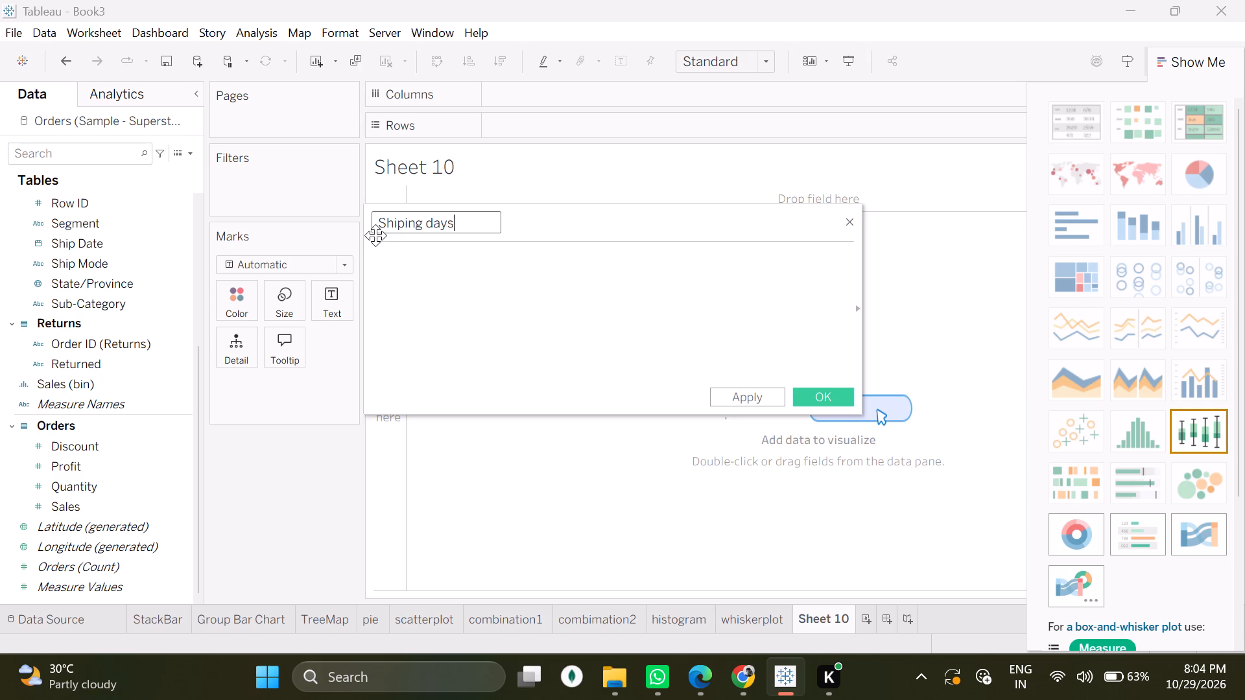
# Define Shiping days as DATEDIFF('day',[Order Date],[Ship Date]) and save the calculated field.
pyautogui.click(434, 270)
pyautogui.write('da')
pyautogui.write('te')
pyautogui.write('di')
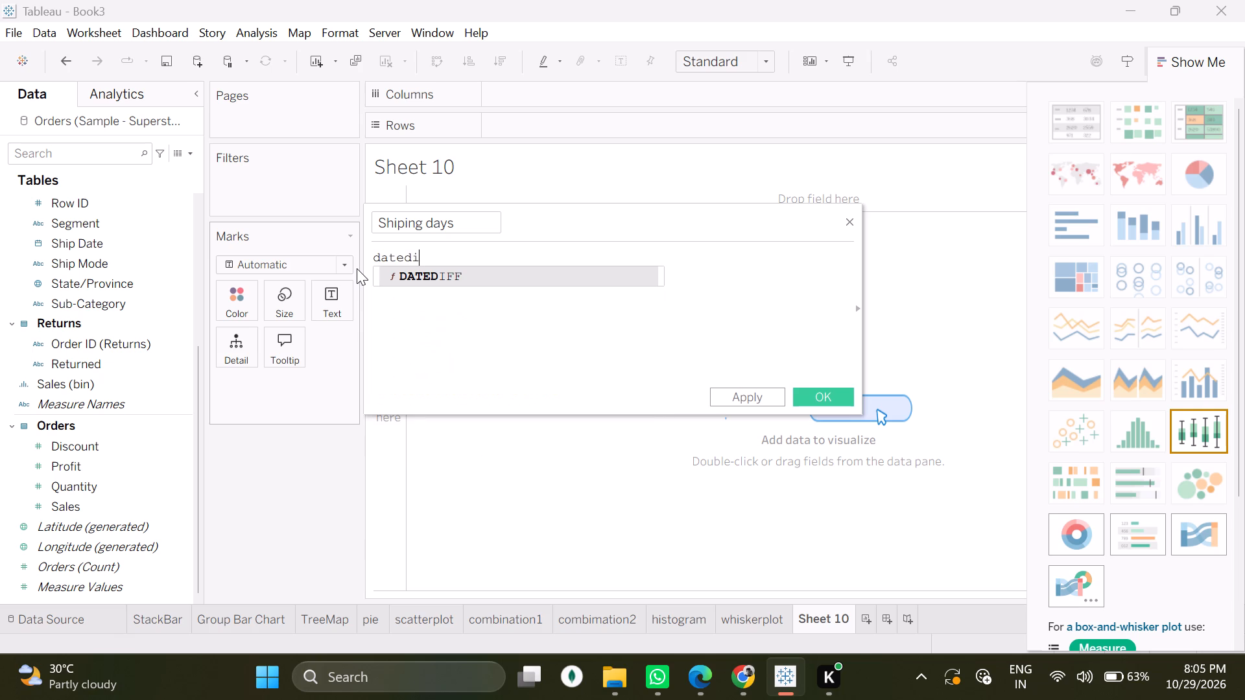
pyautogui.click(413, 274)
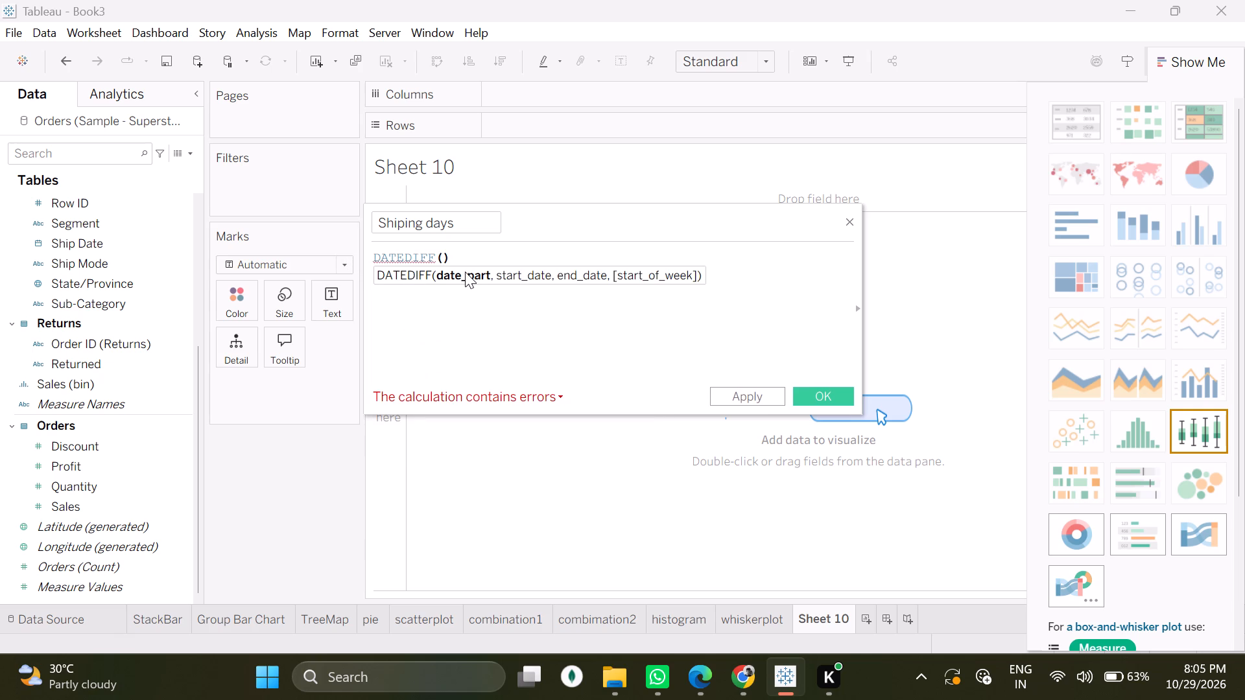
pyautogui.write("'day")
pyautogui.press("'")
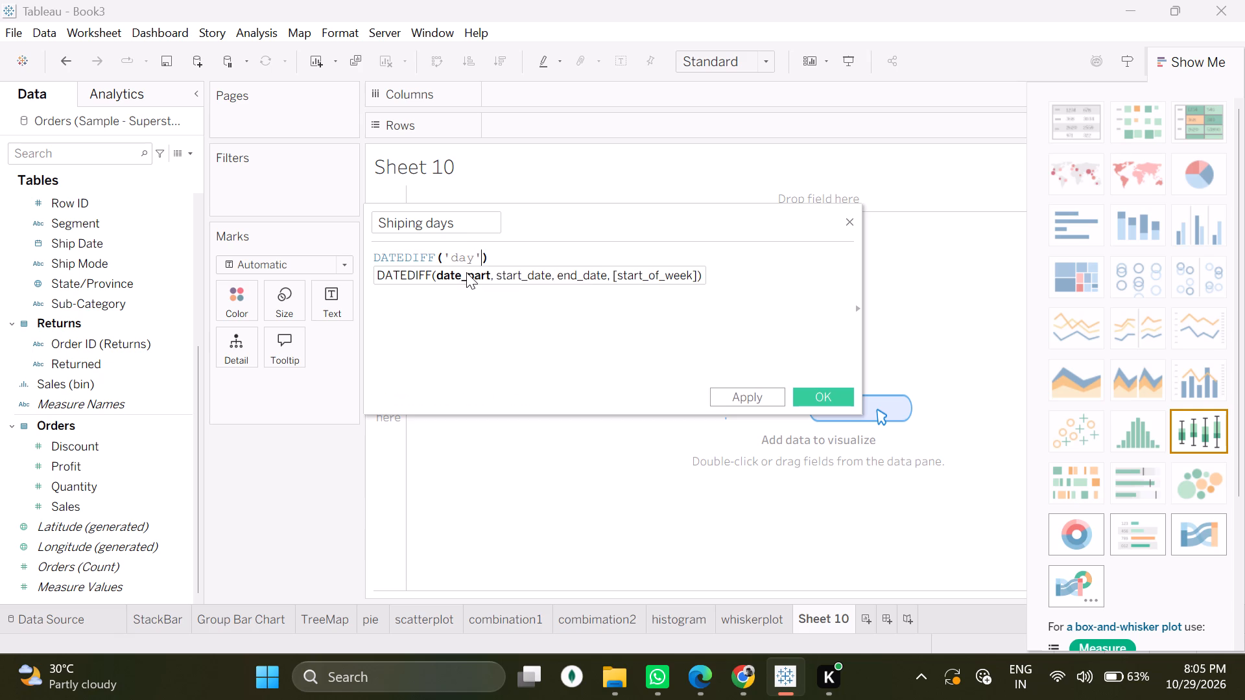
pyautogui.press('Right')
pyautogui.press('Left')
pyautogui.press(',')
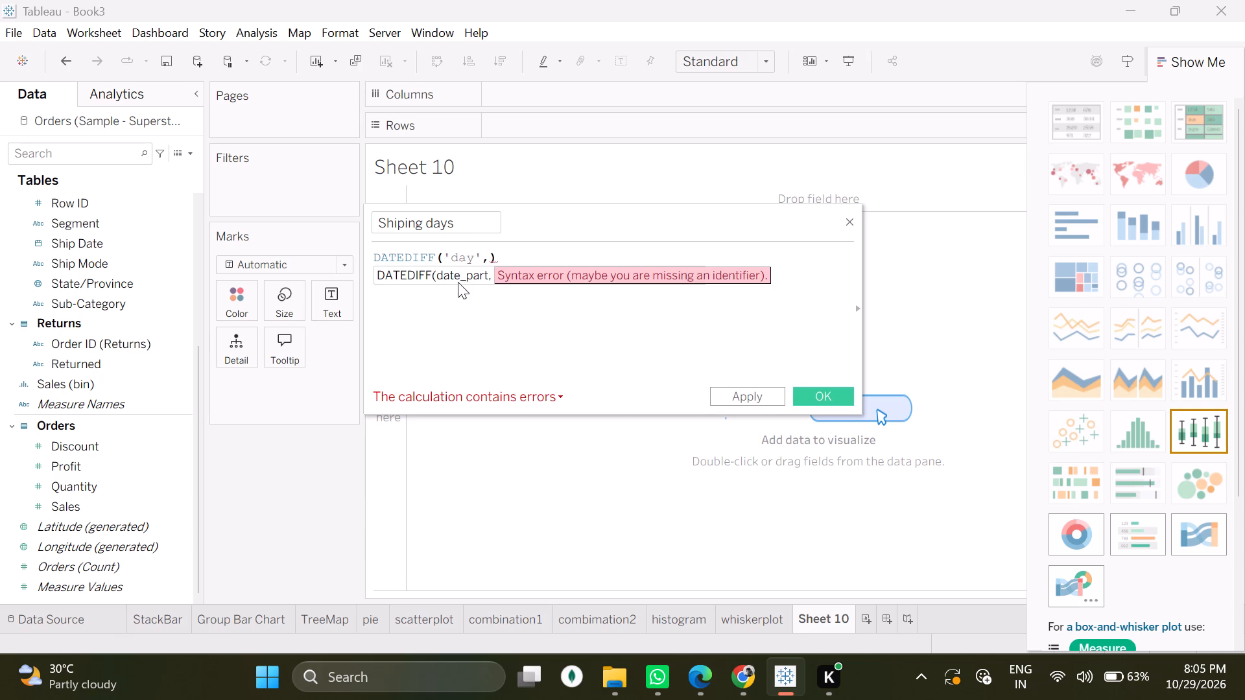
pyautogui.write('[order')
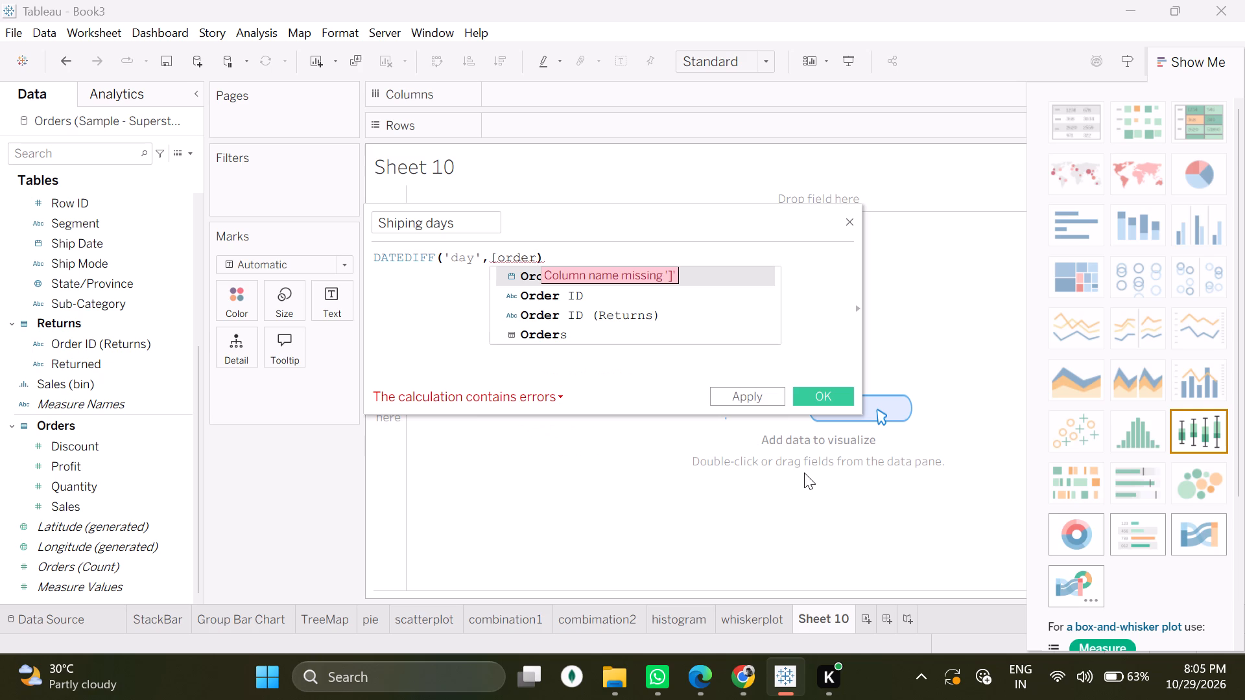
pyautogui.click(599, 277)
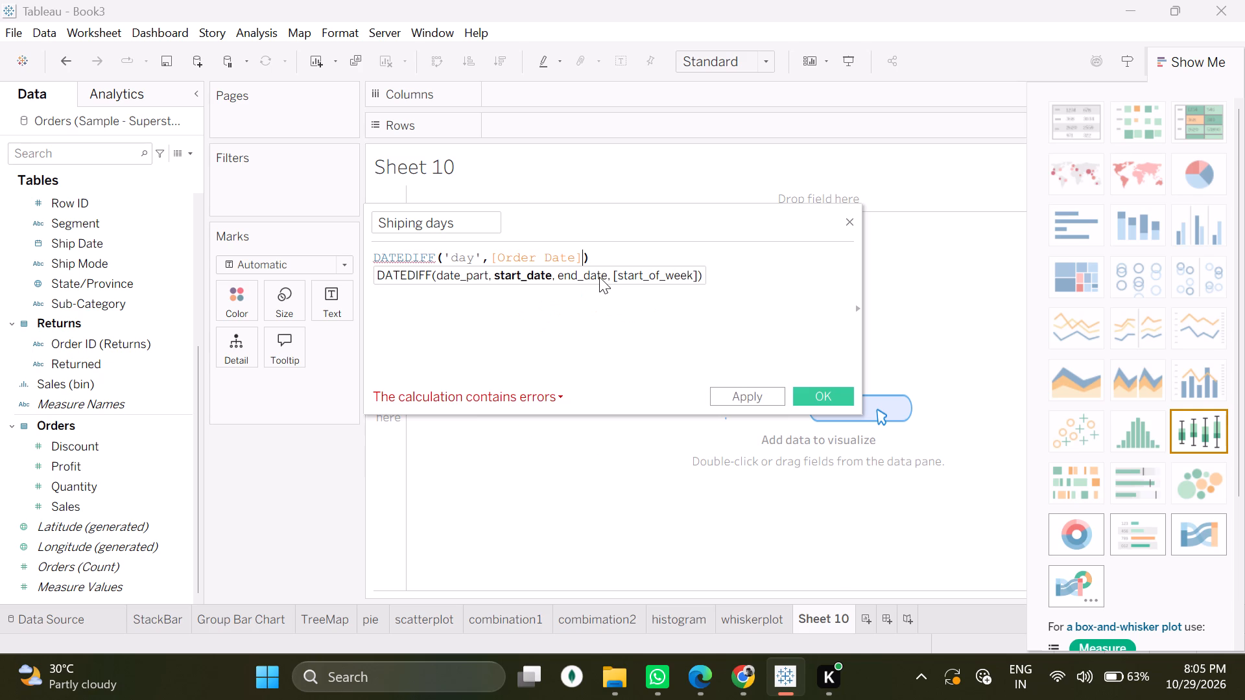
pyautogui.press(',')
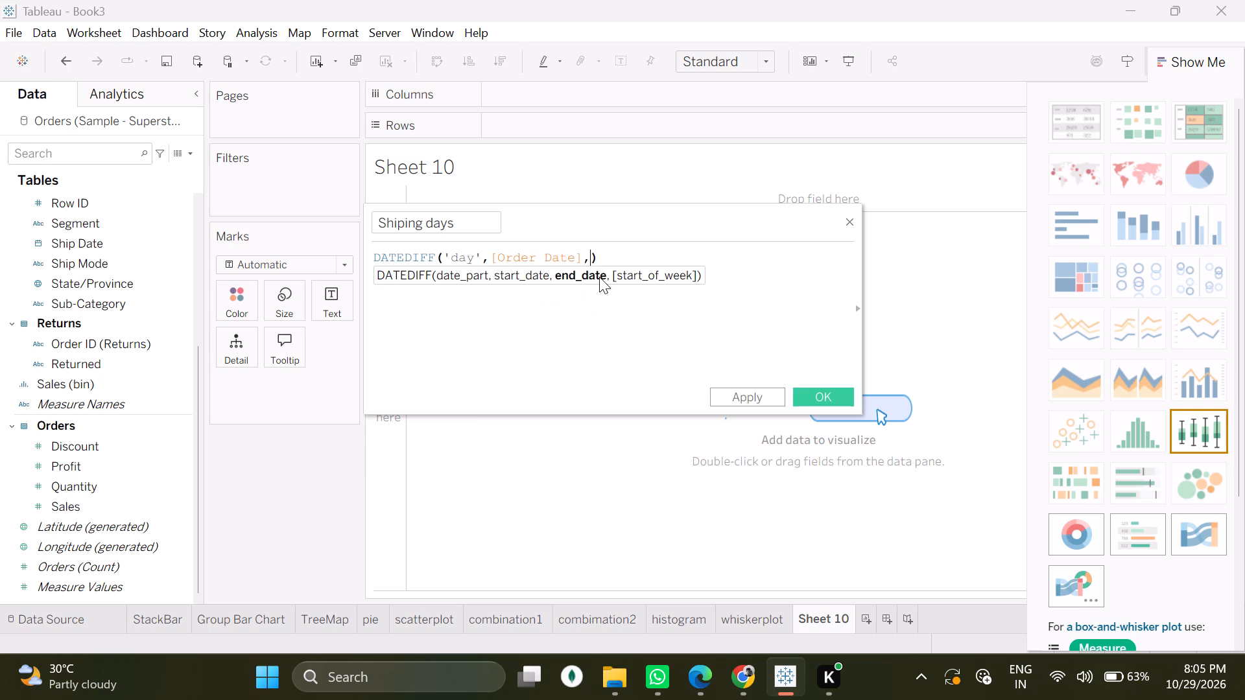
pyautogui.write('[shi')
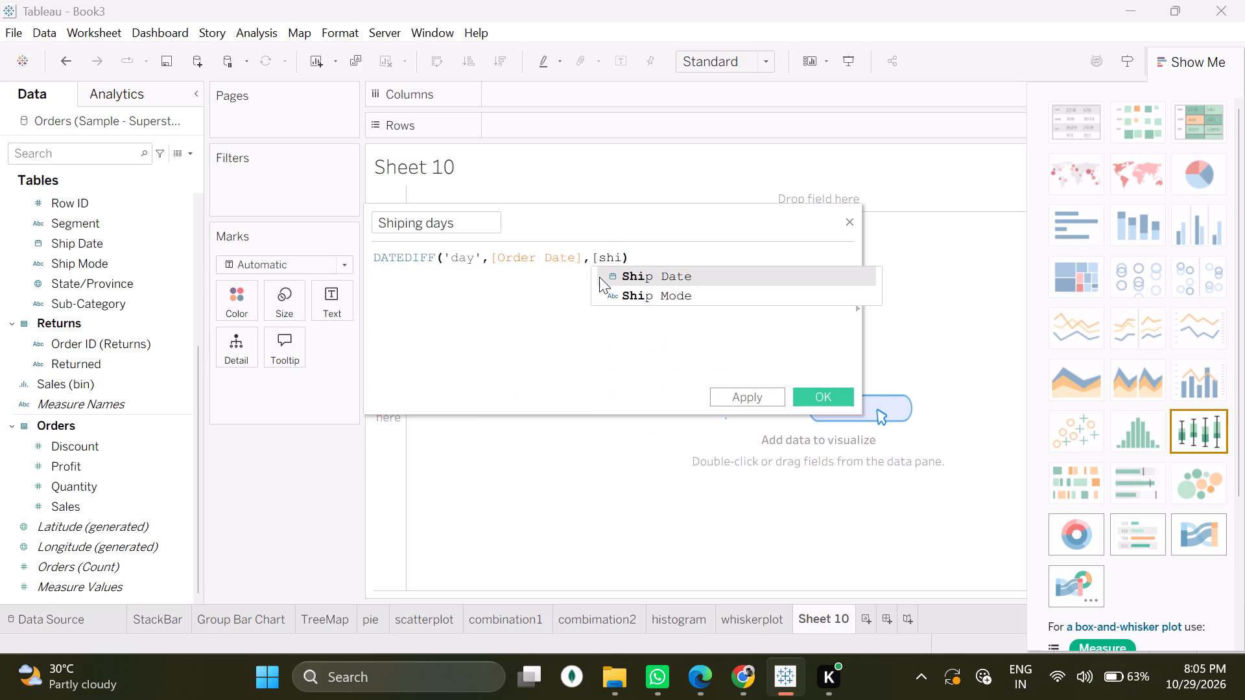
pyautogui.click(777, 272)
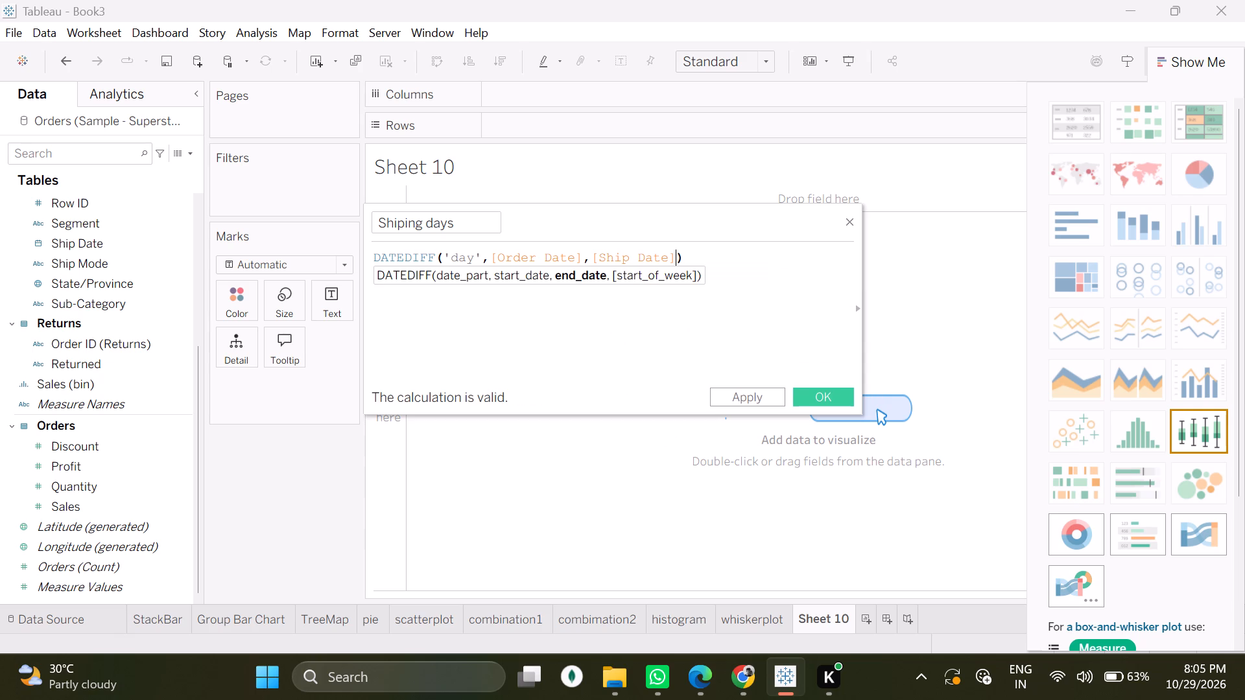
pyautogui.click(747, 268)
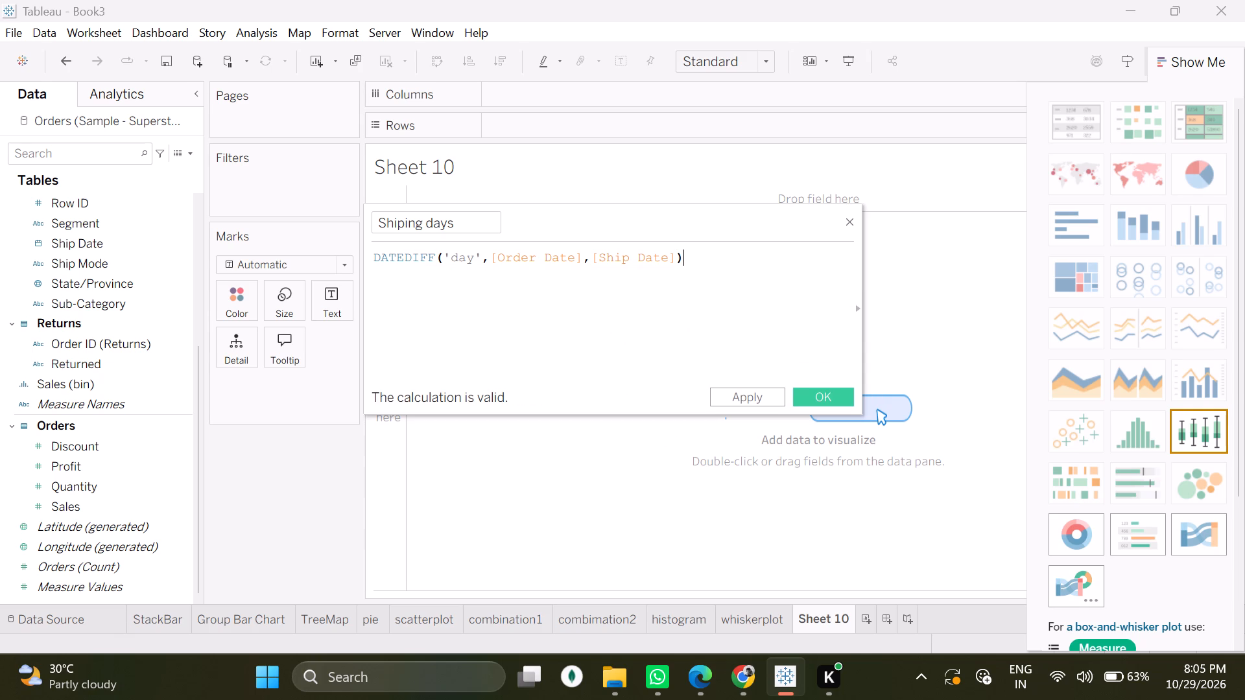
pyautogui.click(763, 399)
pyautogui.click(812, 396)
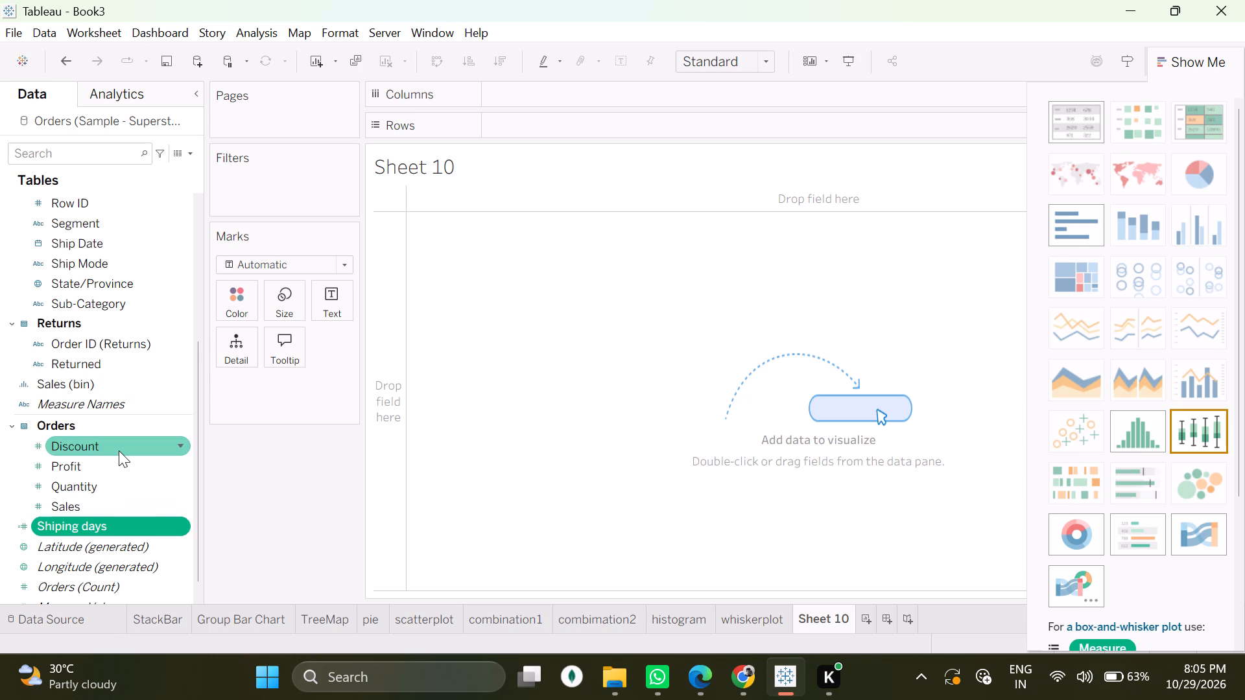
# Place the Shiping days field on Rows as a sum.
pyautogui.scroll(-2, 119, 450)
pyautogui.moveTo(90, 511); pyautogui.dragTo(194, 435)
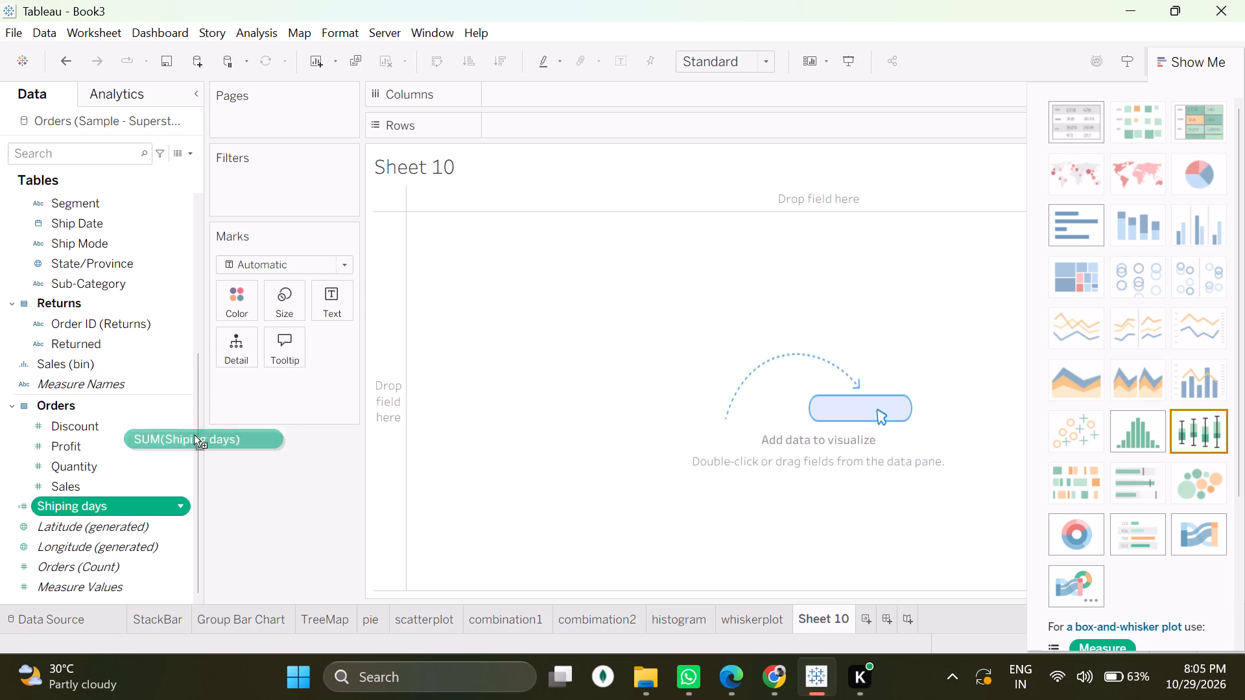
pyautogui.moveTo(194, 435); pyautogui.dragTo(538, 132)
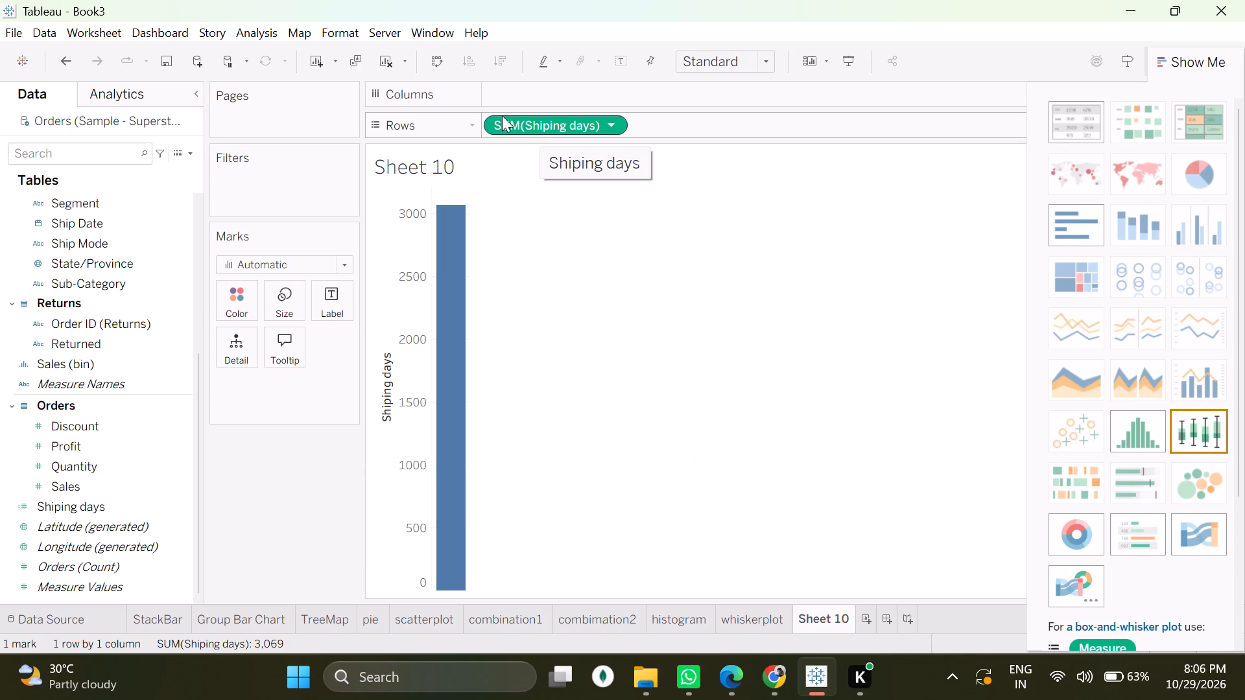
# Place Order Date on Columns, grouped by year.
pyautogui.scroll(6, 40, 259)
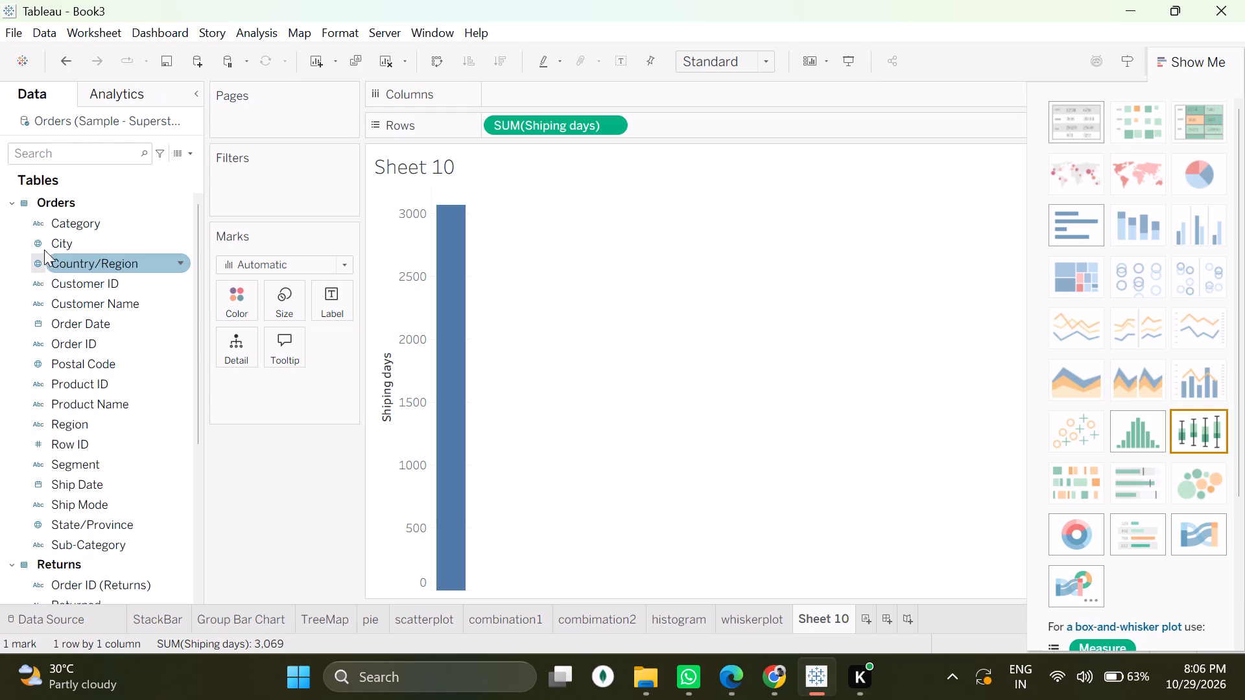
pyautogui.click(69, 359)
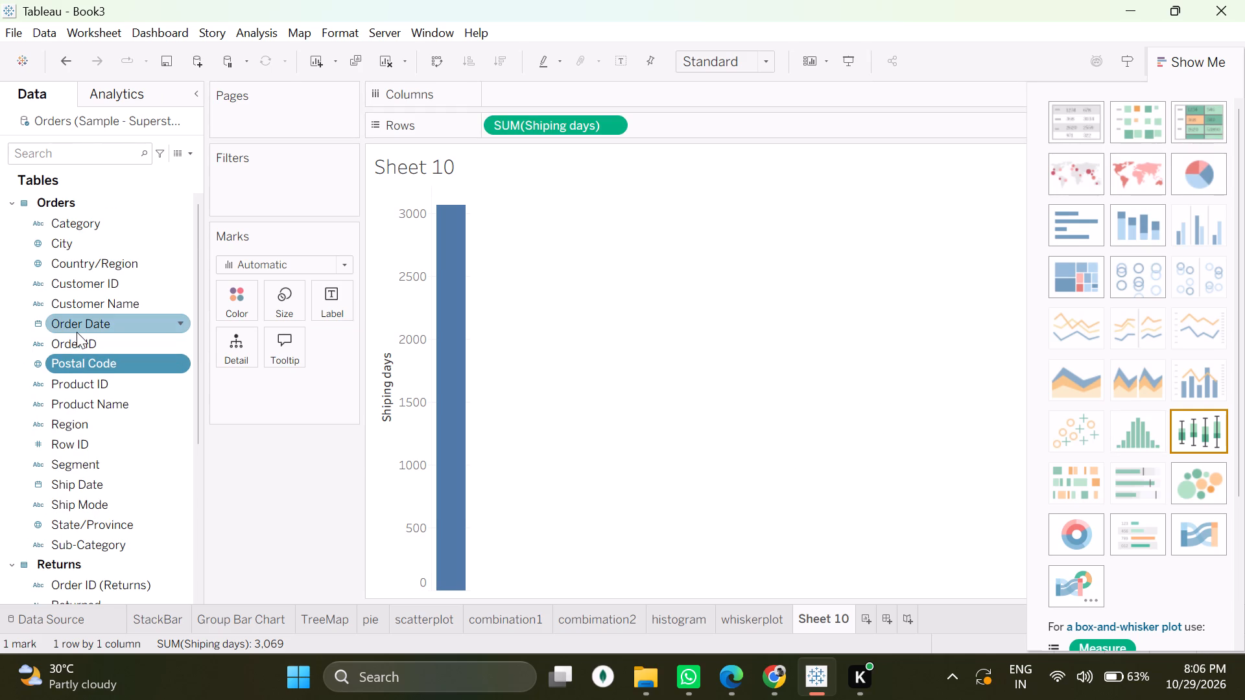
pyautogui.moveTo(77, 332); pyautogui.dragTo(518, 108)
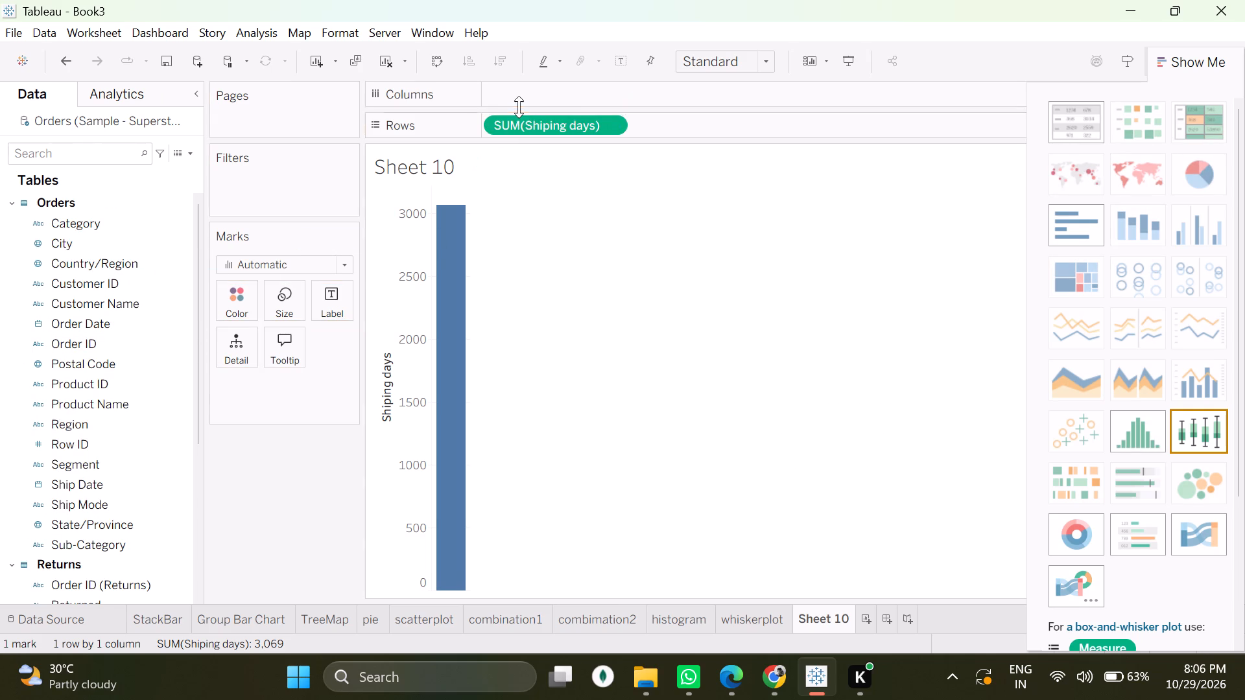
pyautogui.moveTo(78, 329); pyautogui.dragTo(340, 196)
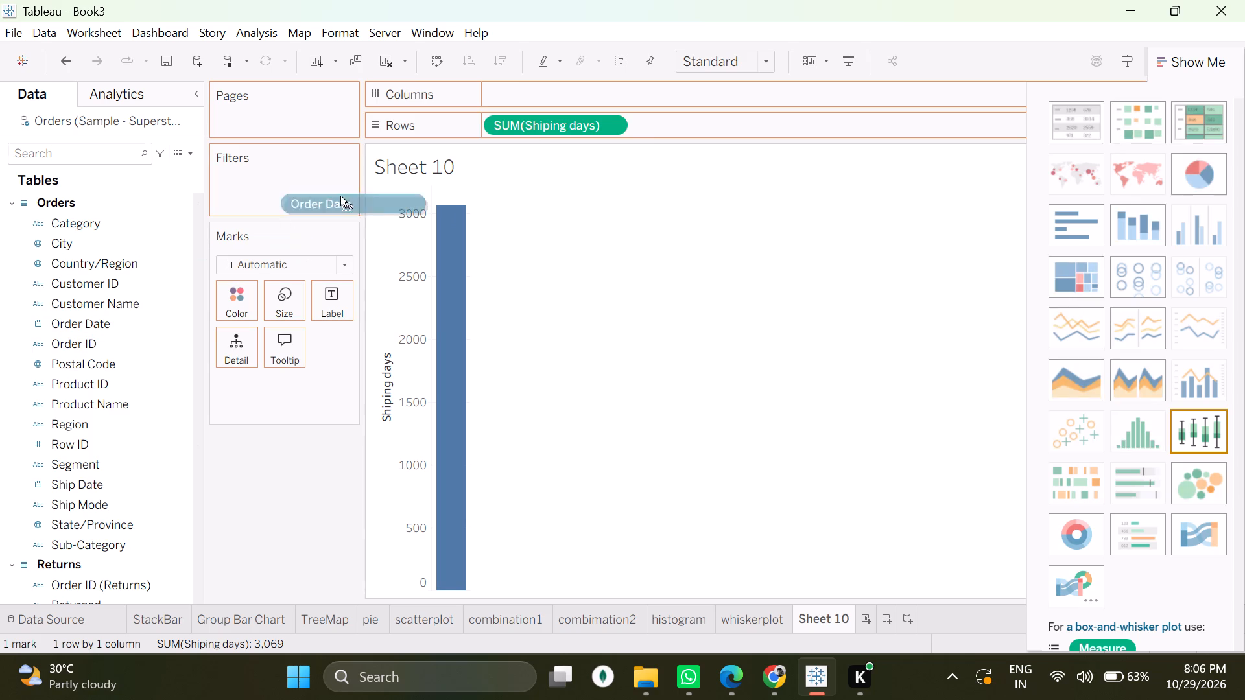
pyautogui.moveTo(340, 196); pyautogui.dragTo(543, 131)
pyautogui.moveTo(544, 130); pyautogui.dragTo(508, 88)
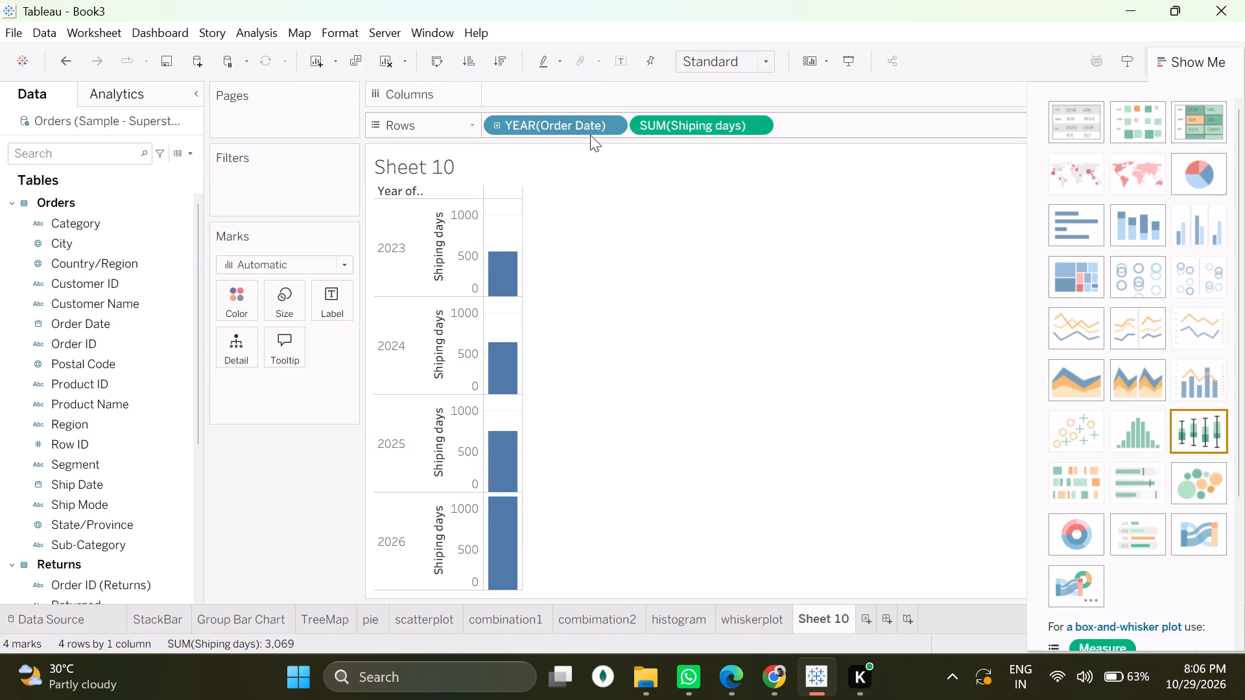
pyautogui.moveTo(586, 131); pyautogui.dragTo(565, 100)
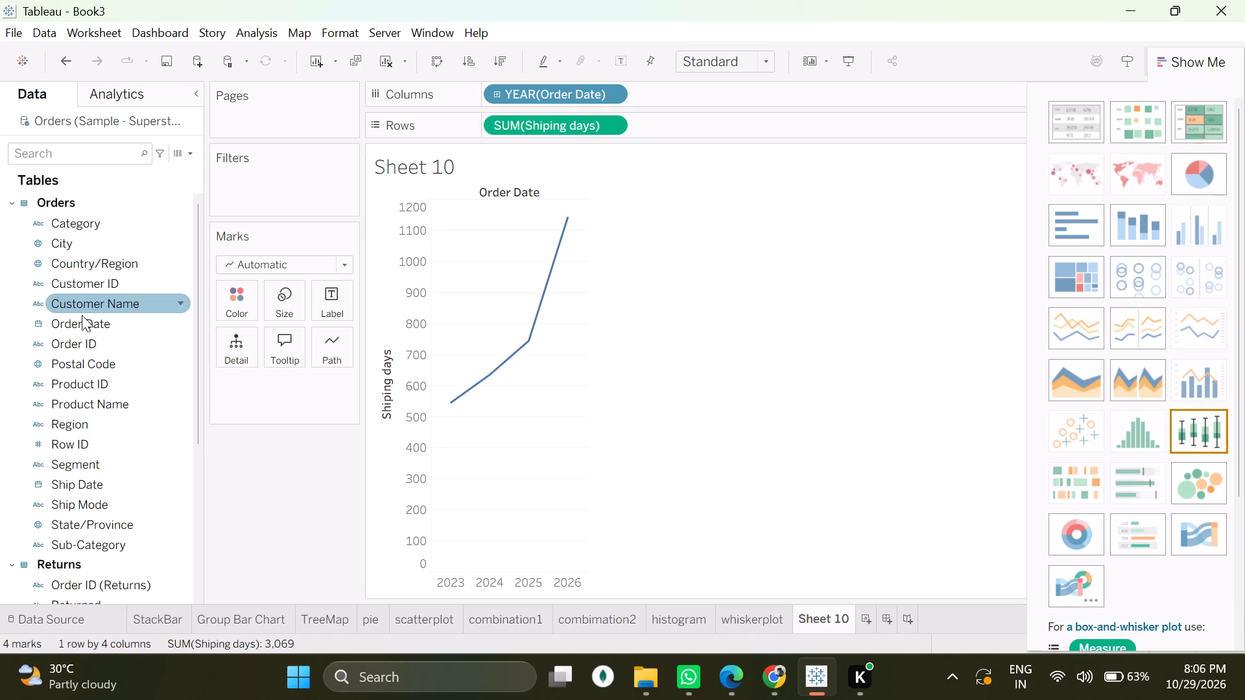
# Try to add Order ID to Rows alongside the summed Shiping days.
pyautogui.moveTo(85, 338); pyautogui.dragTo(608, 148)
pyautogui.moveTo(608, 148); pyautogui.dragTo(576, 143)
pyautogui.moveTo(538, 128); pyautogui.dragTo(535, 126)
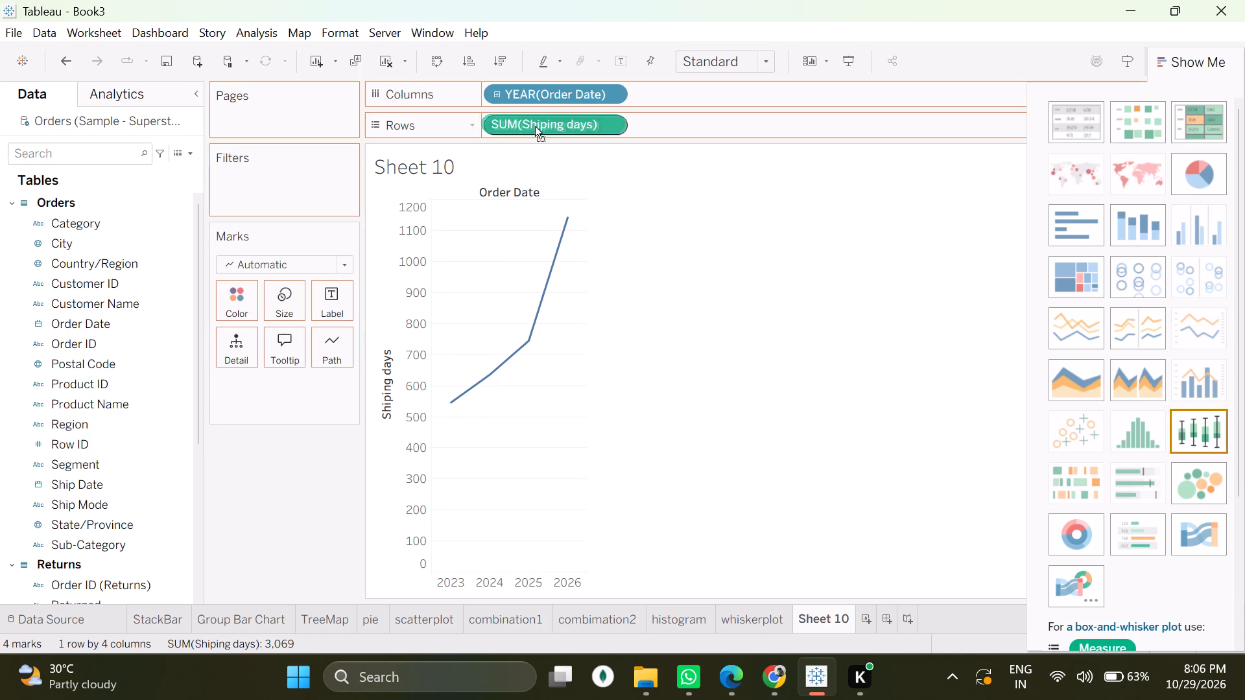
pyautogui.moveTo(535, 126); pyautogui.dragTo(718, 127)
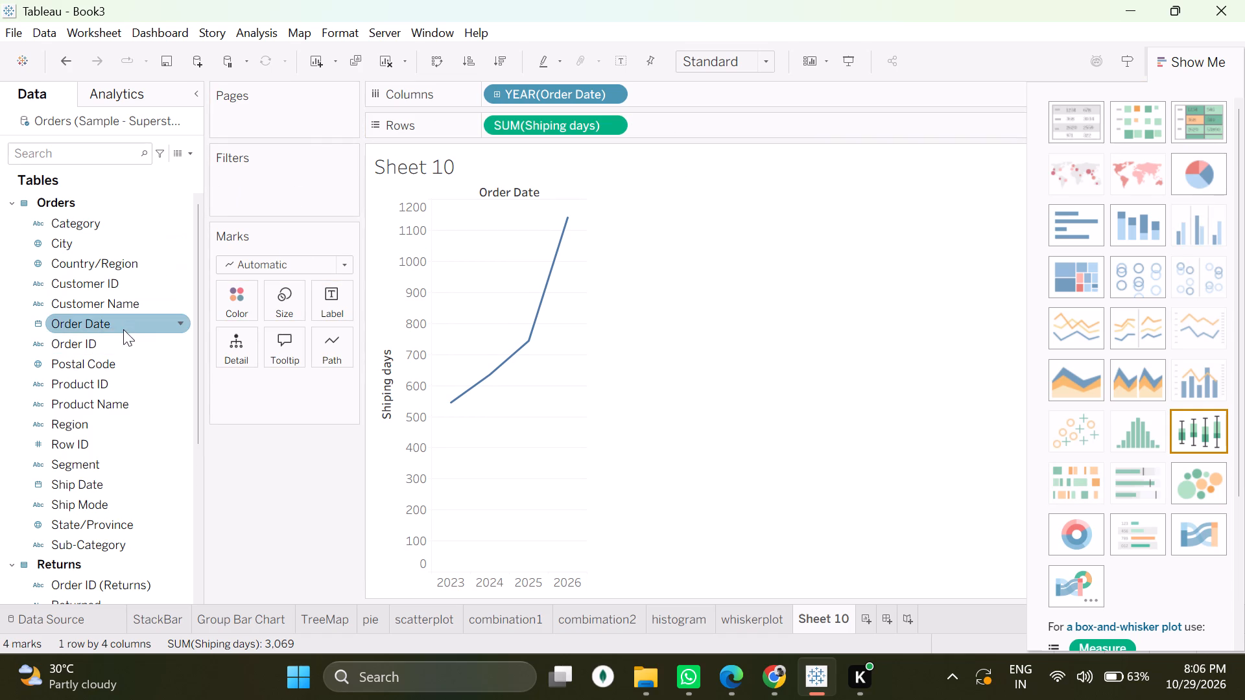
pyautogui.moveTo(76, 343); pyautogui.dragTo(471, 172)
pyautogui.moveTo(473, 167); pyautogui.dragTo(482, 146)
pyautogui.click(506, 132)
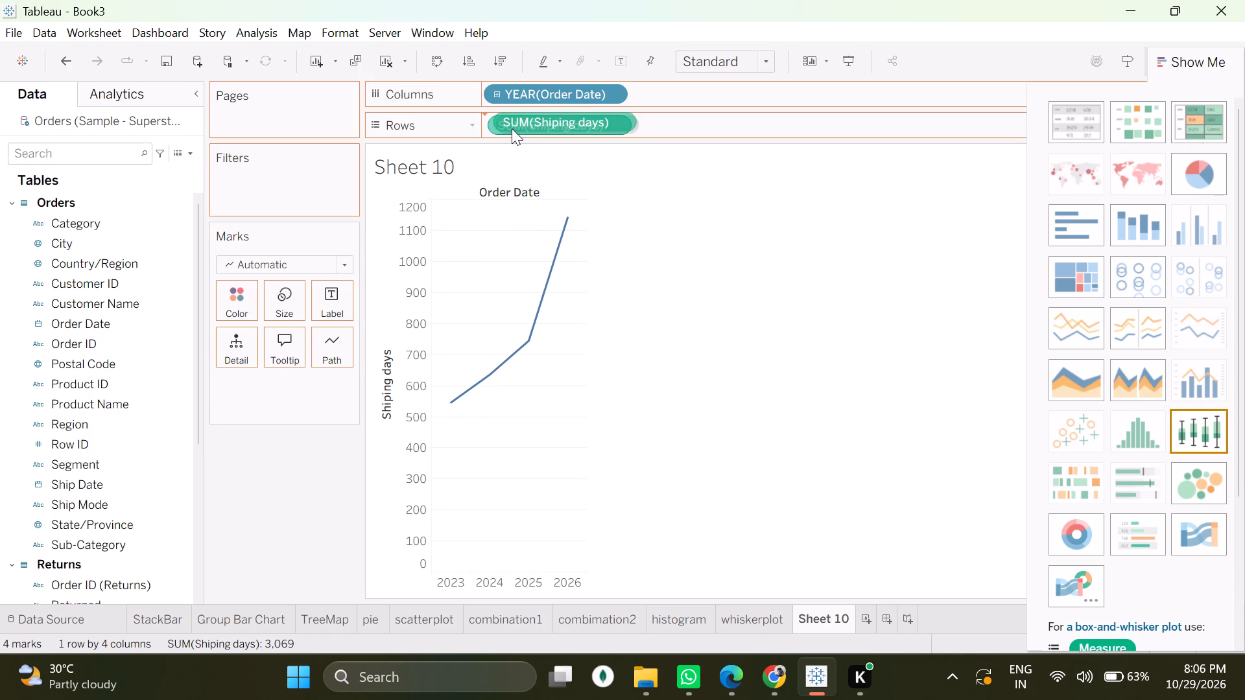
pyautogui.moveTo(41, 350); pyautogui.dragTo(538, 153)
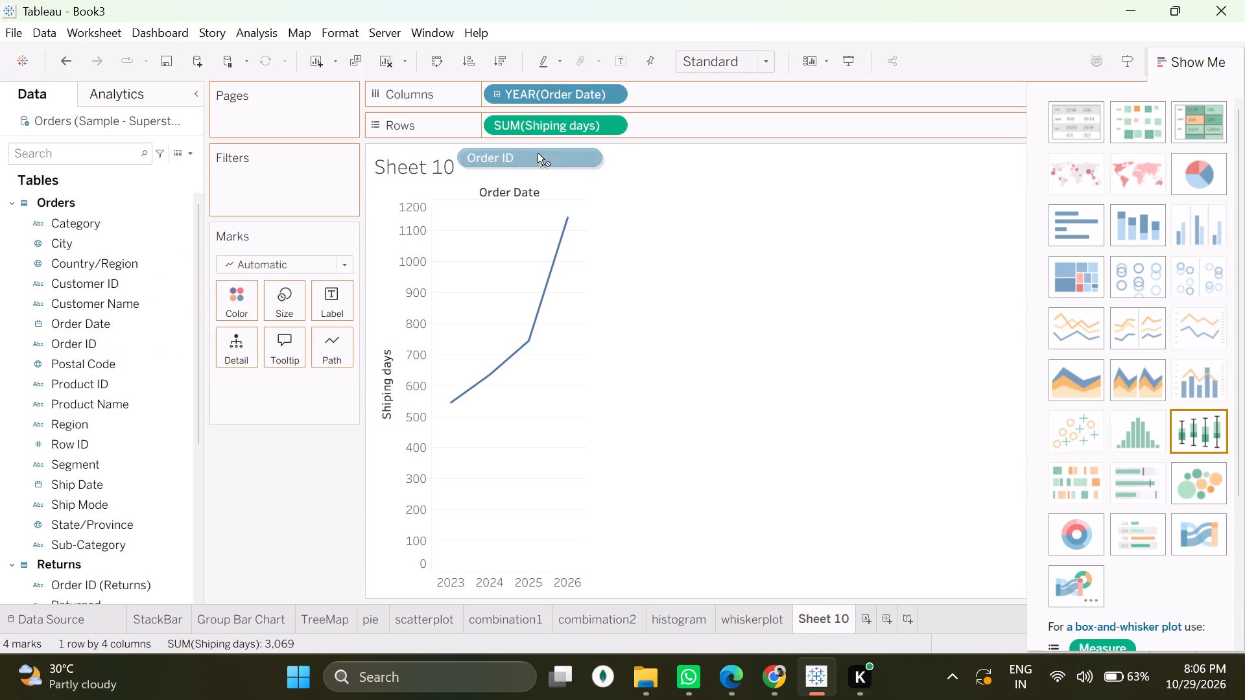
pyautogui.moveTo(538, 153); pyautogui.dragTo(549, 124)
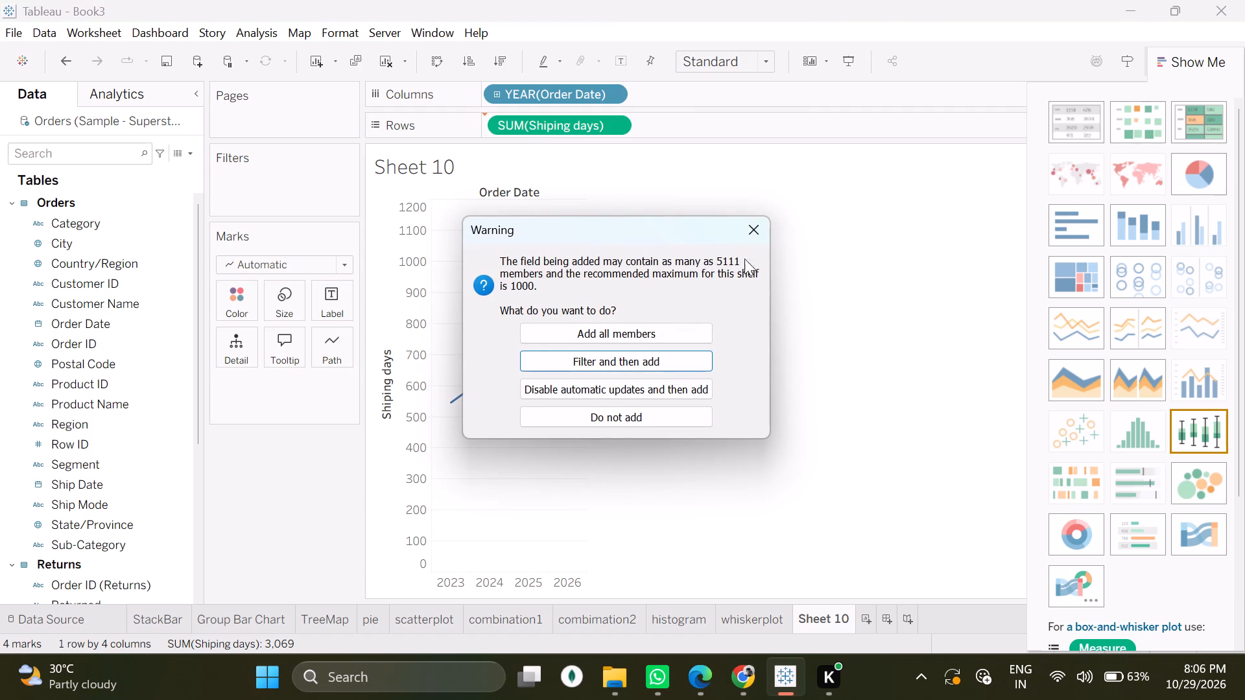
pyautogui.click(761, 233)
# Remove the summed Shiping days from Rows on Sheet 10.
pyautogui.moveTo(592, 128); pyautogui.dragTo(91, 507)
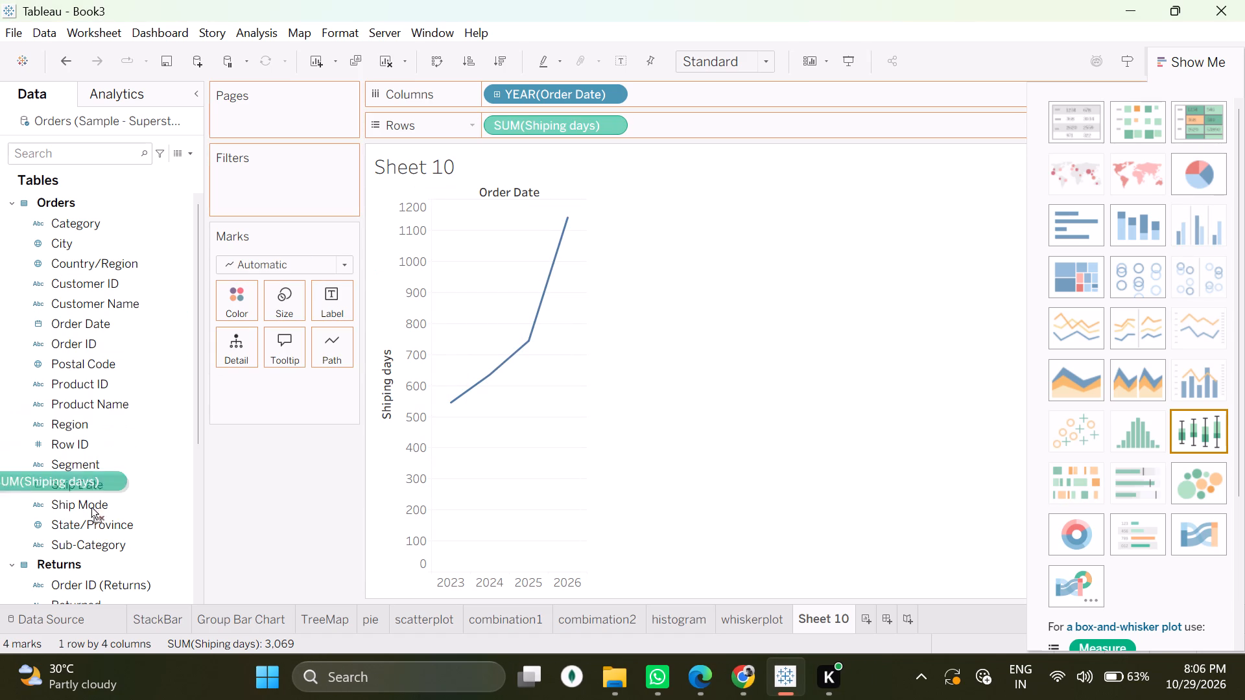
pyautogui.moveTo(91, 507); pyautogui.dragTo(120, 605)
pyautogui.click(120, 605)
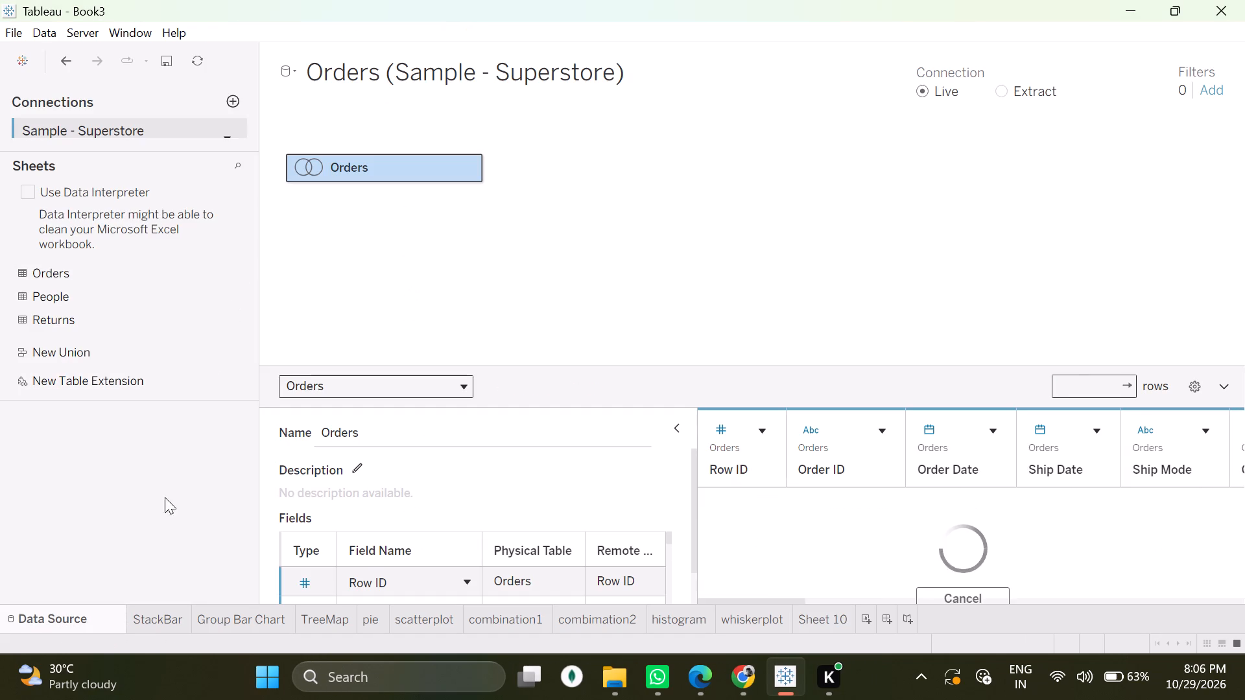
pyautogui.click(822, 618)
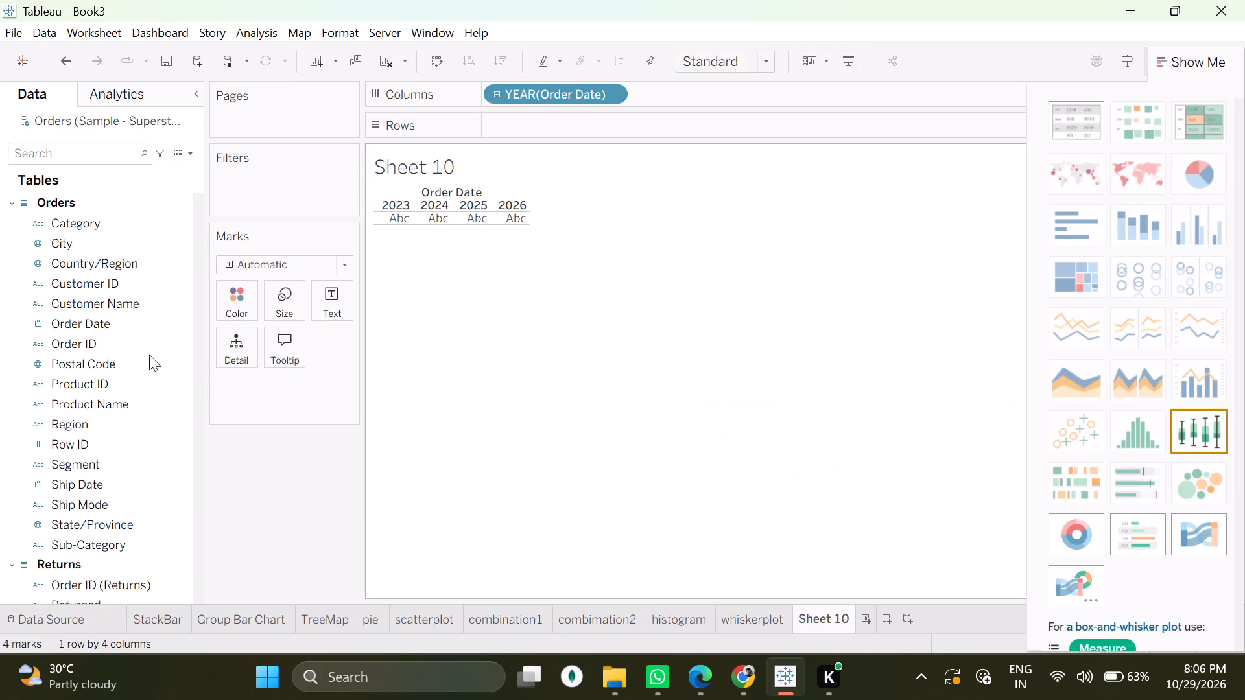
# Add Order ID to Columns ahead of the Order Date year.
pyautogui.scroll(-5, 72, 375)
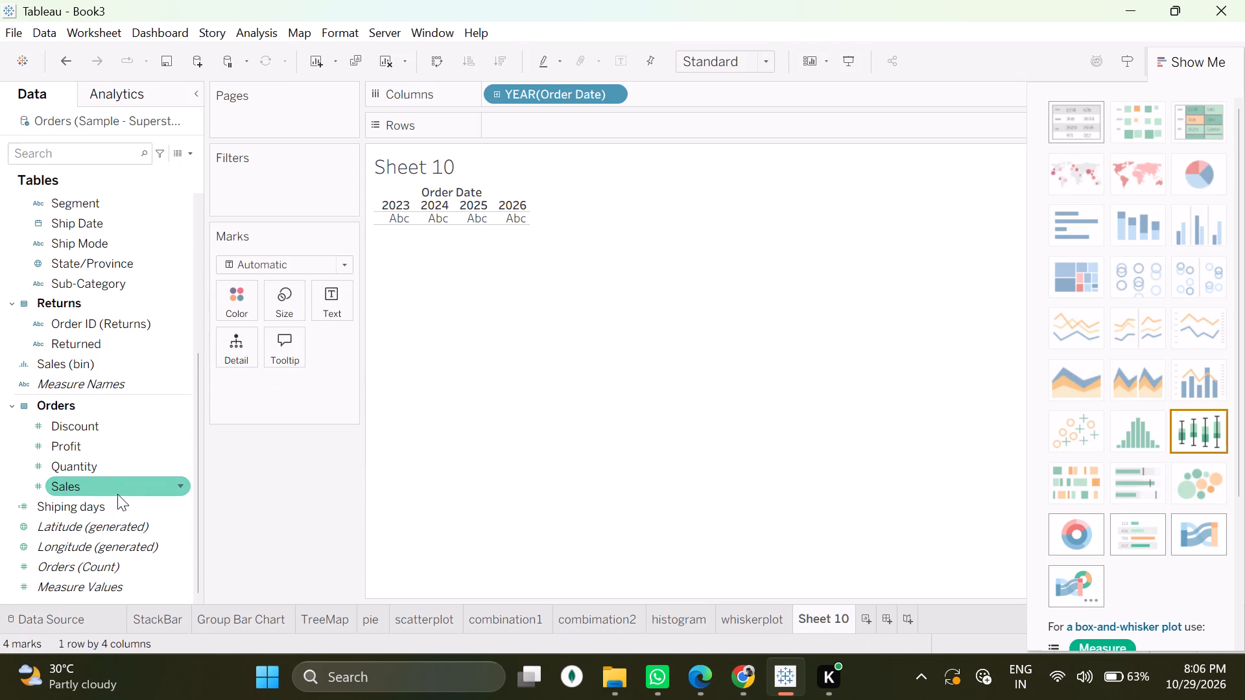
pyautogui.scroll(3, 117, 494)
pyautogui.scroll(-1, 117, 494)
pyautogui.scroll(1, 117, 494)
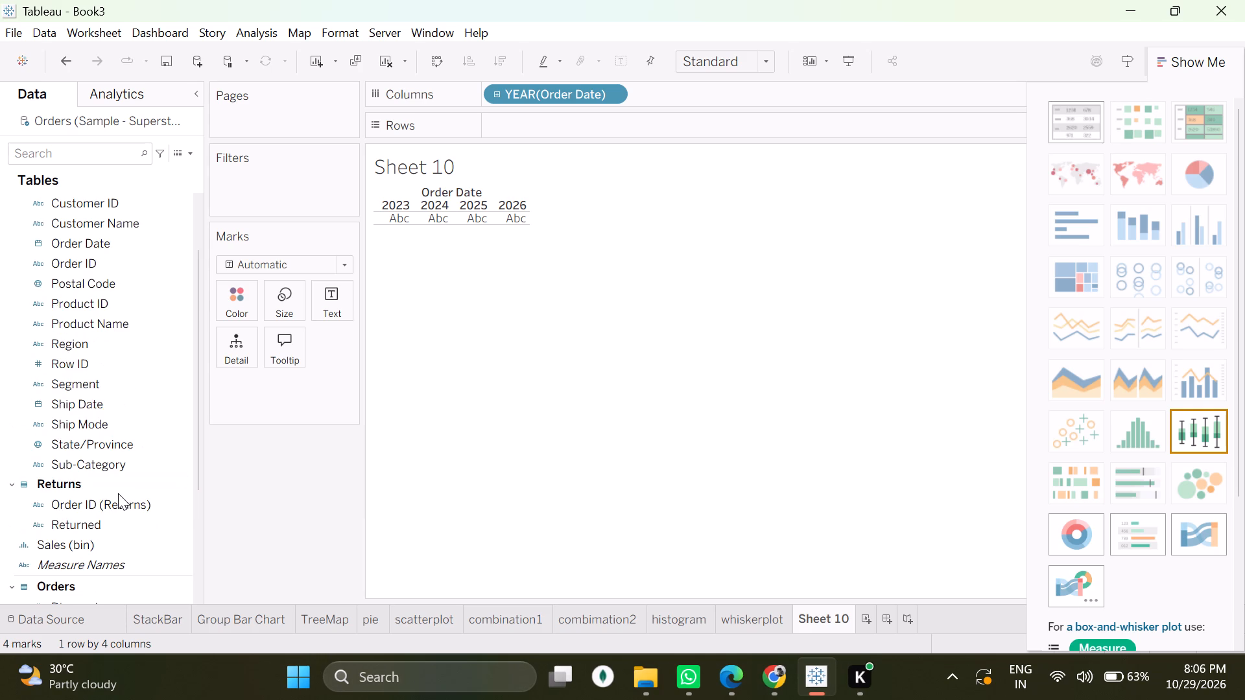
pyautogui.scroll(3, 118, 493)
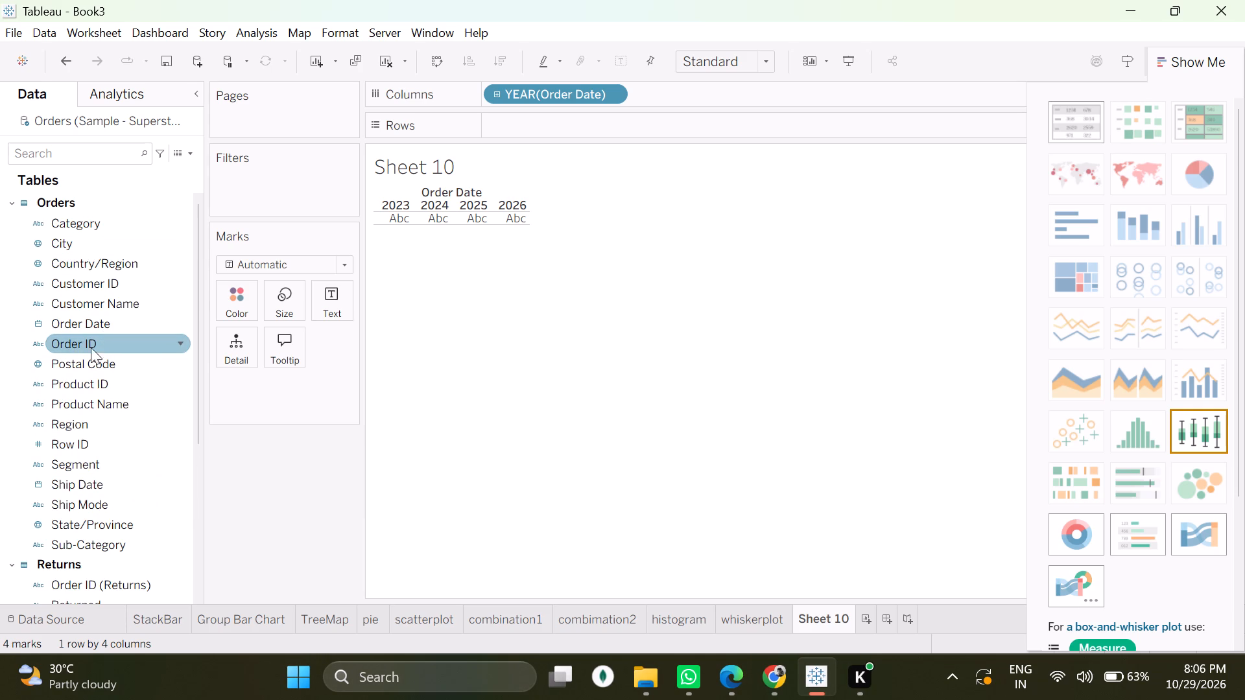
pyautogui.moveTo(72, 328); pyautogui.dragTo(162, 331)
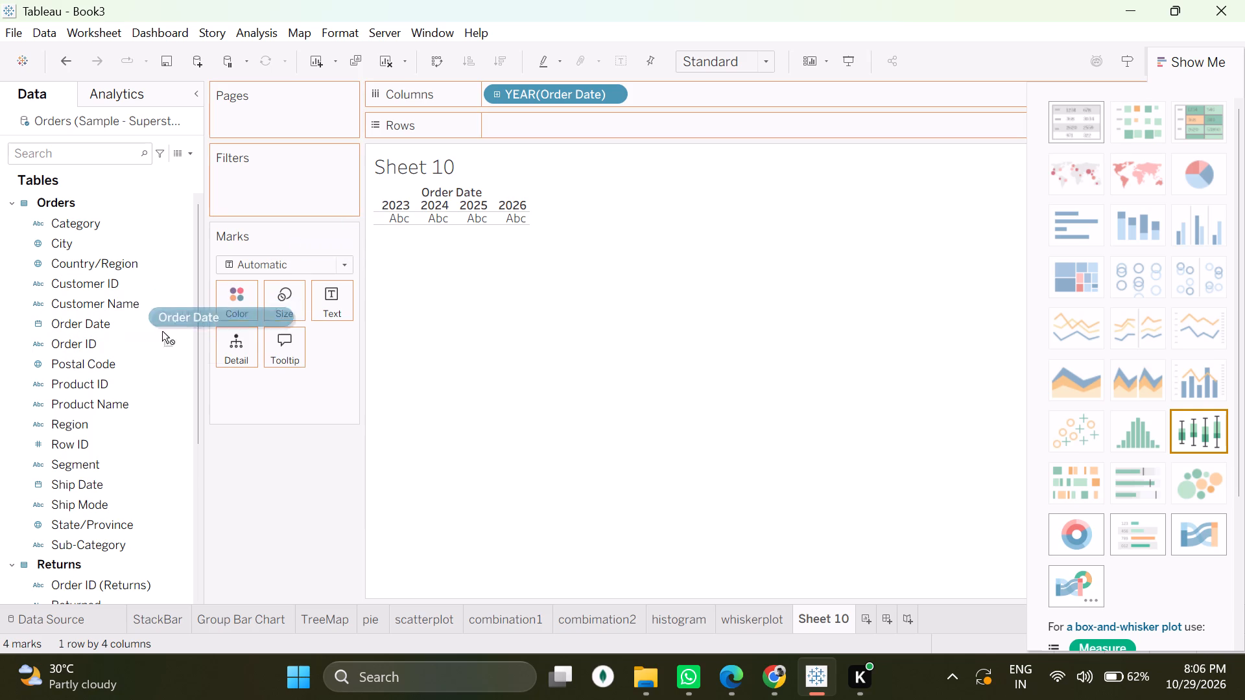
pyautogui.moveTo(162, 331); pyautogui.dragTo(110, 358)
pyautogui.moveTo(102, 359); pyautogui.dragTo(78, 355)
pyautogui.moveTo(77, 352); pyautogui.dragTo(67, 343)
pyautogui.doubleClick(66, 341)
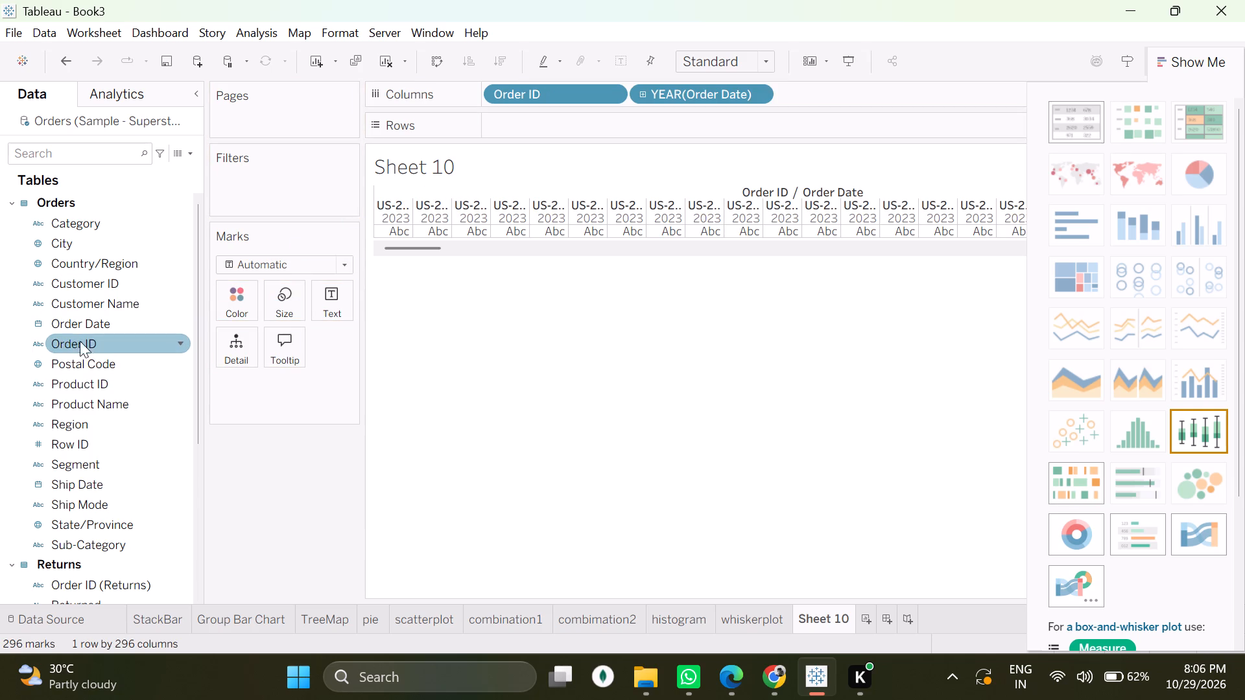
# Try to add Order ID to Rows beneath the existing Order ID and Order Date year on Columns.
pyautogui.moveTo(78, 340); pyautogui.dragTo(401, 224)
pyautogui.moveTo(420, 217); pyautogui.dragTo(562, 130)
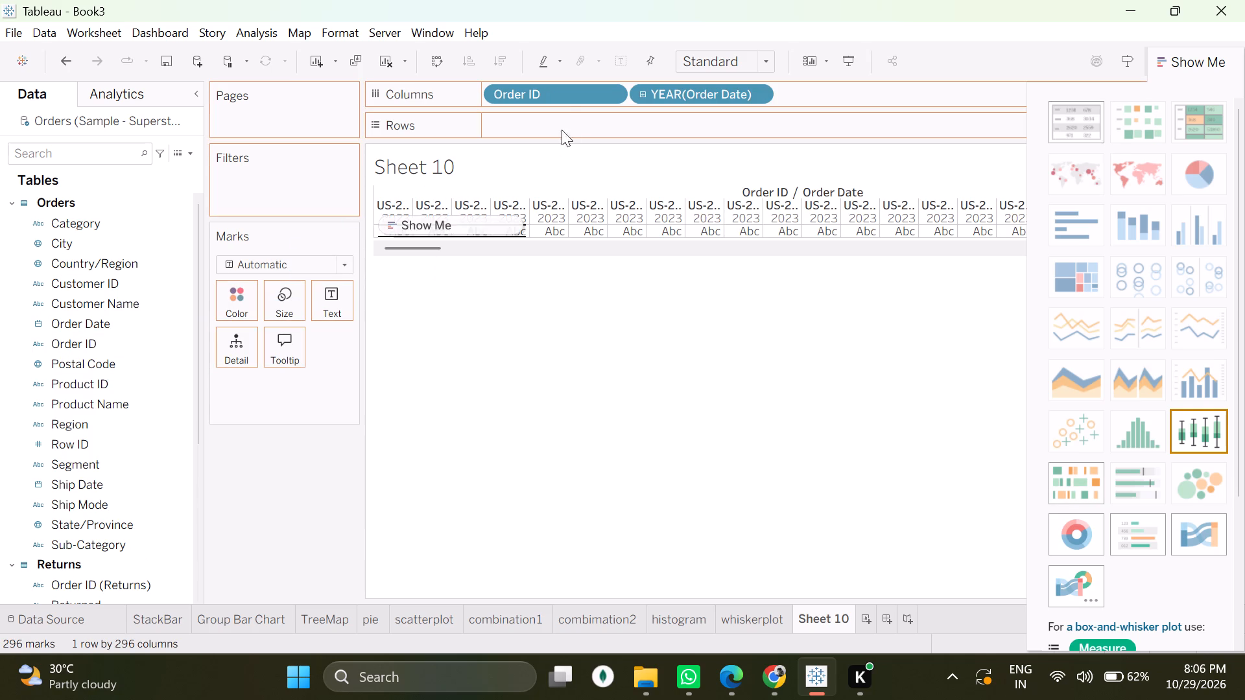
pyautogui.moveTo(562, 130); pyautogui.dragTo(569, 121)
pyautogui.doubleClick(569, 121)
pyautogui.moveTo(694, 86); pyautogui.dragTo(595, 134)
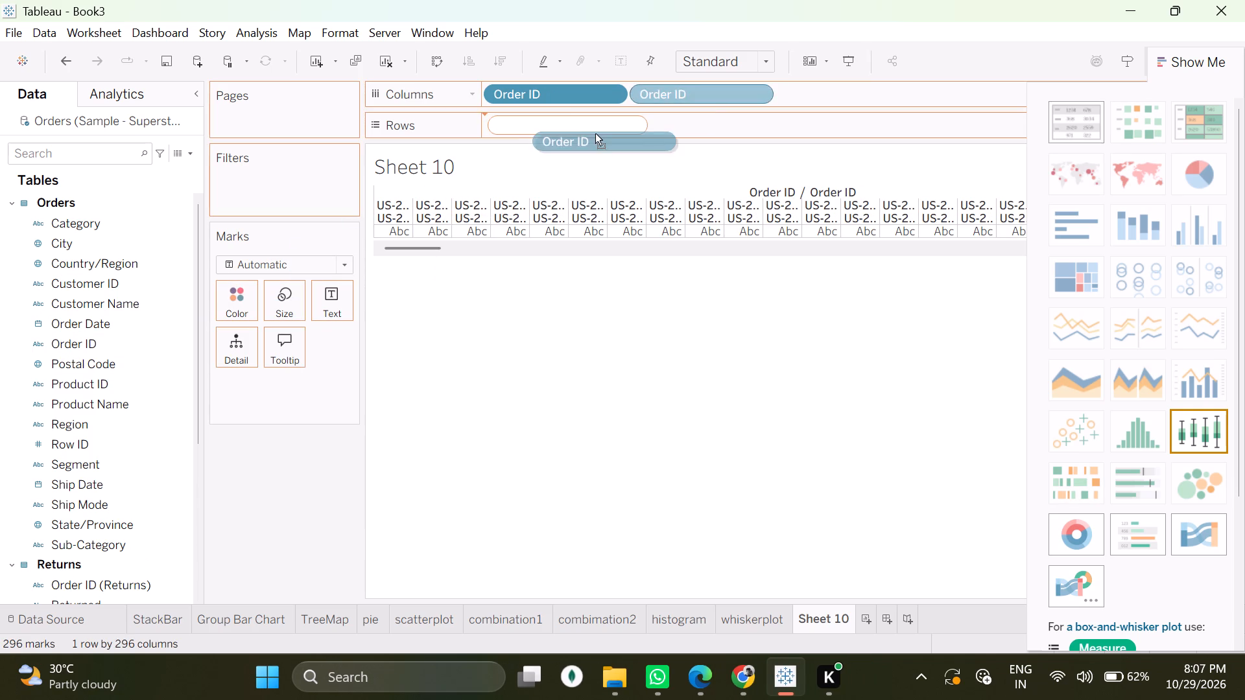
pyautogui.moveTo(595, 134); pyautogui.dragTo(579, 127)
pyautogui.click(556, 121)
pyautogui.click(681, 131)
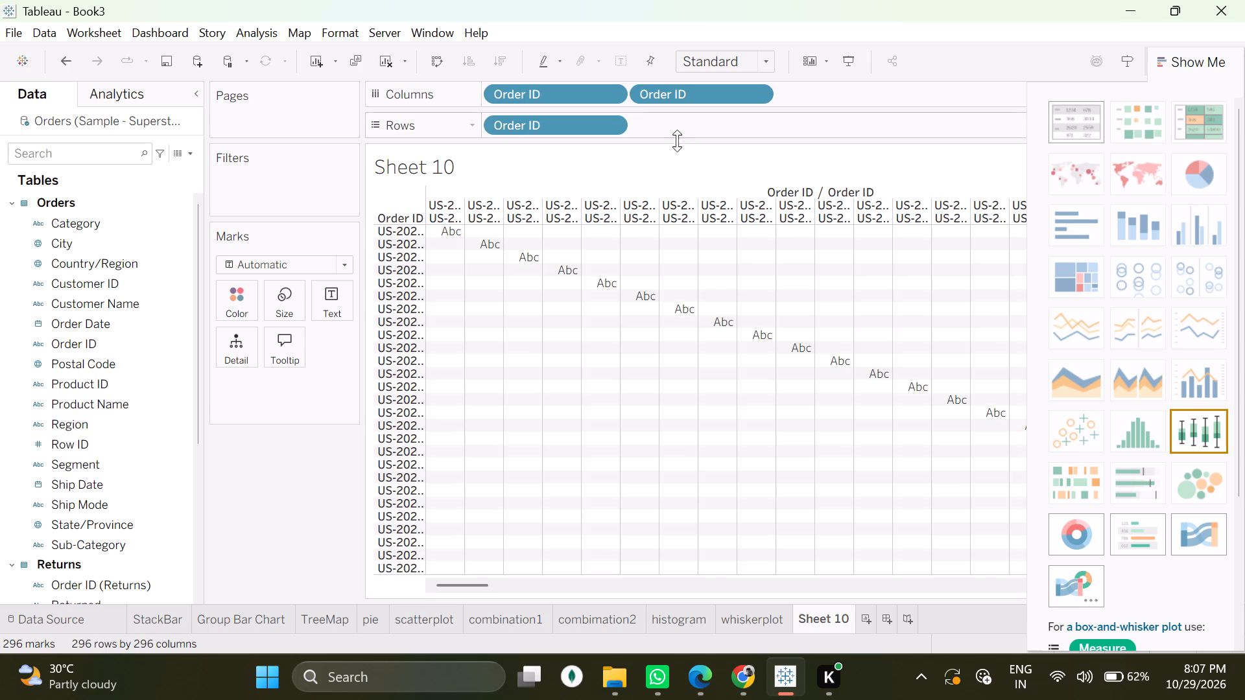
# Clear all Order ID fields from Columns and Rows on Sheet 10.
pyautogui.moveTo(691, 99); pyautogui.dragTo(98, 316)
pyautogui.click(98, 316)
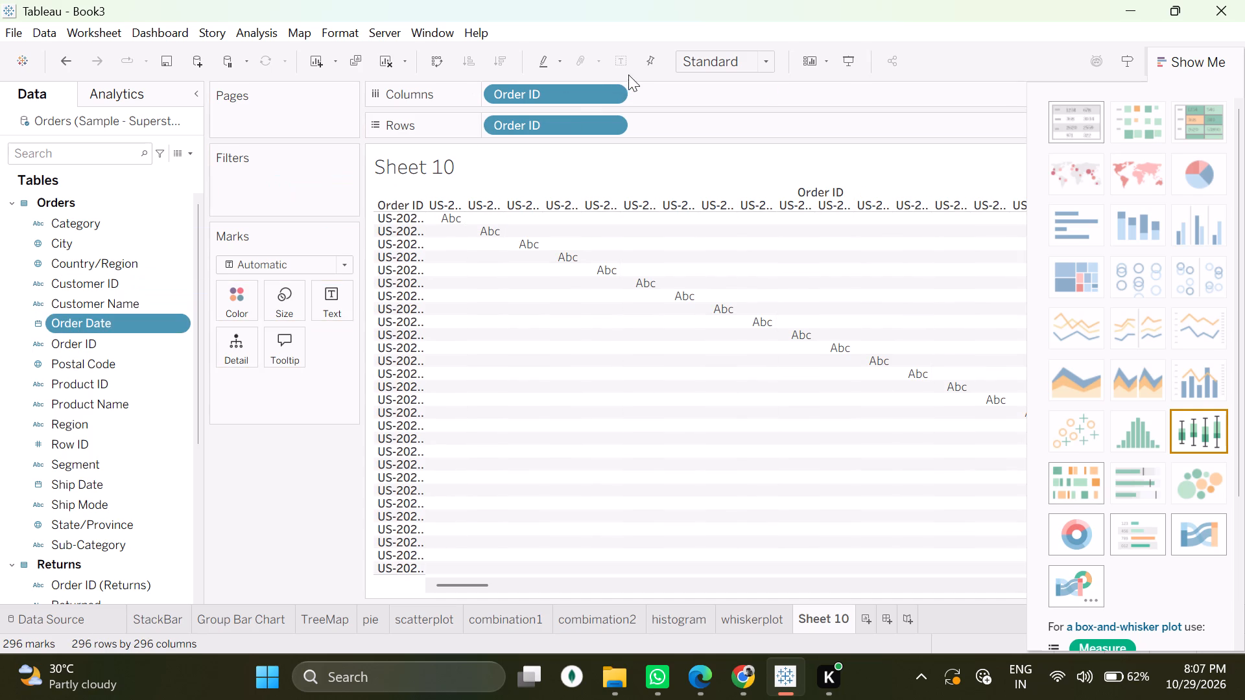
pyautogui.moveTo(556, 94); pyautogui.dragTo(120, 236)
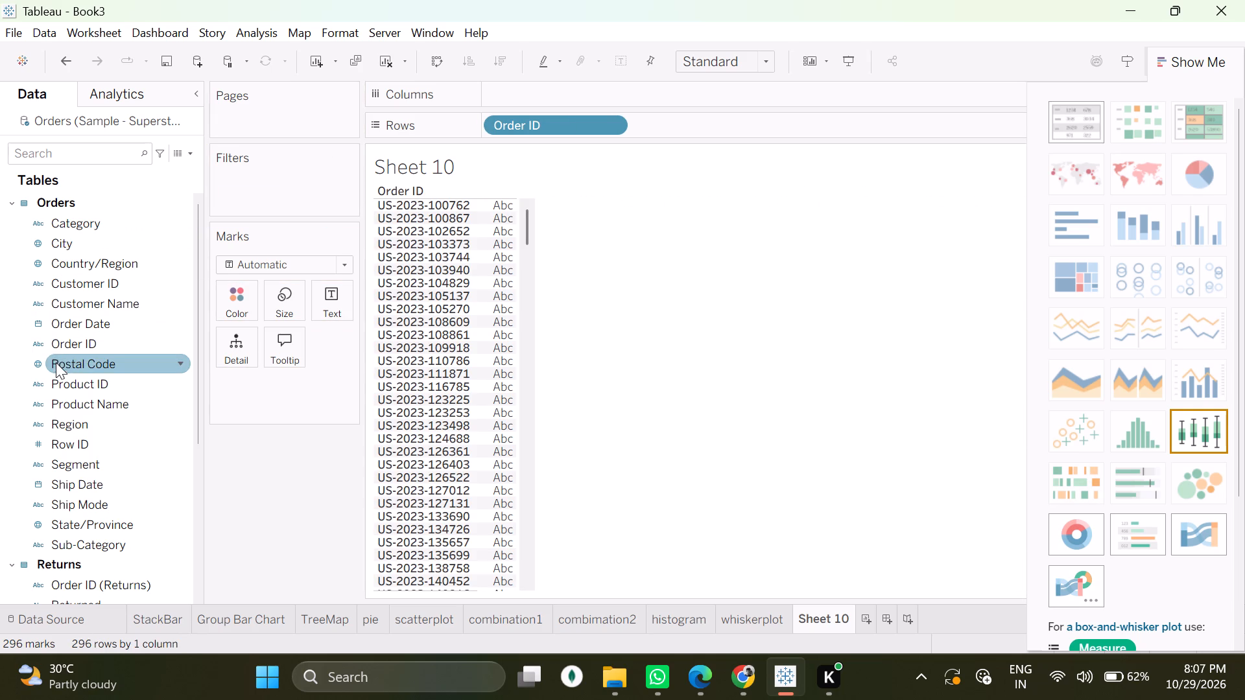
pyautogui.moveTo(89, 323); pyautogui.dragTo(455, 159)
pyautogui.moveTo(538, 124); pyautogui.dragTo(550, 71)
pyautogui.click(550, 71)
pyautogui.click(544, 94)
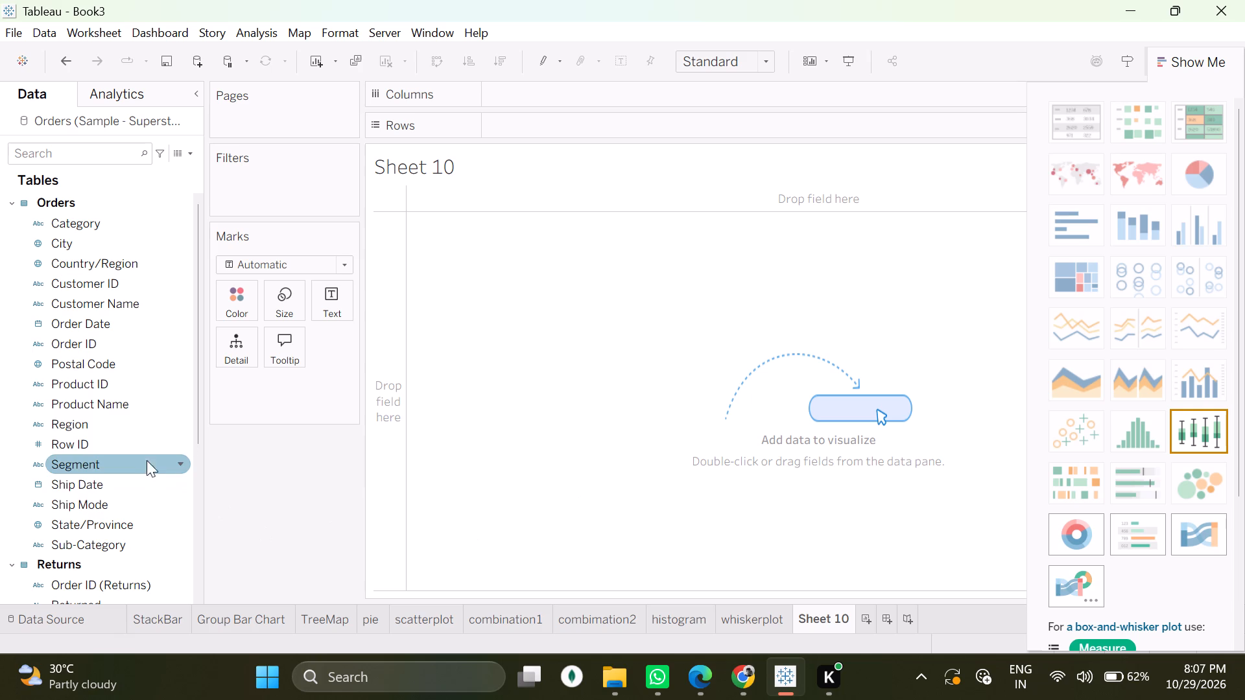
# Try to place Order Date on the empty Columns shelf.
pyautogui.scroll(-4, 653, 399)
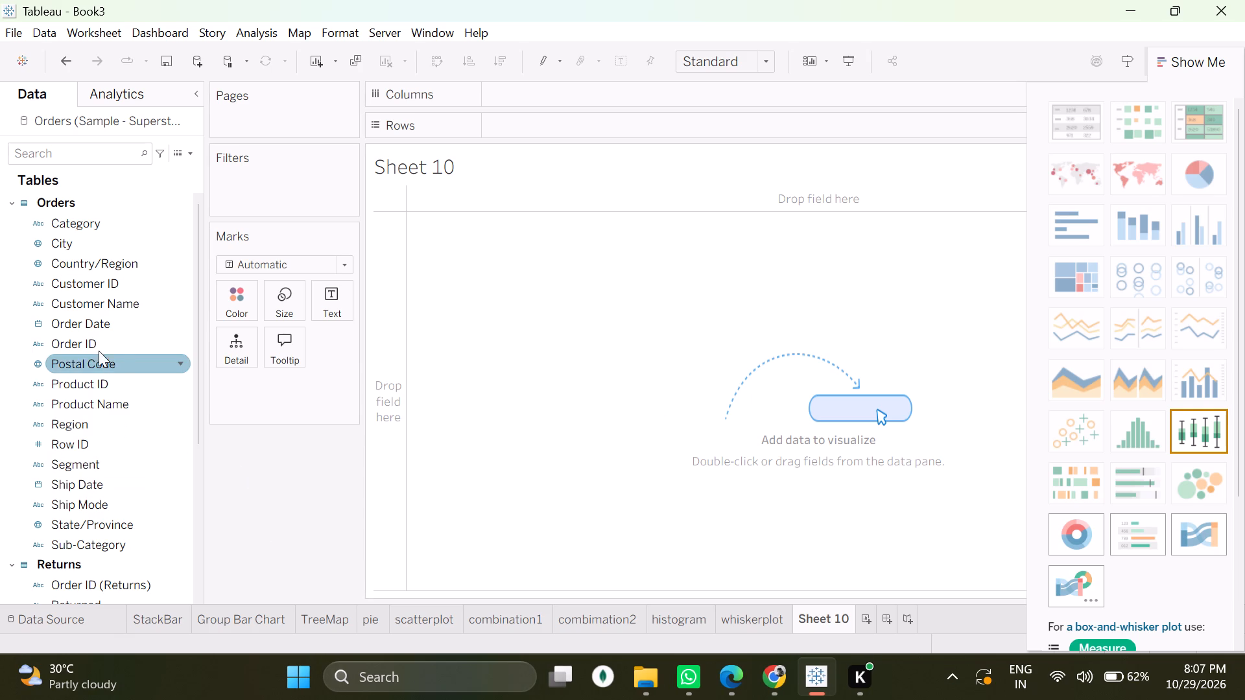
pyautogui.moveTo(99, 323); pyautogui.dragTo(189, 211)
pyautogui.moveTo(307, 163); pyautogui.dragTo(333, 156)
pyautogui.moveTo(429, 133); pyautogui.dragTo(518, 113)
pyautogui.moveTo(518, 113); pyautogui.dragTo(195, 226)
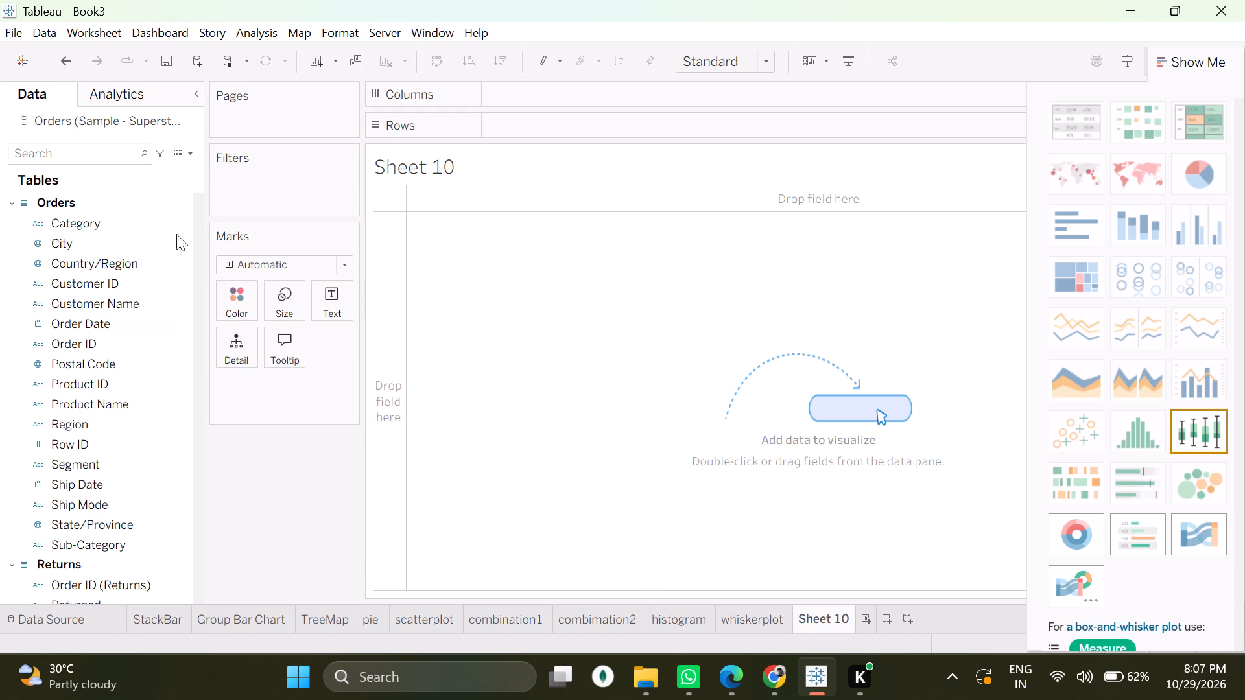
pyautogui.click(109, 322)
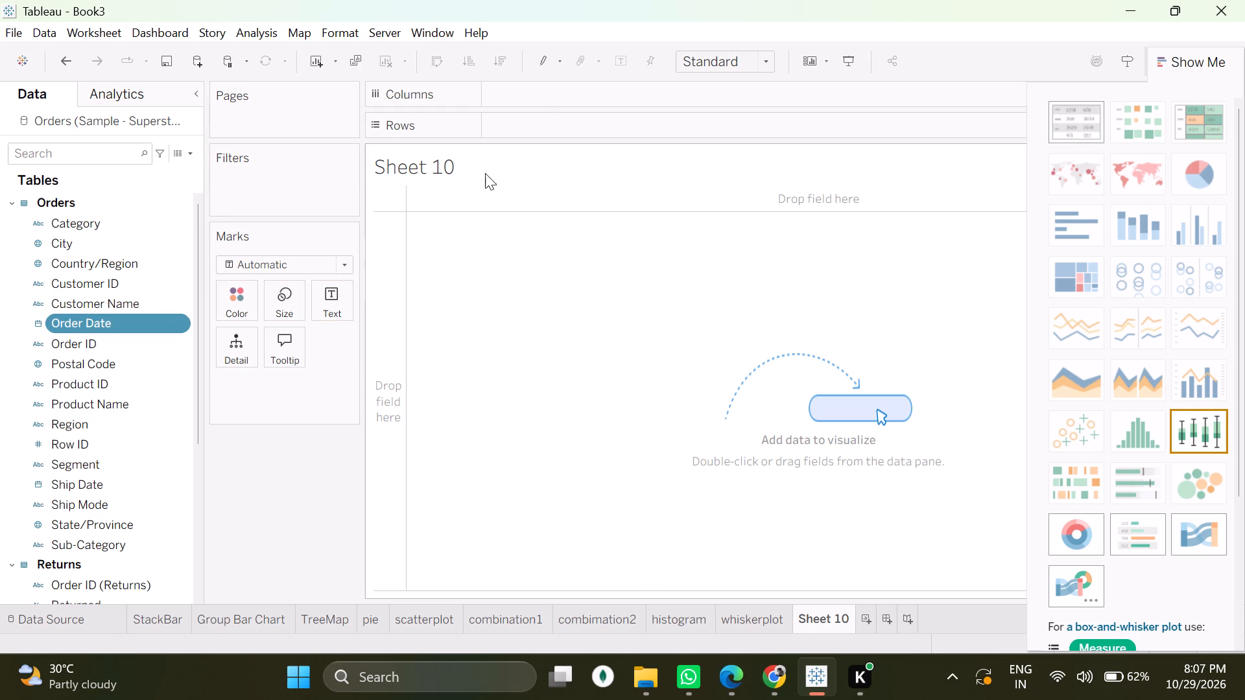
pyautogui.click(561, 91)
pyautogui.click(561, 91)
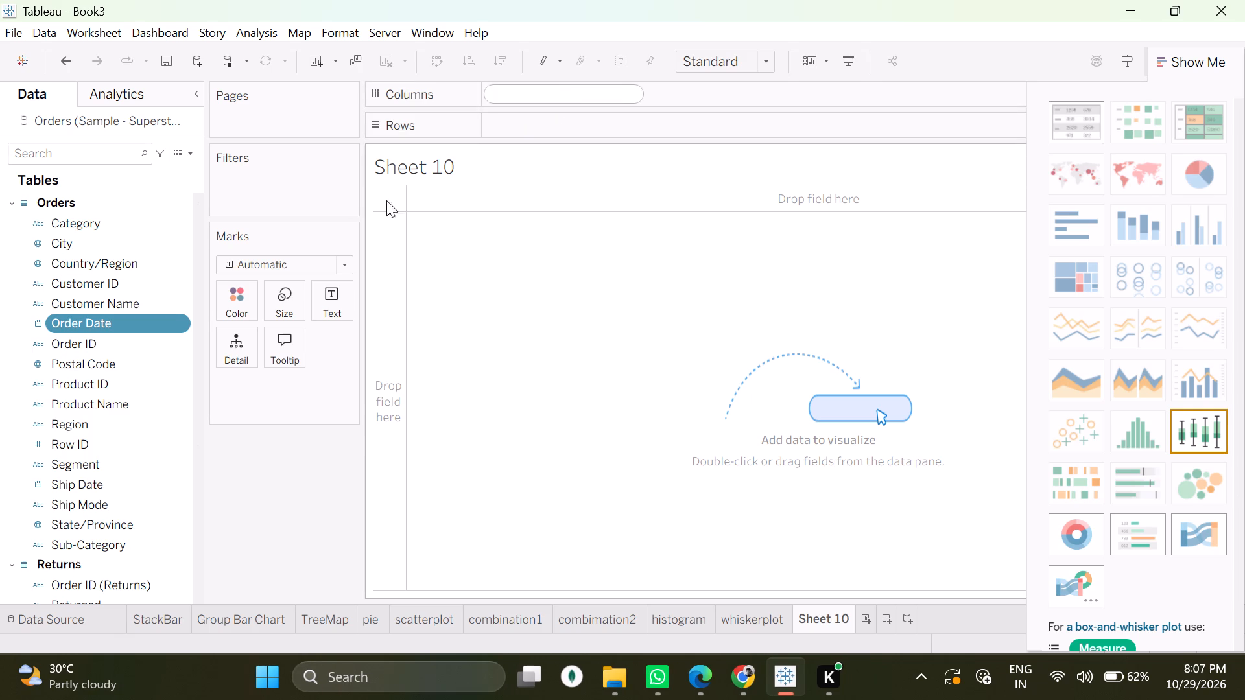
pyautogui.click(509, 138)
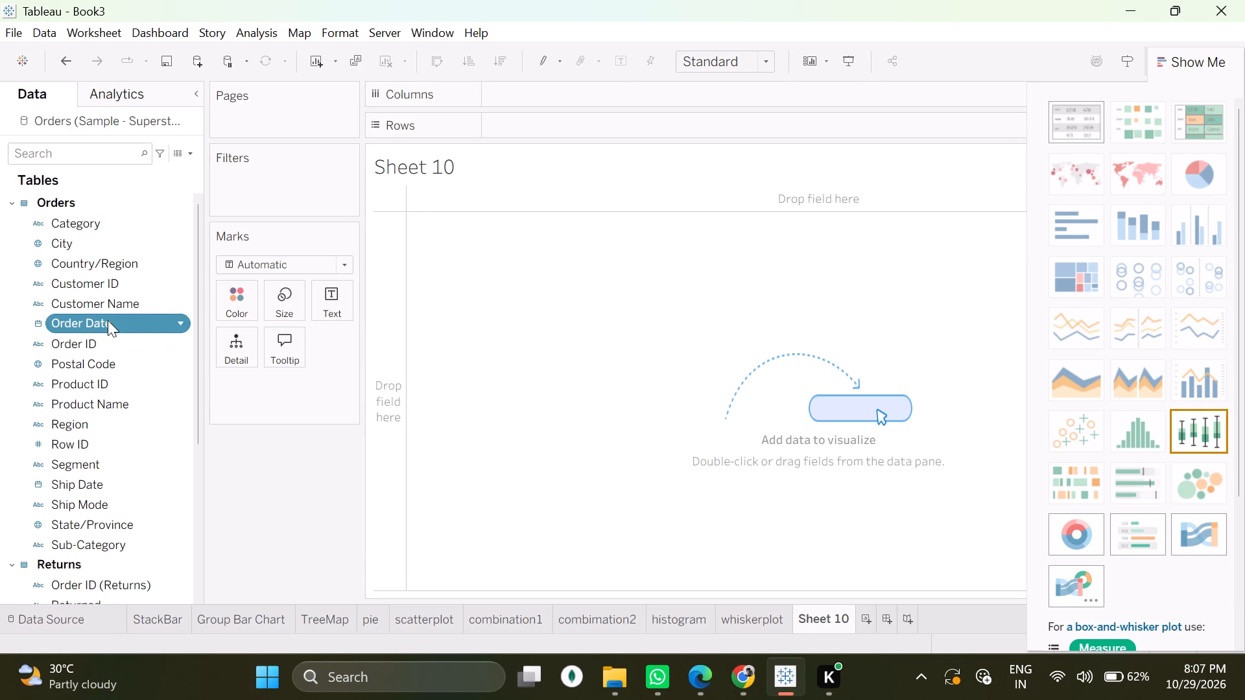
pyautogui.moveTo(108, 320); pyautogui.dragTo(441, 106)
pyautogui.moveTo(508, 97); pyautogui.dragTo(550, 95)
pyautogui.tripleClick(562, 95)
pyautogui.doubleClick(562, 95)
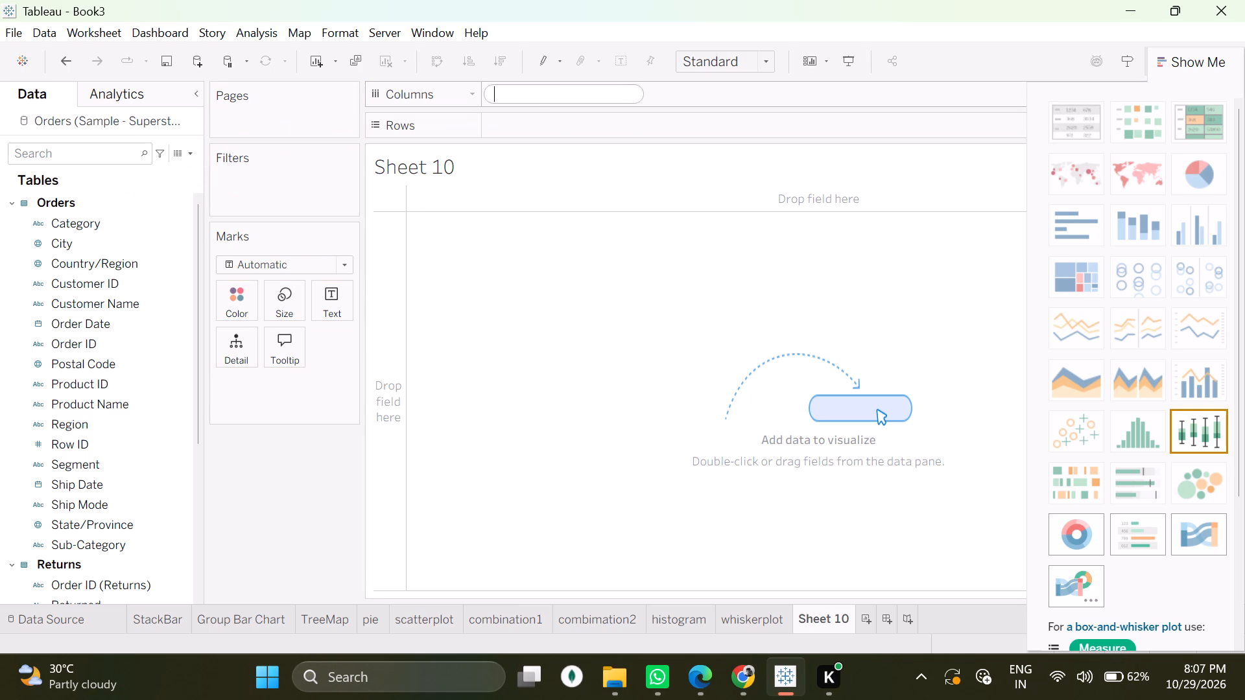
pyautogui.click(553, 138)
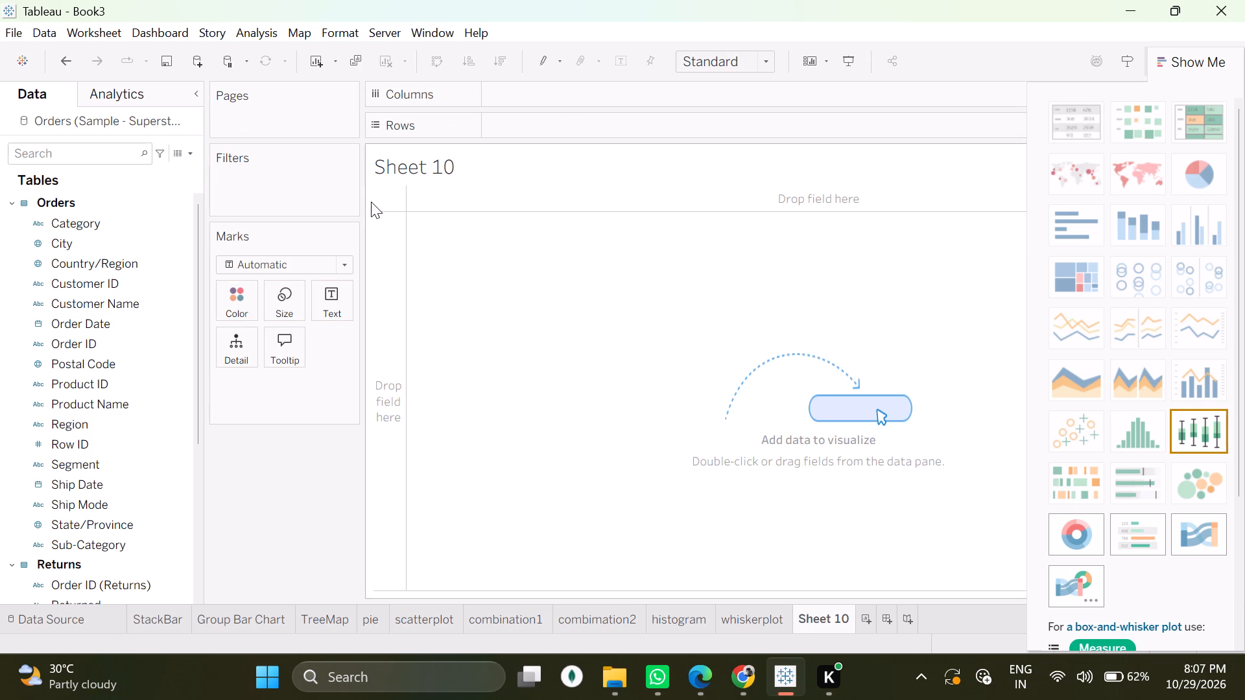
# Place Order Date on Columns, grouped by year.
pyautogui.moveTo(88, 318); pyautogui.dragTo(527, 137)
pyautogui.click(582, 137)
pyautogui.moveTo(587, 115); pyautogui.dragTo(586, 109)
pyautogui.doubleClick(586, 109)
pyautogui.moveTo(80, 321); pyautogui.dragTo(565, 93)
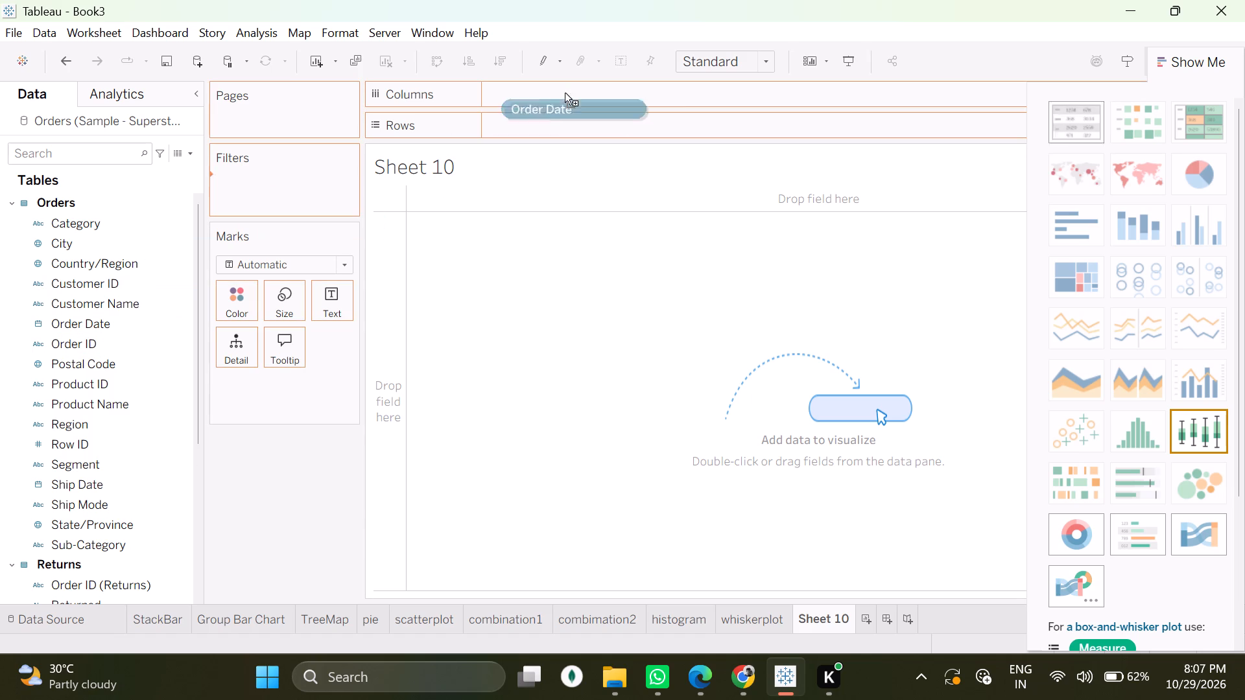
pyautogui.moveTo(565, 93); pyautogui.dragTo(586, 89)
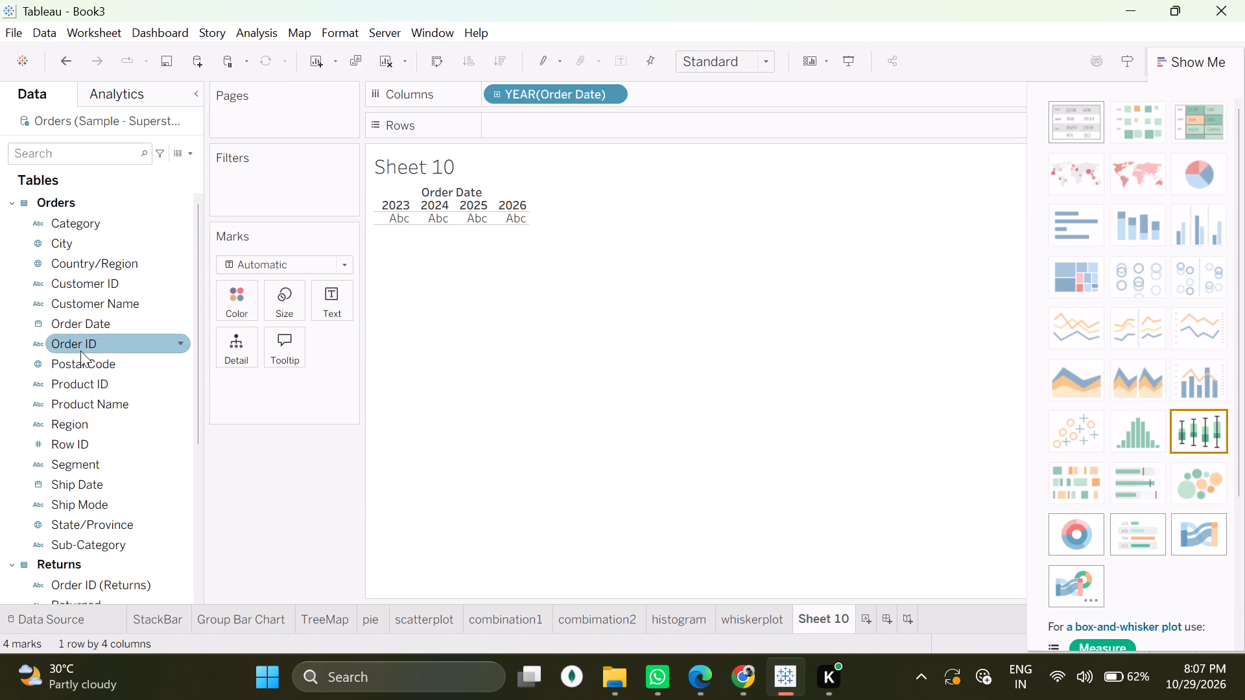
# Add Order ID to Rows, including all members.
pyautogui.click(98, 332)
pyautogui.click(89, 340)
pyautogui.moveTo(84, 340); pyautogui.dragTo(530, 133)
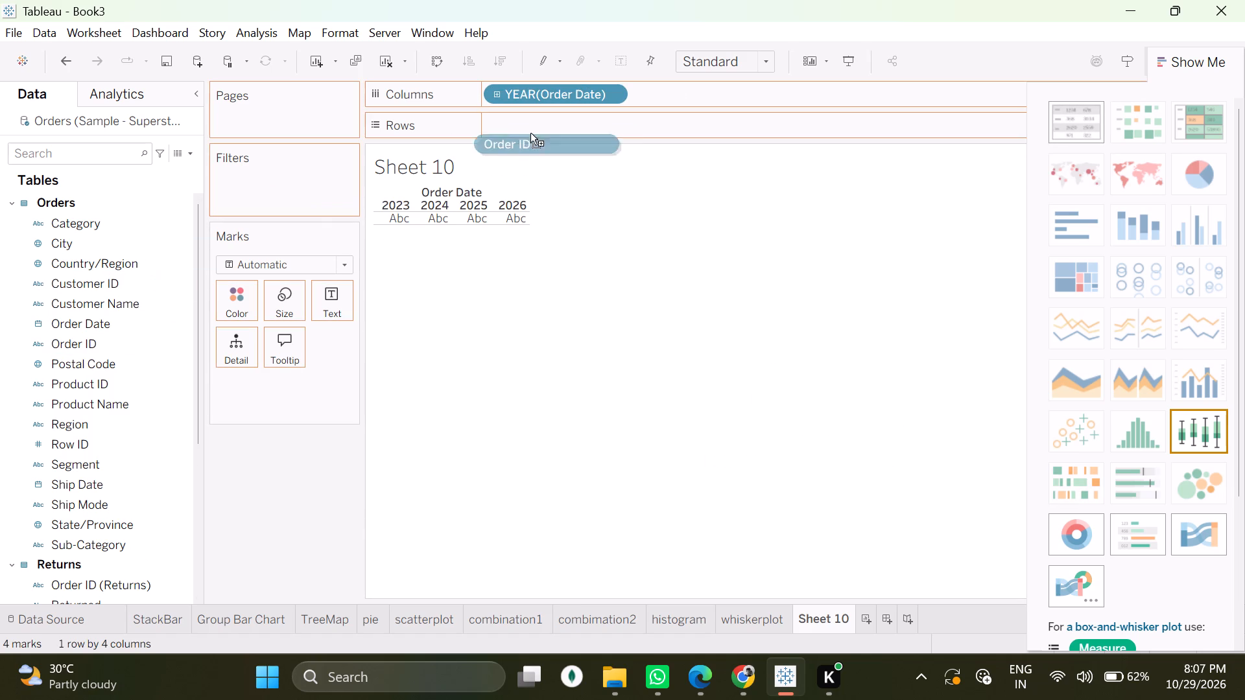
pyautogui.moveTo(530, 133); pyautogui.dragTo(543, 126)
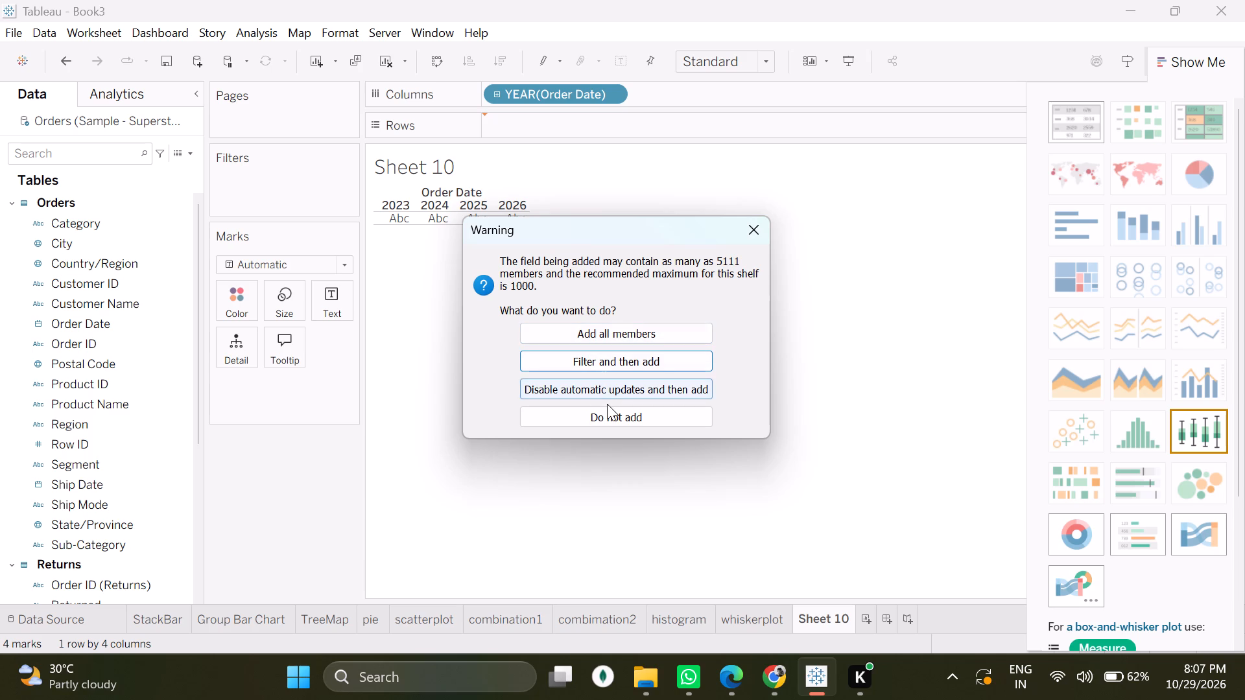
pyautogui.click(652, 335)
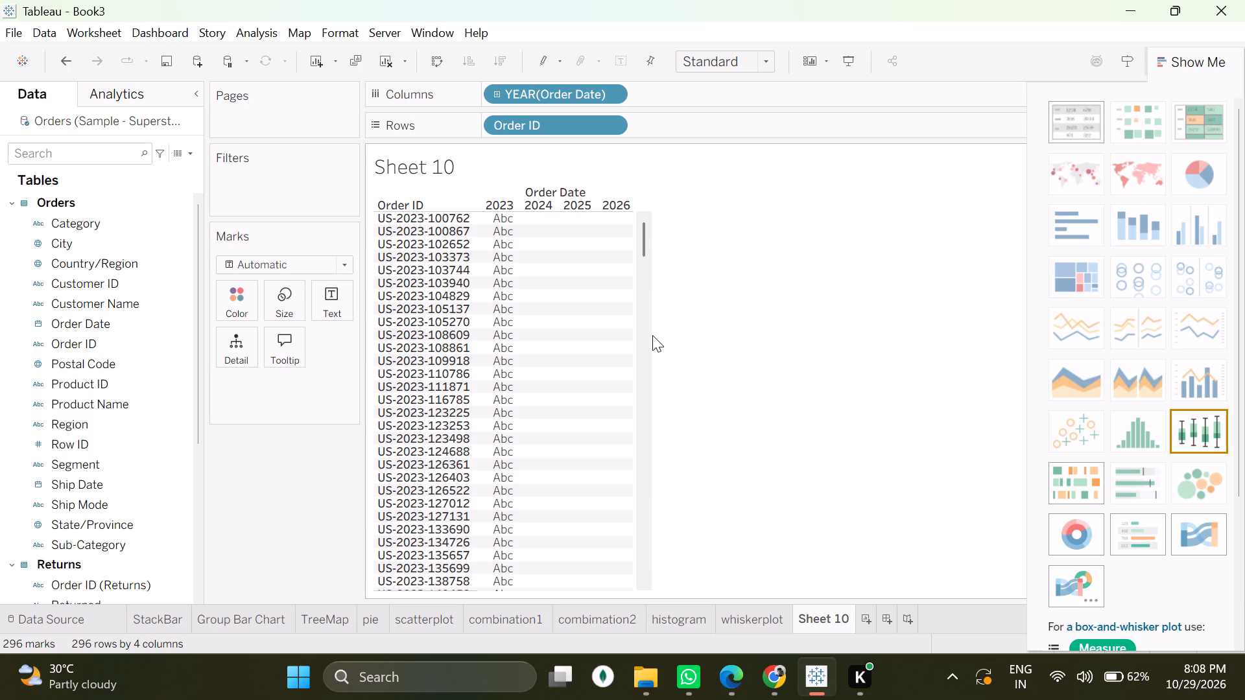
# Size the marks by the sum of Shiping days.
pyautogui.scroll(-4, 182, 452)
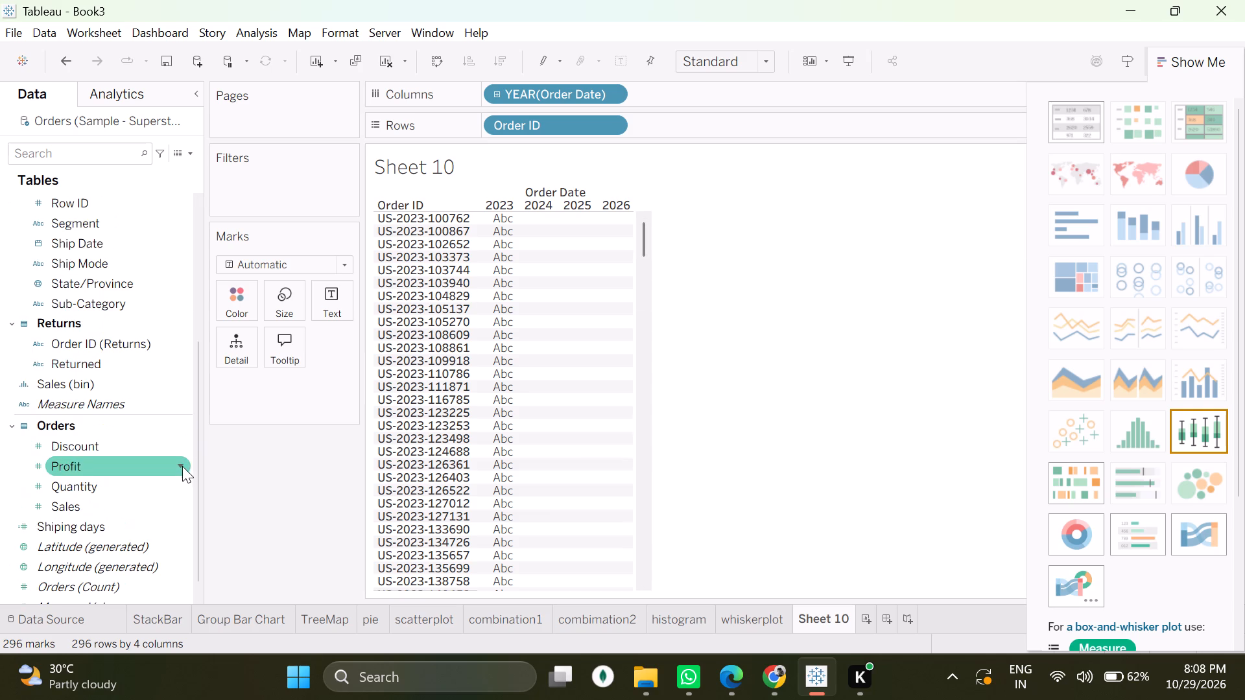
pyautogui.moveTo(104, 533); pyautogui.dragTo(264, 314)
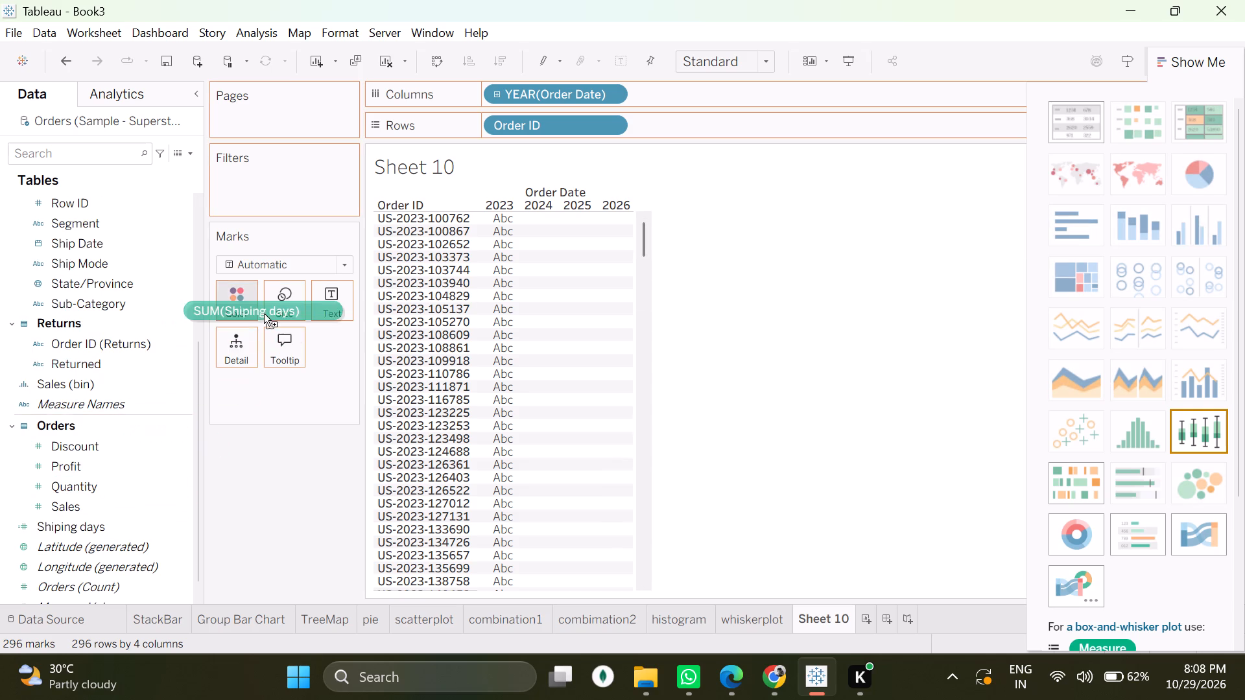
pyautogui.moveTo(264, 314); pyautogui.dragTo(278, 310)
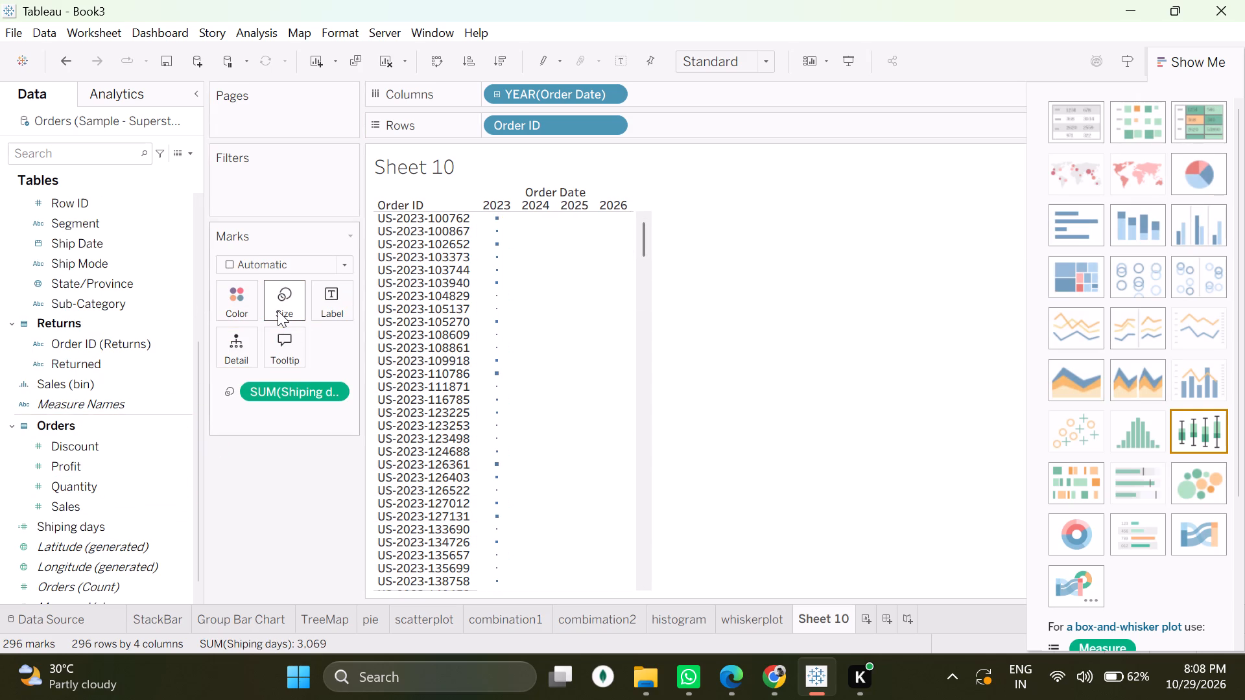
# Look through the Order ID rows and their shipping-day marks across the order years.
pyautogui.scroll(10, 442, 342)
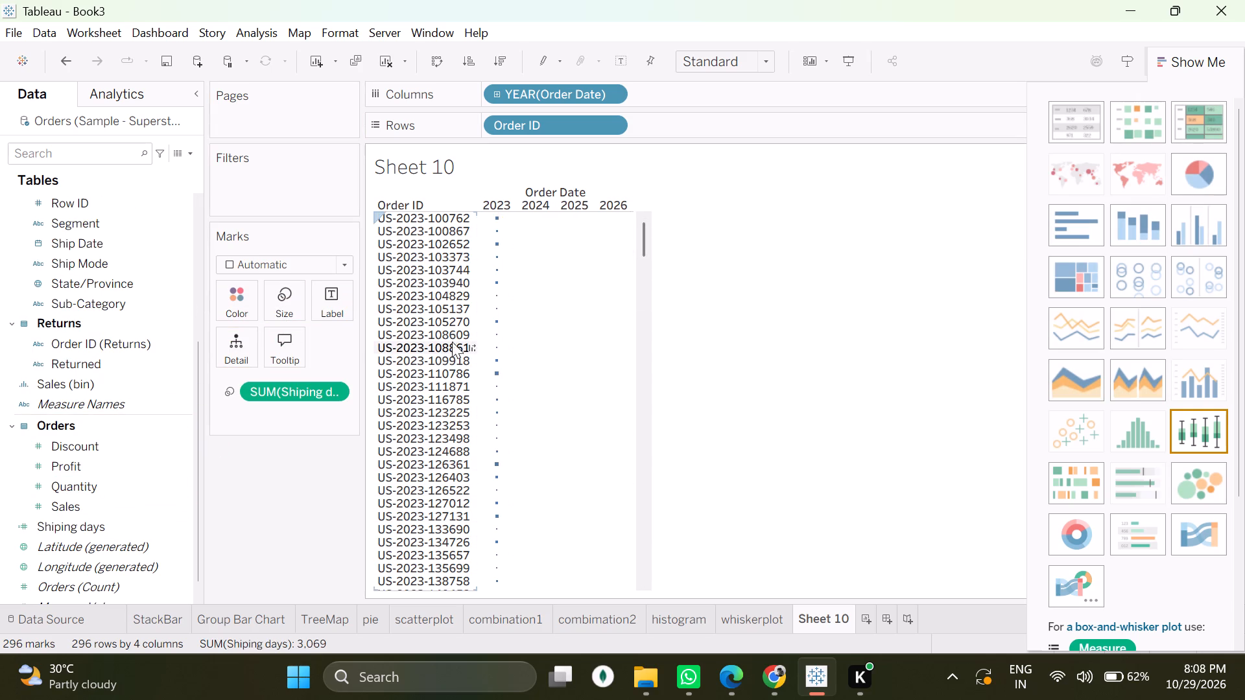
pyautogui.scroll(7, 484, 305)
pyautogui.scroll(-10, 484, 305)
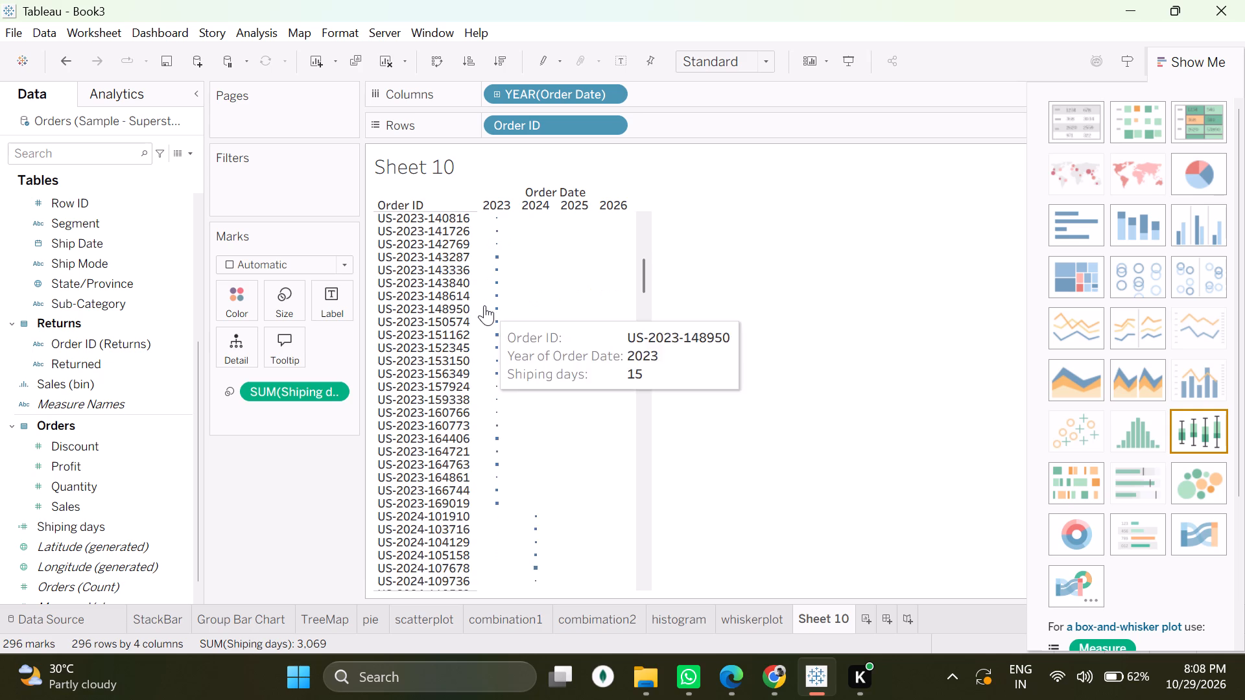
pyautogui.scroll(-5, 484, 305)
pyautogui.scroll(20, 484, 305)
pyautogui.scroll(2, 484, 305)
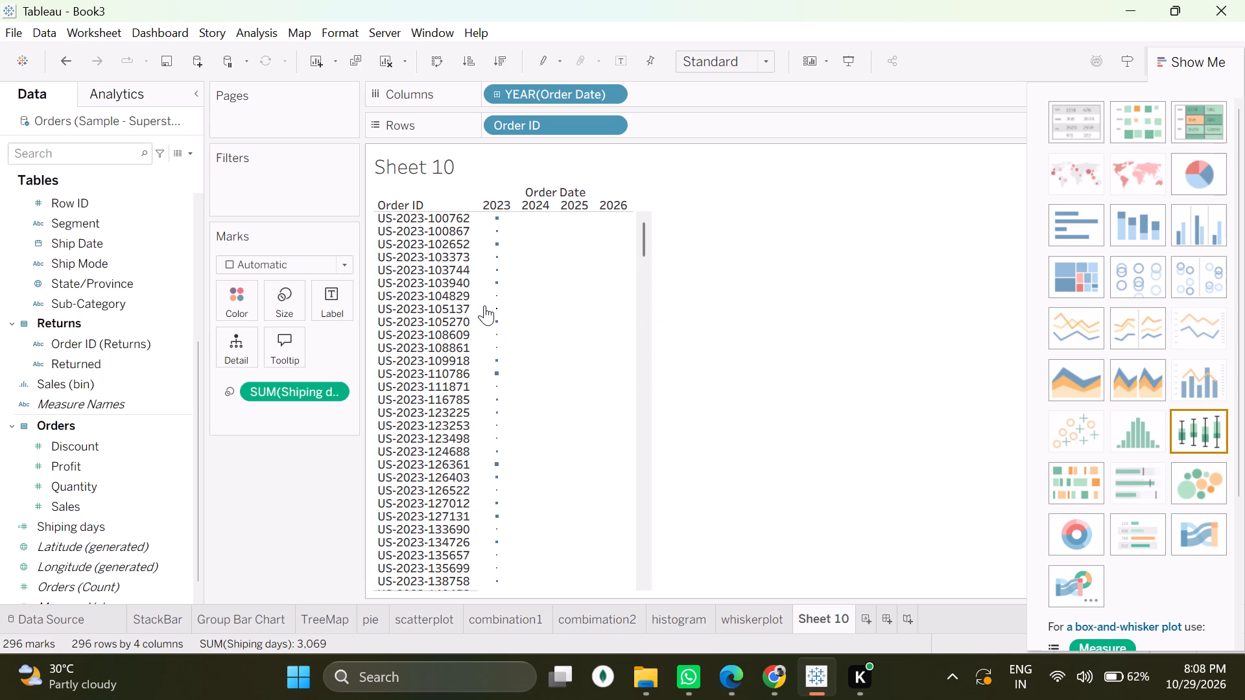
pyautogui.scroll(4, 484, 305)
# Rename Sheet 10 as gantt chart.
pyautogui.doubleClick(814, 624)
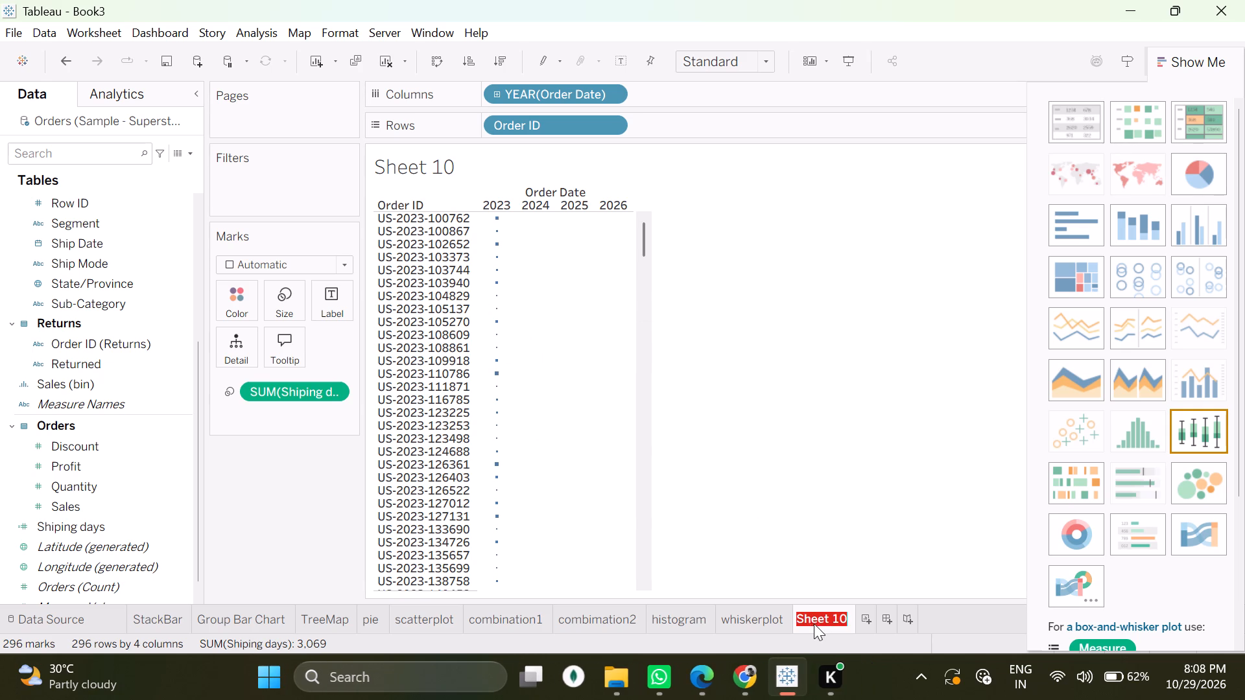
pyautogui.press('BackSpace')
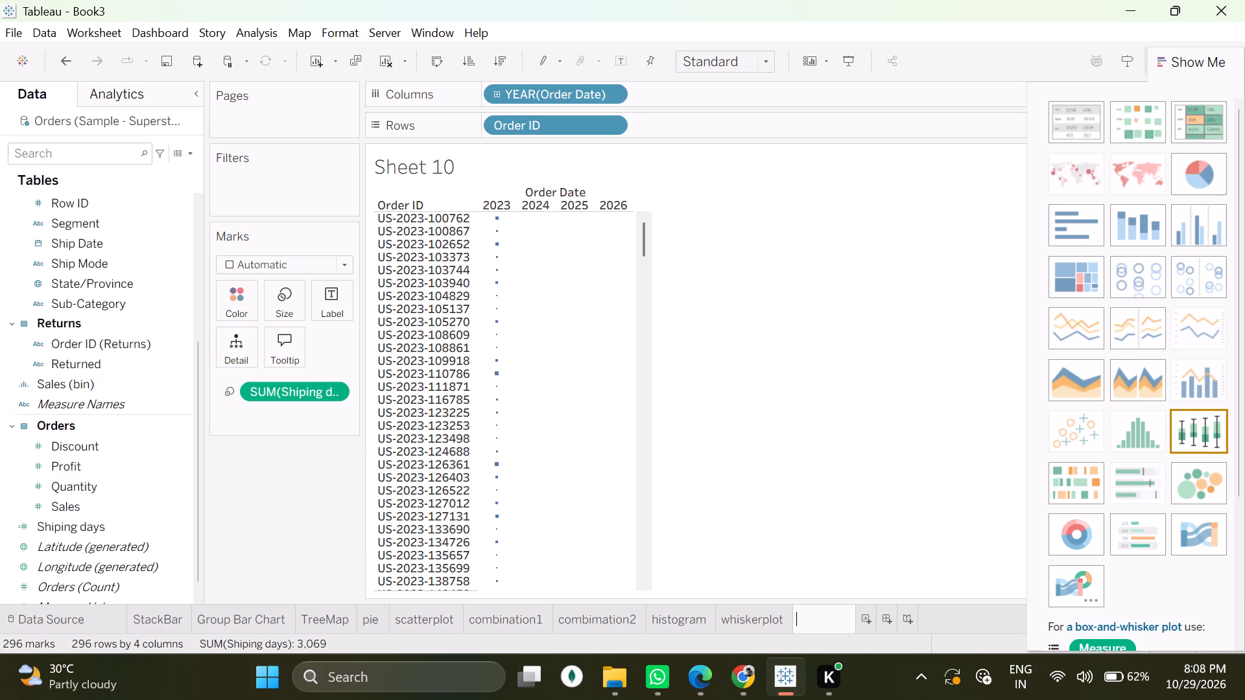
pyautogui.press('g')
pyautogui.write('an')
pyautogui.write('tt')
pyautogui.press('space')
pyautogui.write('chart')
pyautogui.press('Return')
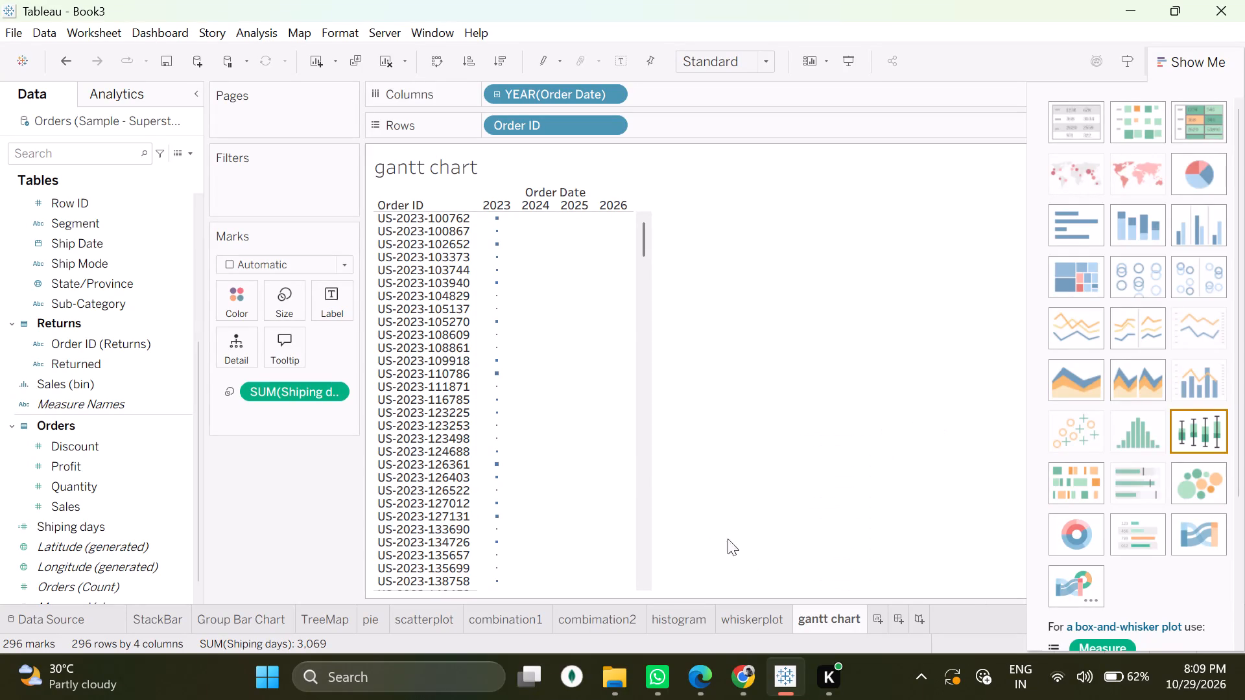
# Add a new worksheet after the gantt chart sheet.
pyautogui.click(878, 620)
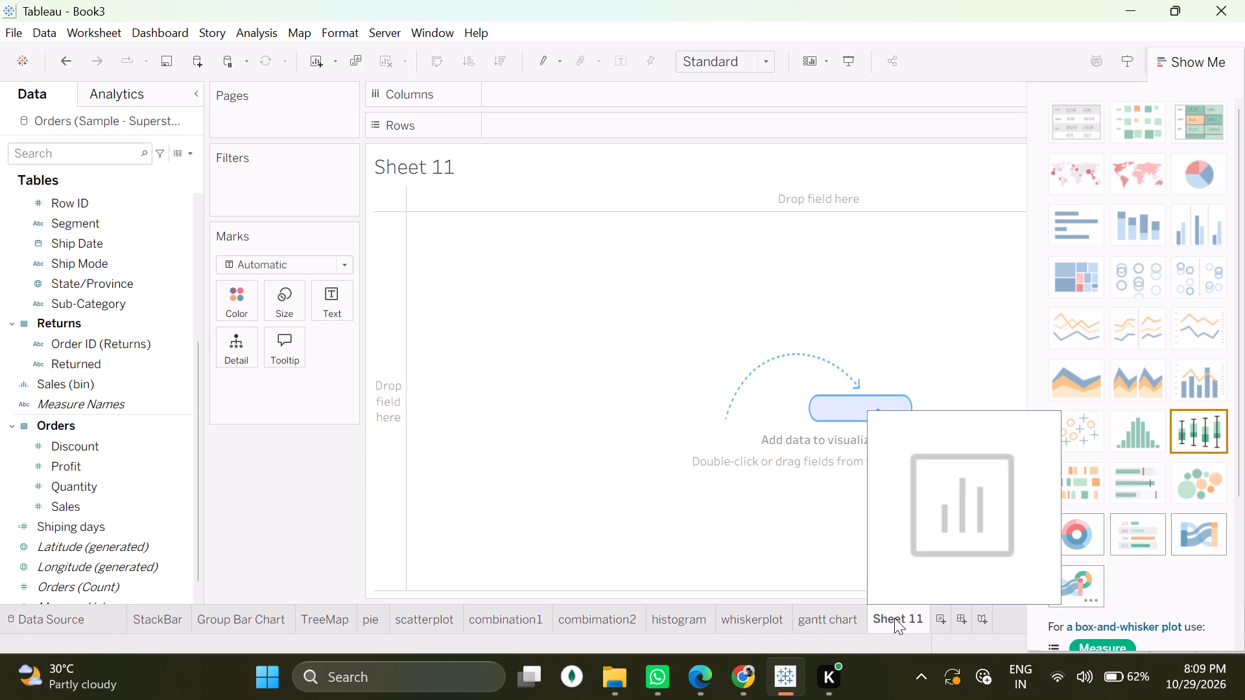
# Place Order Date on Columns of Sheet 11, grouped by the discrete month instead of year.
pyautogui.scroll(10, 44, 255)
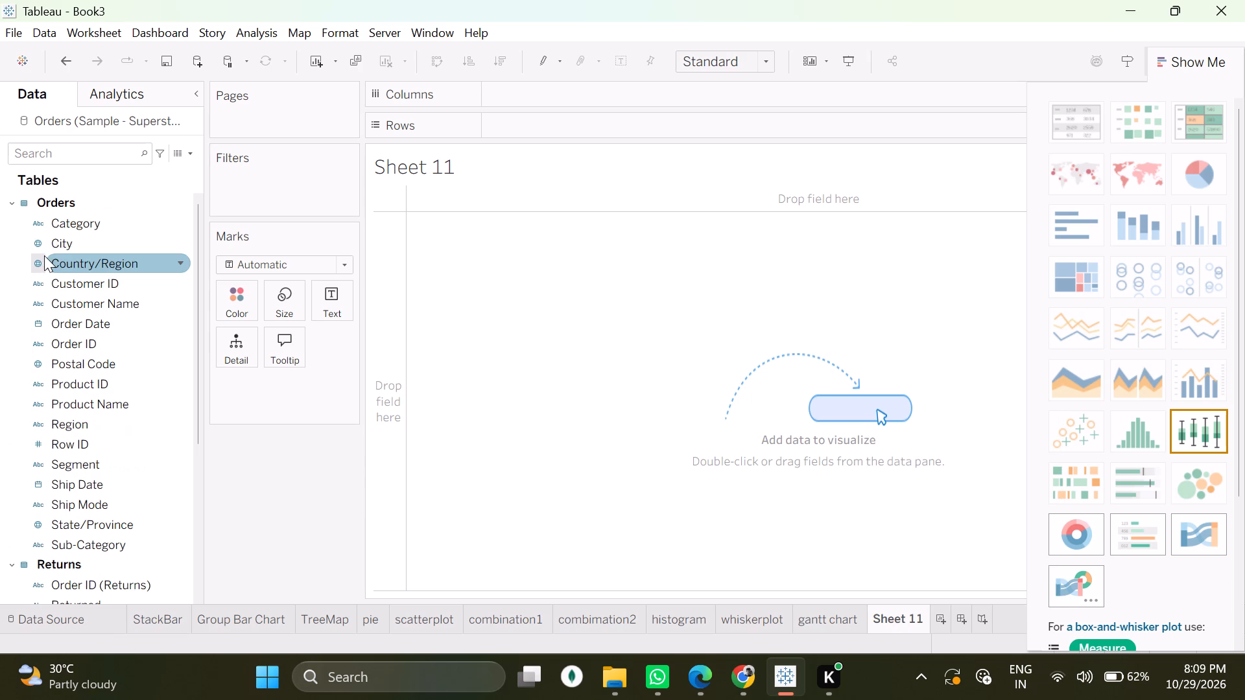
pyautogui.moveTo(77, 318); pyautogui.dragTo(589, 102)
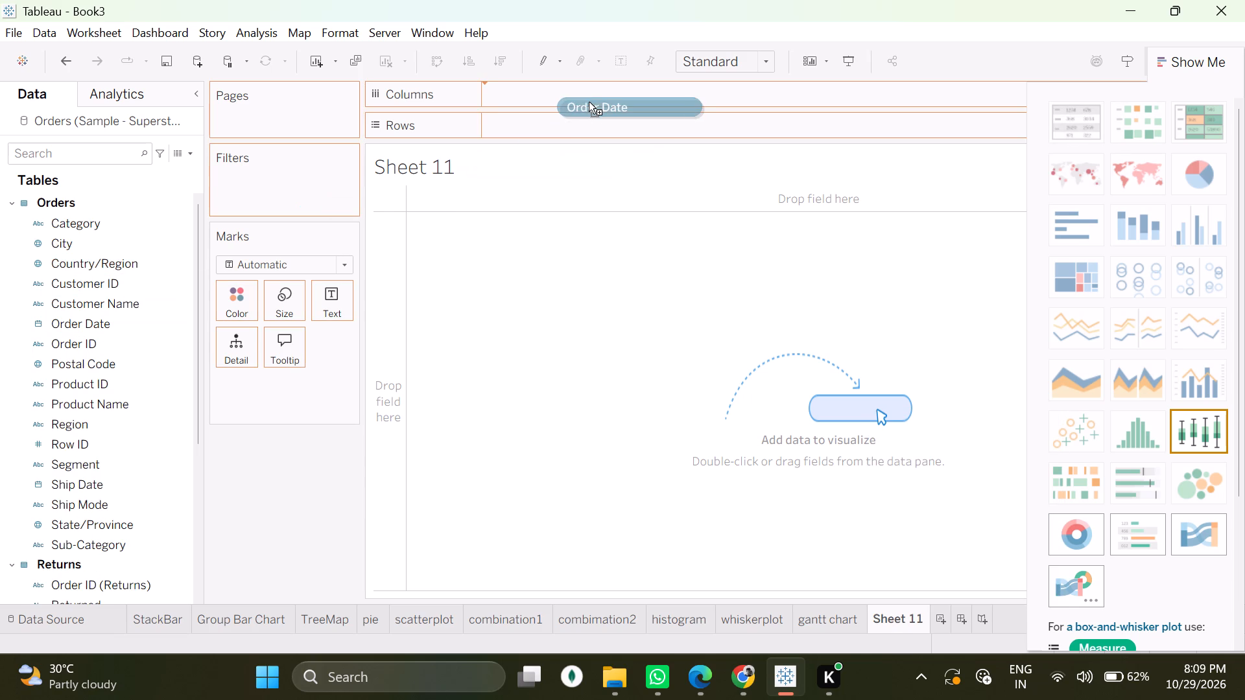
pyautogui.moveTo(589, 102); pyautogui.dragTo(586, 99)
pyautogui.rightClick(586, 99)
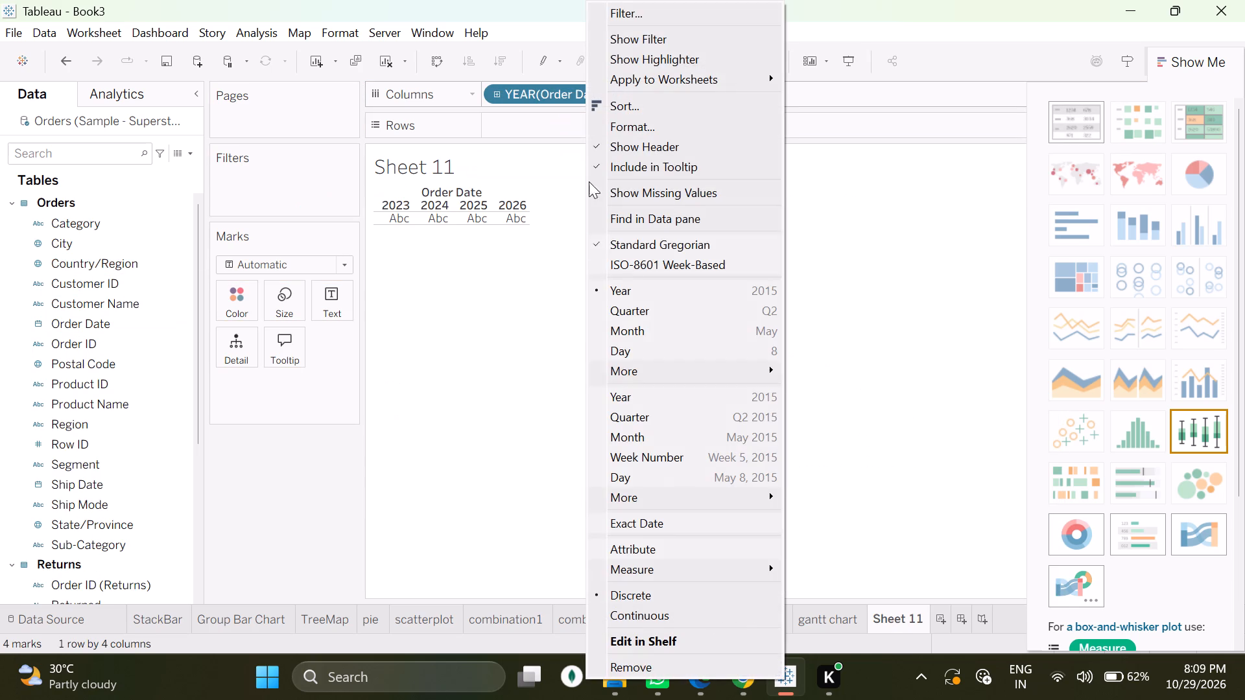
pyautogui.click(634, 340)
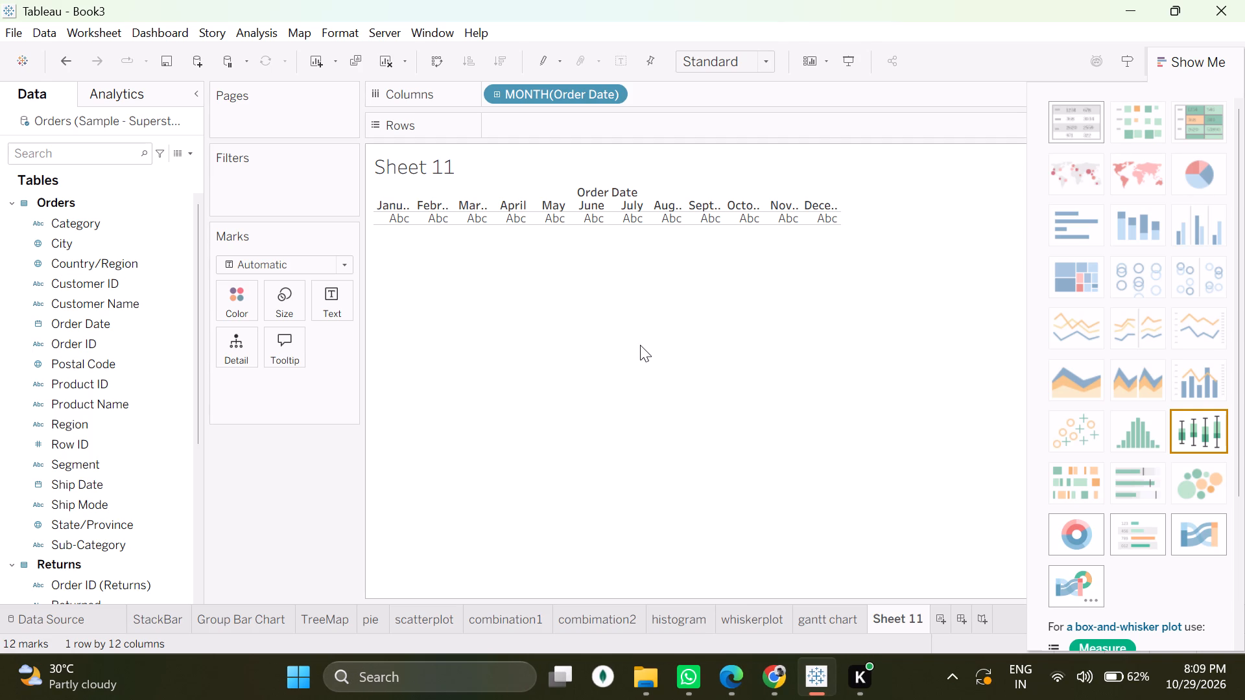
# Place Sales on Rows of Sheet 11 to plot summed sales by month.
pyautogui.scroll(-5, 169, 449)
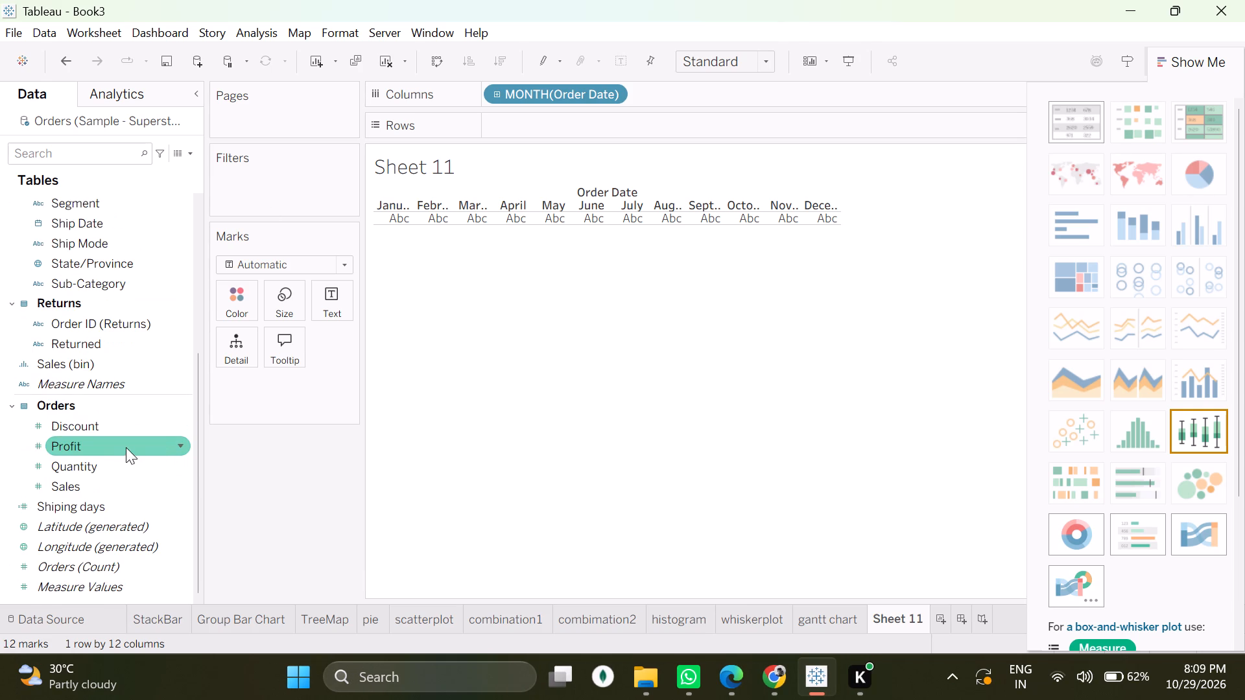
pyautogui.moveTo(110, 487); pyautogui.dragTo(243, 287)
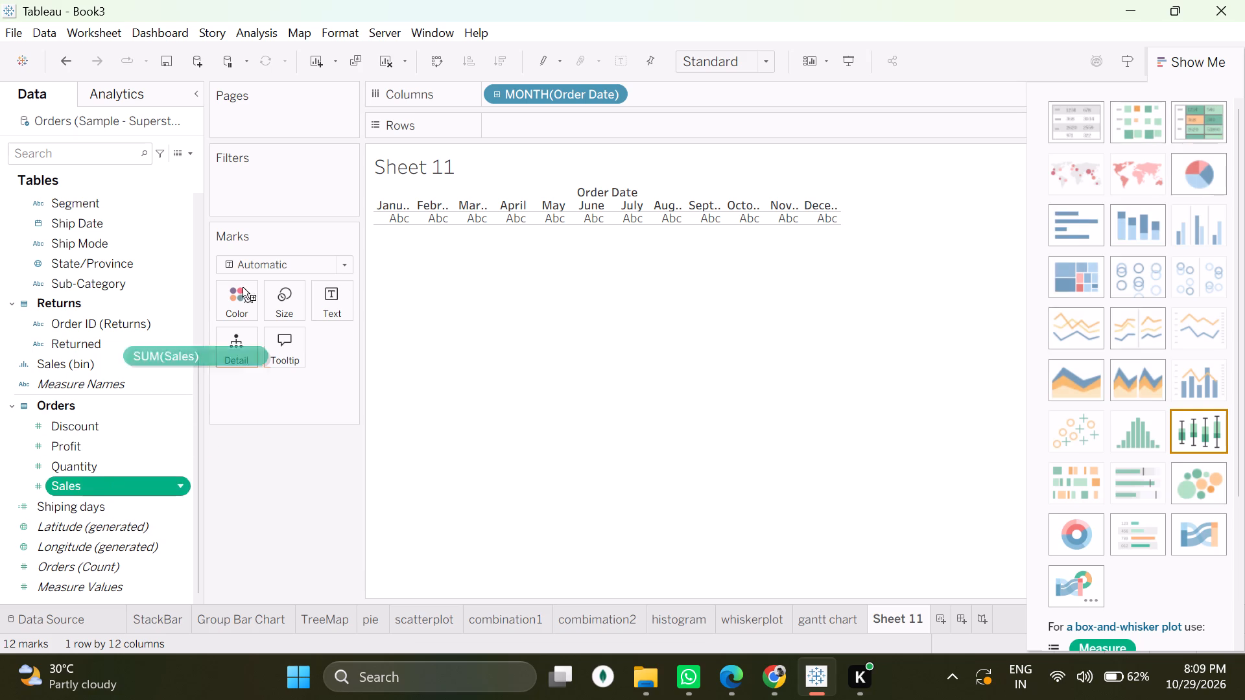
pyautogui.moveTo(243, 287); pyautogui.dragTo(584, 137)
pyautogui.click(584, 137)
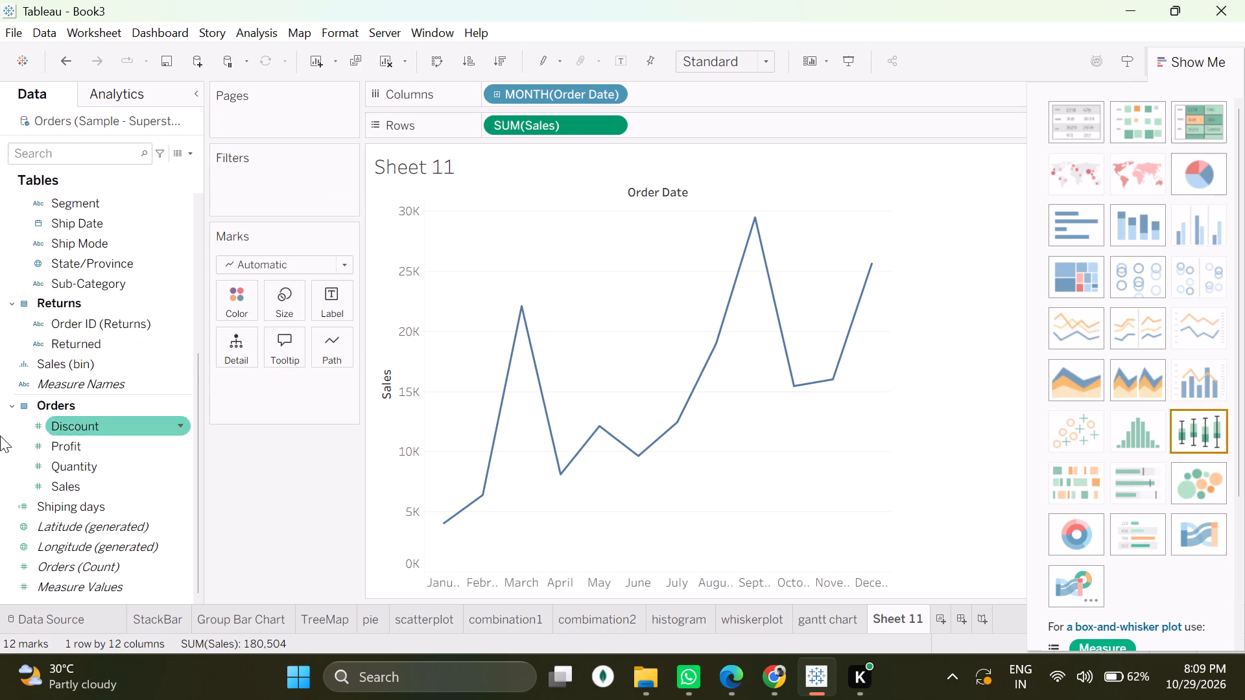
# Label the points of the monthly line with their summed Sales values.
pyautogui.moveTo(77, 487); pyautogui.dragTo(257, 342)
pyautogui.moveTo(317, 304); pyautogui.dragTo(336, 292)
pyautogui.click(336, 292)
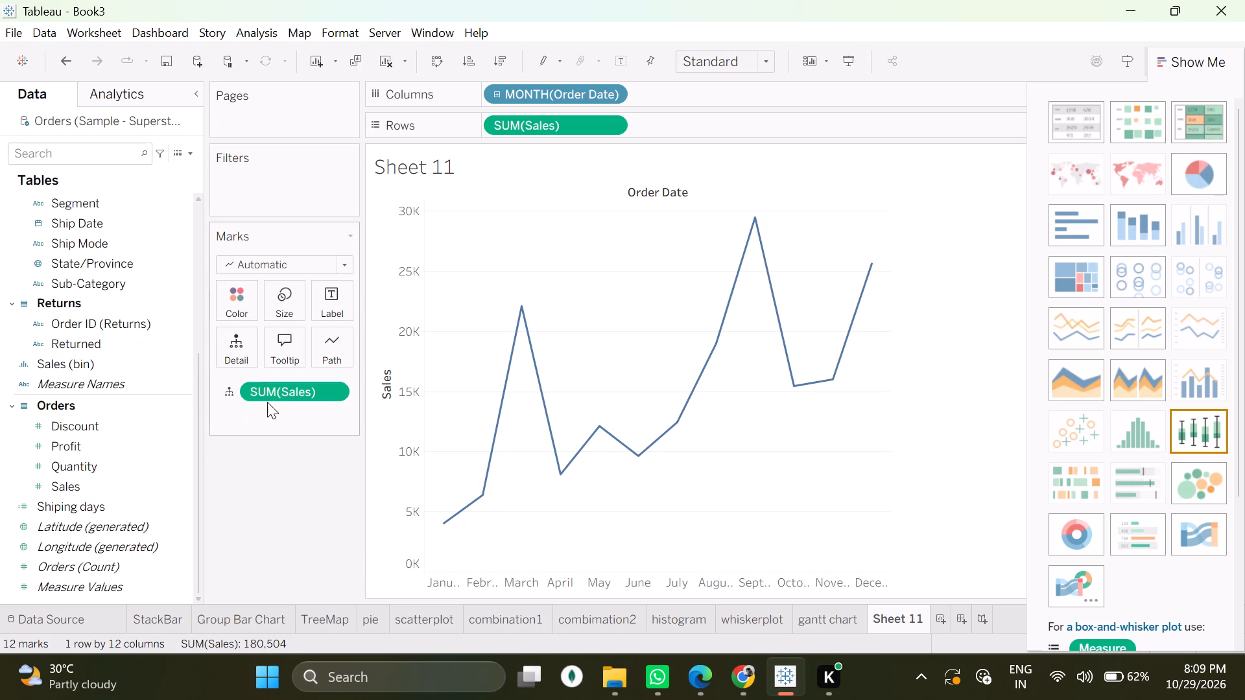
pyautogui.moveTo(276, 394); pyautogui.dragTo(337, 299)
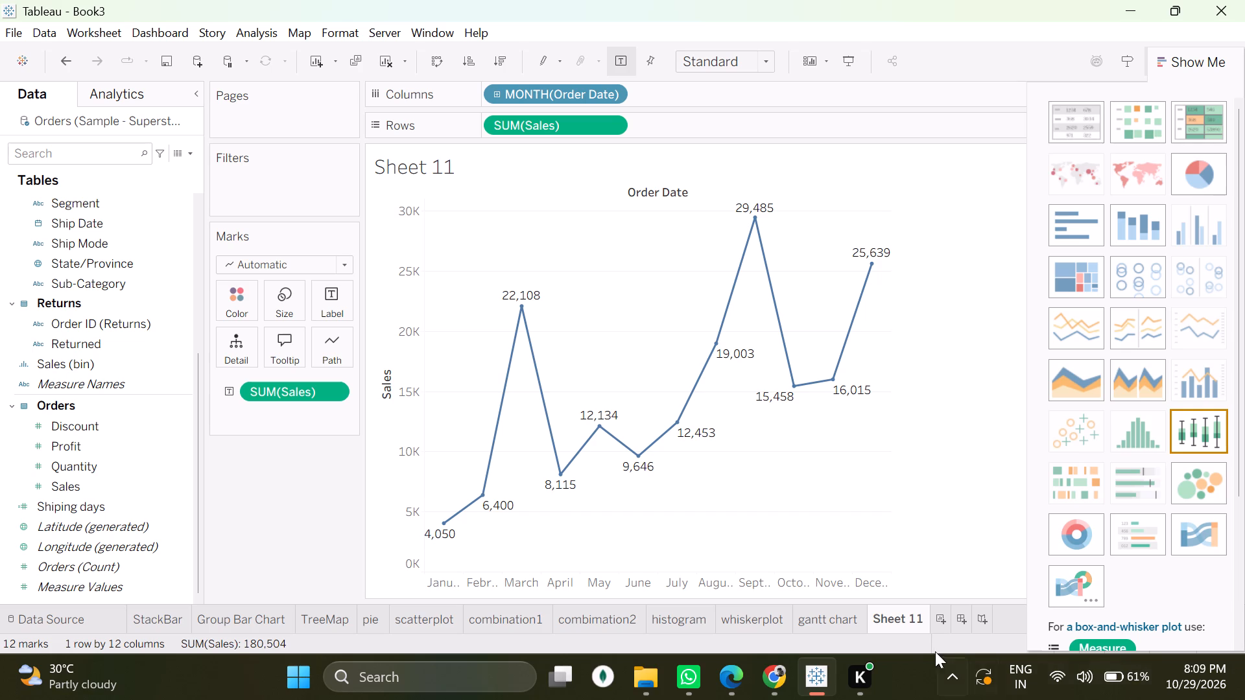
# Rename Sheet 11 as advance visu.
pyautogui.doubleClick(904, 623)
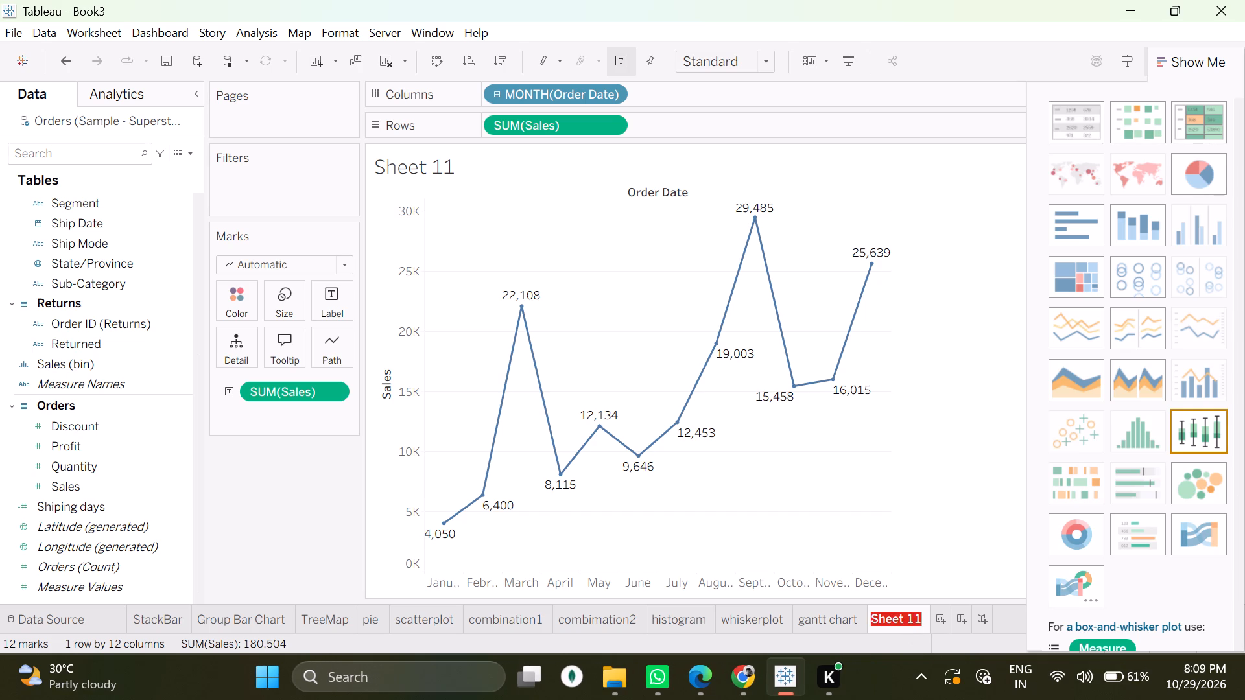
pyautogui.press('BackSpace')
pyautogui.write('advance vis')
pyautogui.press('u')
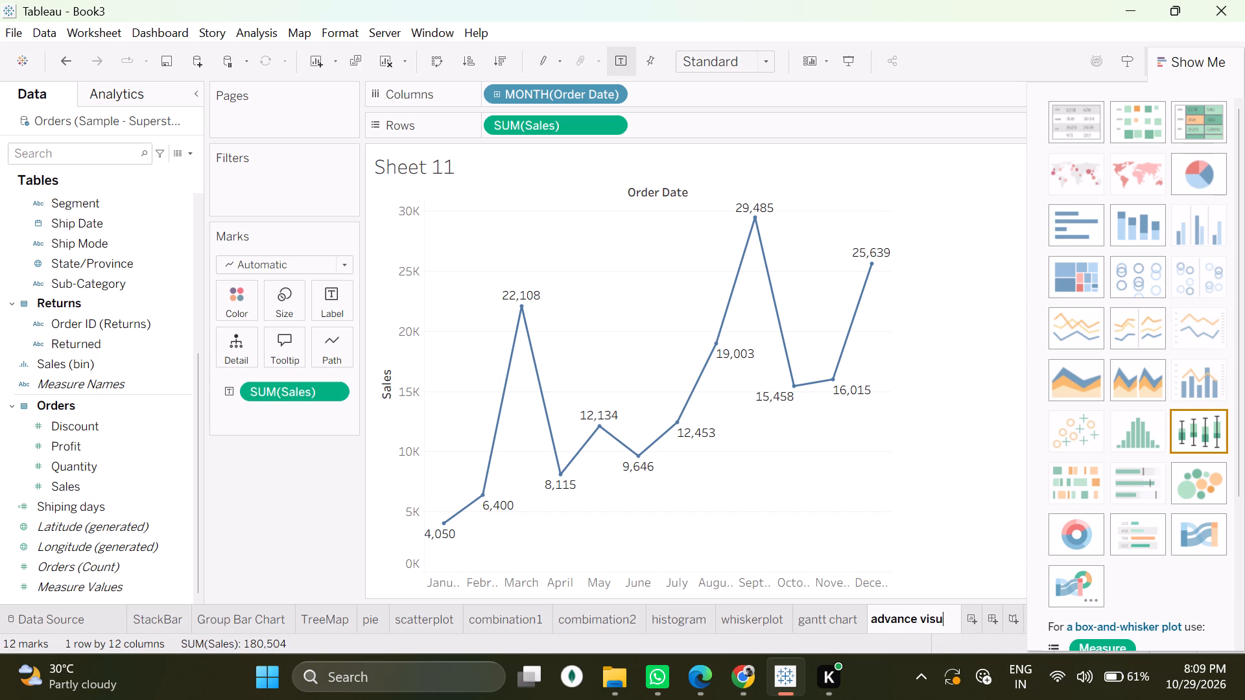
pyautogui.press('Return')
# Add a new worksheet after the advance visu sheet.
pyautogui.click(959, 609)
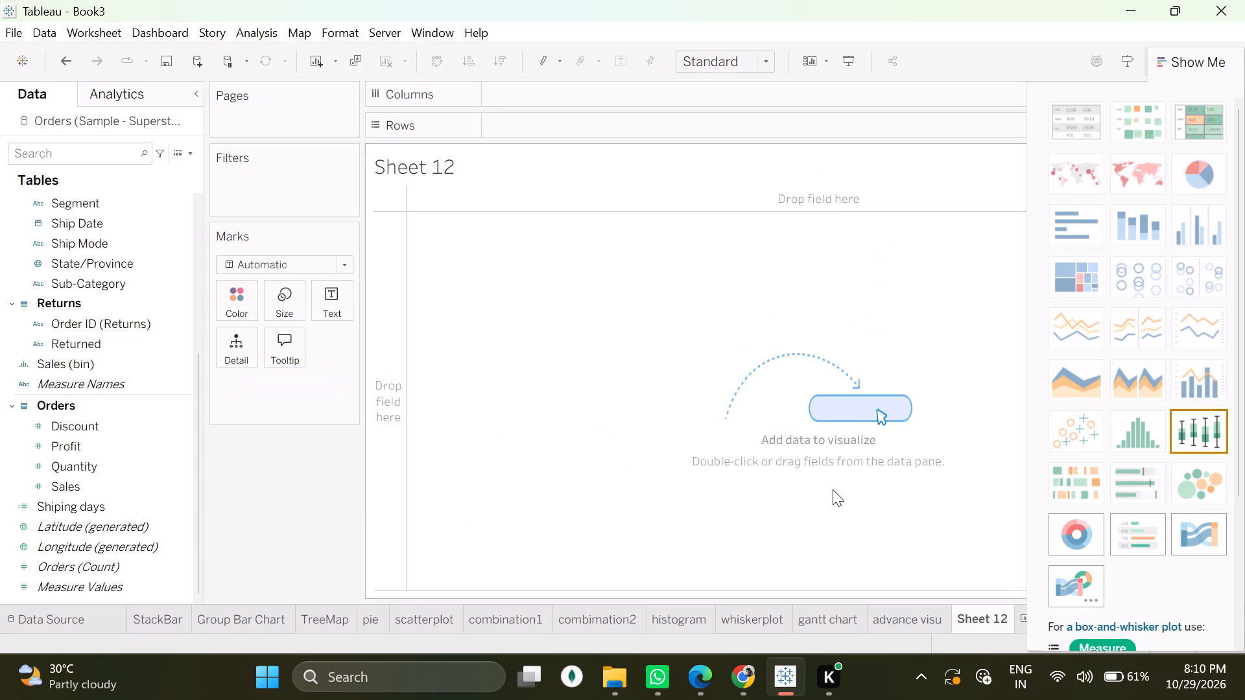
# Place Order Date on Columns of Sheet 12, grouped by the continuous quarter instead of year.
pyautogui.scroll(6, 59, 295)
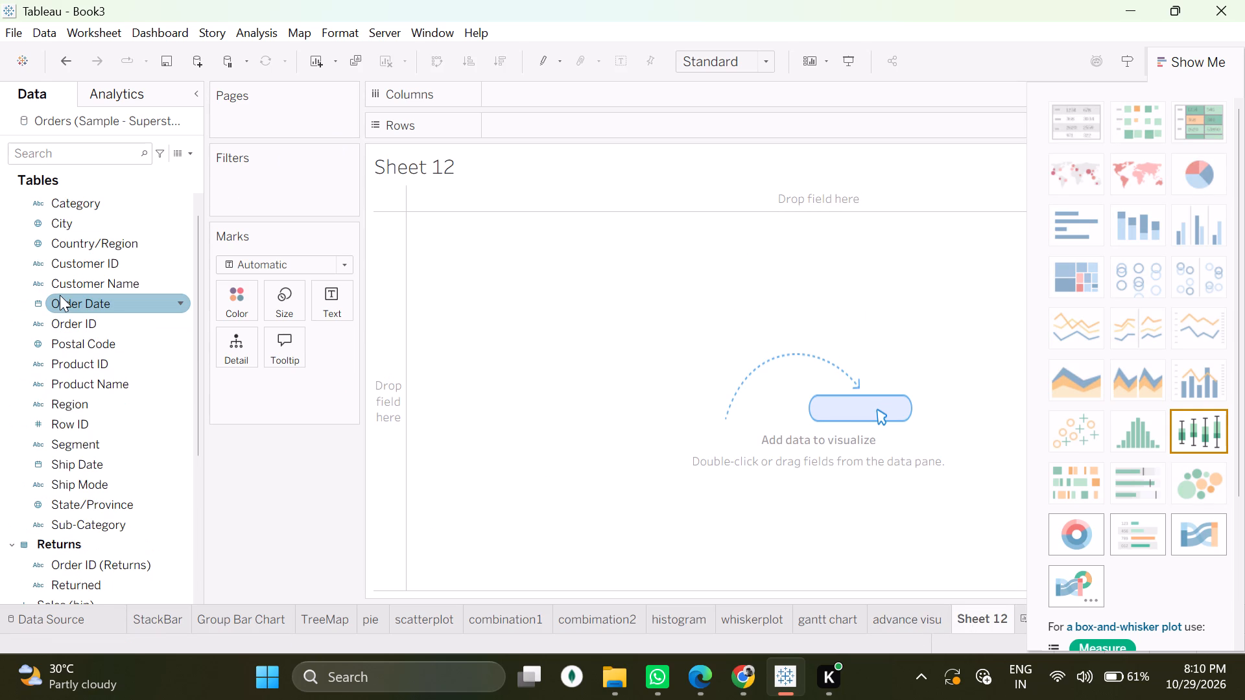
pyautogui.scroll(2, 60, 295)
pyautogui.moveTo(72, 326); pyautogui.dragTo(313, 219)
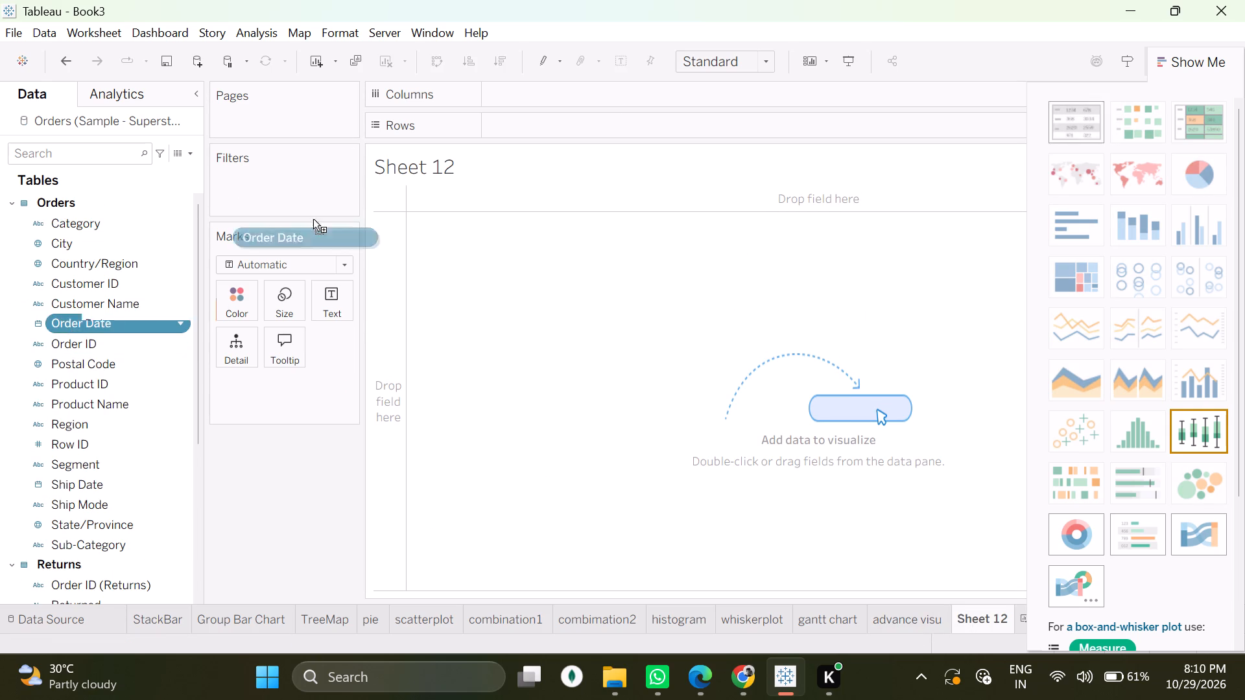
pyautogui.moveTo(313, 219); pyautogui.dragTo(582, 95)
pyautogui.rightClick(582, 95)
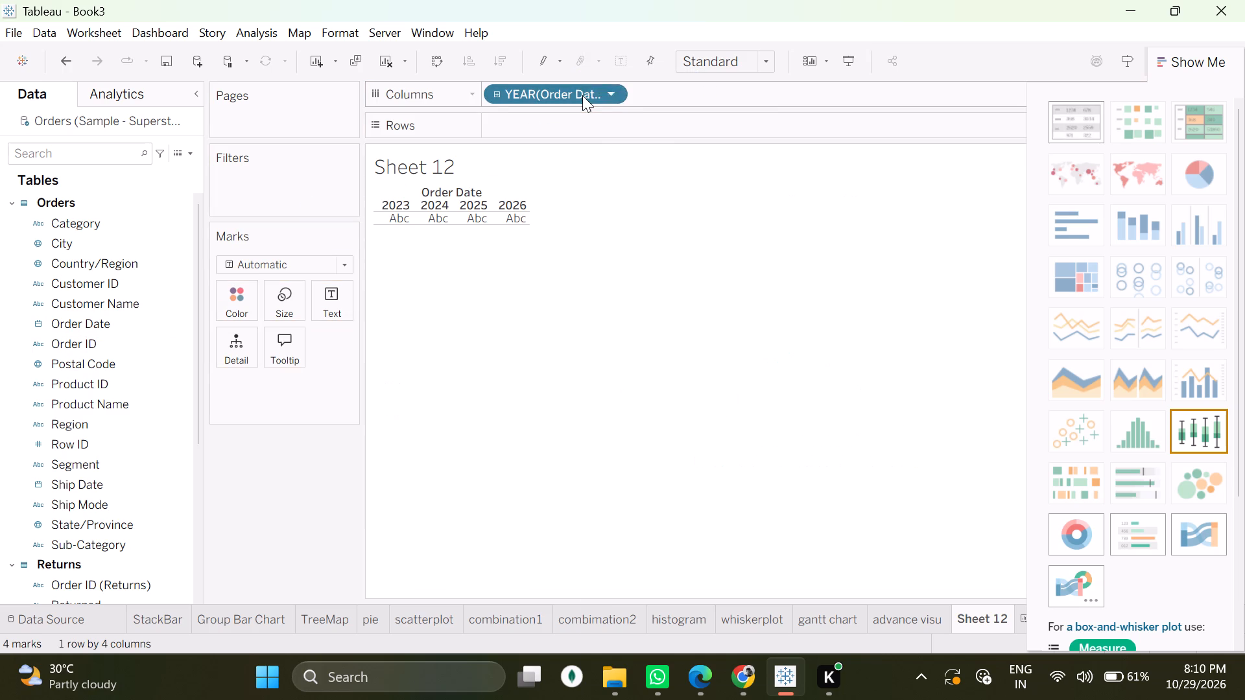
pyautogui.click(656, 443)
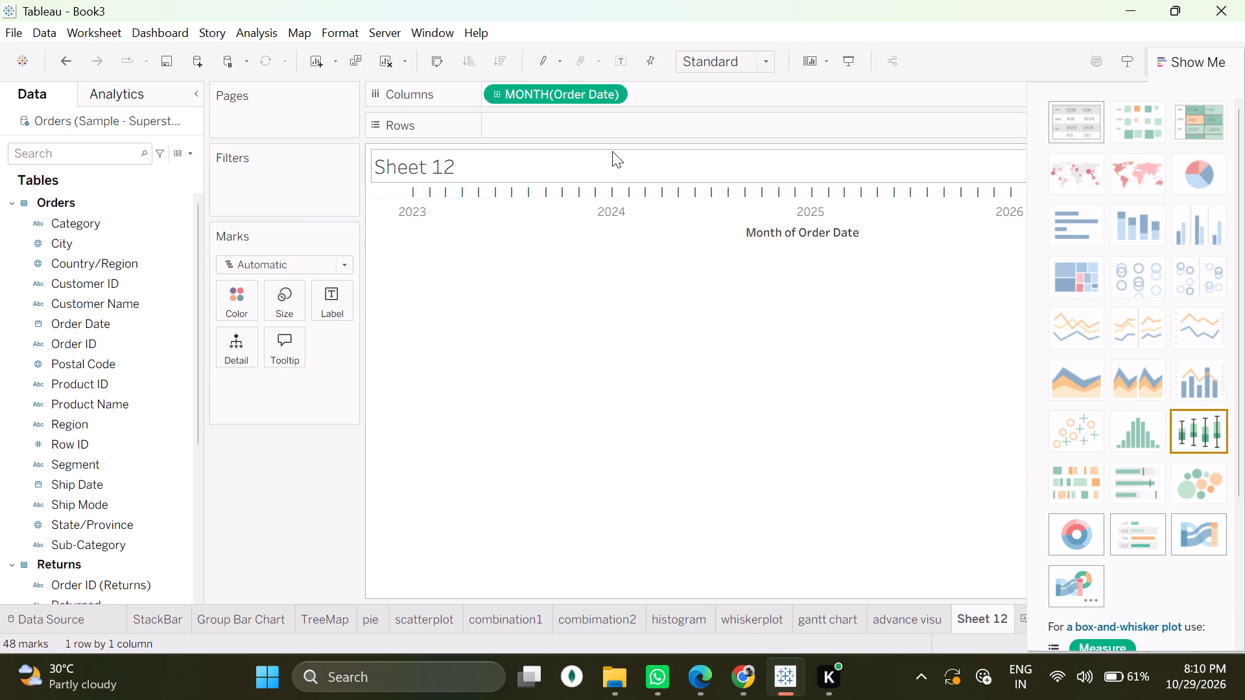
pyautogui.rightClick(597, 79)
pyautogui.moveTo(600, 88); pyautogui.dragTo(607, 103, button='right')
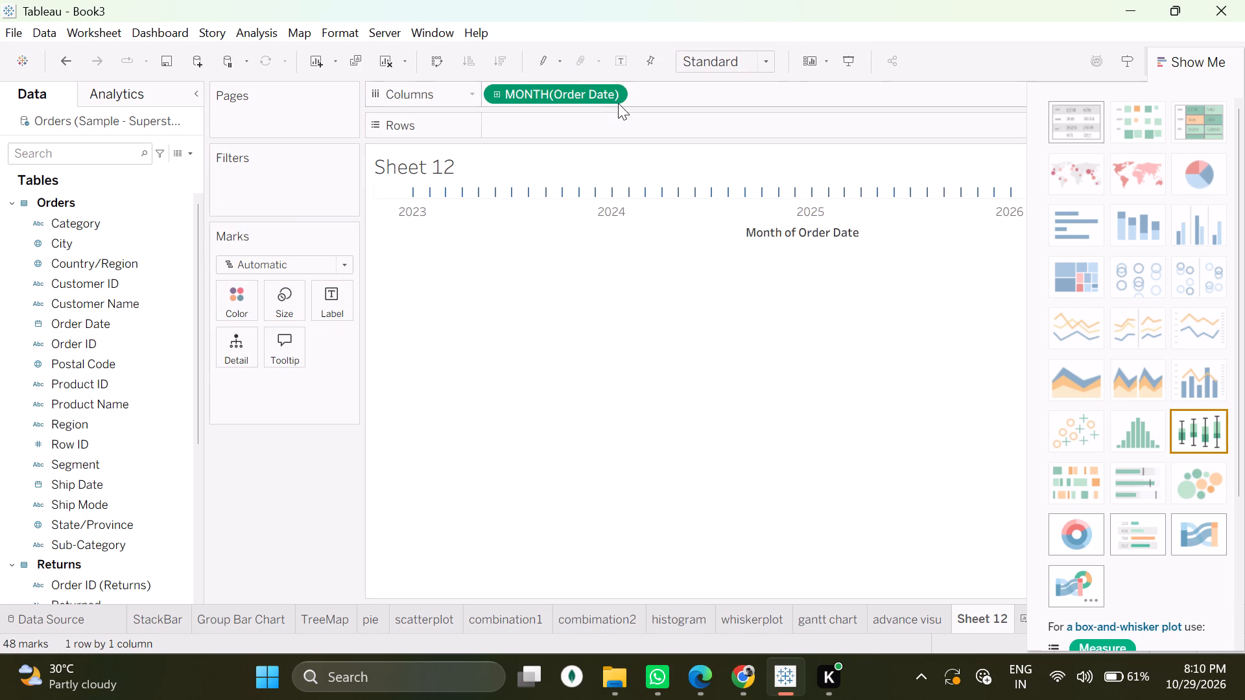
pyautogui.rightClick(613, 93)
pyautogui.click(661, 396)
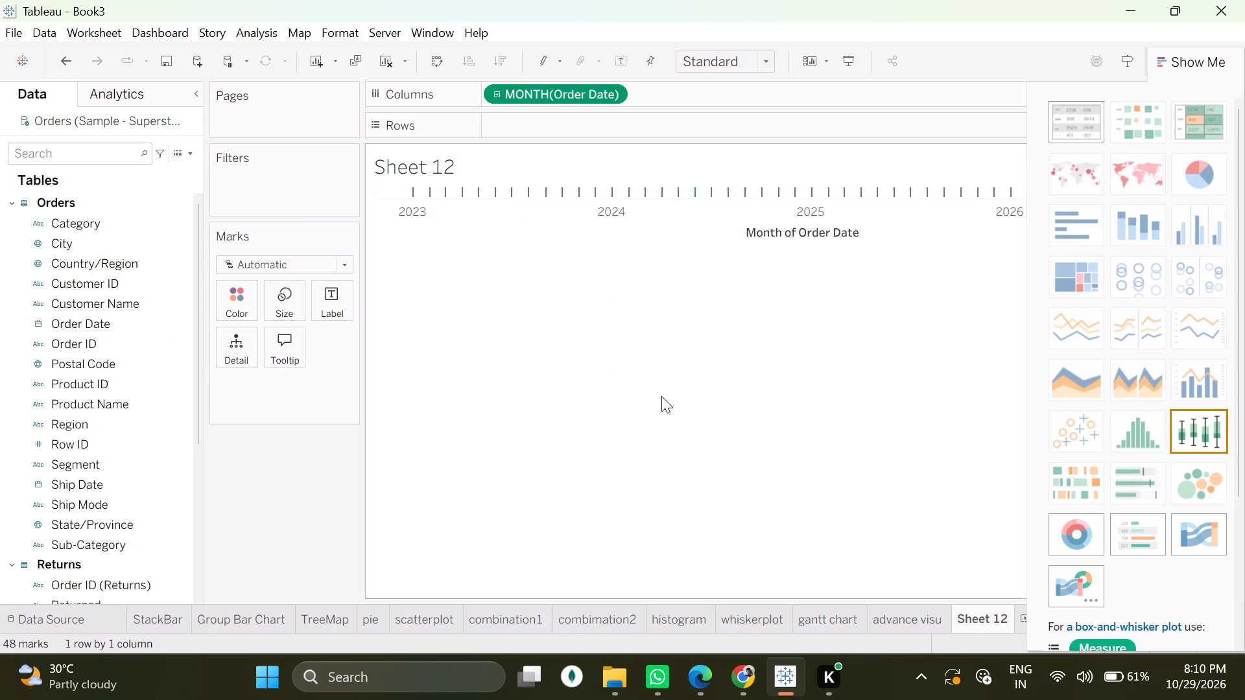
# Place Sales on Rows of Sheet 12 to plot summed sales by quarter.
pyautogui.scroll(-3, 163, 450)
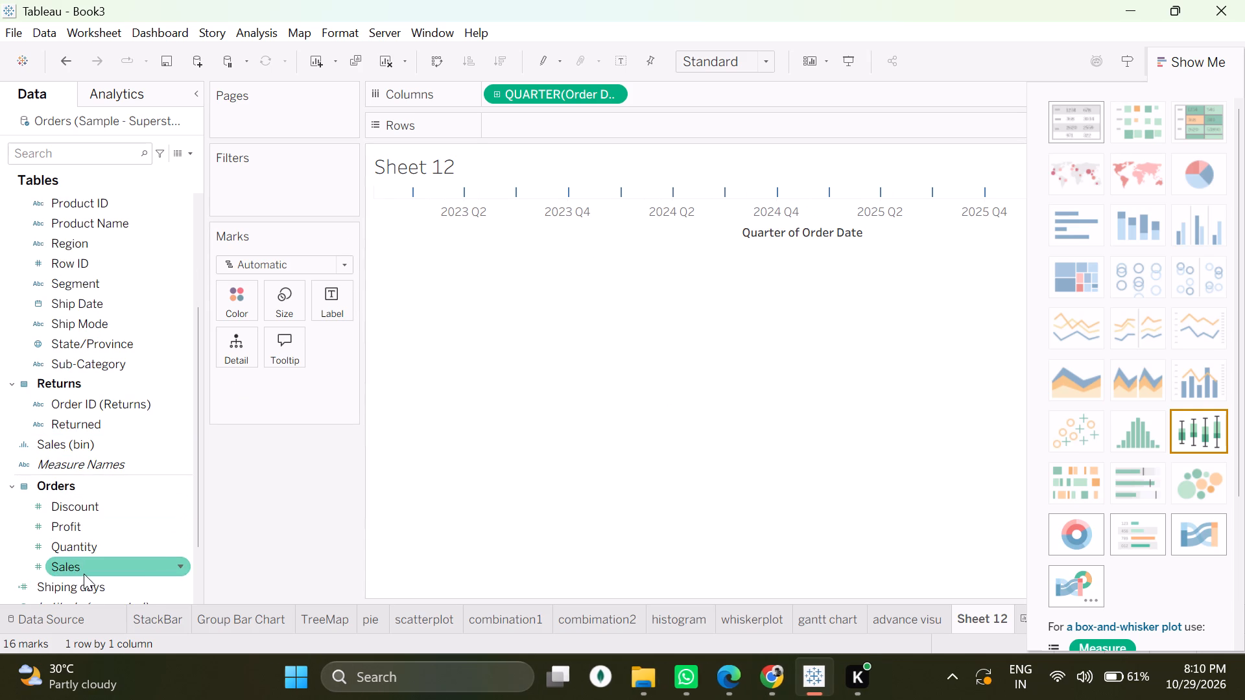
pyautogui.moveTo(84, 574); pyautogui.dragTo(350, 183)
pyautogui.moveTo(387, 168); pyautogui.dragTo(563, 132)
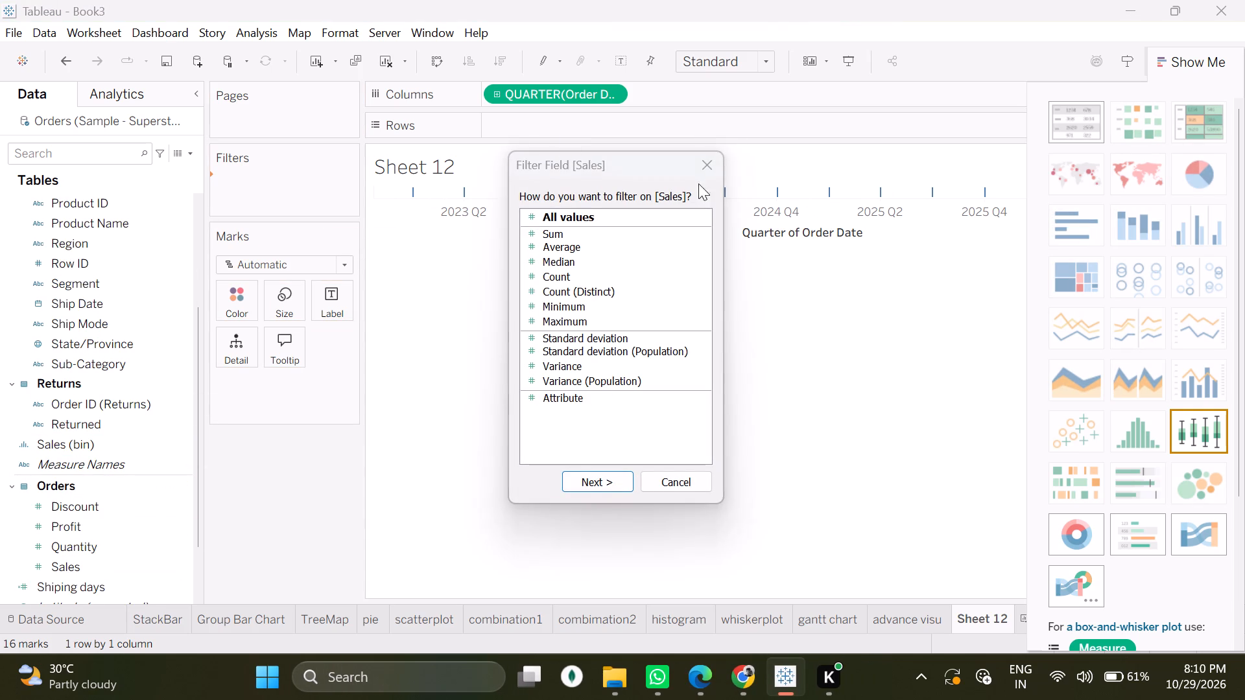
pyautogui.click(700, 177)
pyautogui.moveTo(63, 568); pyautogui.dragTo(65, 565)
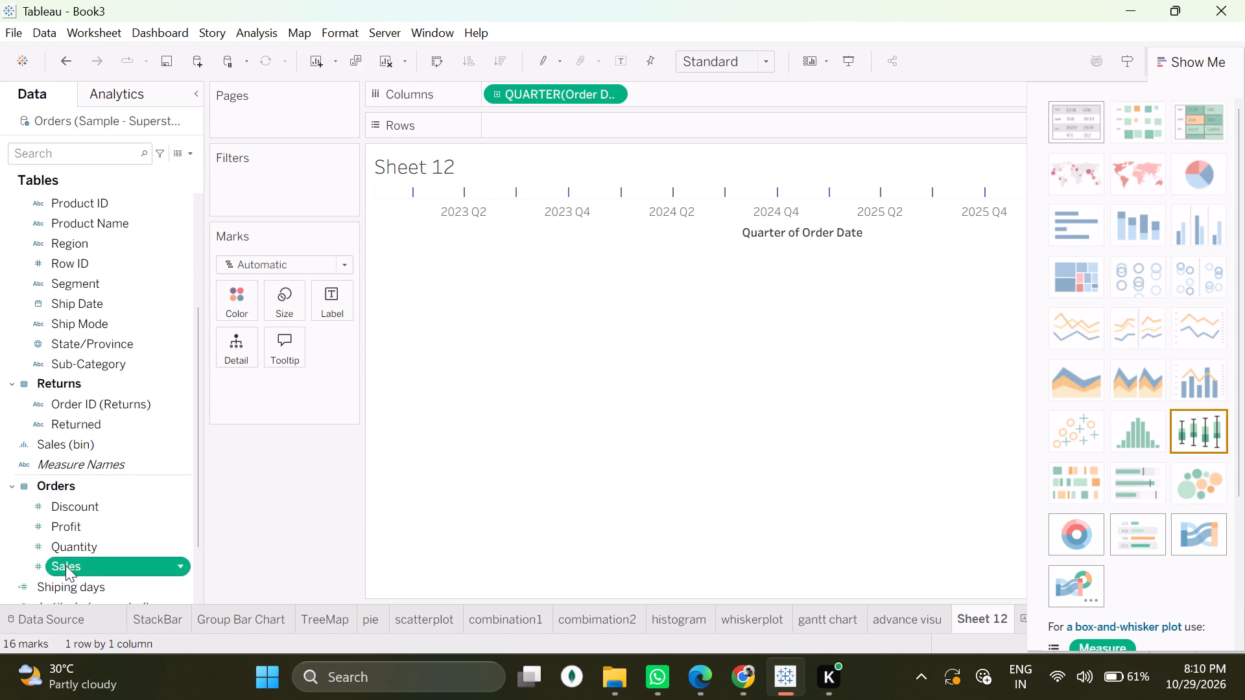
pyautogui.moveTo(65, 565); pyautogui.dragTo(541, 132)
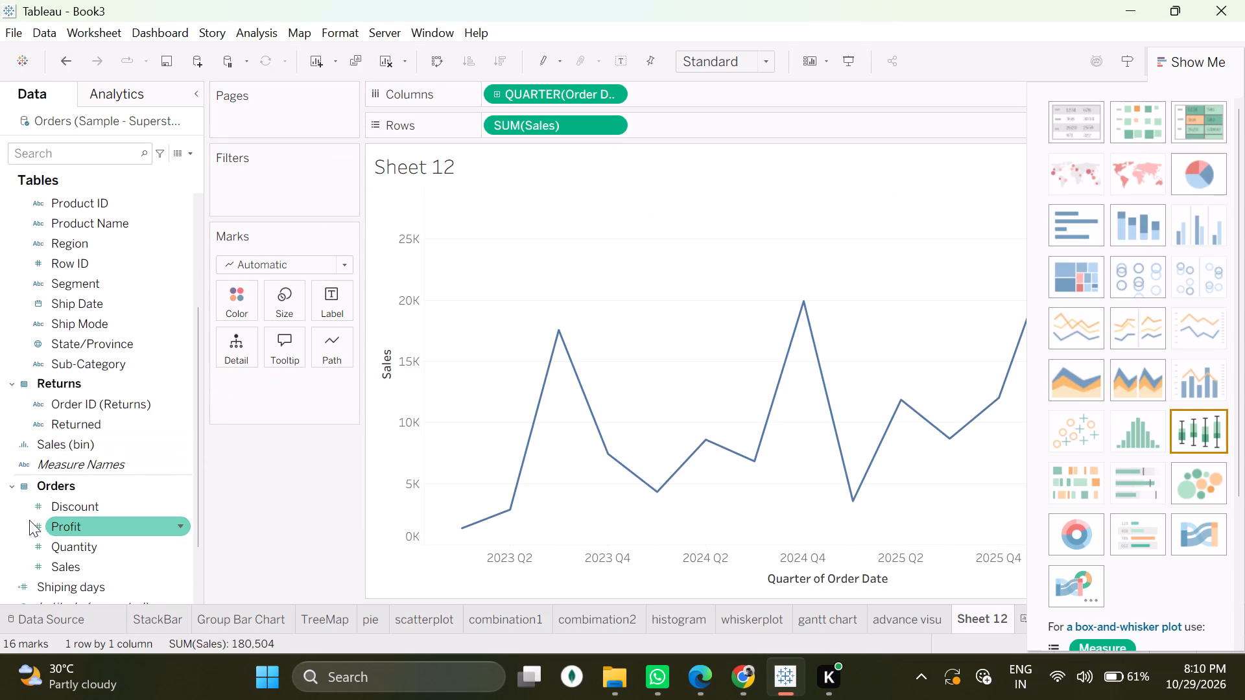
# Label the points of the quarterly line with their summed Sales values.
pyautogui.moveTo(80, 565); pyautogui.dragTo(294, 305)
pyautogui.moveTo(316, 307); pyautogui.dragTo(323, 303)
pyautogui.click(288, 397)
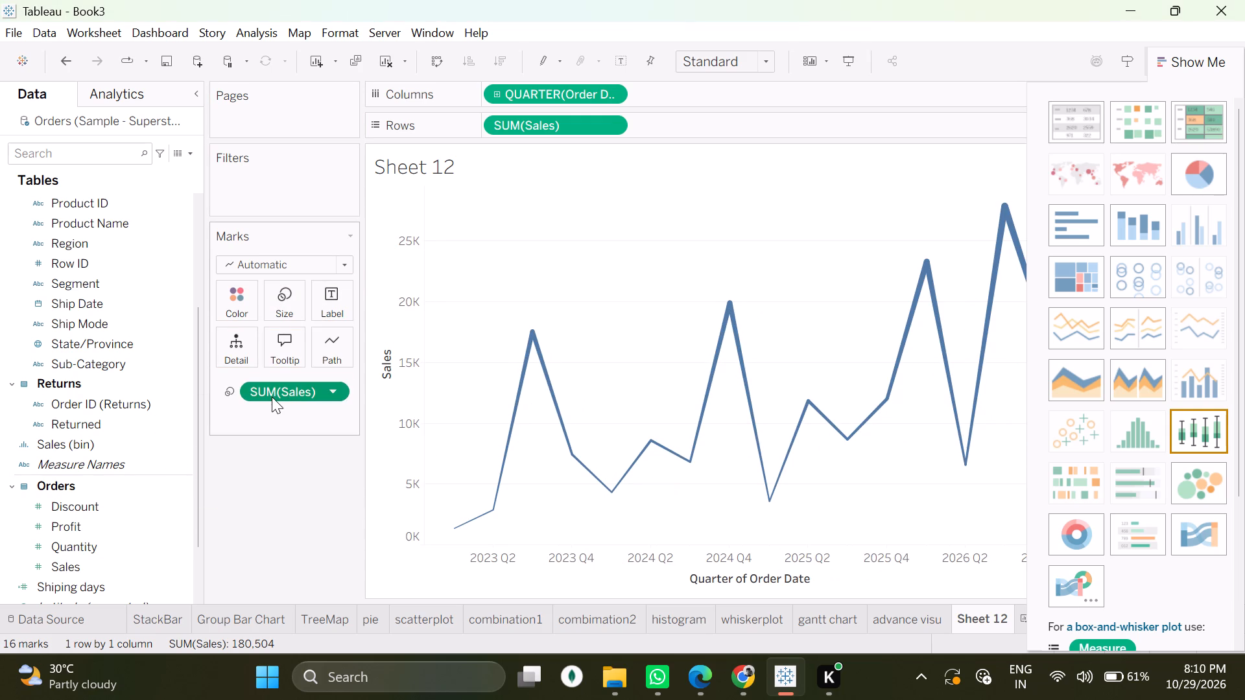
pyautogui.moveTo(272, 397); pyautogui.dragTo(347, 299)
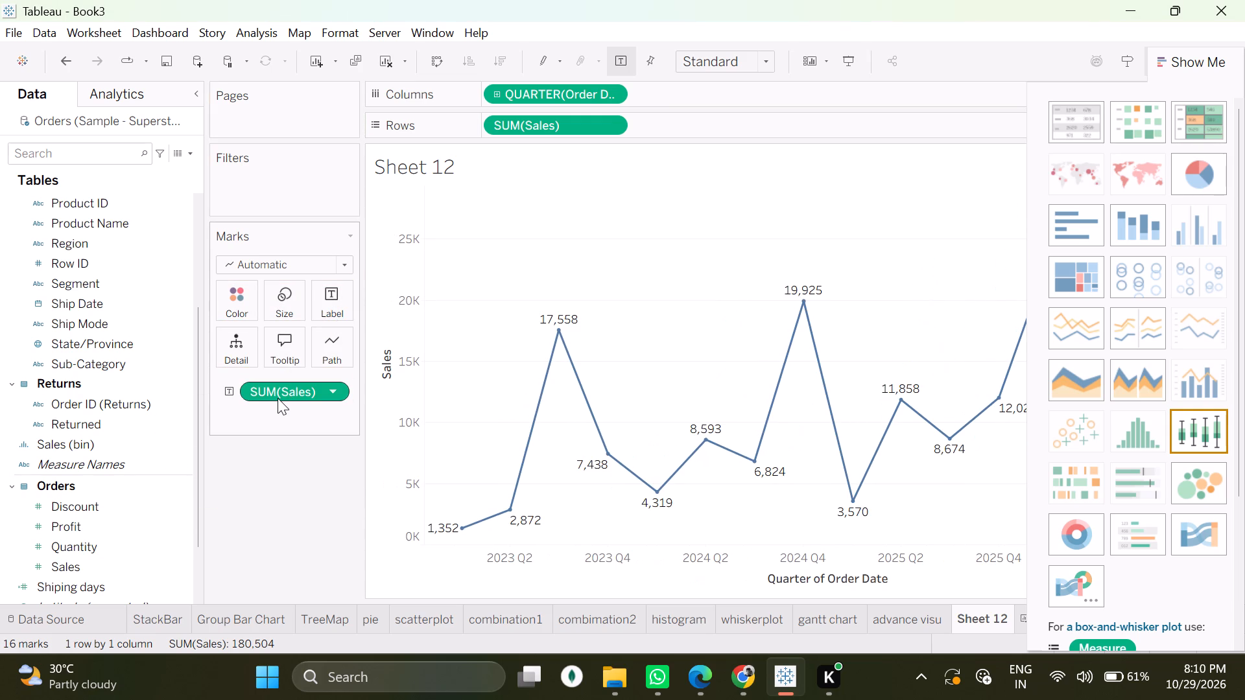
# Hide the Show Me chart suggestions so the whole quarterly chart fits in view.
pyautogui.click(1199, 68)
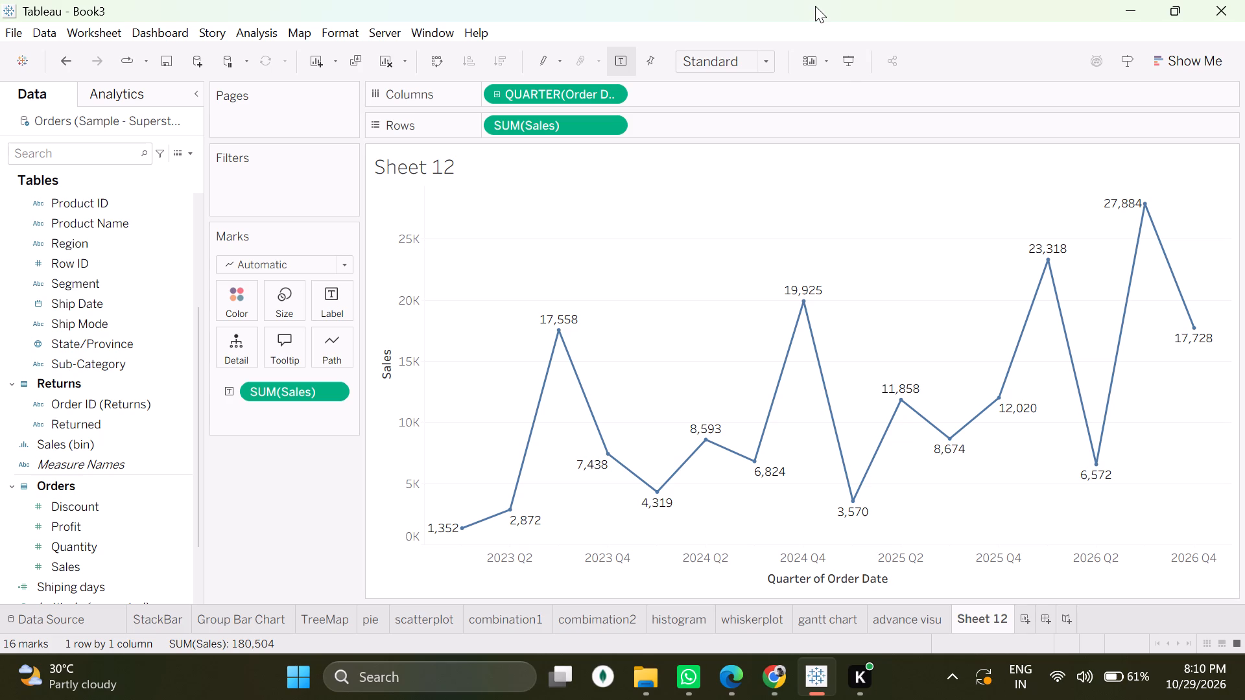
# Add a new worksheet after Sheet 12.
pyautogui.scroll(8, 41, 315)
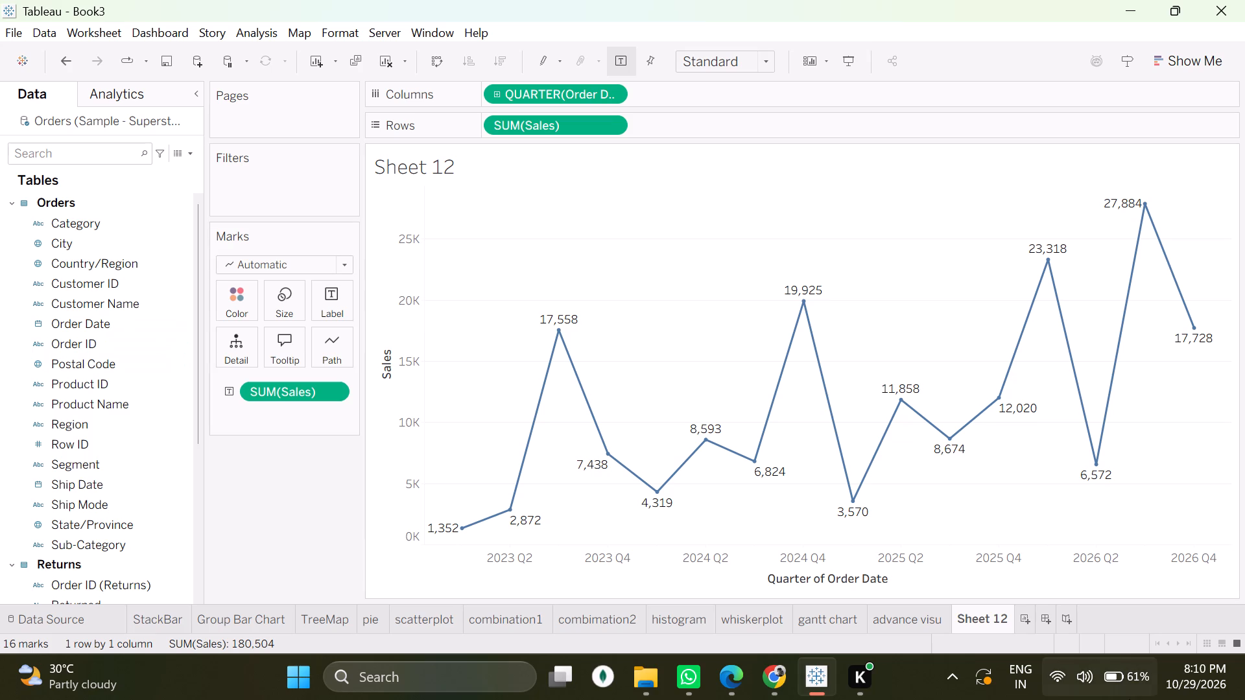
pyautogui.click(1026, 629)
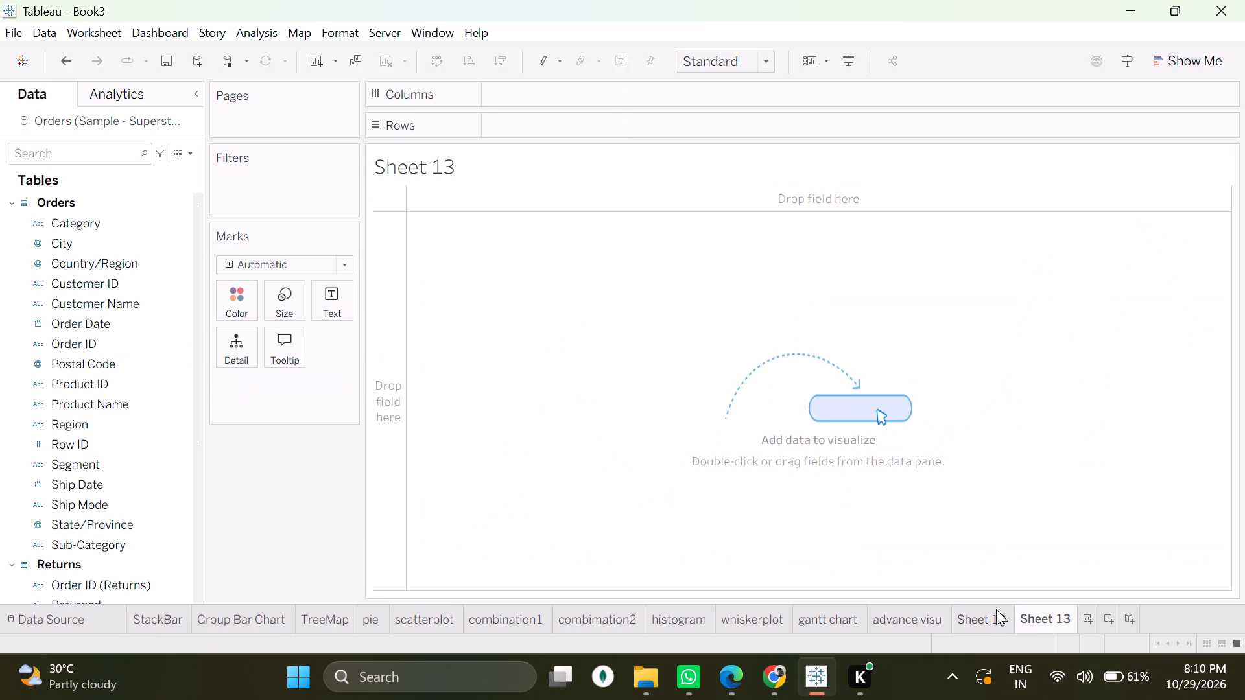
# Rename Sheet 12 as adv visu 2 and copy that name for reuse.
pyautogui.tripleClick(982, 616)
pyautogui.doubleClick(982, 616)
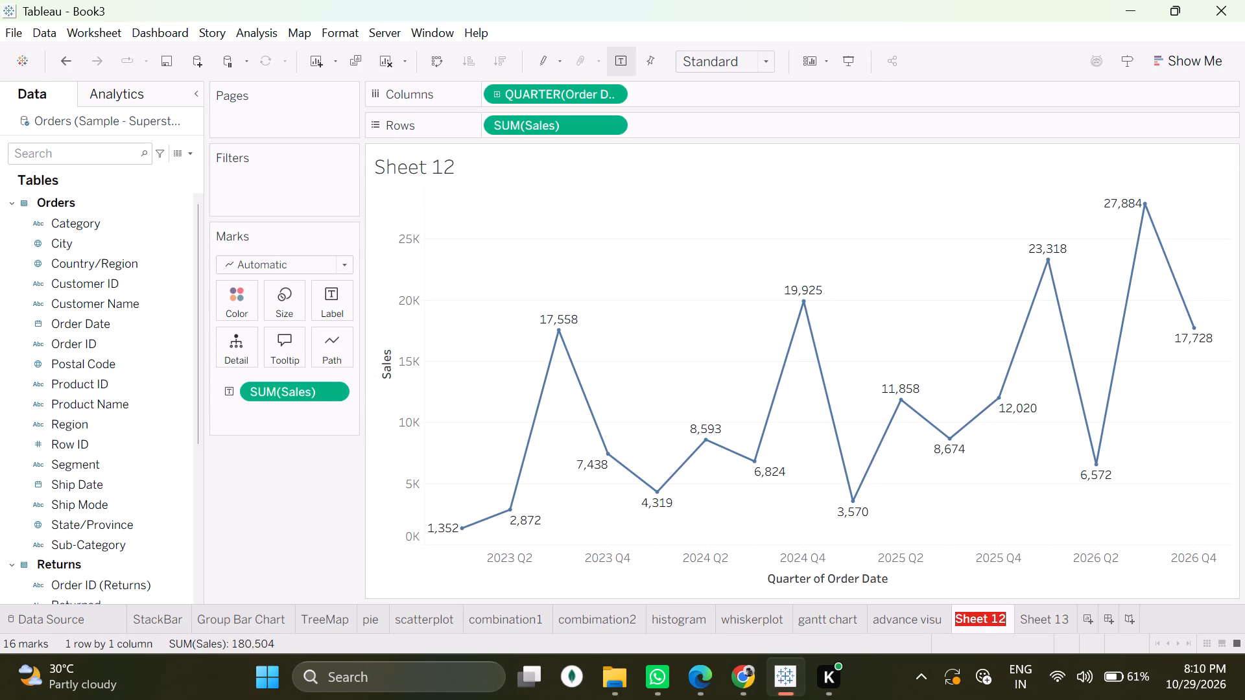
pyautogui.press('BackSpace')
pyautogui.write('adv visu 2')
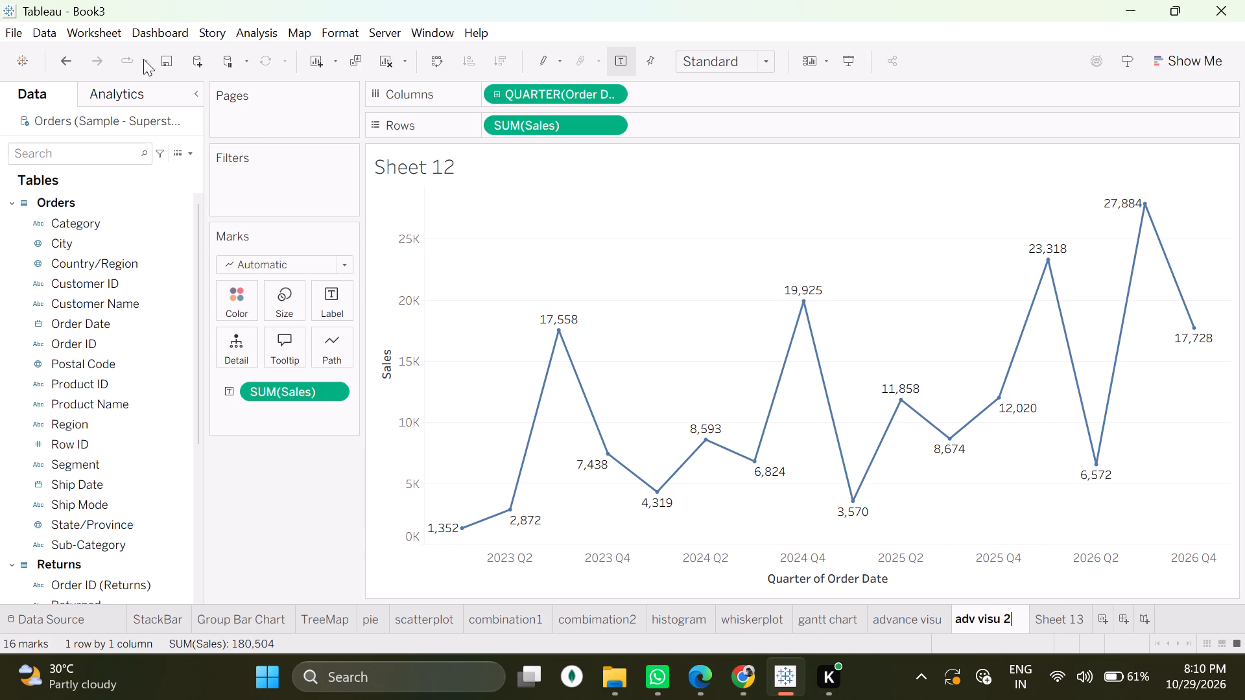
pyautogui.moveTo(1014, 620); pyautogui.dragTo(971, 618)
pyautogui.moveTo(971, 618); pyautogui.dragTo(951, 618)
pyautogui.hotkey('ctrl', 'c')
pyautogui.press('Return')
# Rename Sheet 13 as adv visu 3, reusing the copied name with its number changed.
pyautogui.tripleClick(1045, 616)
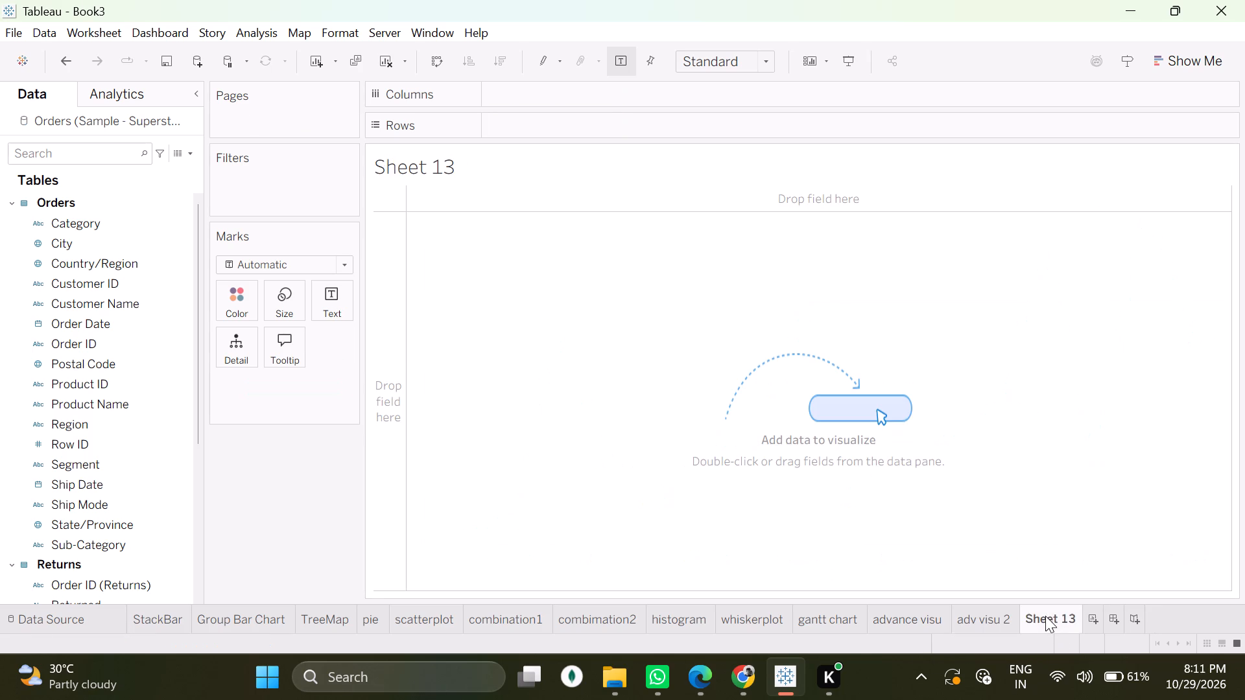
pyautogui.click(1045, 616)
pyautogui.tripleClick(1045, 616)
pyautogui.hotkey('ctrl', 'v')
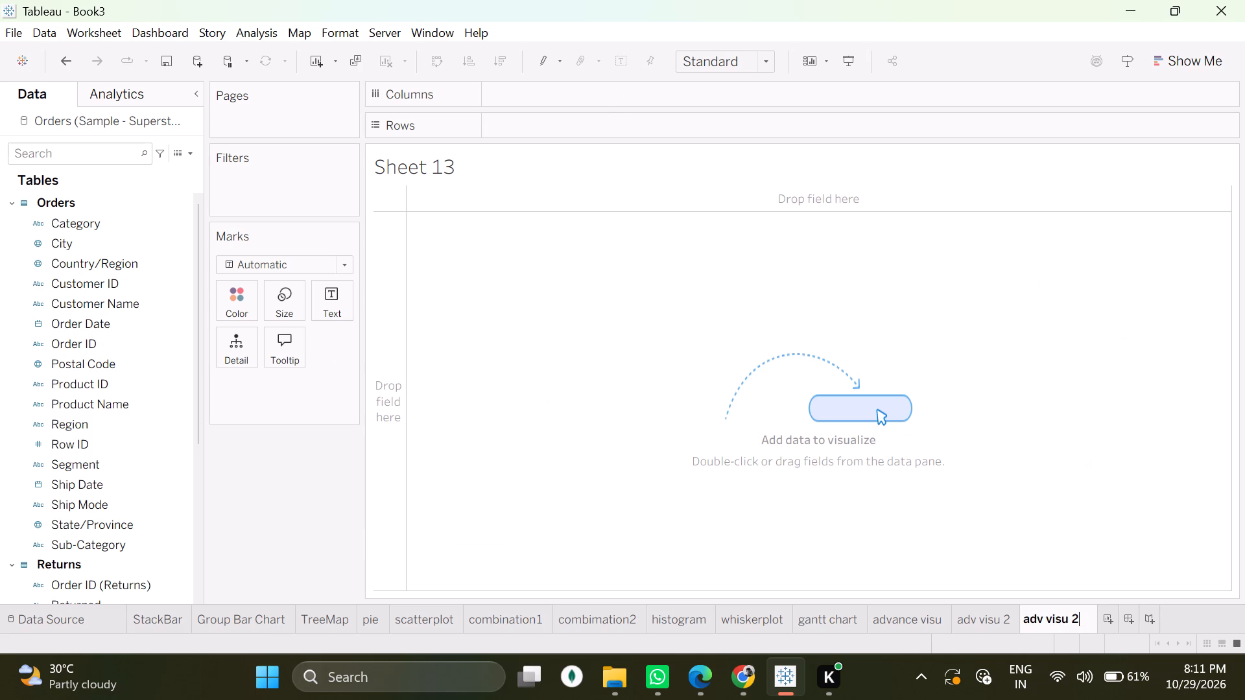
pyautogui.press('BackSpace')
pyautogui.press('3')
pyautogui.press('Return')
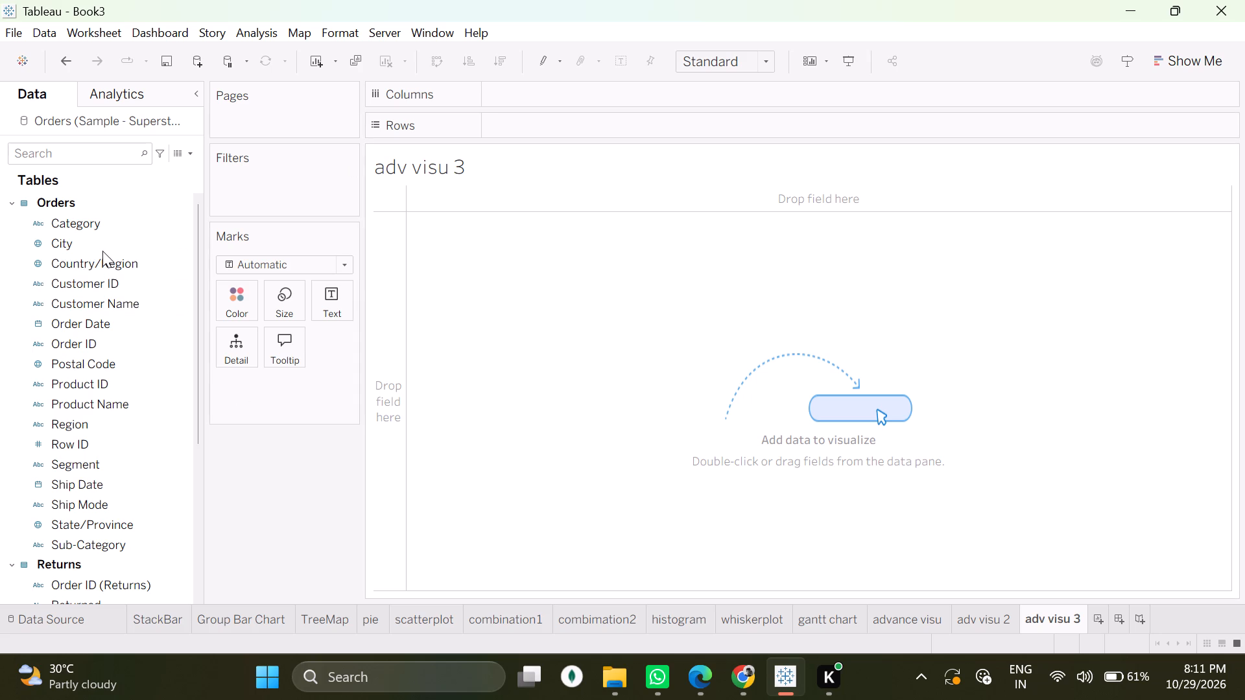
# Place Sales on Columns and Order Date, grouped by year, on Rows of the adv visu 3 sheet.
pyautogui.moveTo(102, 328); pyautogui.dragTo(551, 91)
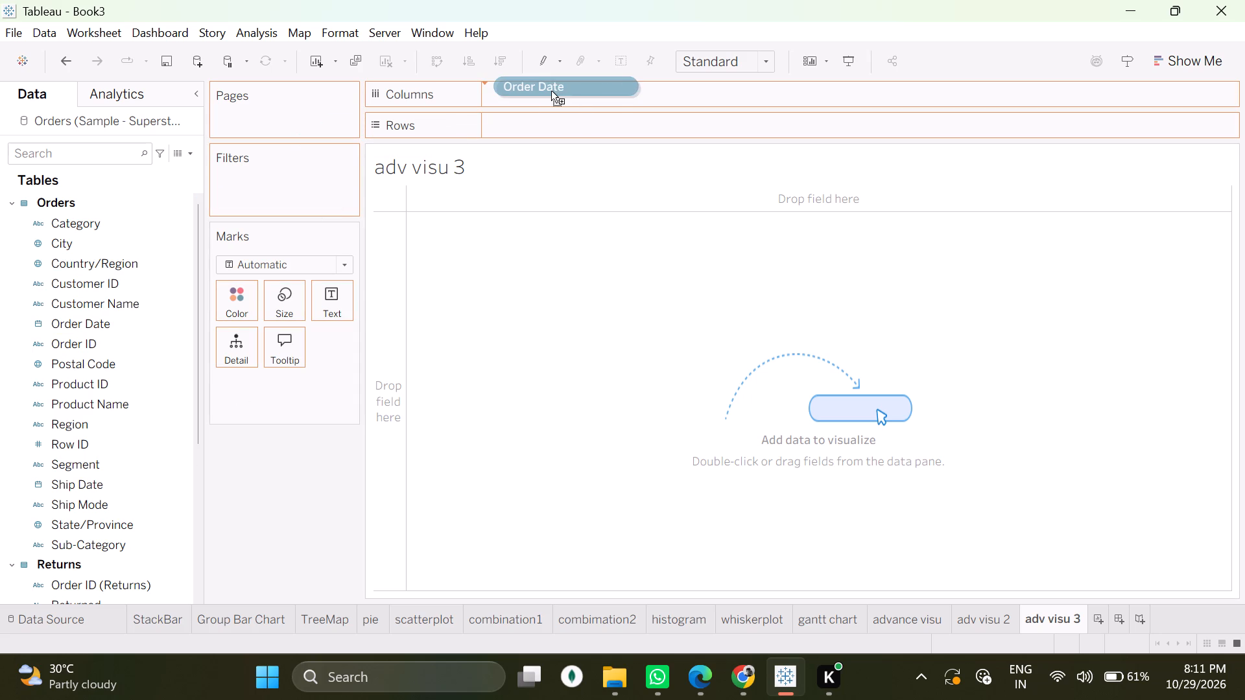
pyautogui.moveTo(551, 91); pyautogui.dragTo(558, 105)
pyautogui.scroll(-4, 84, 418)
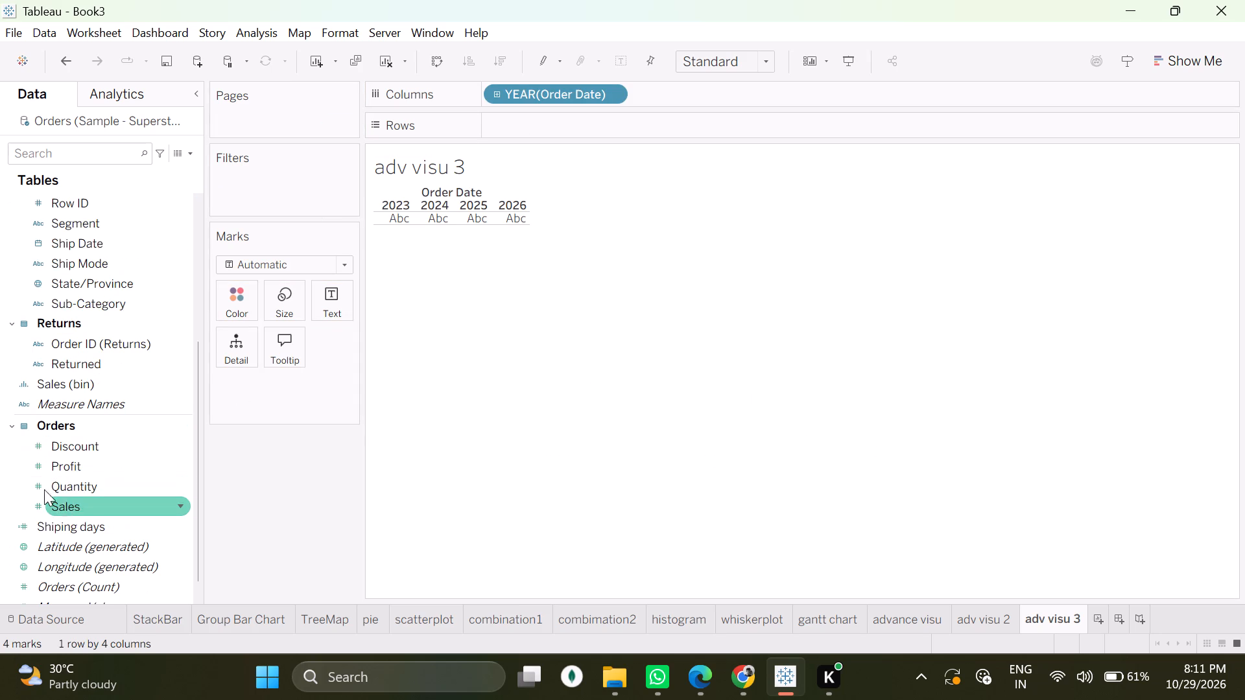
pyautogui.moveTo(77, 504); pyautogui.dragTo(507, 95)
pyautogui.moveTo(523, 88); pyautogui.dragTo(543, 122)
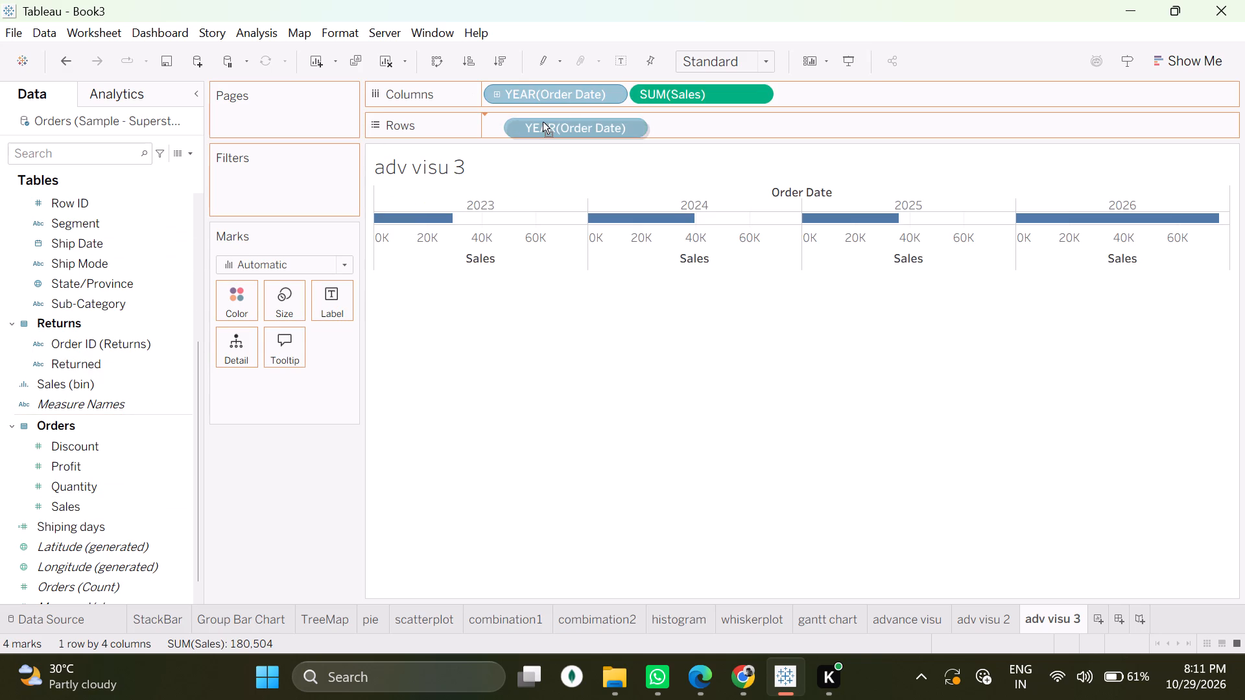
pyautogui.moveTo(543, 122); pyautogui.dragTo(529, 124)
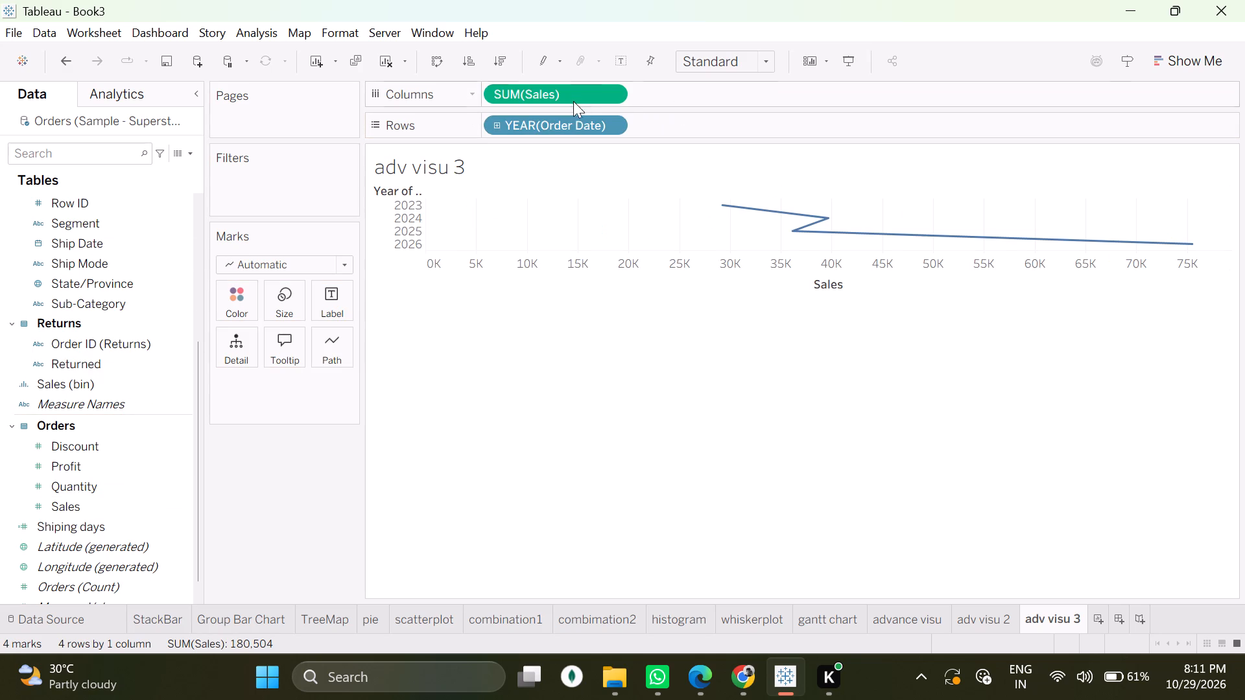
# Swap the adv visu 3 axes so Order Date by year is on Columns and Sales is on Rows.
pyautogui.moveTo(571, 95); pyautogui.dragTo(709, 142)
pyautogui.click(715, 121)
pyautogui.moveTo(547, 119); pyautogui.dragTo(545, 102)
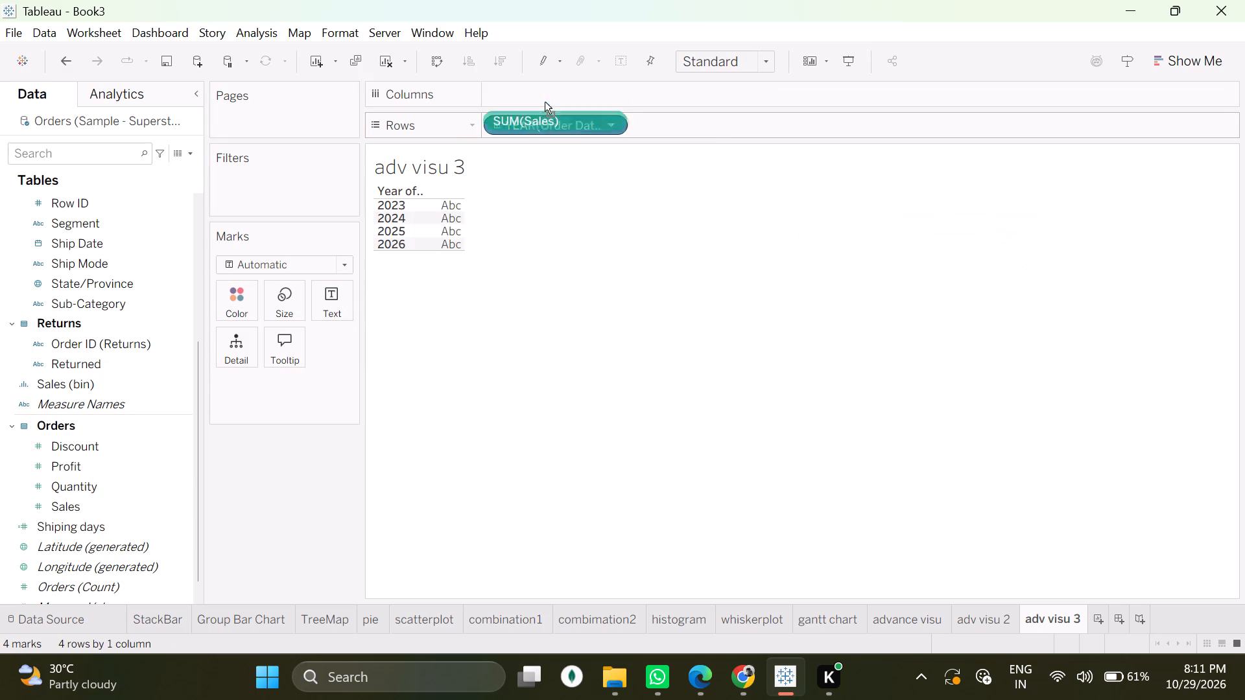
pyautogui.moveTo(545, 102); pyautogui.dragTo(543, 91)
pyautogui.moveTo(86, 498); pyautogui.dragTo(495, 113)
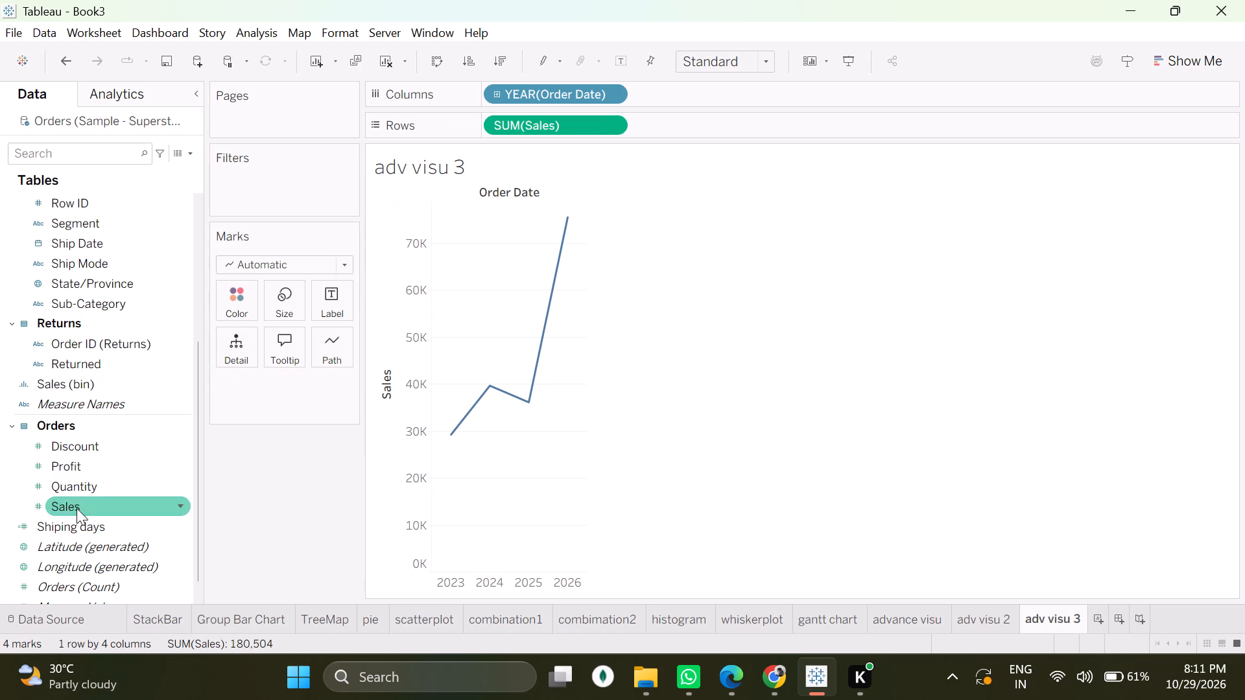
# Label the marks of the adv visu 3 line with Sales.
pyautogui.moveTo(75, 504); pyautogui.dragTo(335, 297)
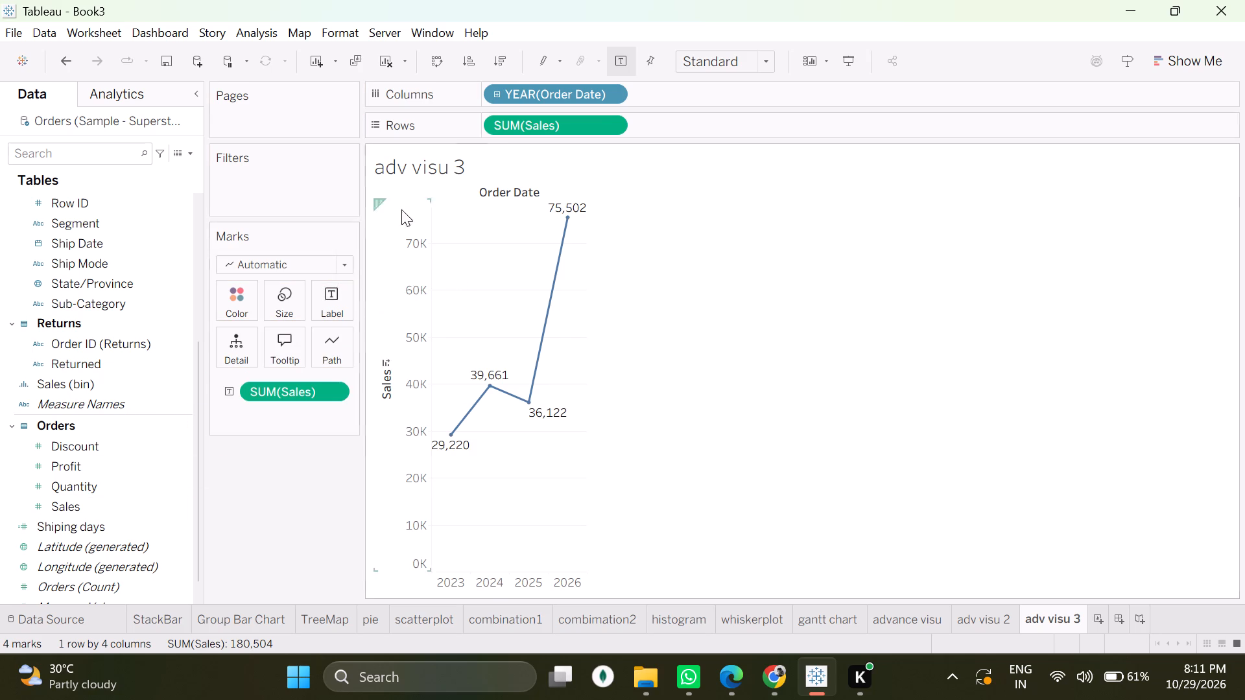
# Compare continuous and discrete Year for Order Date on Columns, and leave it set to the continuous Year.
pyautogui.click(592, 97)
pyautogui.rightClick(592, 97)
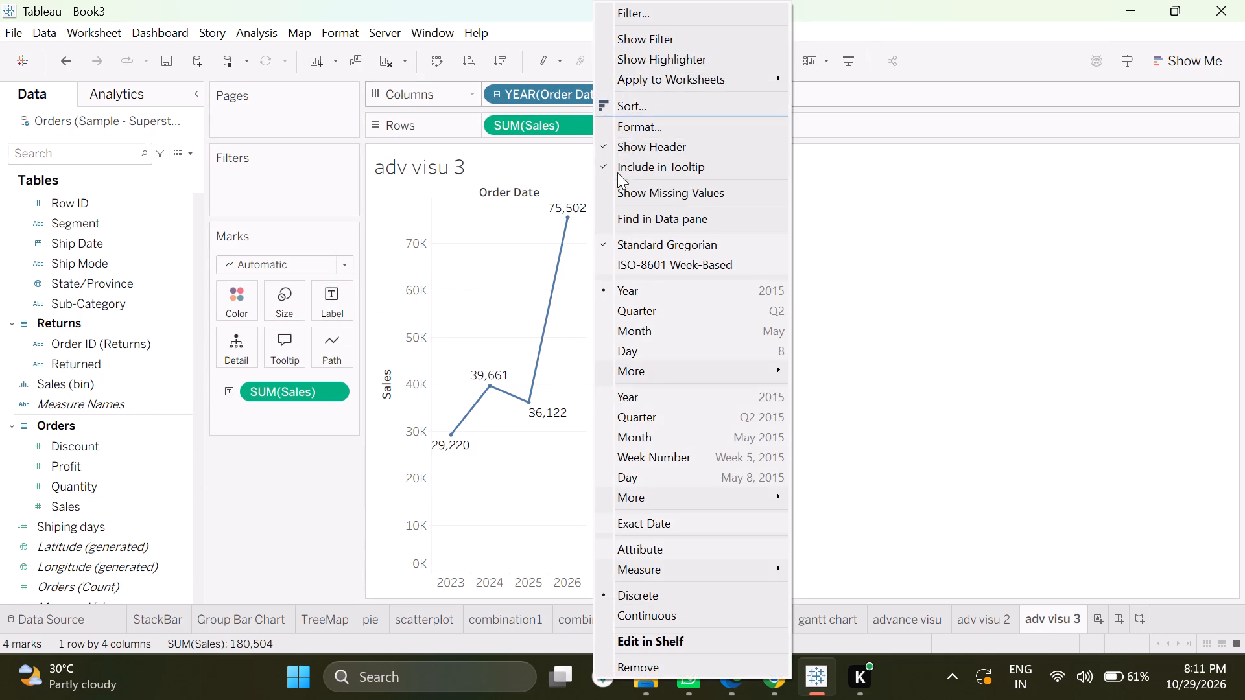
pyautogui.click(652, 392)
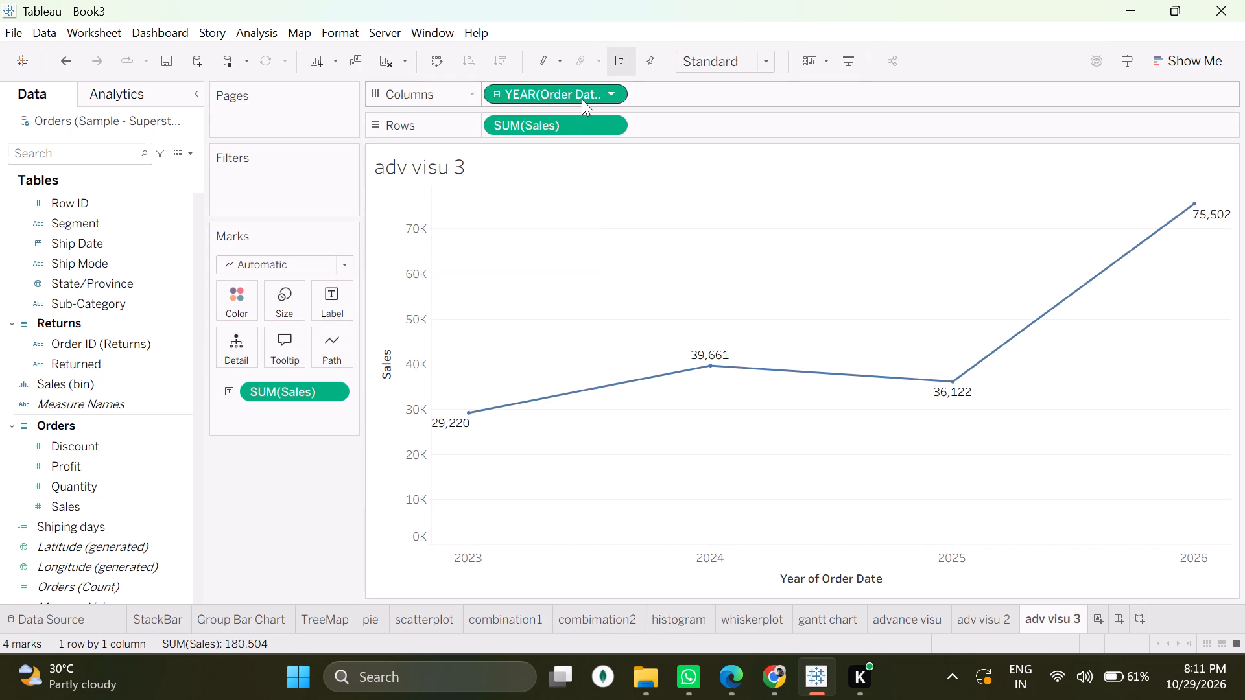
pyautogui.rightClick(582, 99)
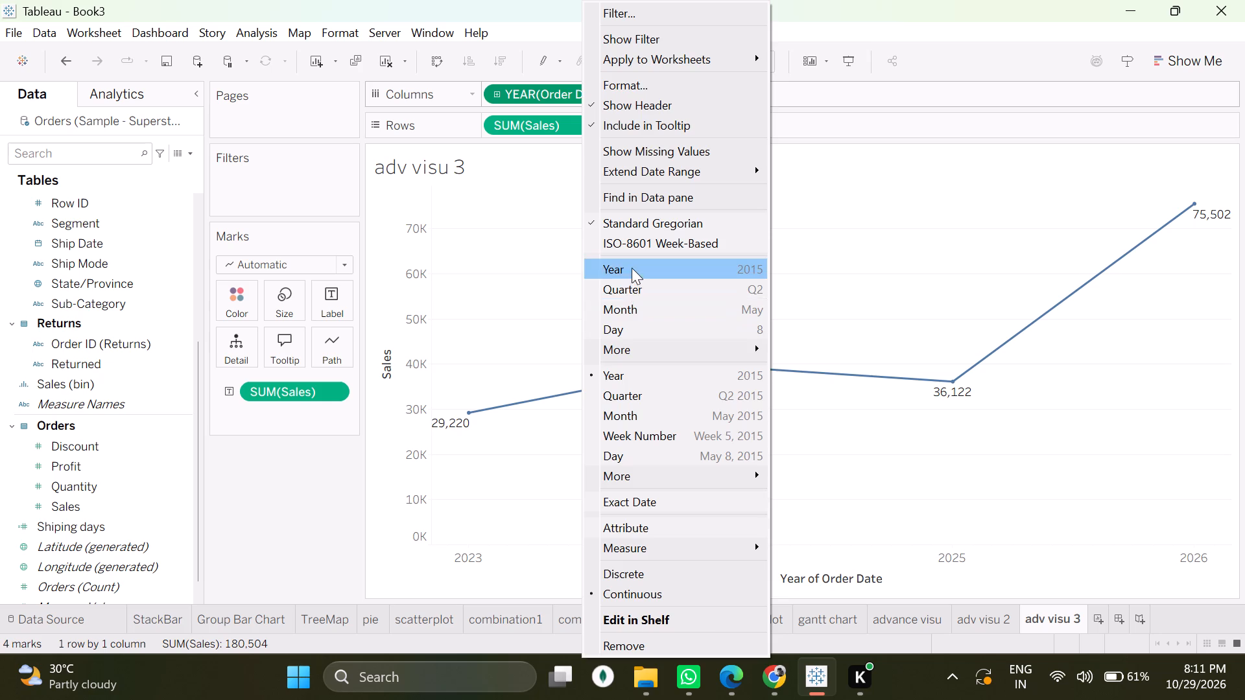
pyautogui.click(632, 268)
pyautogui.rightClick(611, 97)
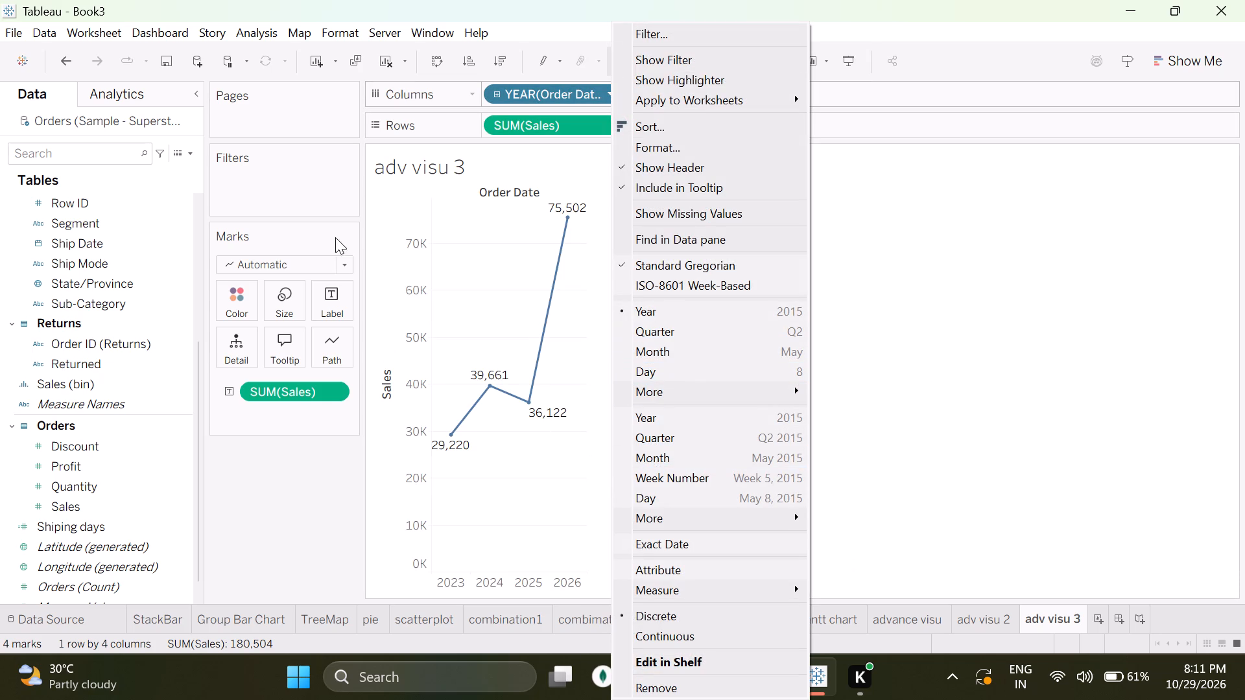
pyautogui.click(335, 158)
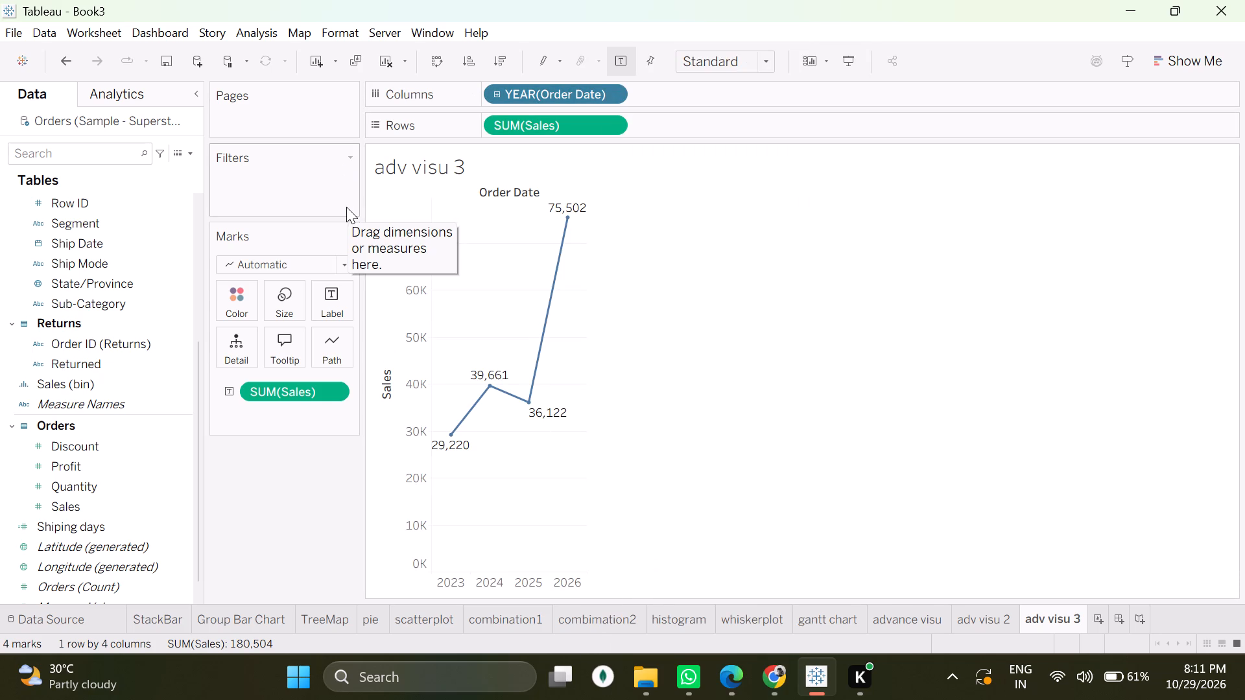
pyautogui.rightClick(557, 91)
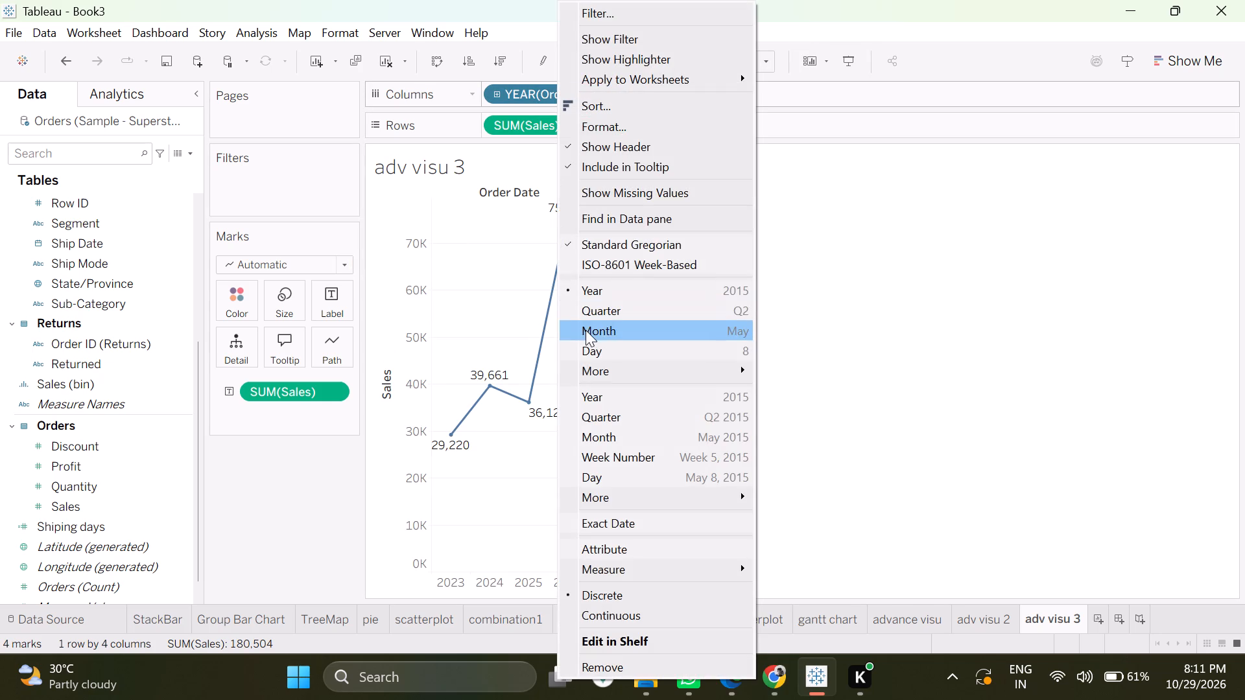
pyautogui.click(641, 401)
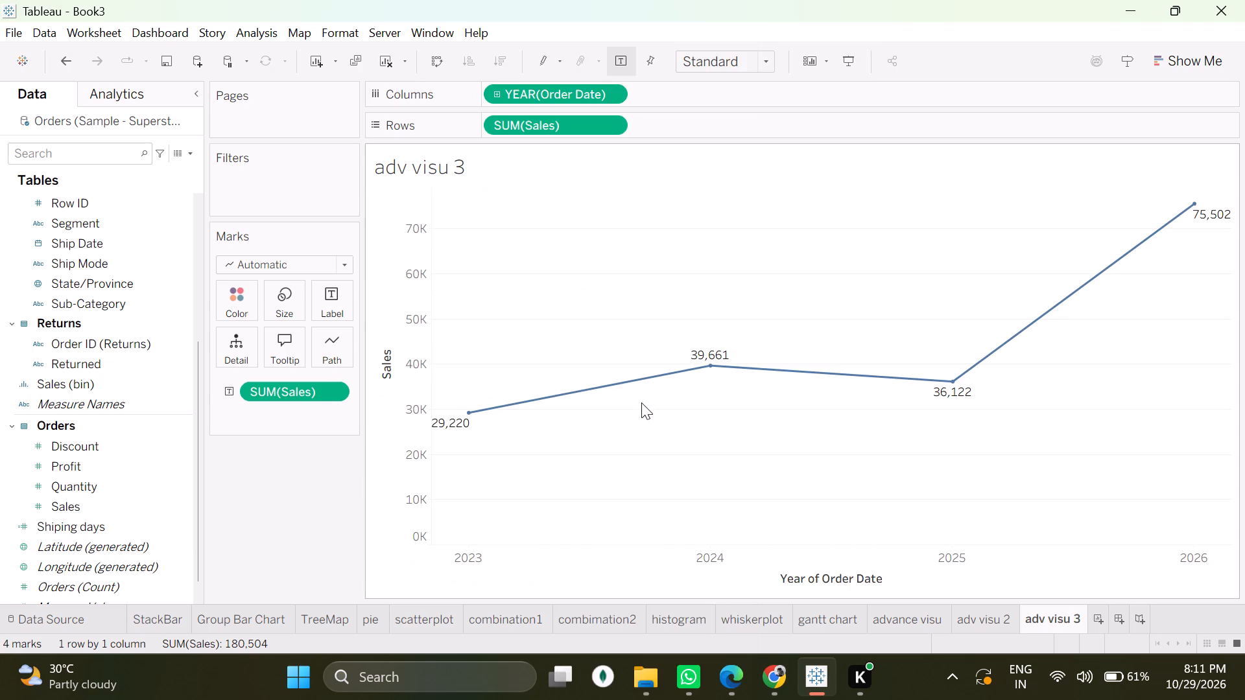
pyautogui.click(271, 474)
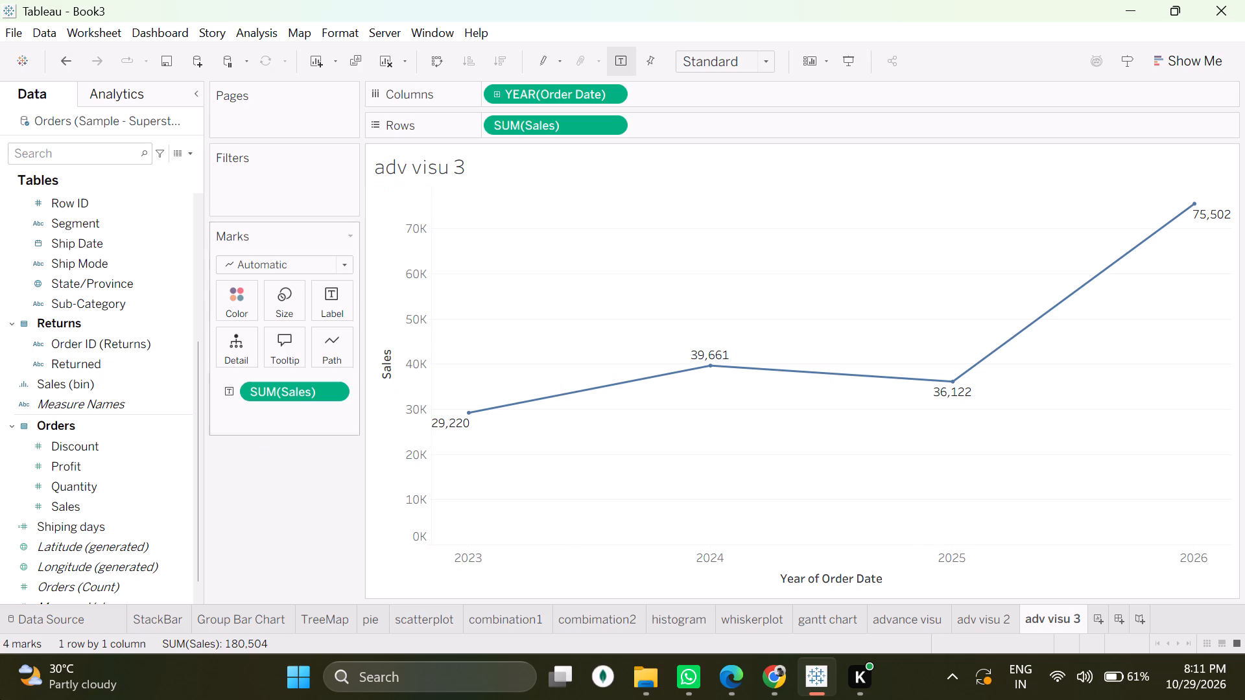
# Review the finished charts sheet by sheet from StackBar through adv visu 3, and return to StackBar.
pyautogui.click(163, 607)
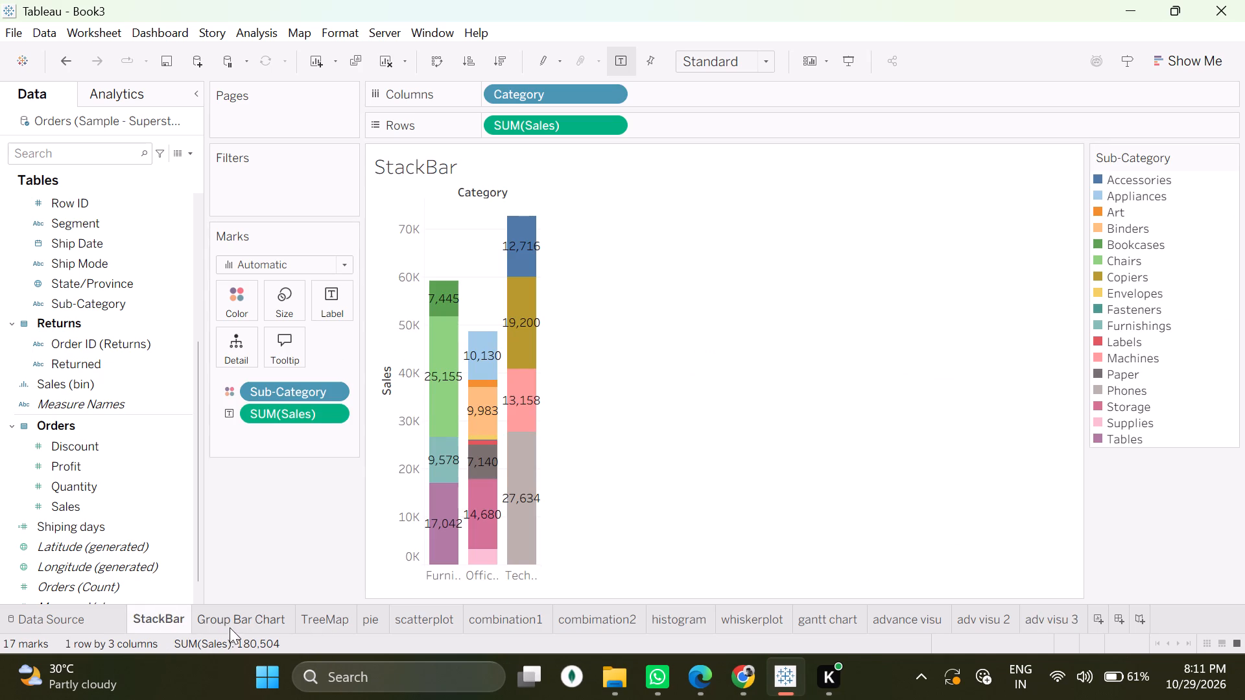
pyautogui.click(230, 619)
pyautogui.click(334, 618)
pyautogui.click(371, 616)
pyautogui.click(436, 626)
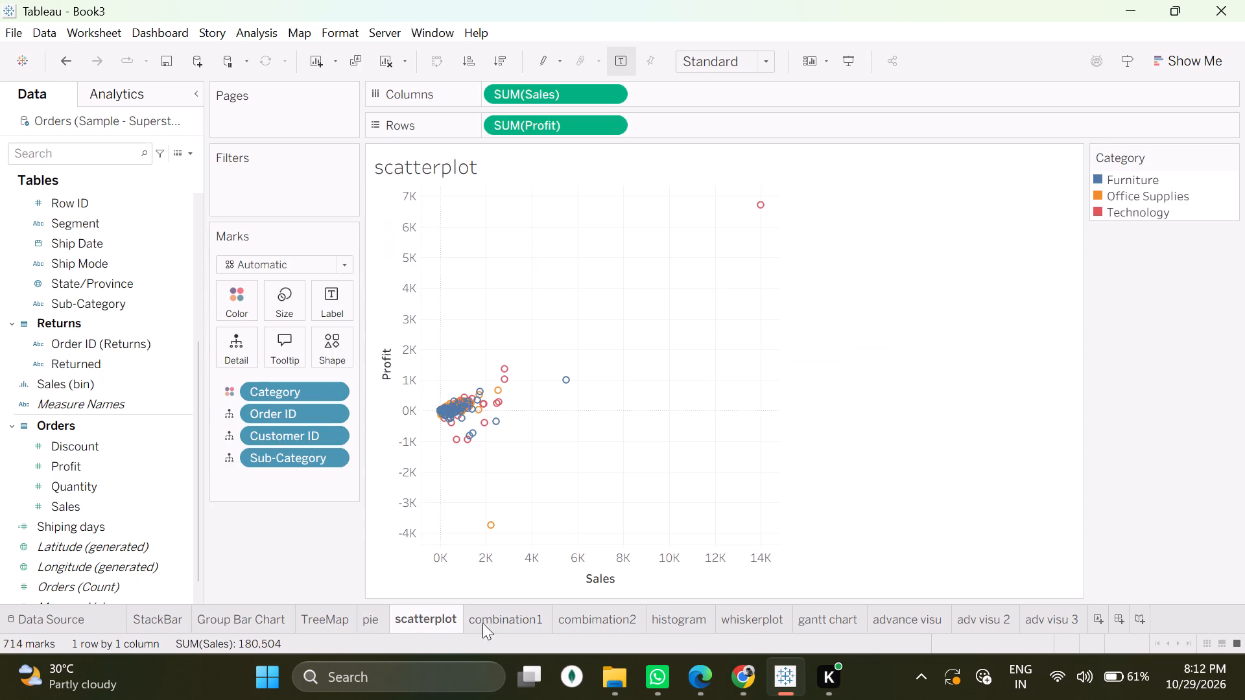
pyautogui.click(491, 622)
pyautogui.click(591, 612)
pyautogui.click(691, 617)
pyautogui.click(717, 613)
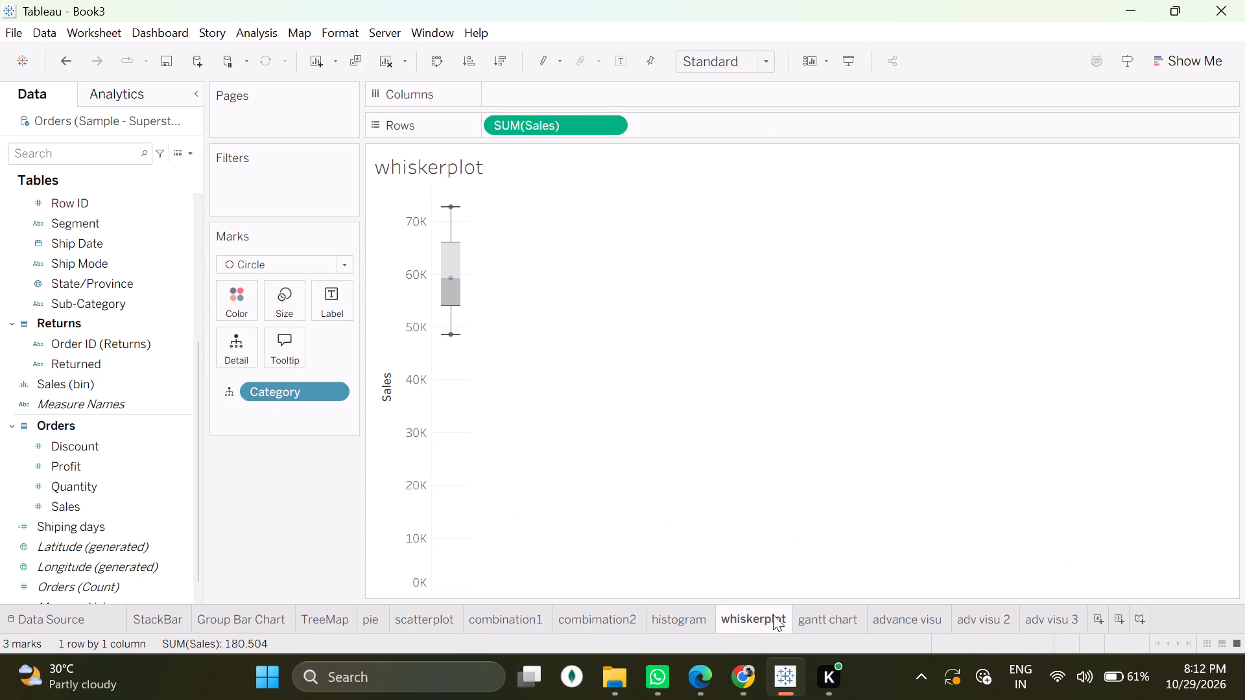
pyautogui.click(818, 612)
pyautogui.click(876, 618)
pyautogui.click(977, 616)
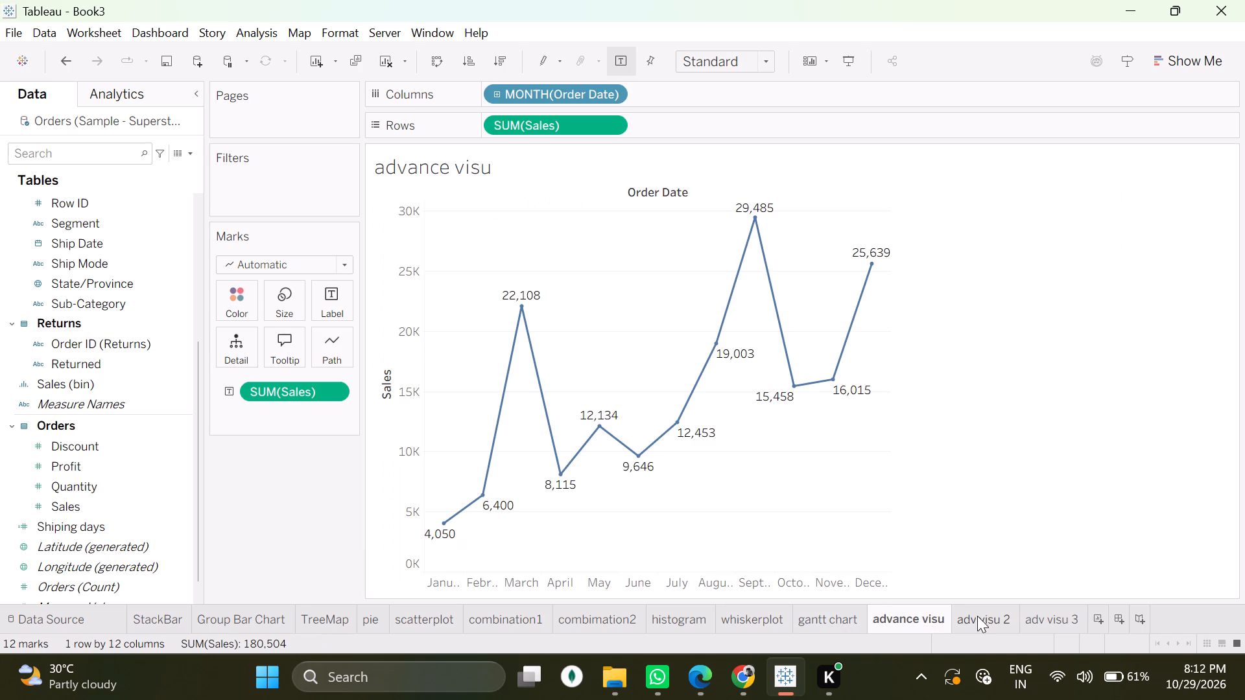
pyautogui.click(1025, 620)
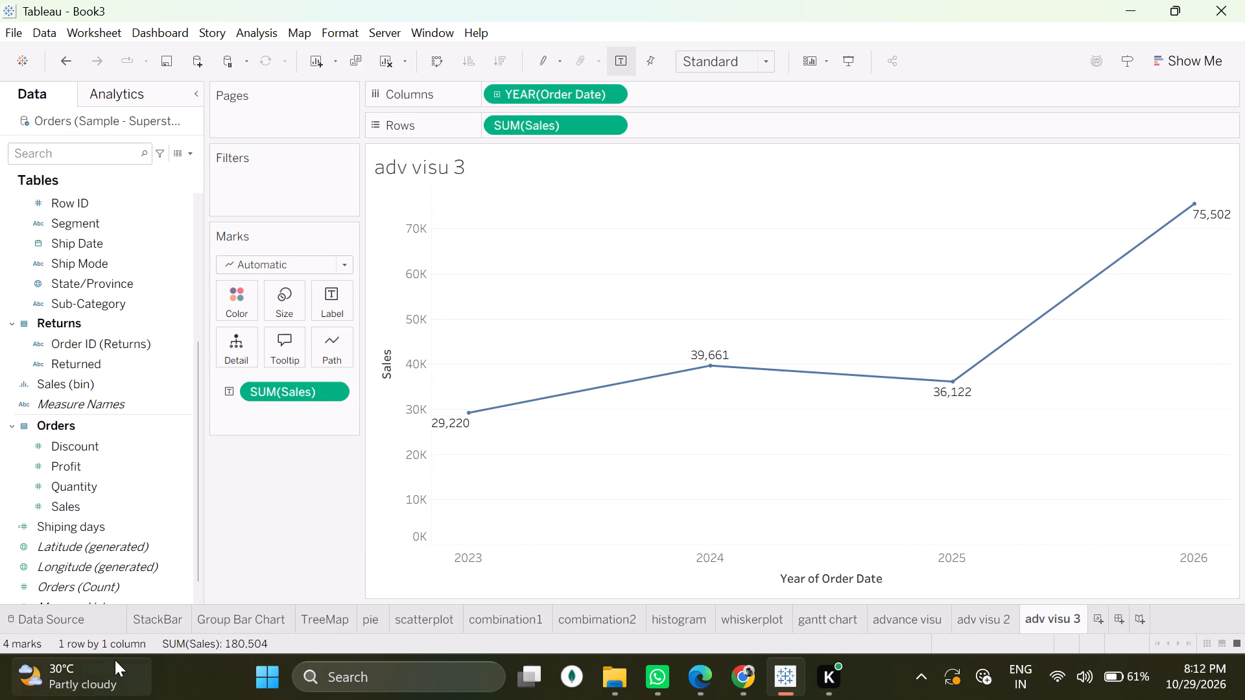
pyautogui.click(164, 622)
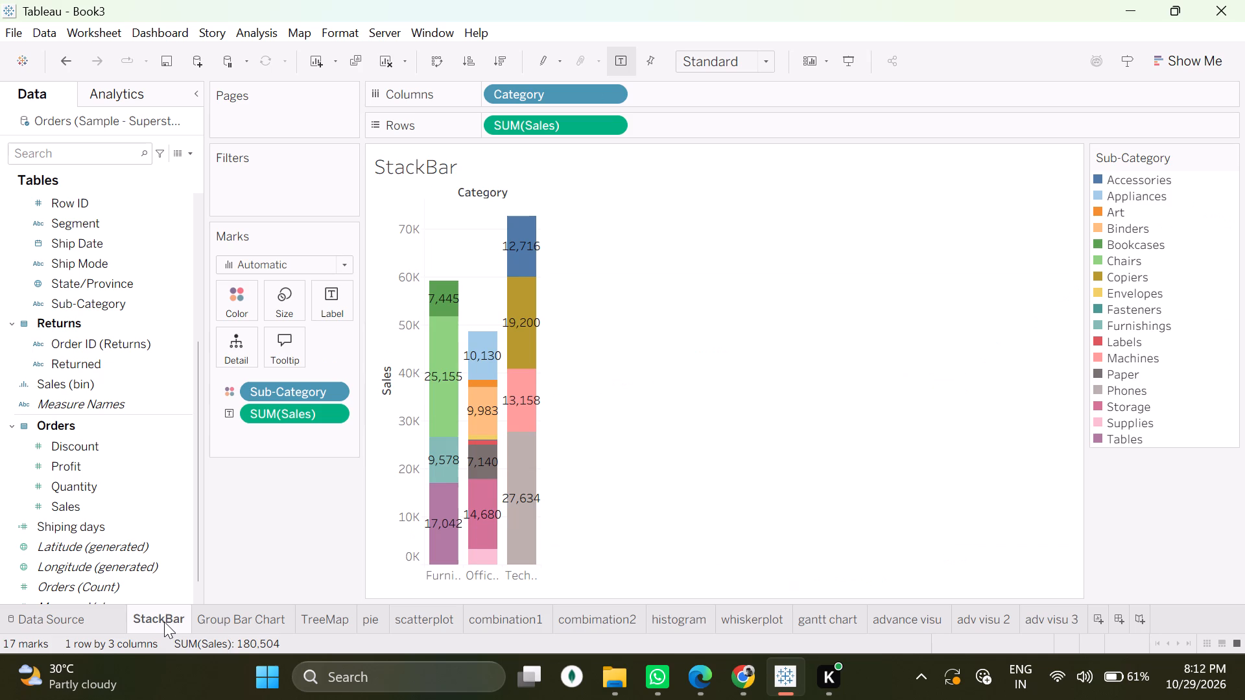
# Start saving the workbook and choose the Tableau folder on Local Disk (C:) as its location.
pyautogui.hotkey('ctrl', 's')
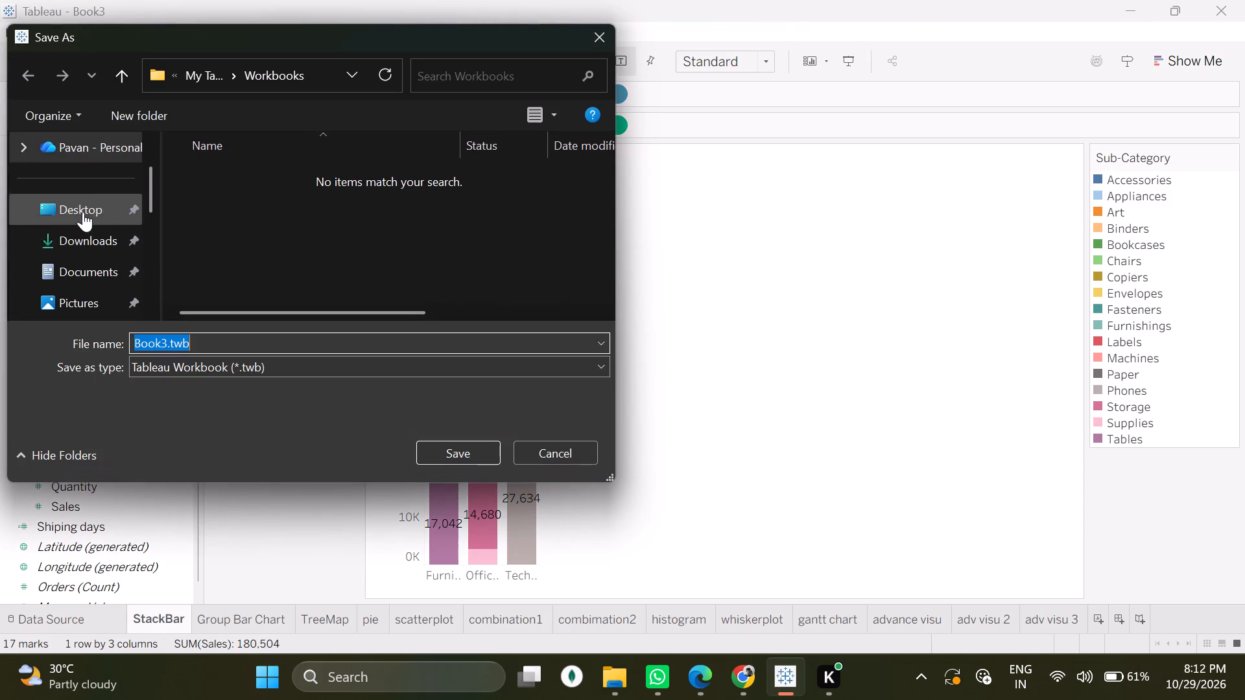
pyautogui.scroll(-5, 76, 275)
pyautogui.doubleClick(113, 237)
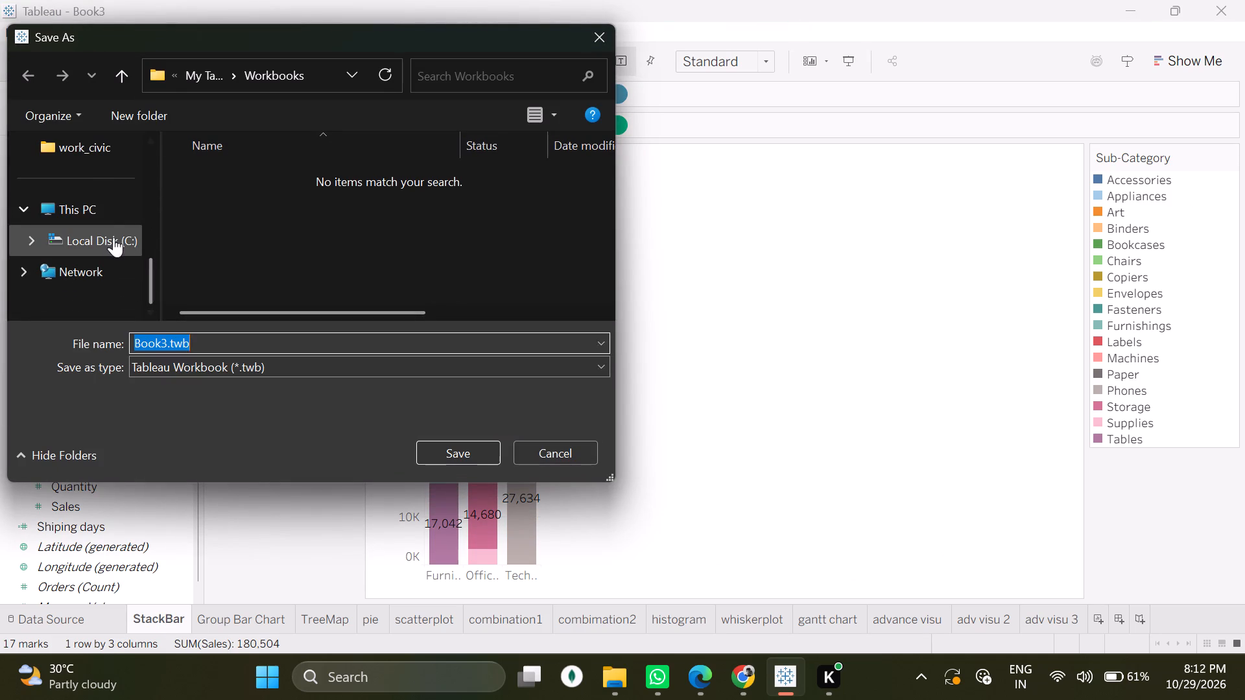
pyautogui.scroll(-4, 220, 223)
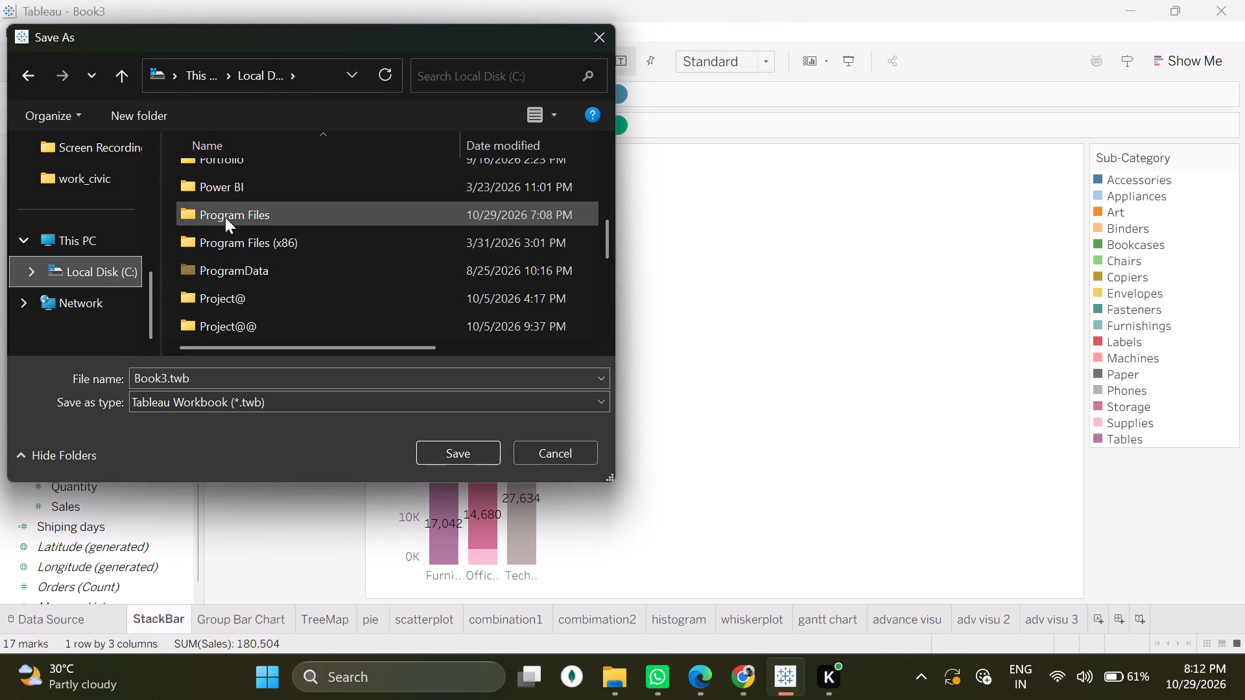
pyautogui.scroll(-3, 225, 217)
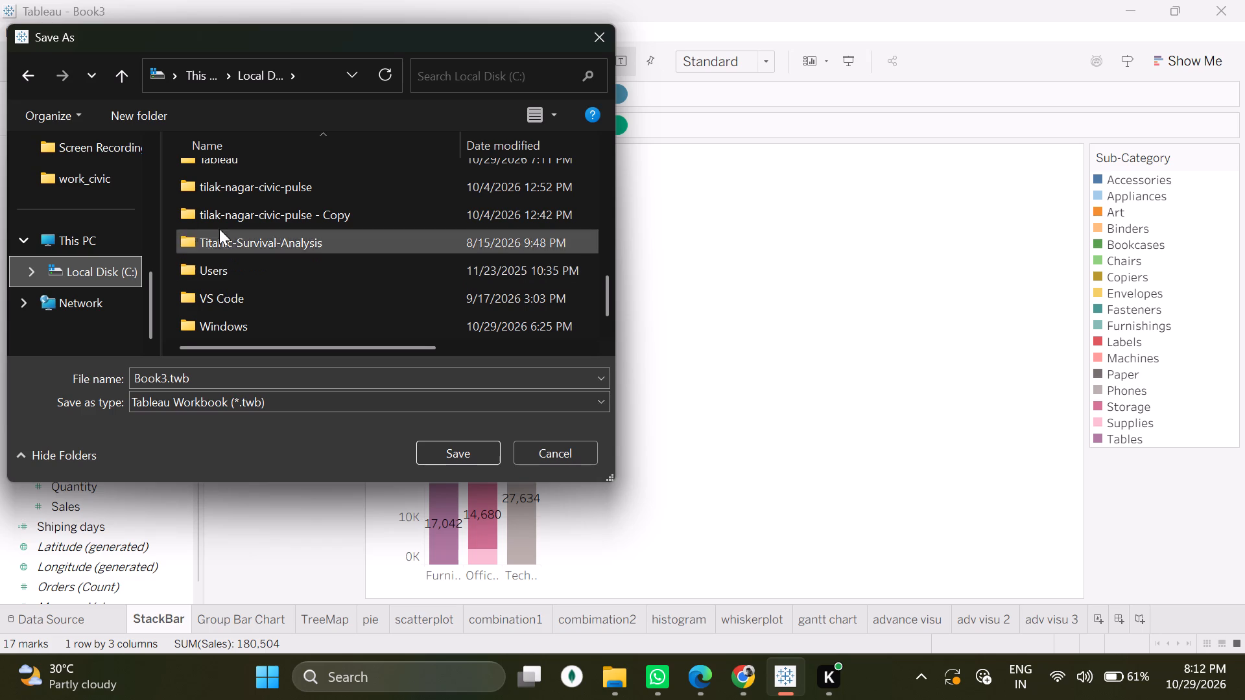
pyautogui.scroll(1, 217, 244)
pyautogui.scroll(-2, 223, 242)
pyautogui.scroll(2, 224, 244)
pyautogui.doubleClick(230, 272)
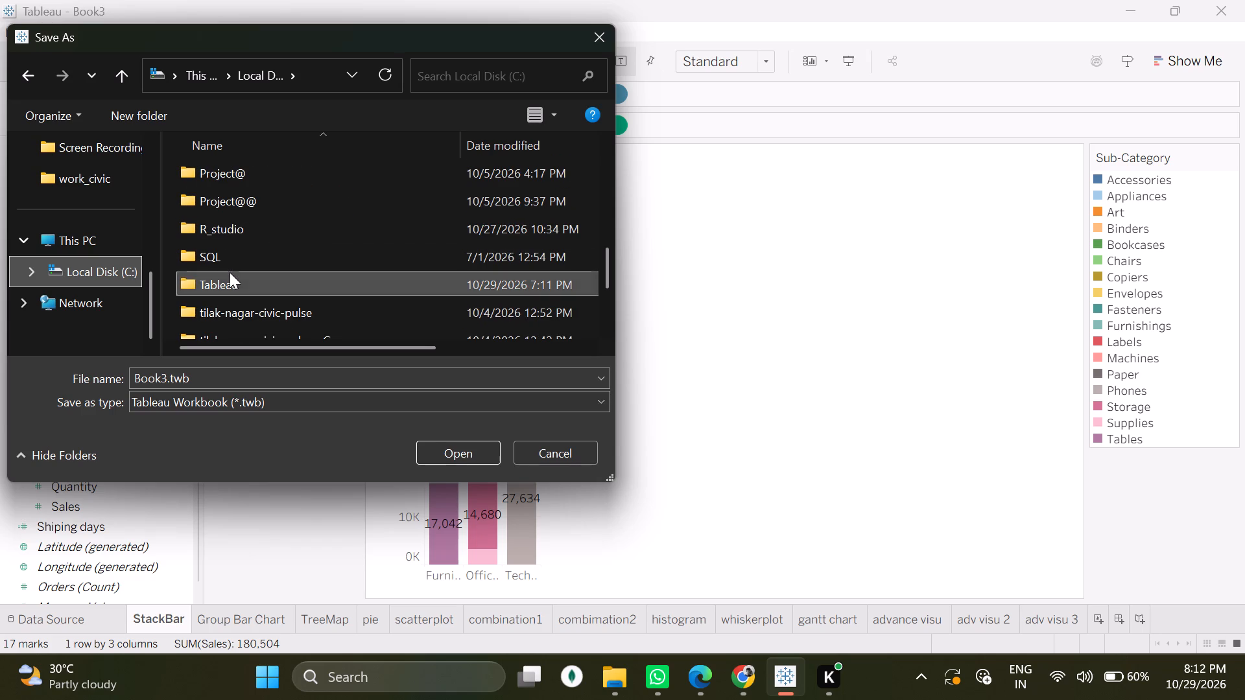
# Name the workbook file Prac_3.twb.
pyautogui.click(165, 384)
pyautogui.click(158, 381)
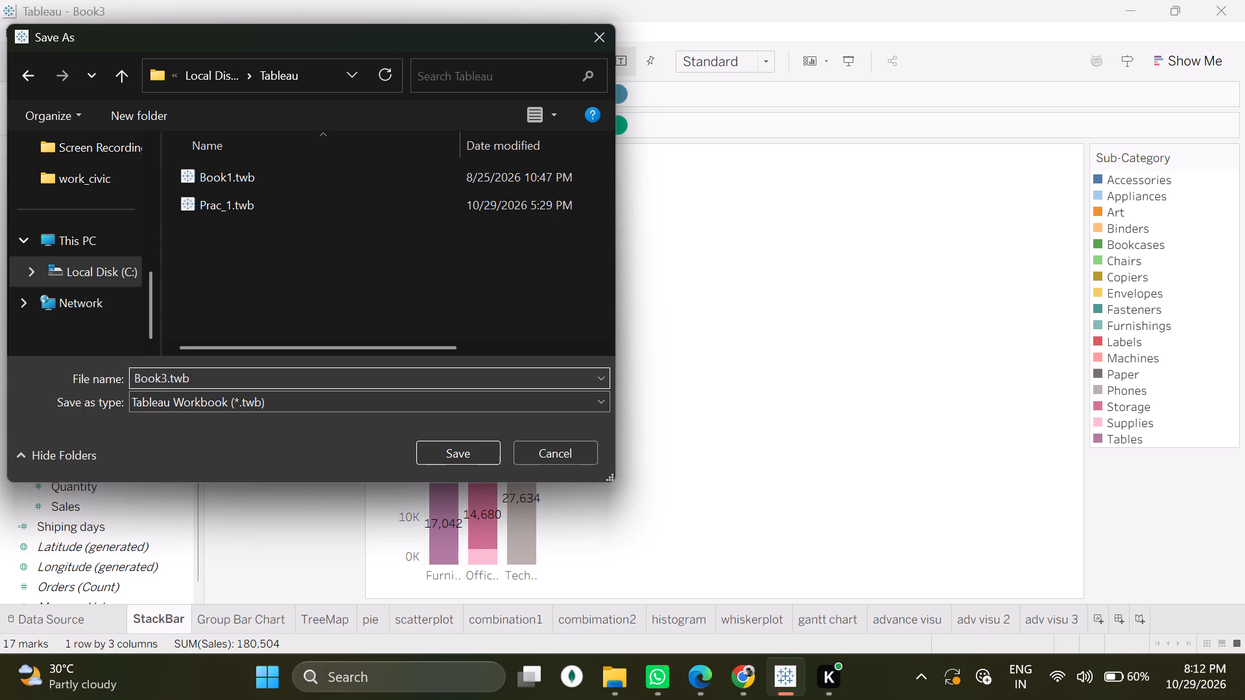
pyautogui.press('BackSpace')
pyautogui.press('BackSpace')
pyautogui.press('BackSpace')
pyautogui.press('BackSpace')
pyautogui.press('BackSpace')
pyautogui.press('BackSpace')
pyautogui.press('BackSpace')
pyautogui.press('BackSpace')
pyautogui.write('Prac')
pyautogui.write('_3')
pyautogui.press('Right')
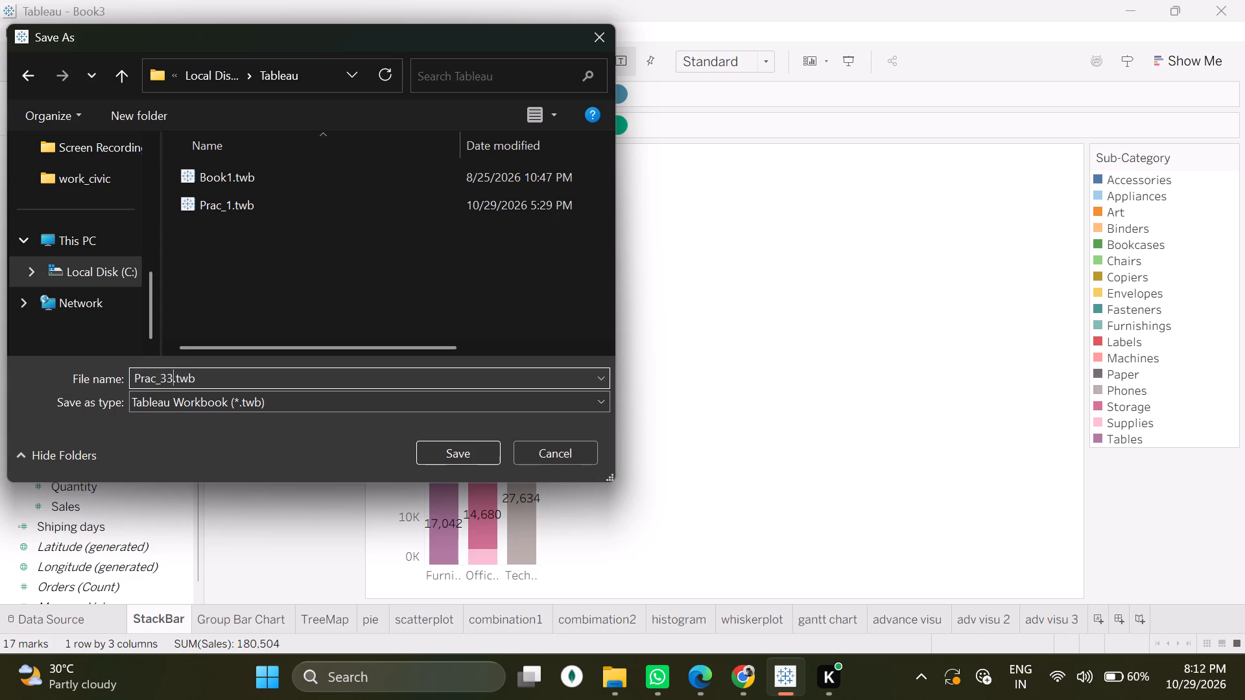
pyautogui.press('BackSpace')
# Save the workbook as Prac_3 in the Tableau folder.
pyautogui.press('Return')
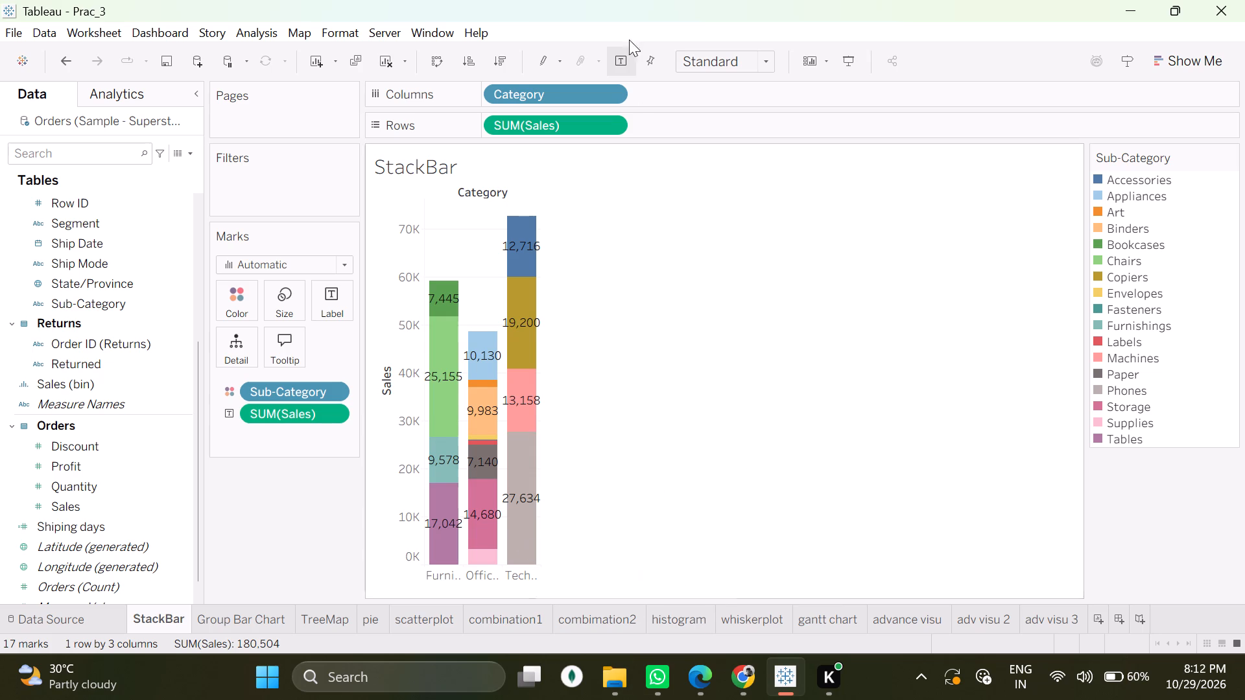